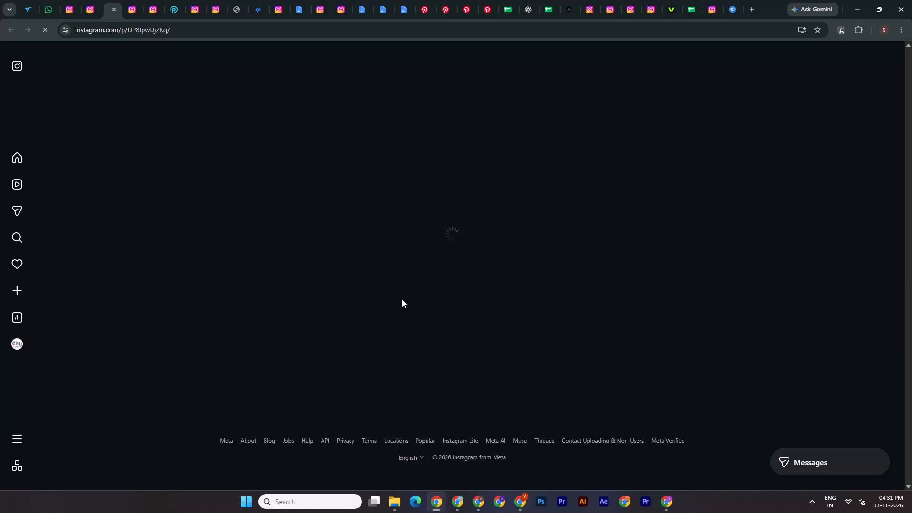
Copy the link of the open "This is how jaipur feel's during diwali" Instagram reel and download its video from Server 1 on Fastvideosave.
left_click(398, 210)
left_click(220, 30)
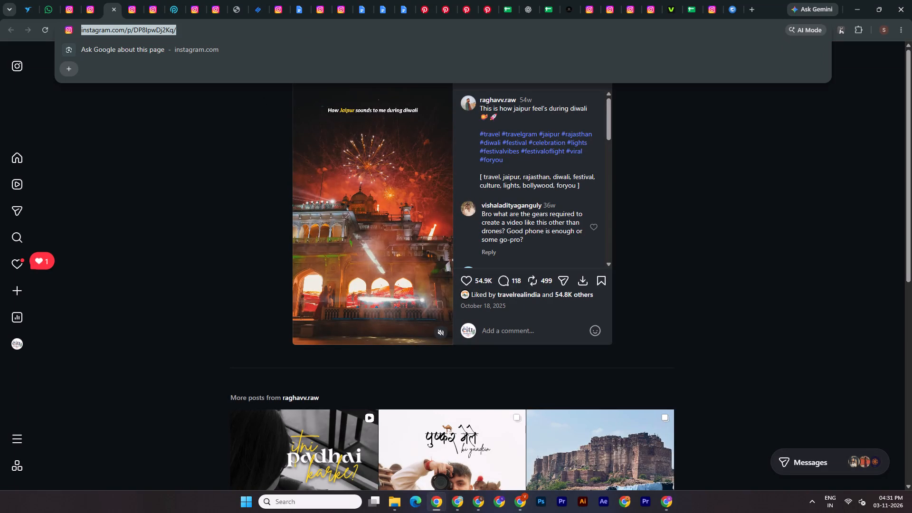
key("ctrl+c")
left_click(480, 505)
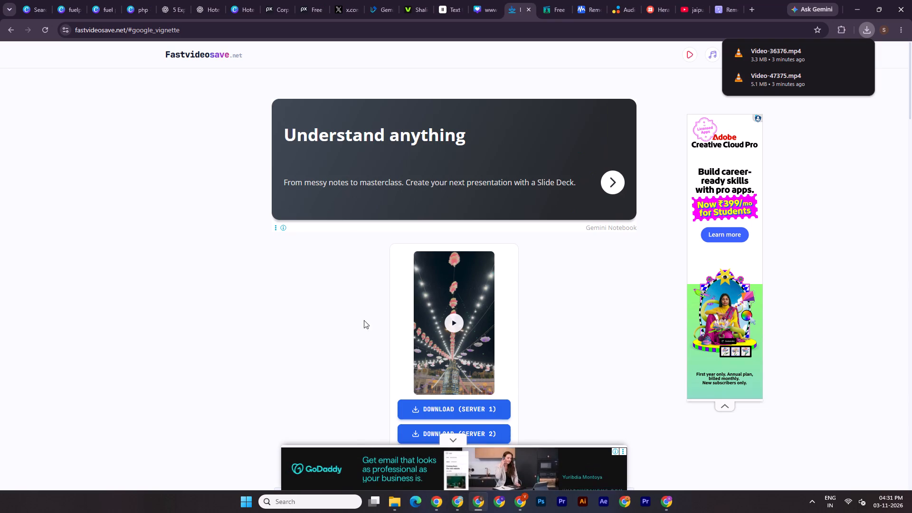
scroll(447, 366, "down", 4)
left_click(440, 262)
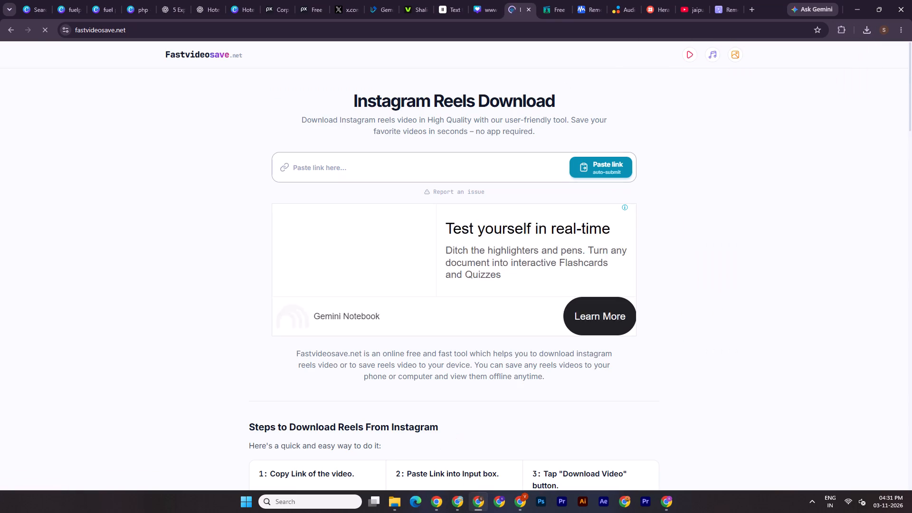
left_click(466, 164)
key("ctrl+v")
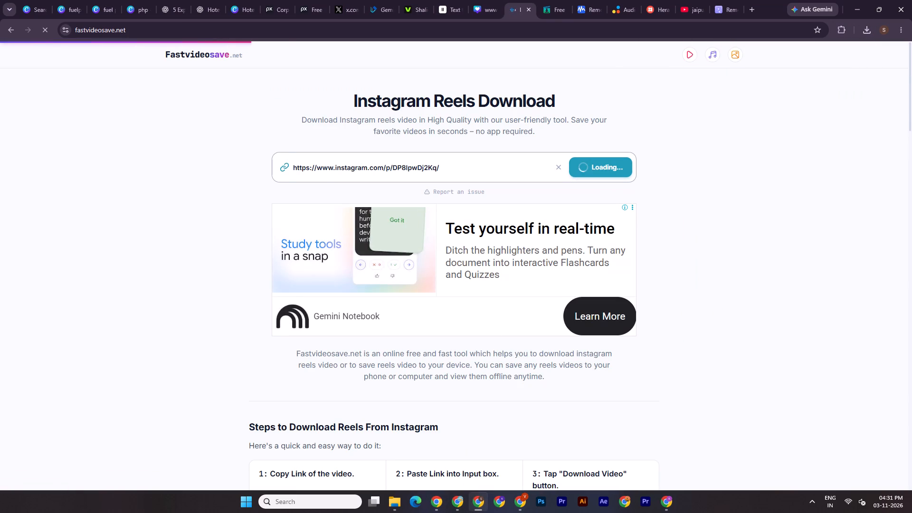
scroll(508, 208, "down", 4)
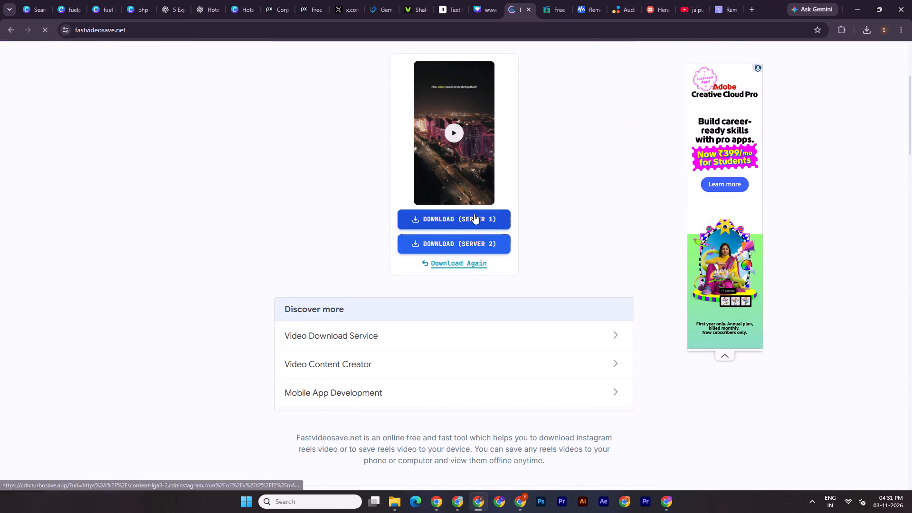
left_click(474, 214)
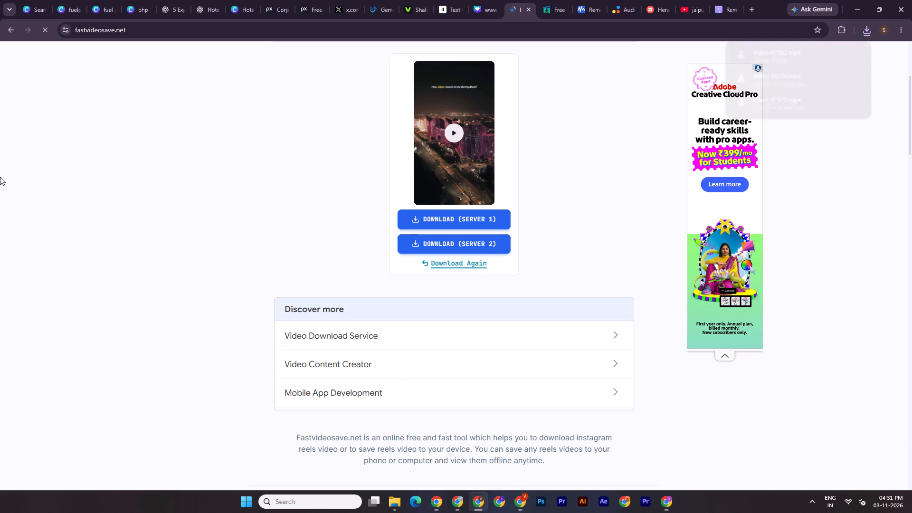
Copy the link of the "Jaipur Diwali" Instagram post DP5c5-Fk70f and download its video from Server 1 on Fastvideosave, dismissing the ad.
left_click(437, 507)
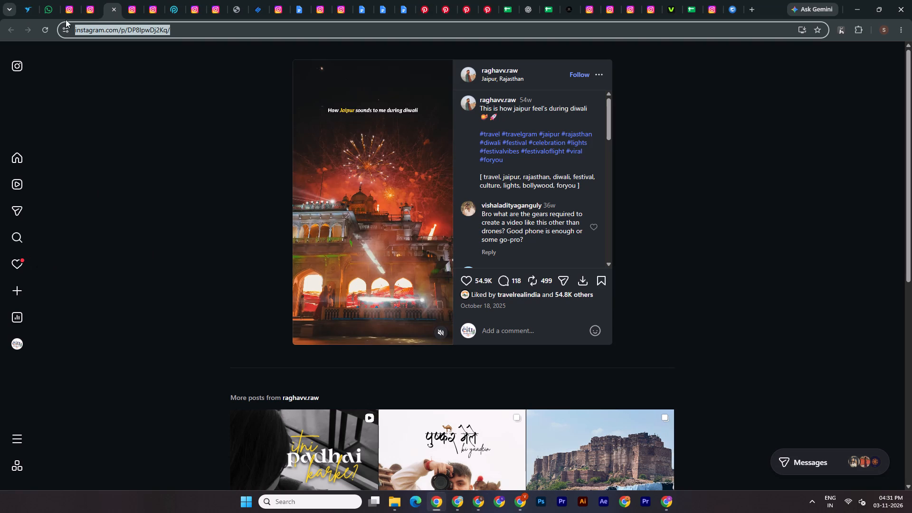
left_click(95, 0)
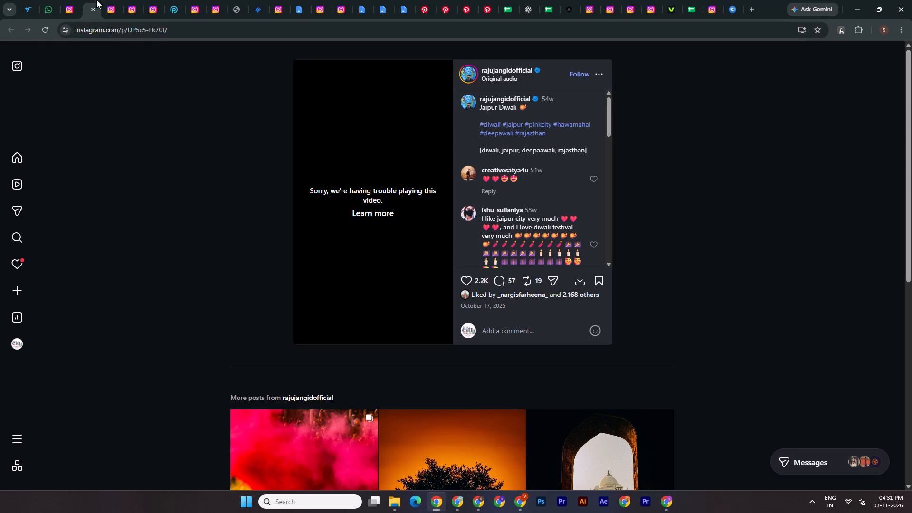
left_click(149, 32)
key("ctrl+c")
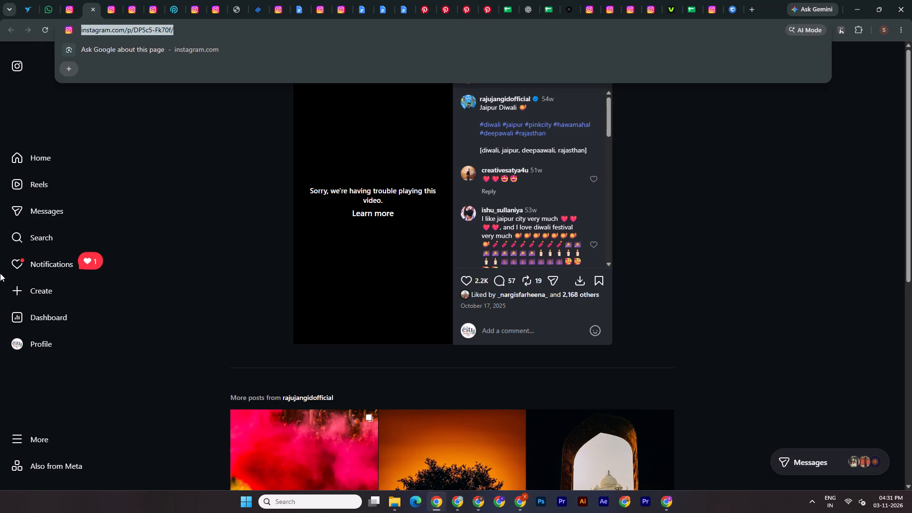
left_click(475, 501)
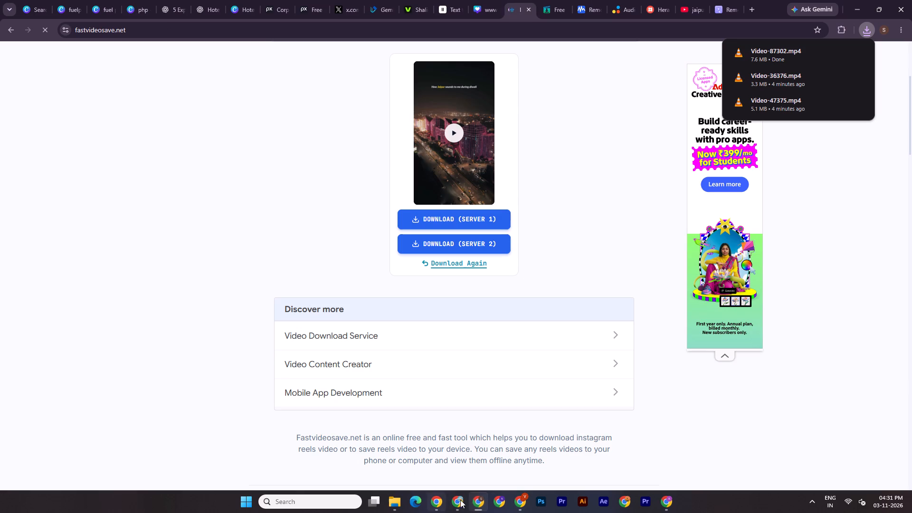
left_click(439, 266)
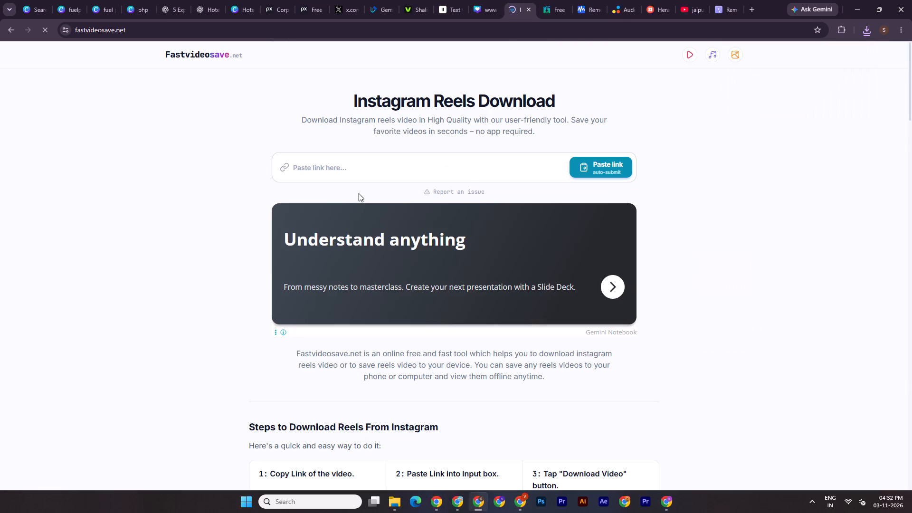
left_click(349, 167)
key("ctrl+v")
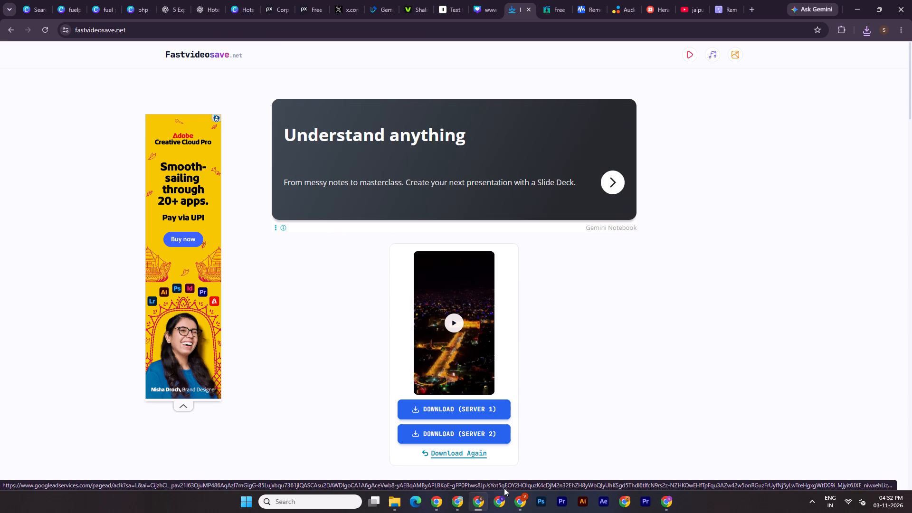
left_click(465, 411)
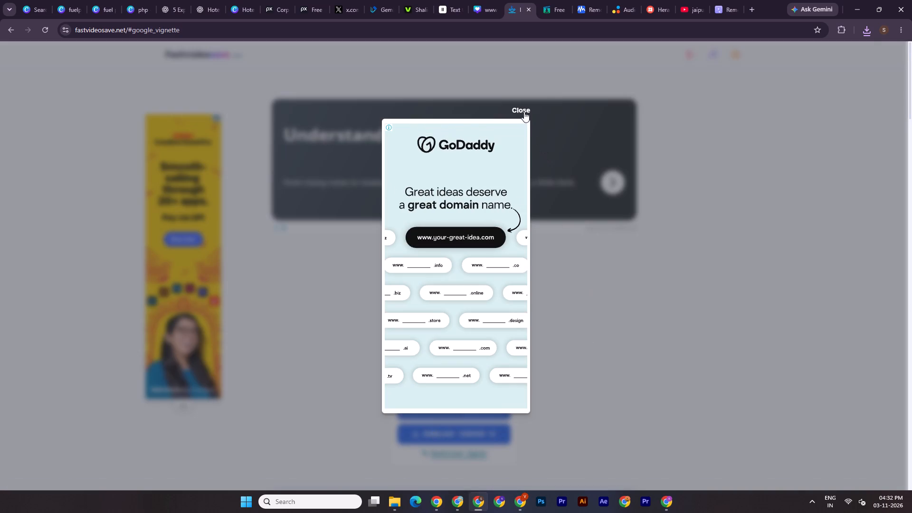
left_click(524, 112)
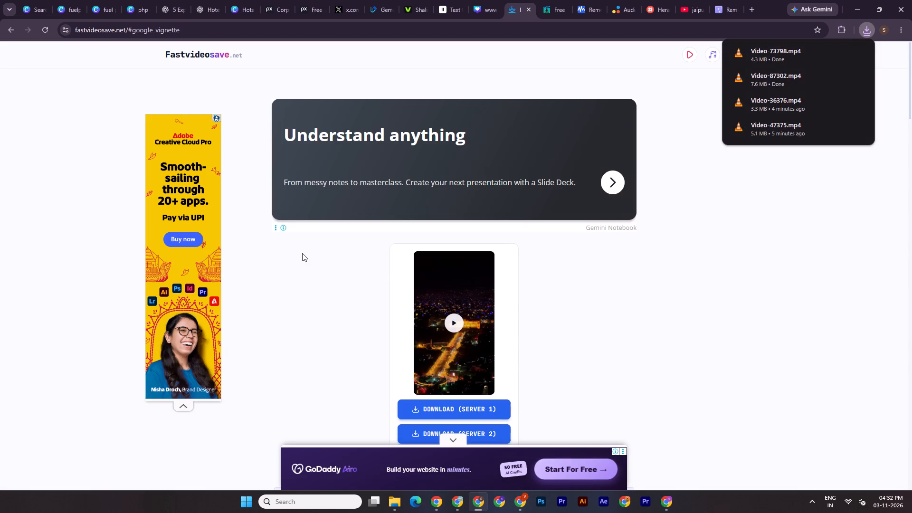
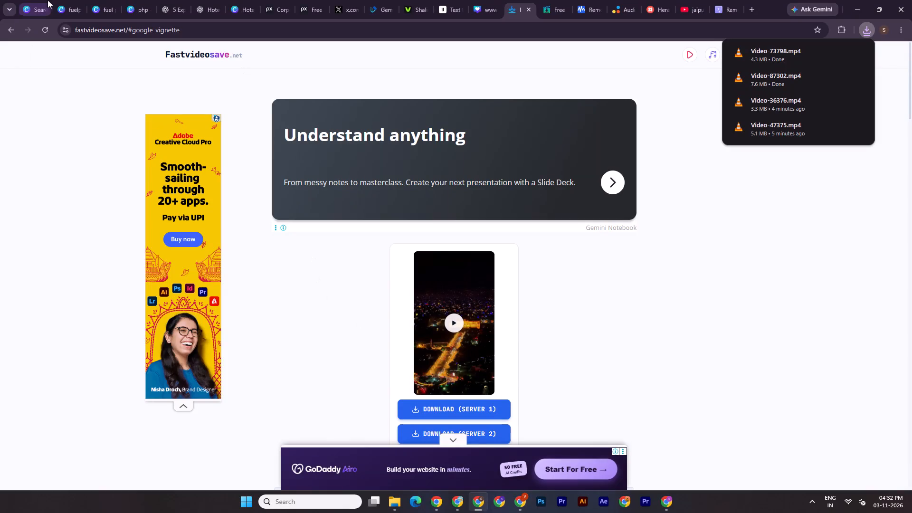
Copy the link of the "Jaipur after some days Dewali" Instagram post DfOSJvKuaum and download its video from Server 1 on Fastvideosave.
left_click(440, 494)
left_click(73, 0)
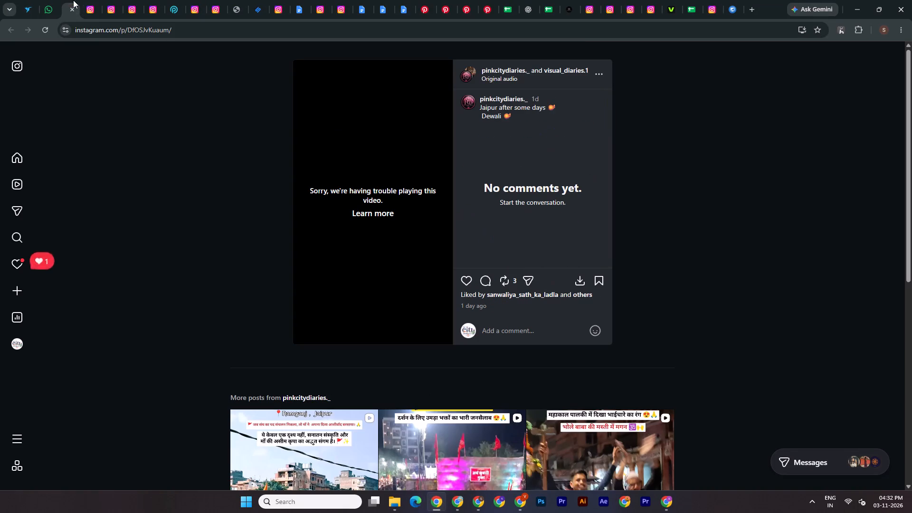
left_click(217, 29)
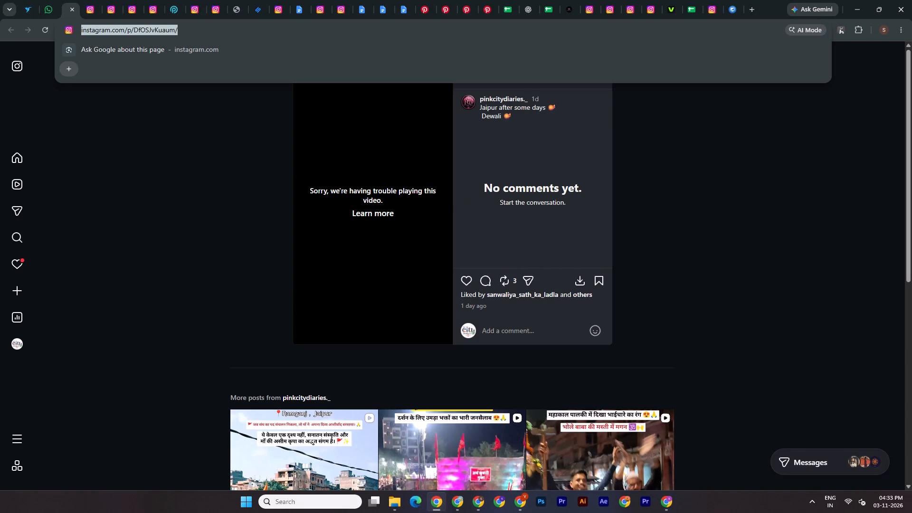
key("ctrl+c")
left_click(484, 500)
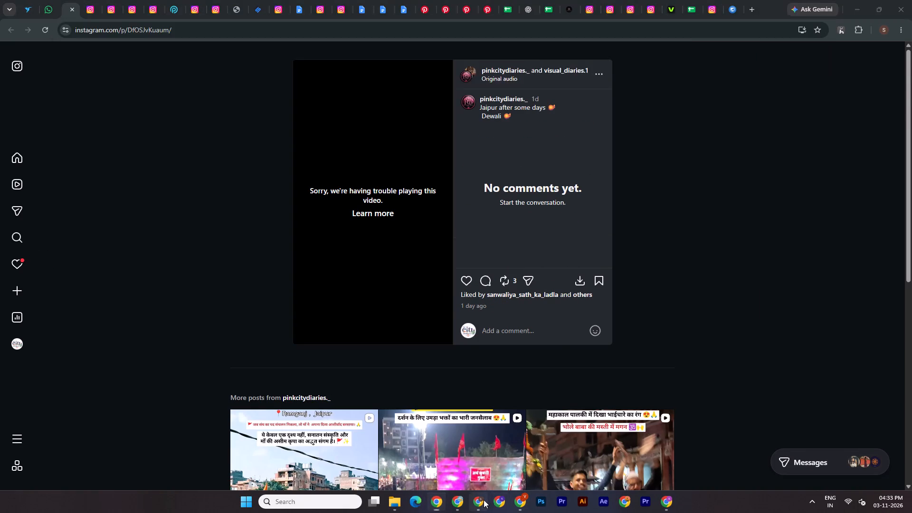
left_click(489, 404)
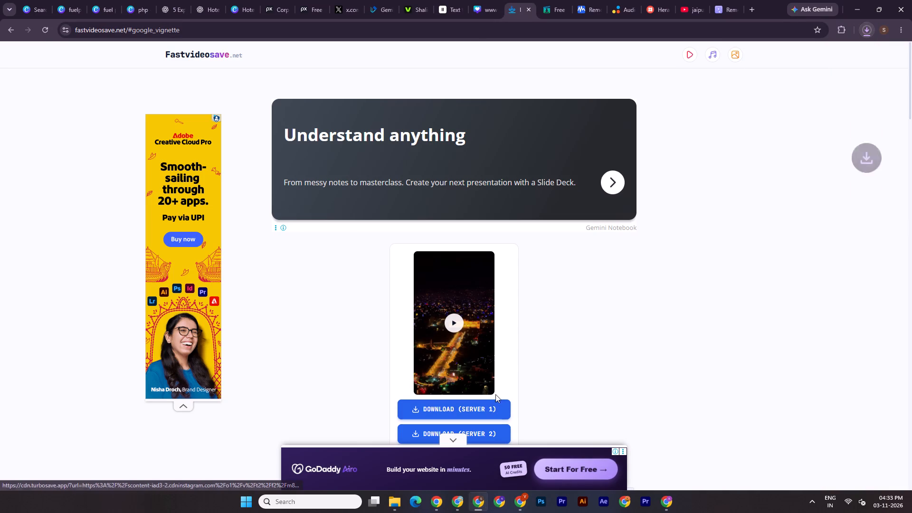
scroll(523, 305, "down", 4)
left_click(459, 265)
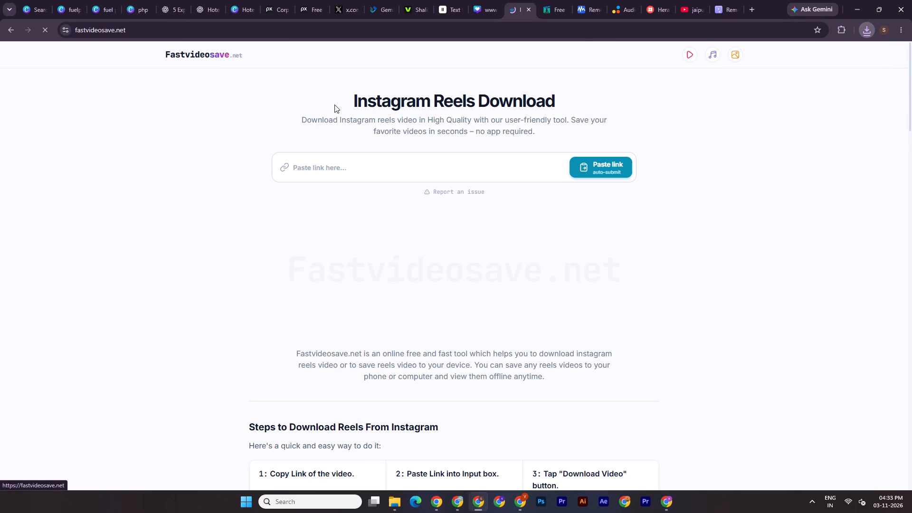
left_click(388, 175)
key("ctrl+v")
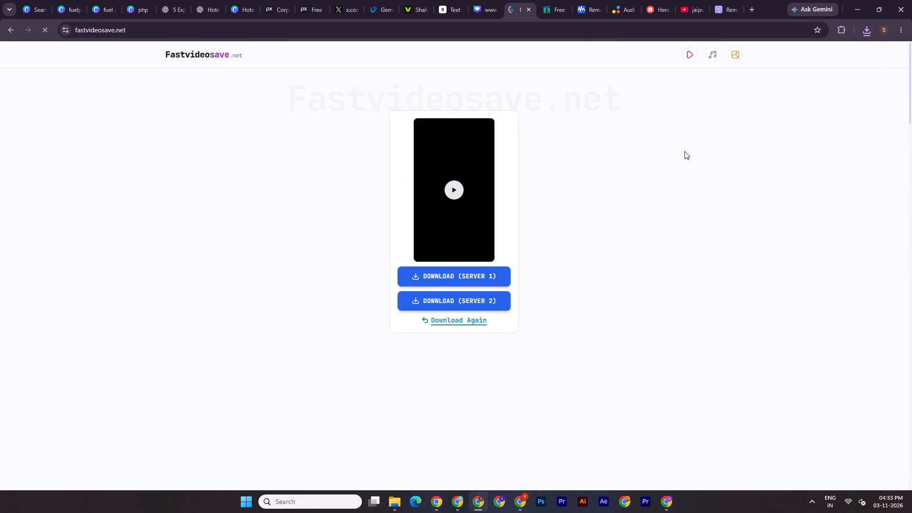
left_click(437, 269)
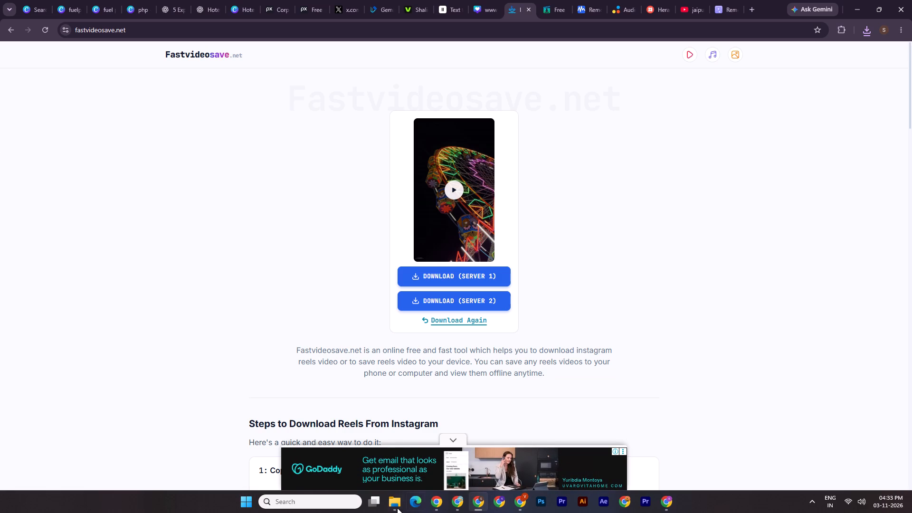
Play the "The time when Jaipur peaks it's beauty" Instagram reel with sound to review its footage and audio.
left_click(429, 507)
left_click(152, 0)
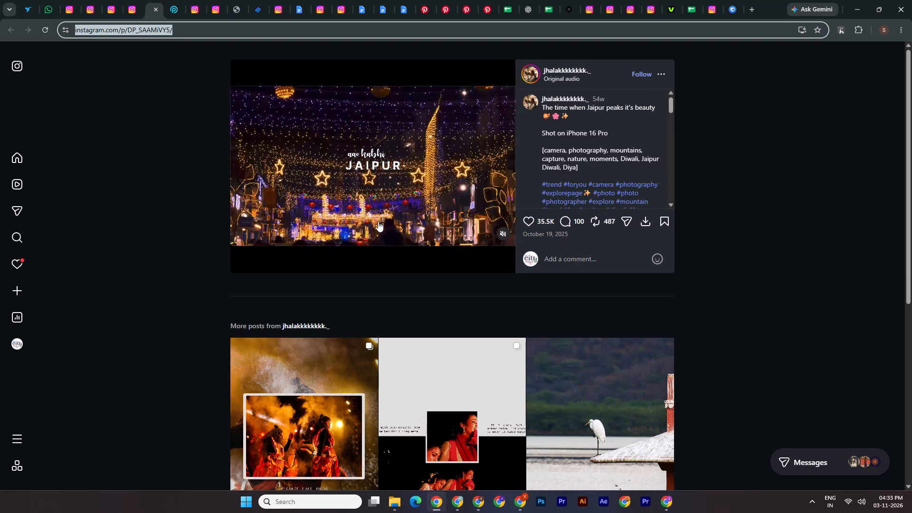
left_click(377, 218)
left_click(500, 232)
left_click(373, 225)
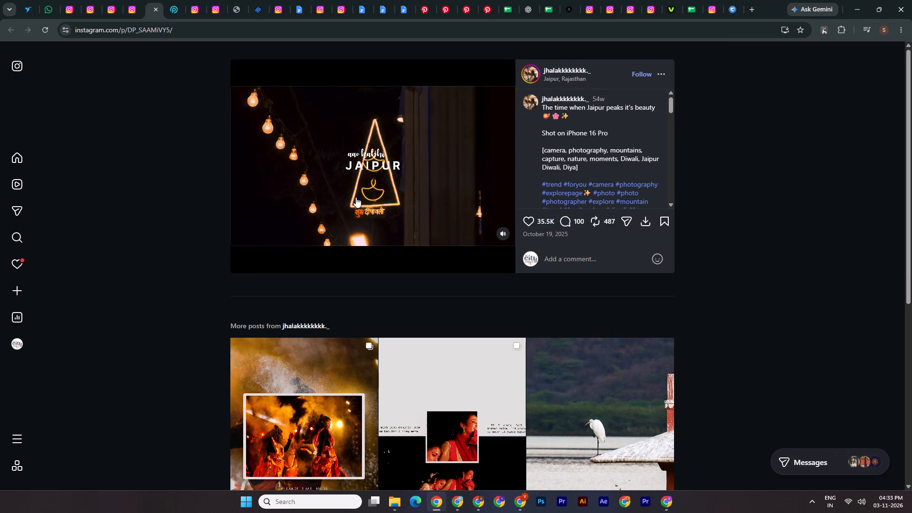
left_click(369, 206)
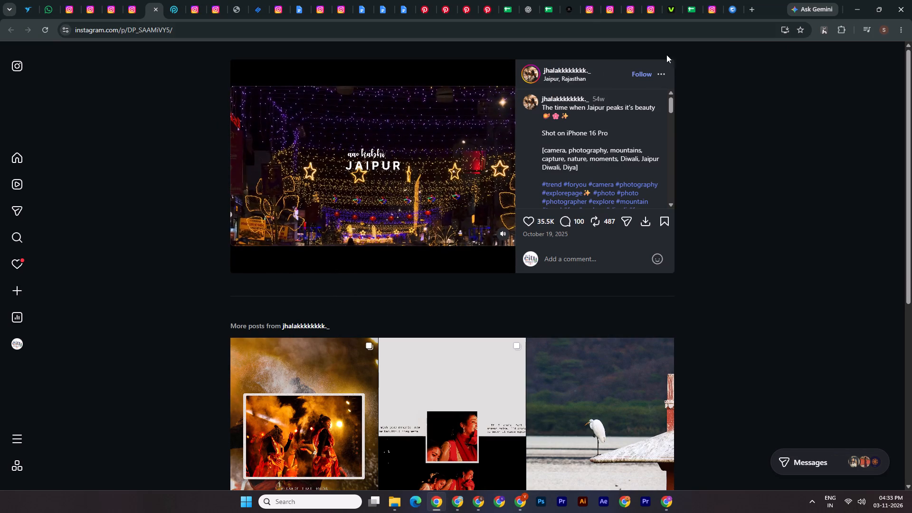
Browse the #jaipurdiwali reels on Instagram with sound, from the "Diwali Par" reel through to "This is how Jaipur feels in Diwali".
left_click(280, 0)
left_click(322, 1)
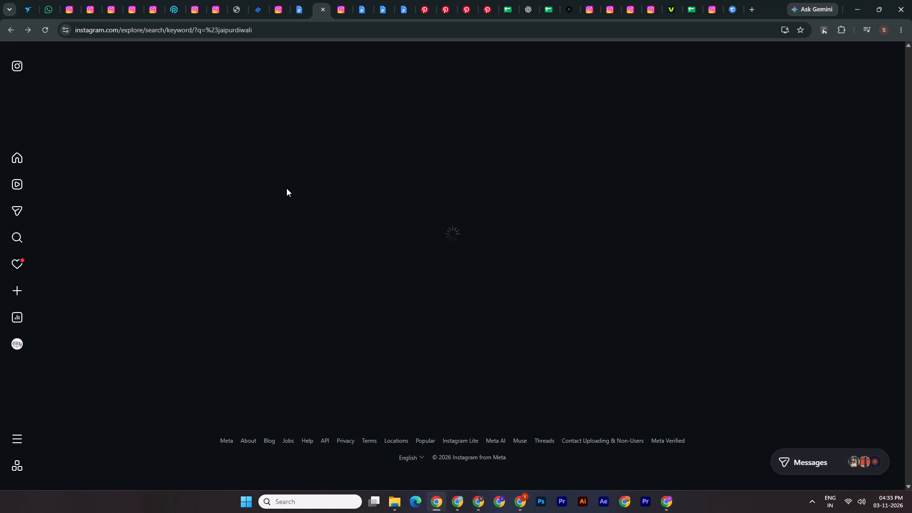
left_click(218, 143)
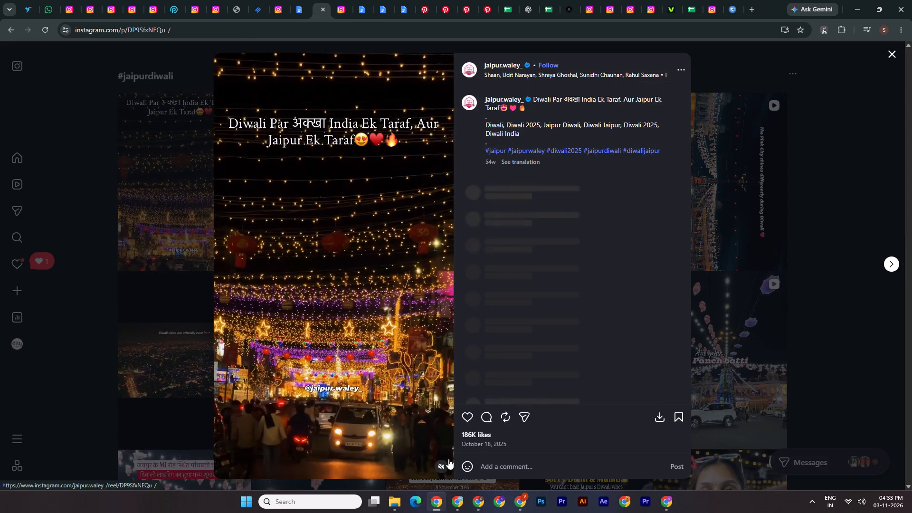
left_click(441, 464)
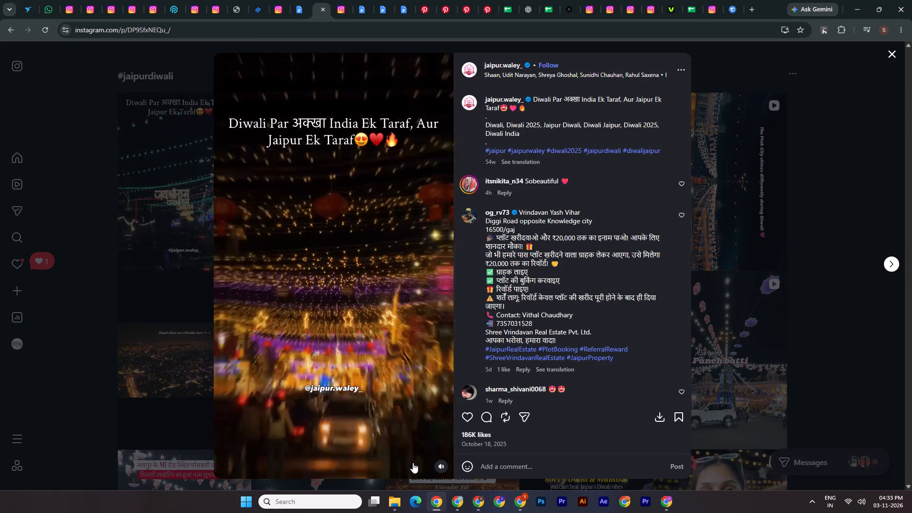
key("Right")
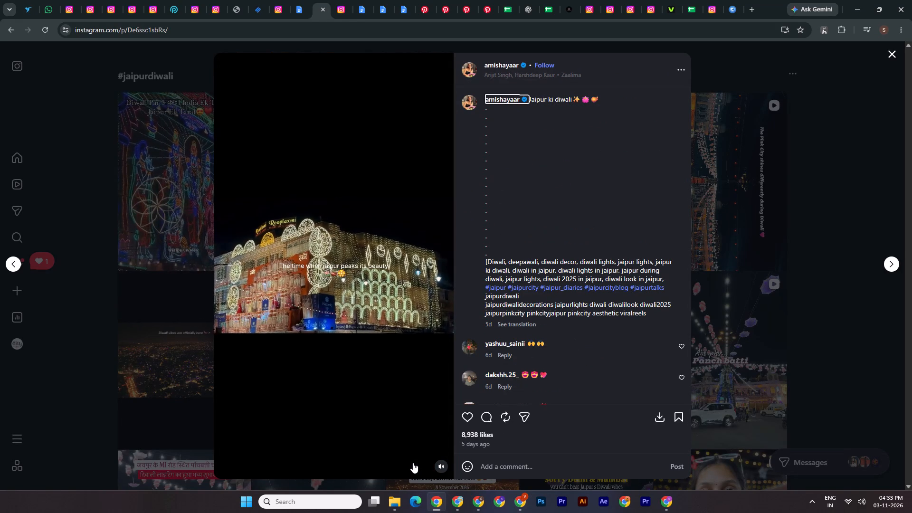
key("Right")
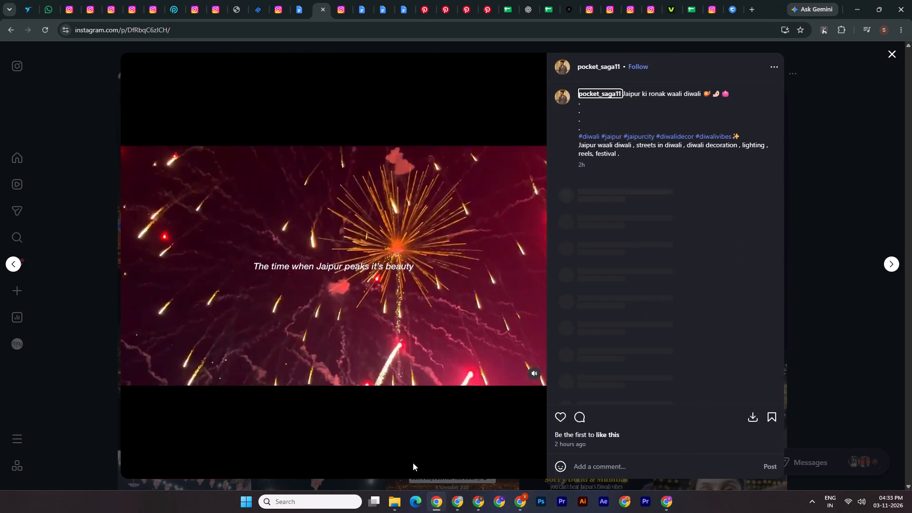
key("Right")
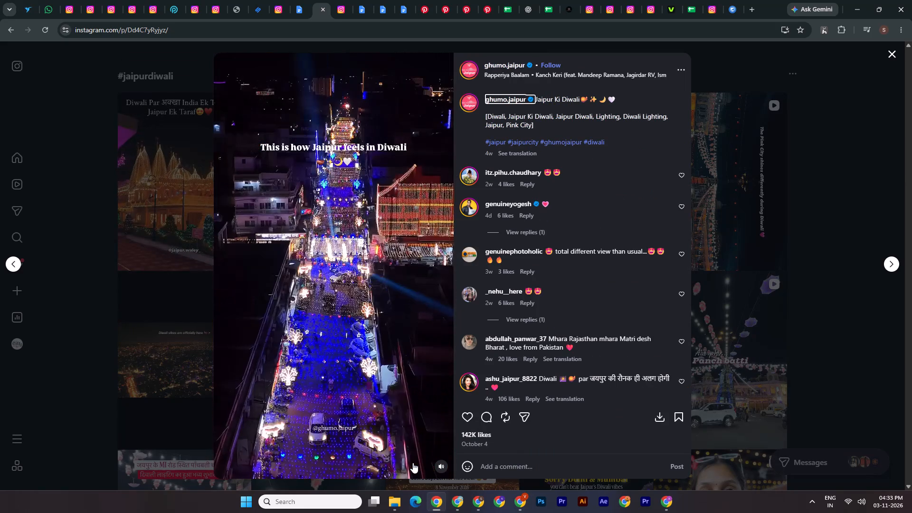
left_click(323, 299)
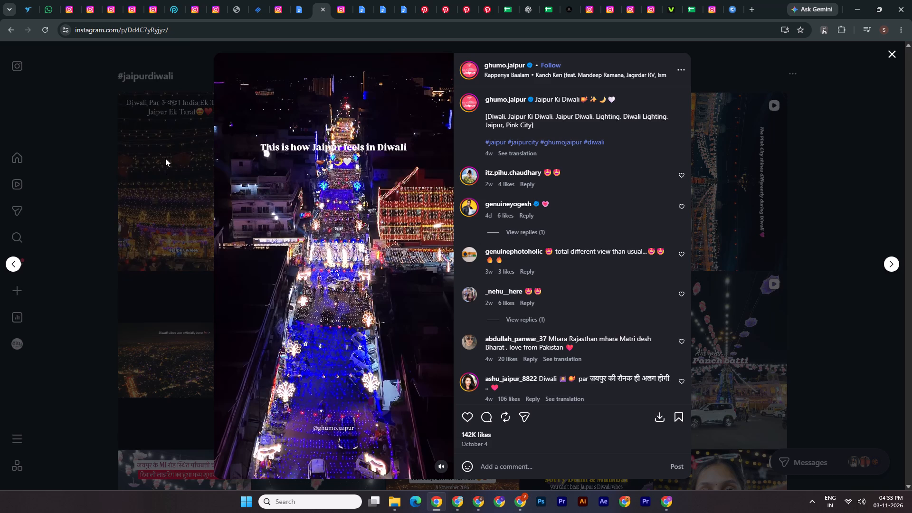
Reload the "The time when Jaipur peaks it's beauty" reel and watch it with sound, pausing to examine its shots.
left_click(149, 0)
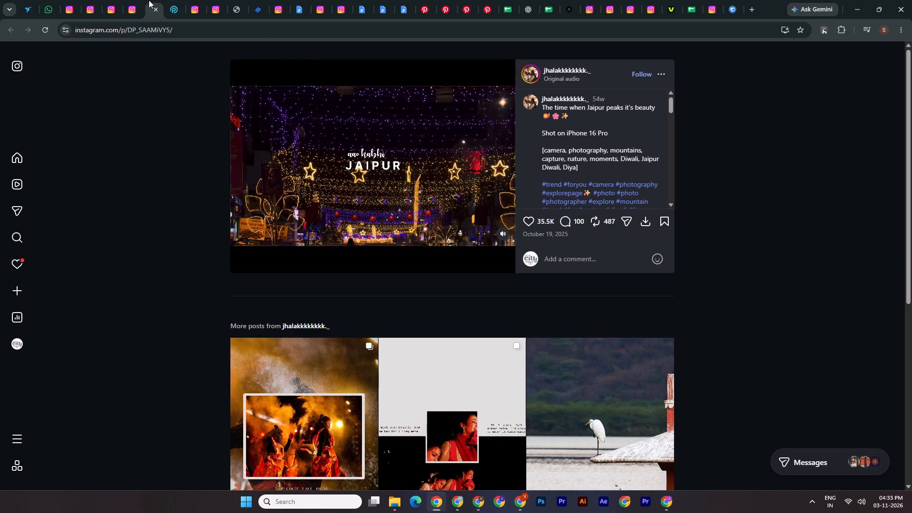
left_click(46, 33)
left_click(375, 217)
left_click(501, 231)
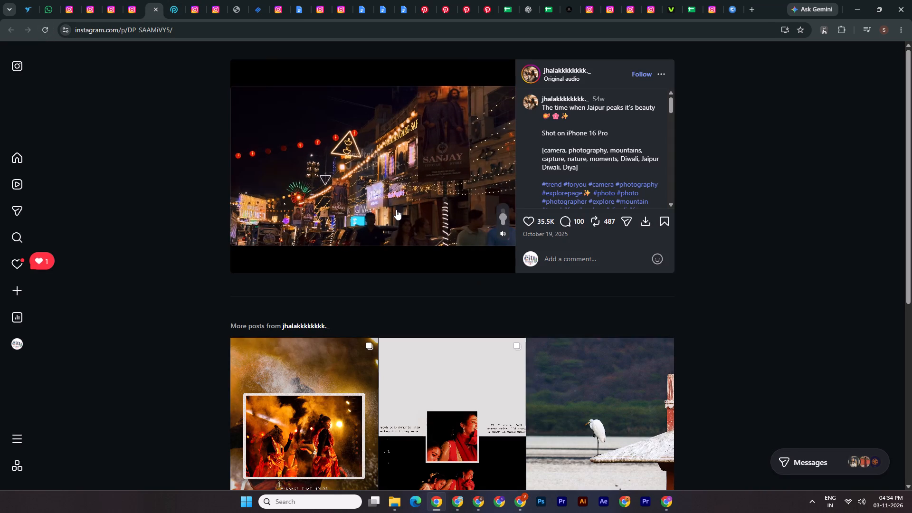
left_click(396, 209)
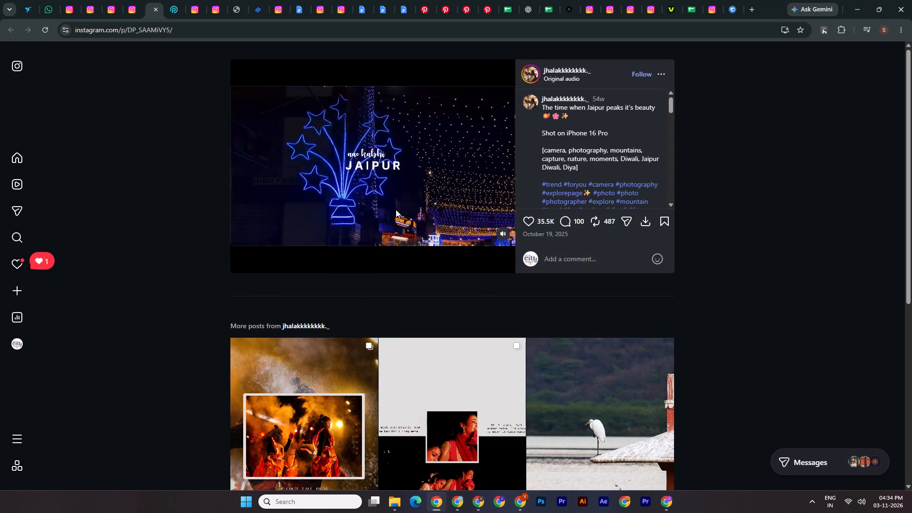
left_click(396, 209)
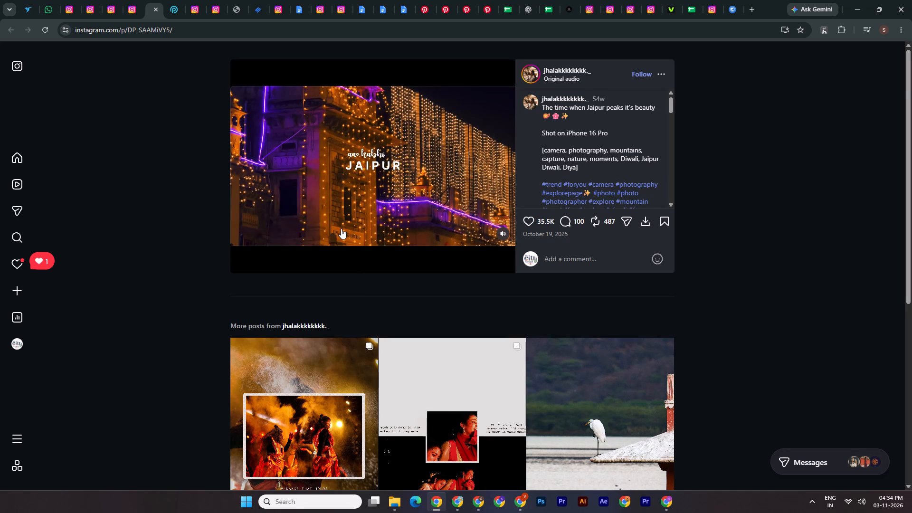
left_click(357, 203)
left_click(357, 203)
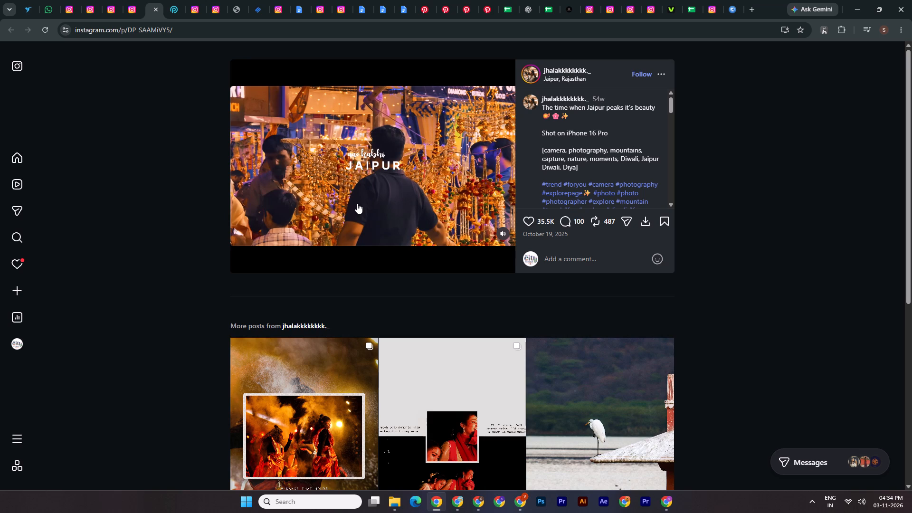
left_click(357, 203)
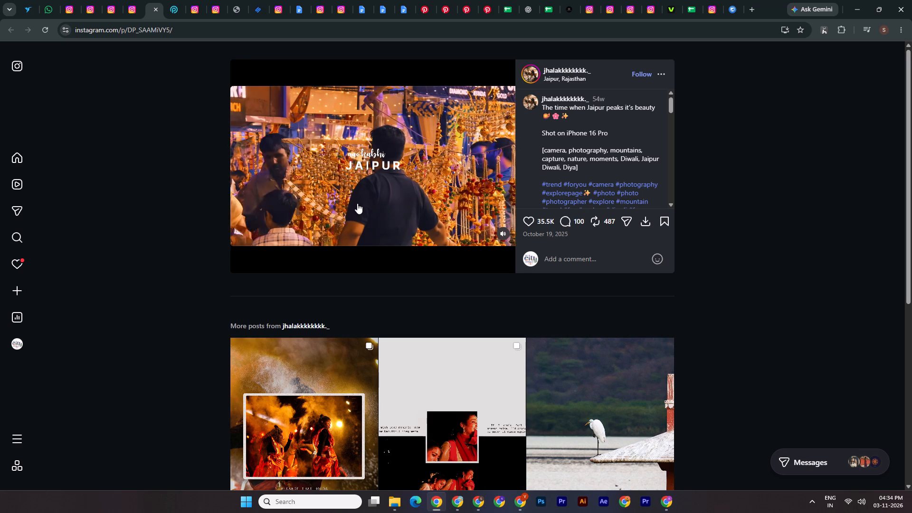
left_click(357, 203)
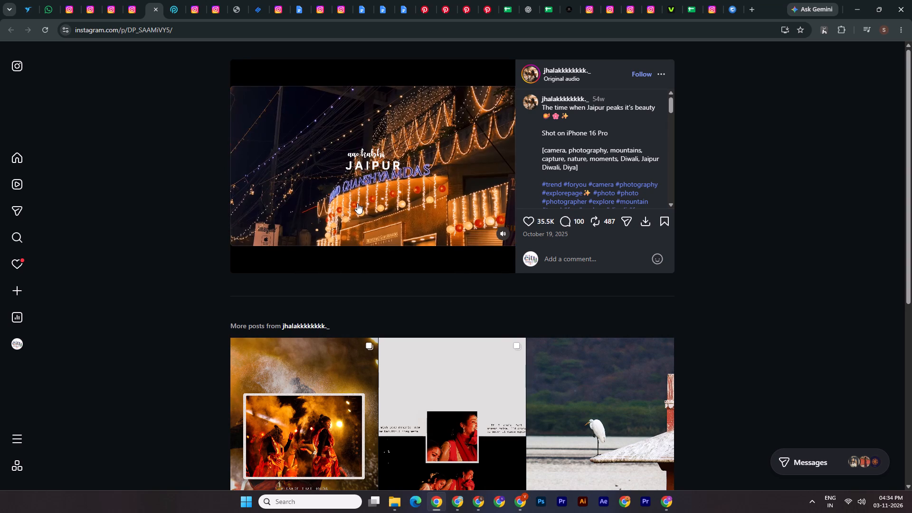
Play and pause the Jaipur Diwali lights post on Instagram to review its footage and title style.
left_click(357, 203)
left_click(357, 203)
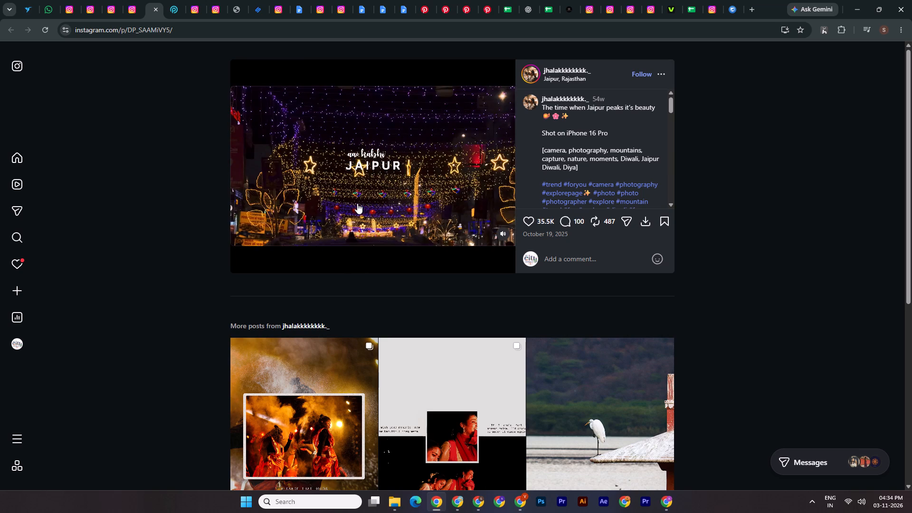
left_click(351, 215)
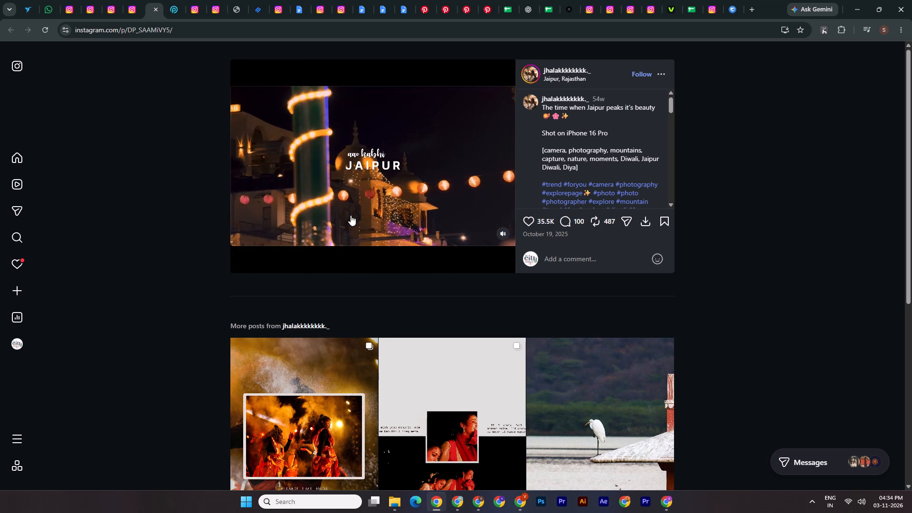
left_click(351, 215)
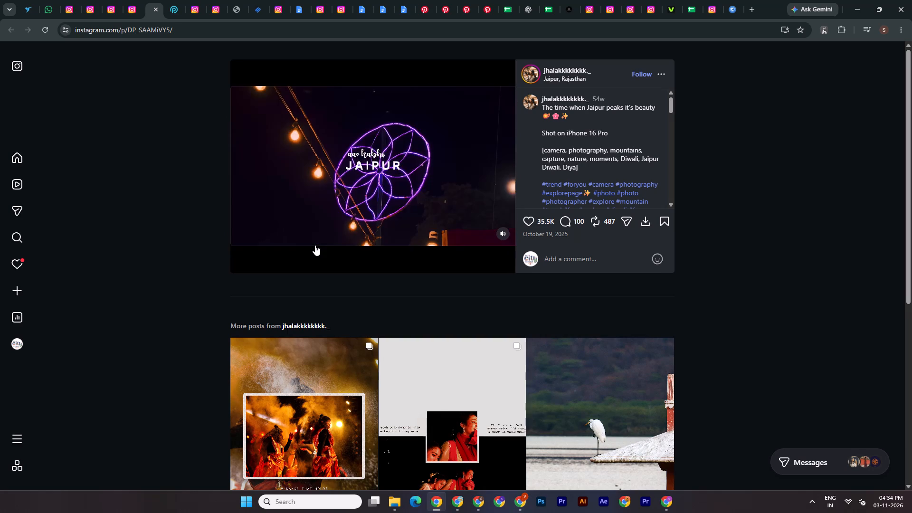
left_click(382, 194)
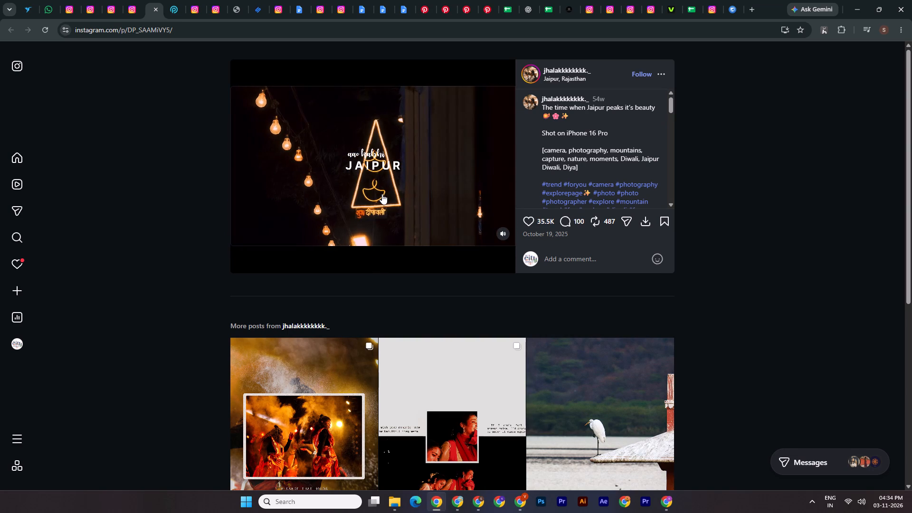
Play and pause the "aao kabhi Jaipur" Diwali lights post to review more of its footage.
left_click(382, 194)
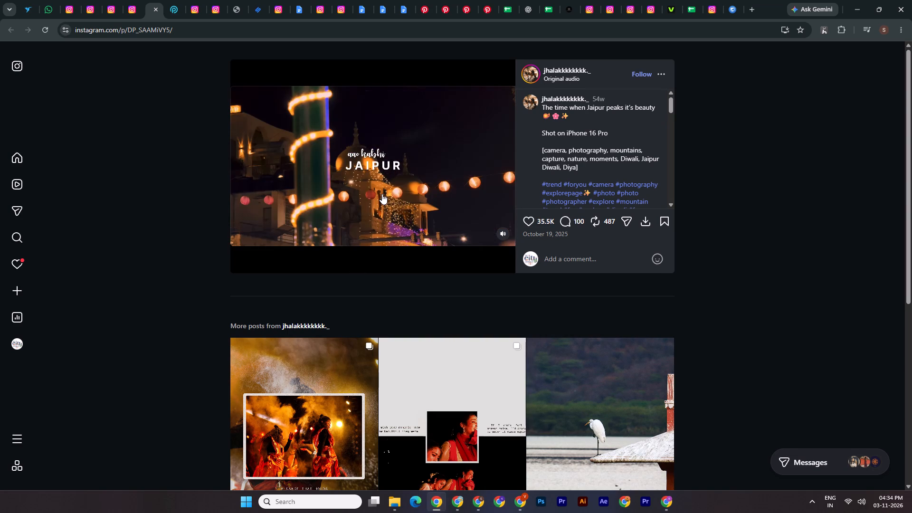
left_click(382, 194)
left_click(426, 209)
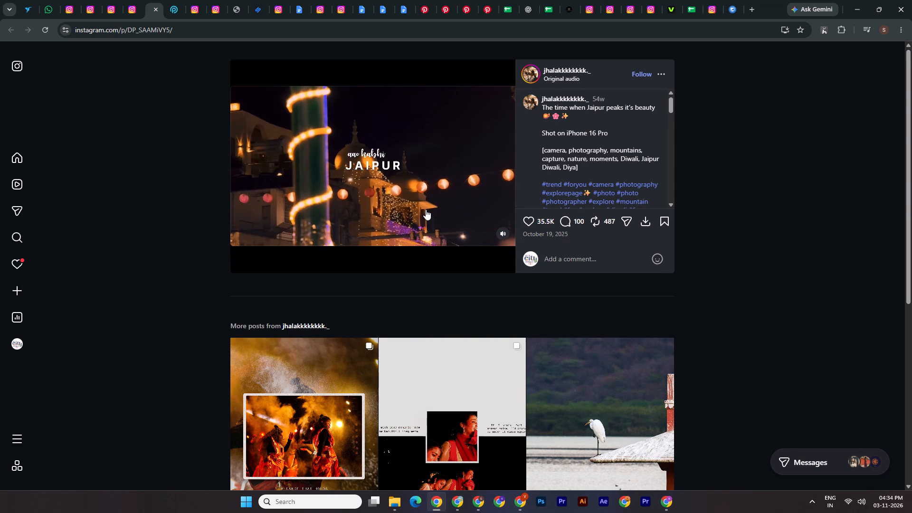
left_click(426, 209)
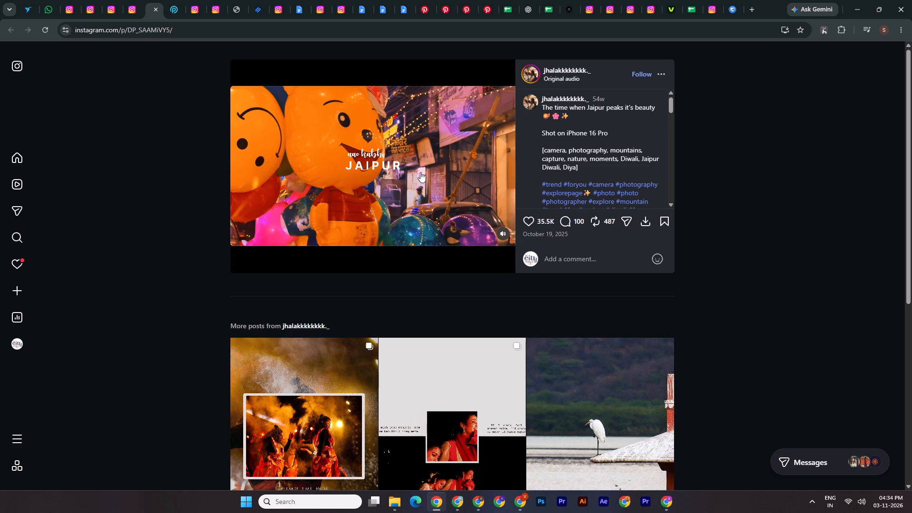
left_click(400, 177)
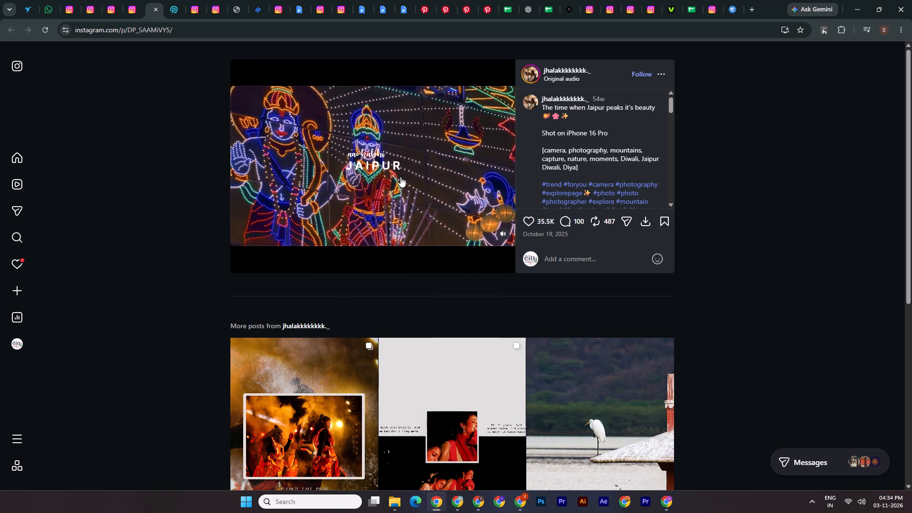
left_click(373, 196)
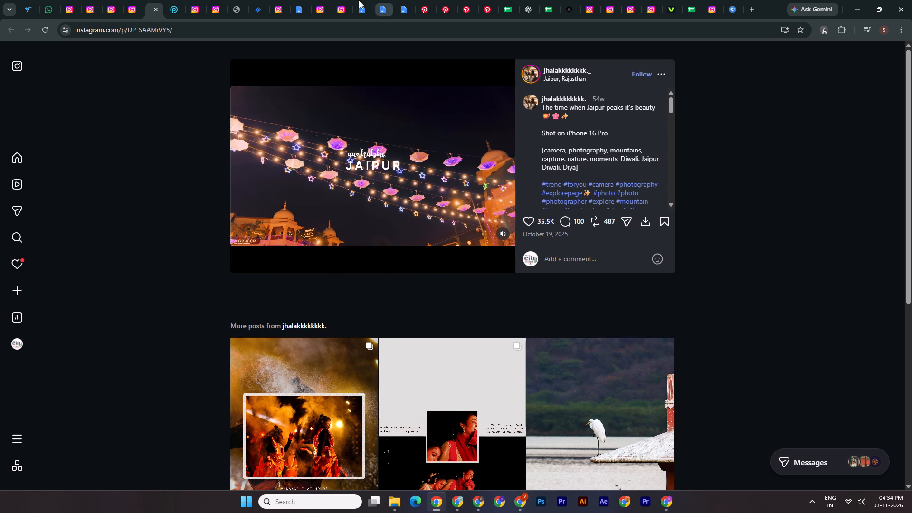
Switch to the "This is how Jaipur feels in Diwali" reel and check its playback.
left_click(325, 0)
left_click(399, 231)
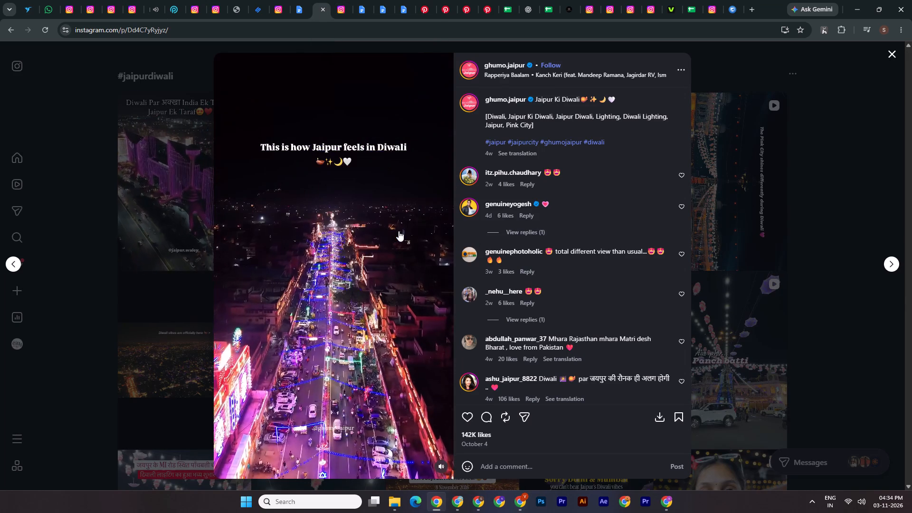
left_click(399, 231)
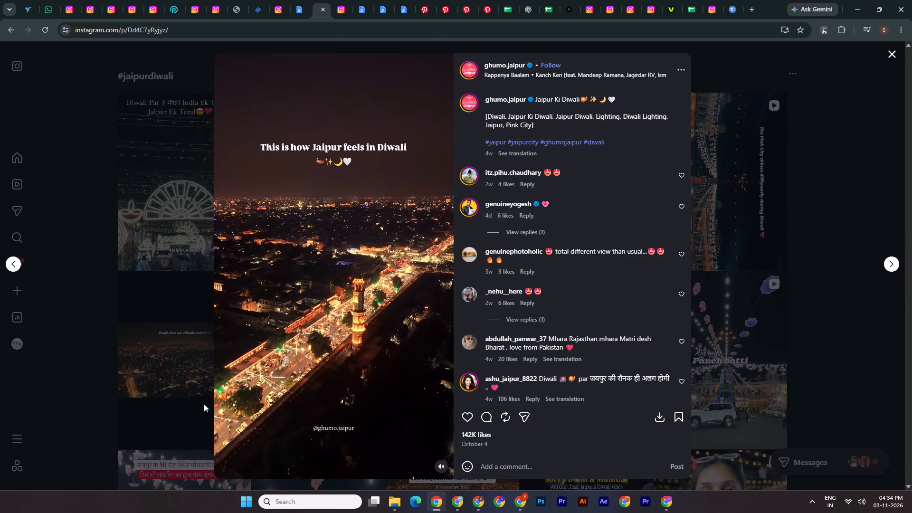
Connect the Mivi DuoPods Marathon earbuds over Bluetooth and complete their pairing with the computer.
left_click(864, 506)
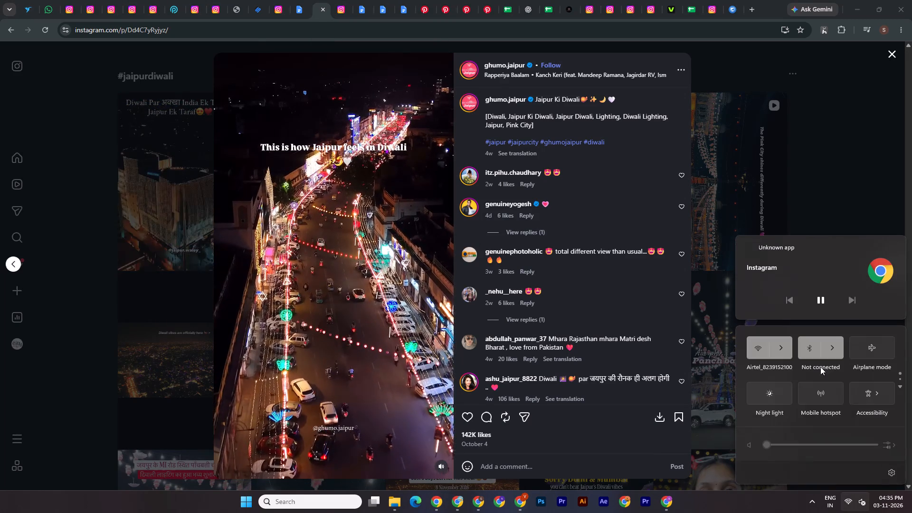
left_click(839, 351)
left_click(788, 352)
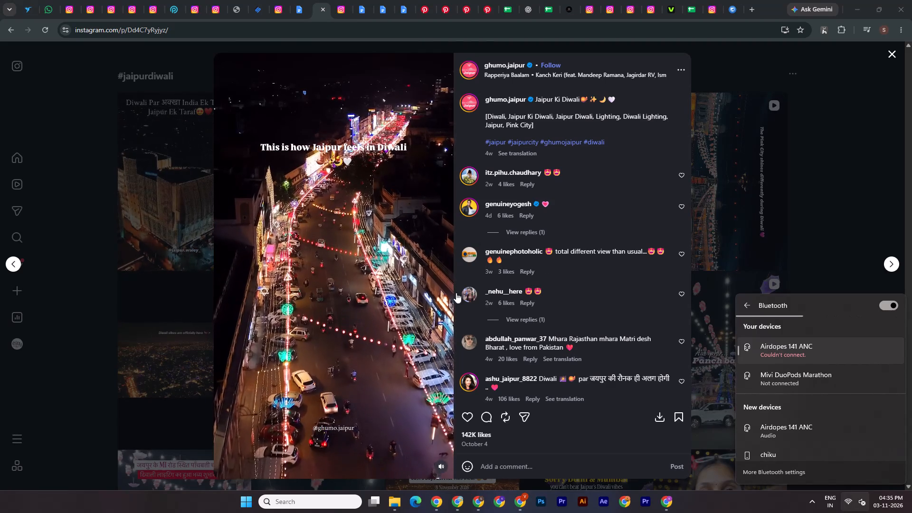
left_click(778, 380)
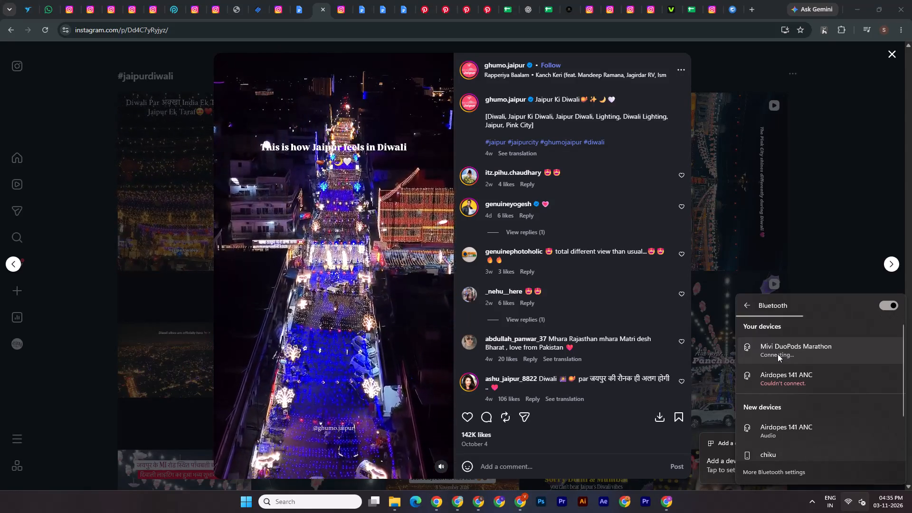
left_click(718, 462)
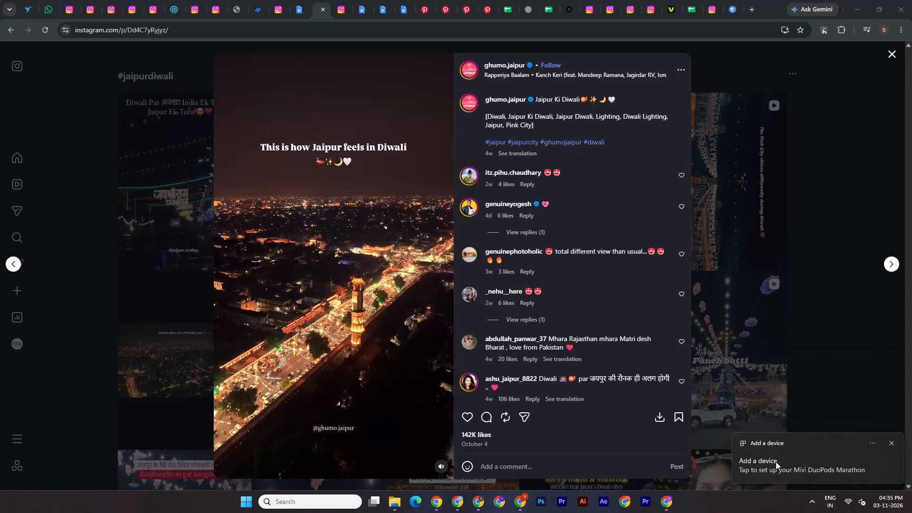
left_click(776, 462)
left_click(406, 266)
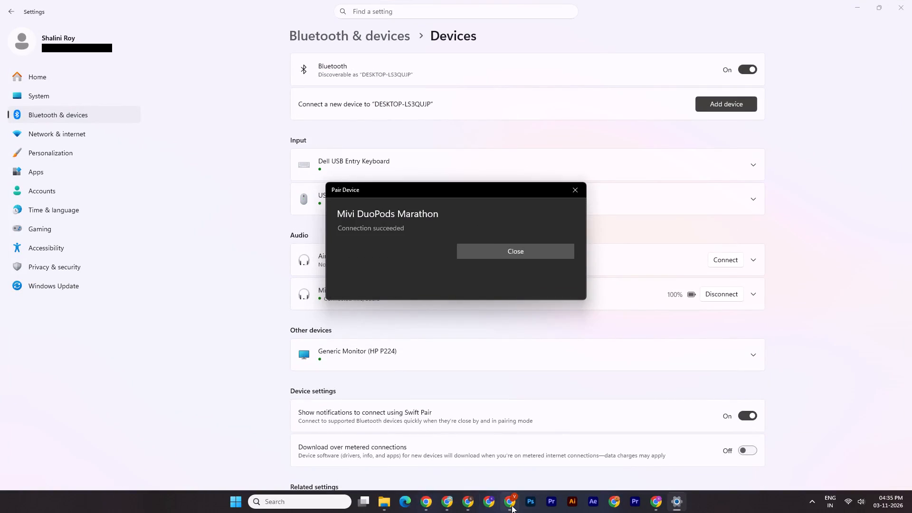
Return to the ghumo.jaipur reel in Chrome and set the system volume to 43 while it plays.
left_click(429, 503)
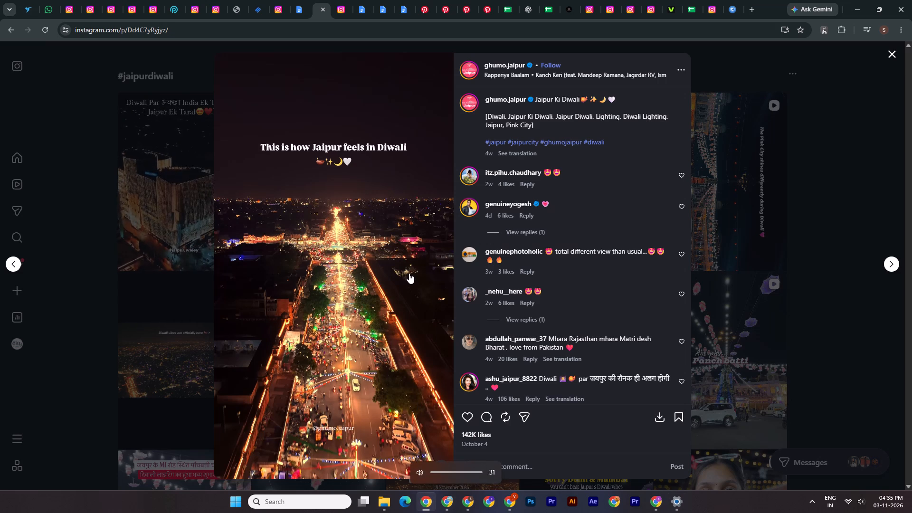
left_click(409, 273)
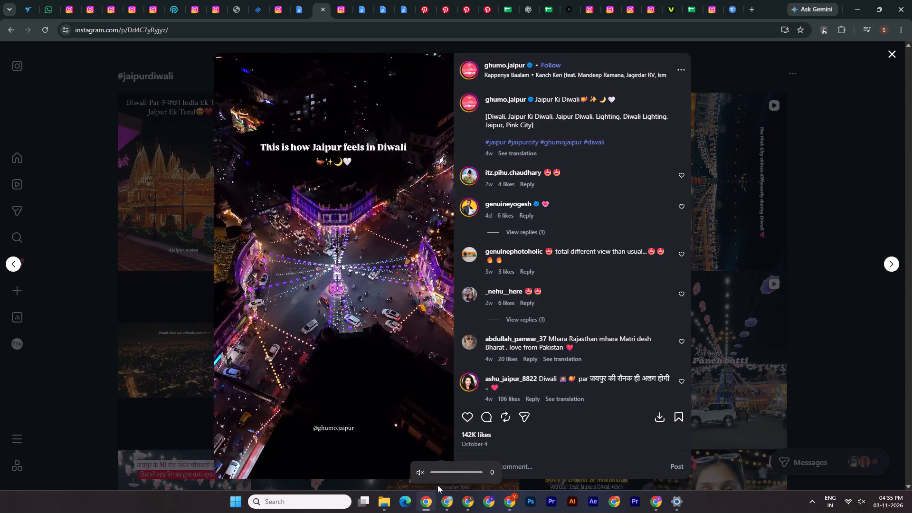
left_click_drag(427, 472, 439, 472)
left_click(441, 472)
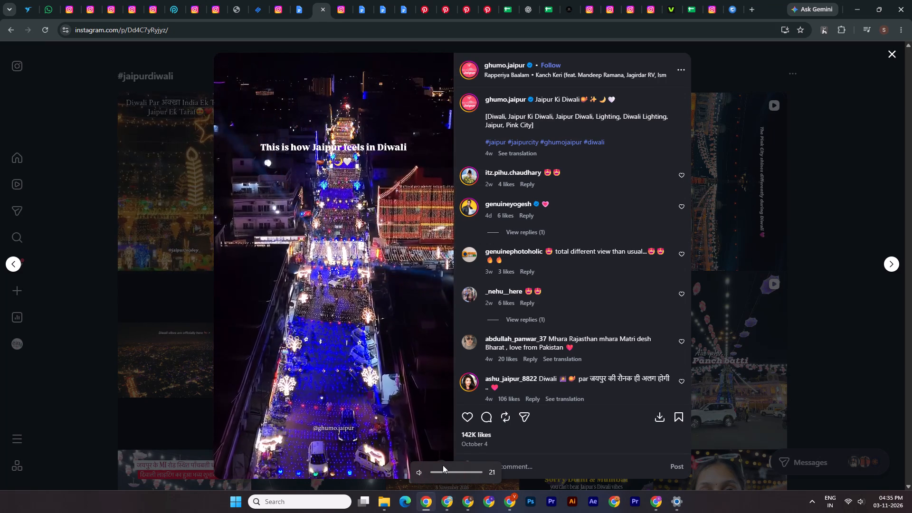
left_click(458, 472)
left_click(461, 473)
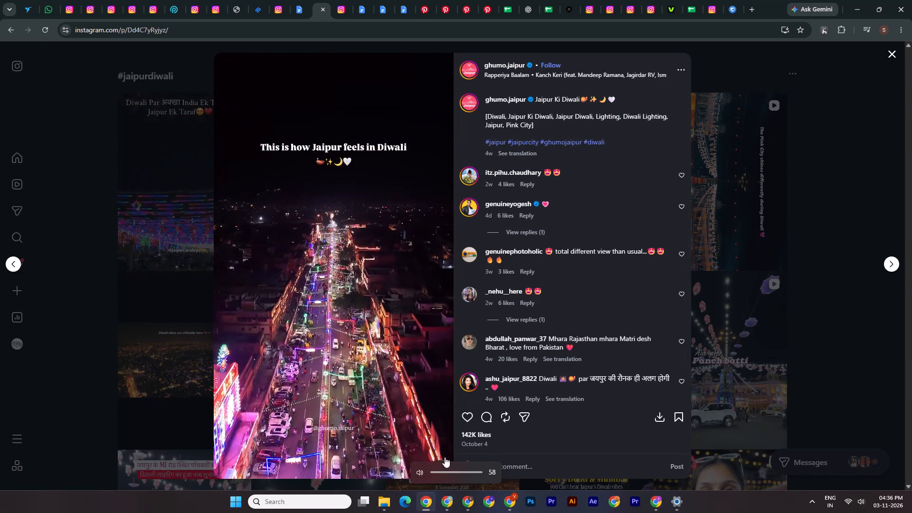
left_click(451, 472)
left_click(453, 472)
left_click(420, 377)
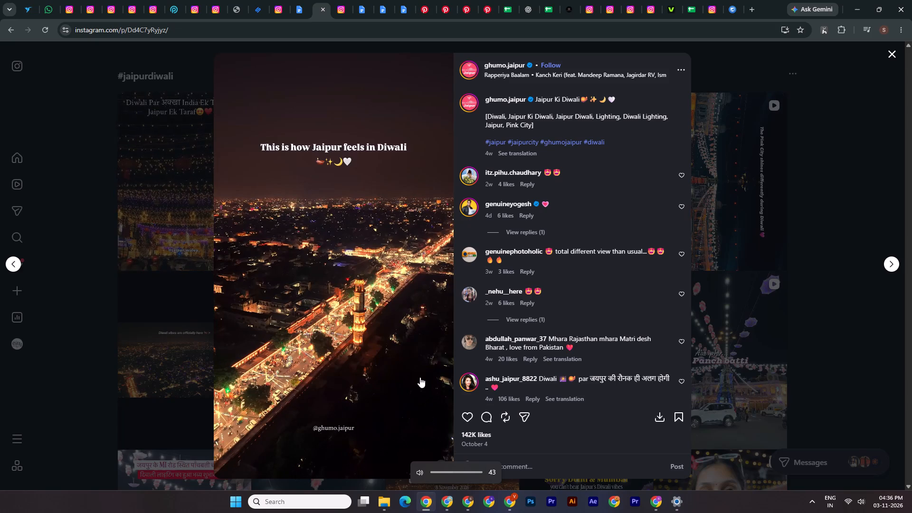
Close the ghumo.jaipur reel, then reload the "aao kabhi Jaipur" post and play it to check its audio.
left_click(848, 167)
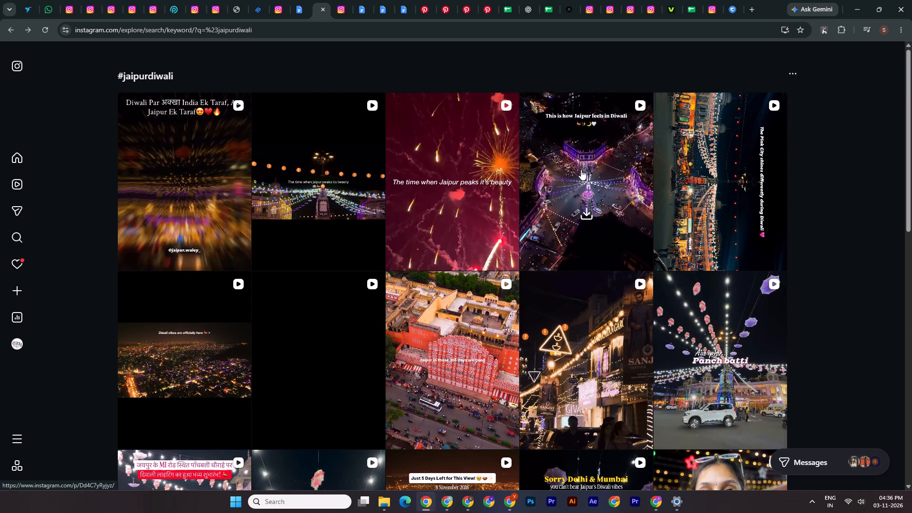
left_click(581, 162)
left_click(838, 195)
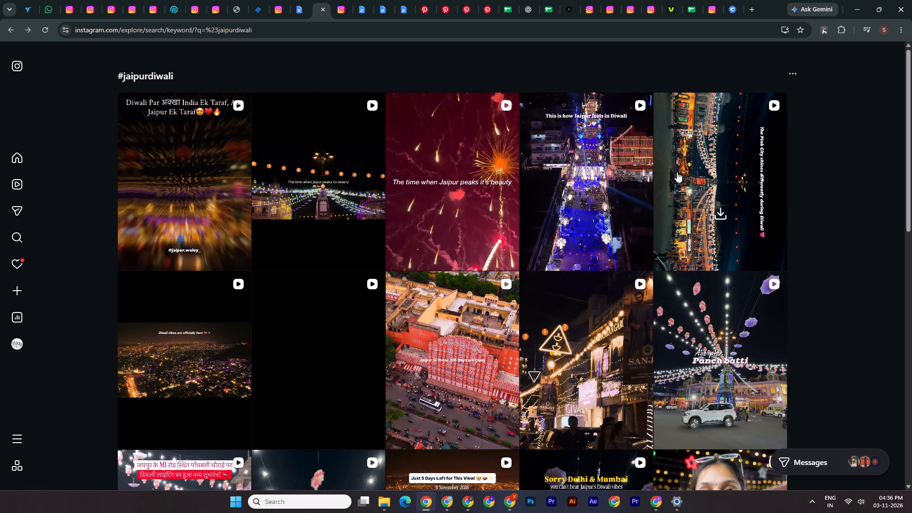
left_click(220, 0)
left_click(153, 0)
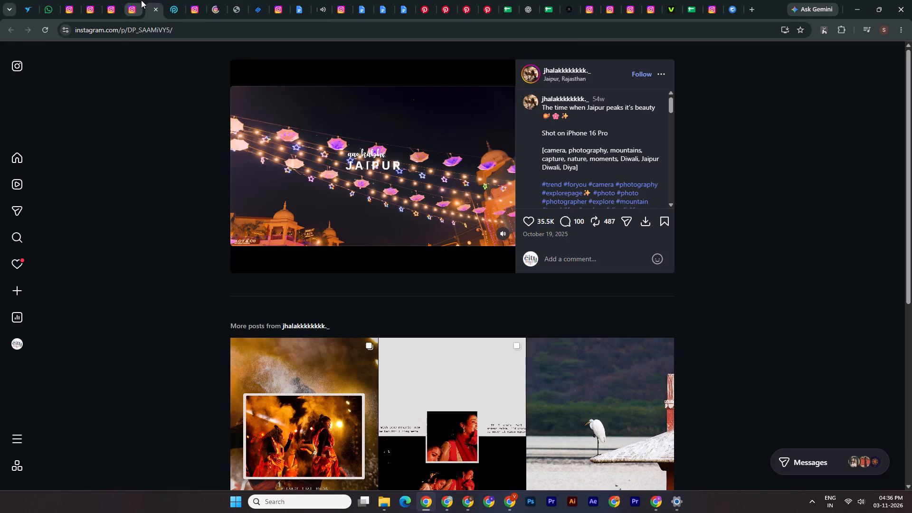
left_click(49, 30)
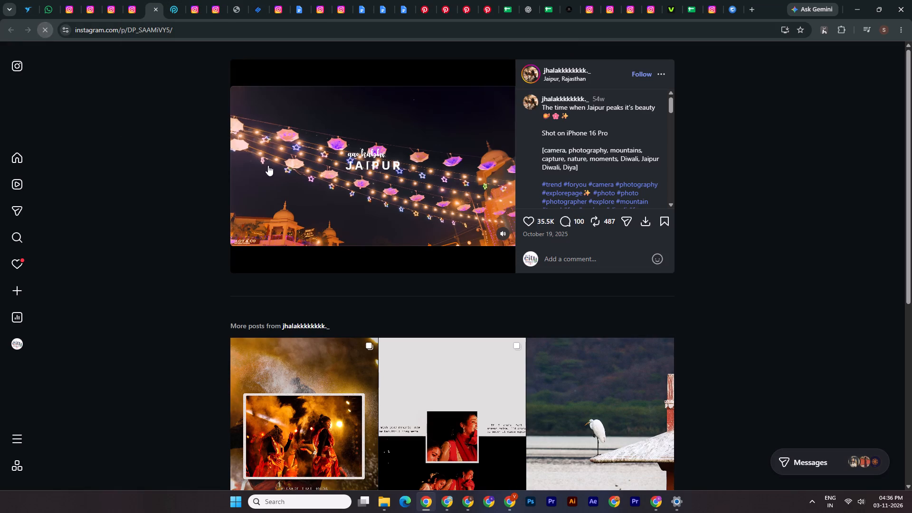
left_click(404, 200)
left_click(505, 231)
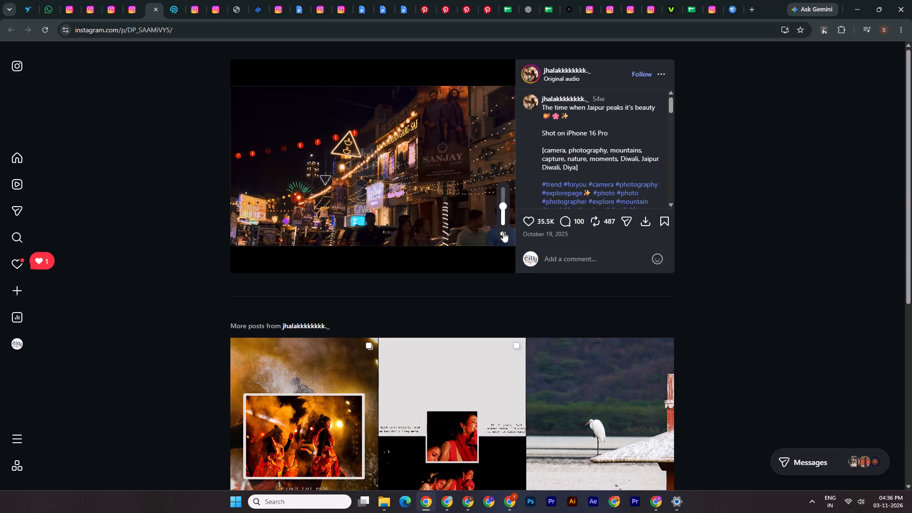
left_click(376, 211)
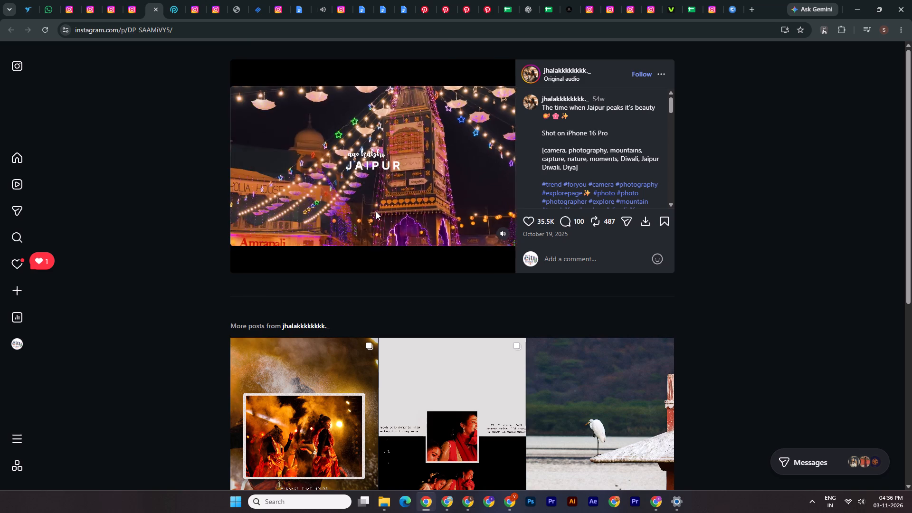
left_click(376, 211)
Compare the footage and audio of the "This is how Jaipur feels in Diwali" reel with the "aao kabhi Jaipur" post.
left_click(322, 0)
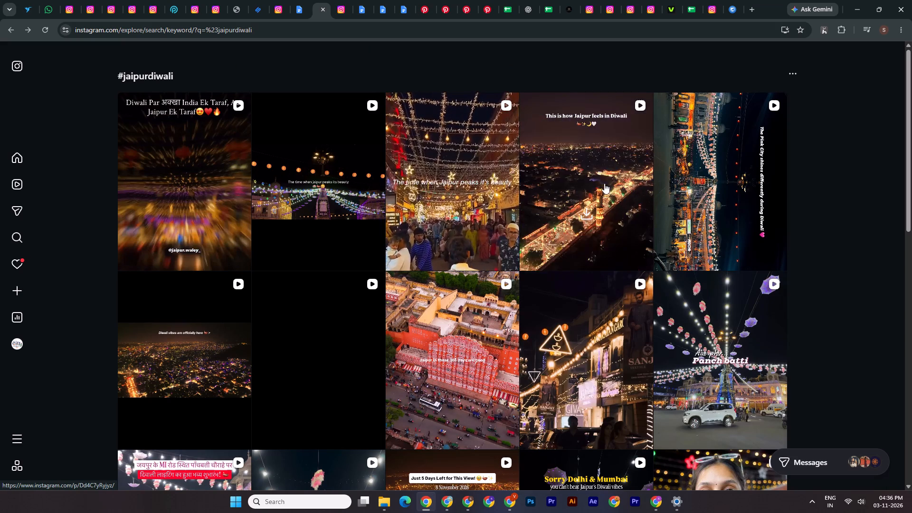
left_click(589, 155)
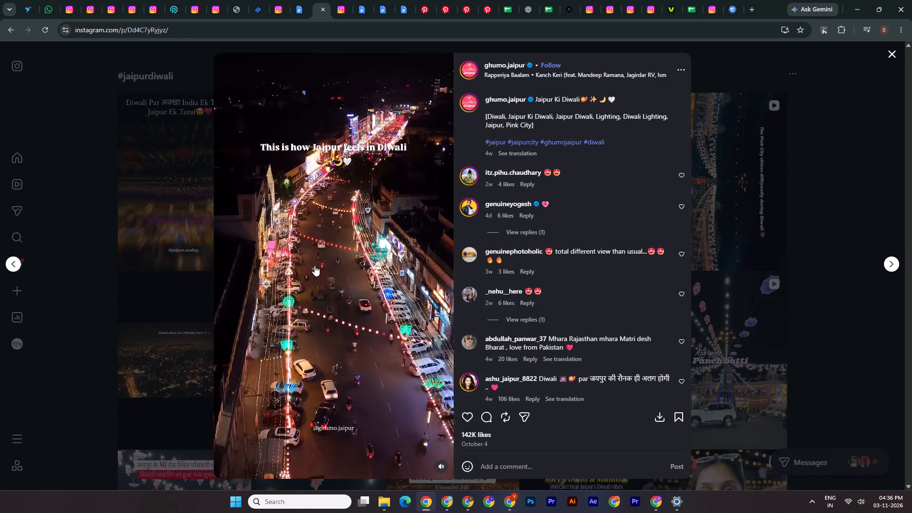
left_click(314, 266)
left_click(150, 0)
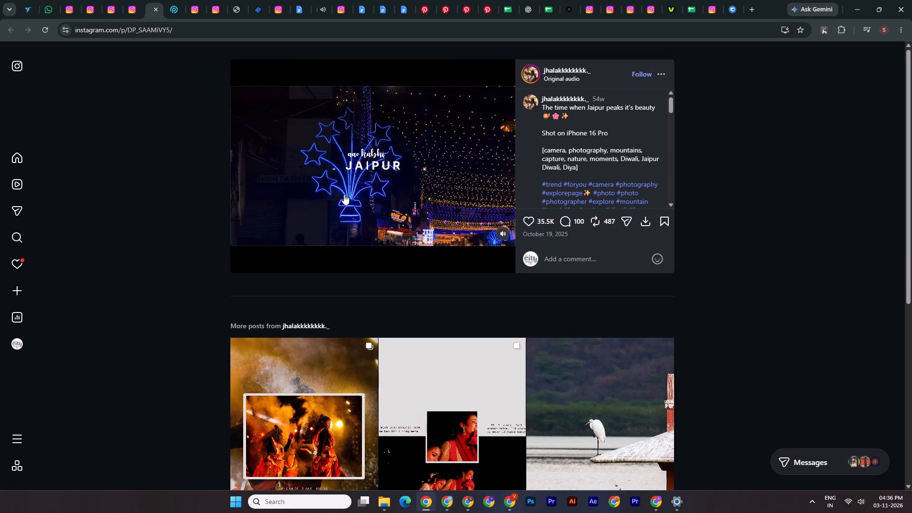
left_click(344, 194)
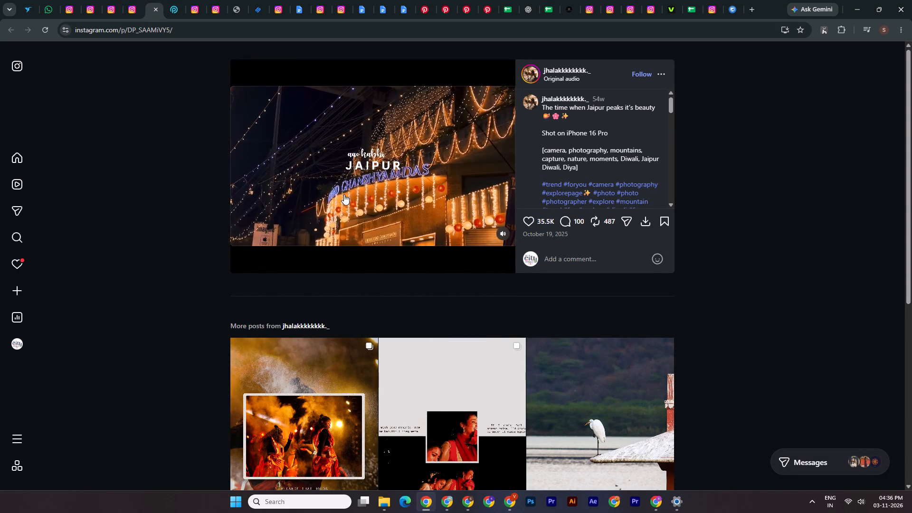
left_click(344, 194)
left_click(318, 0)
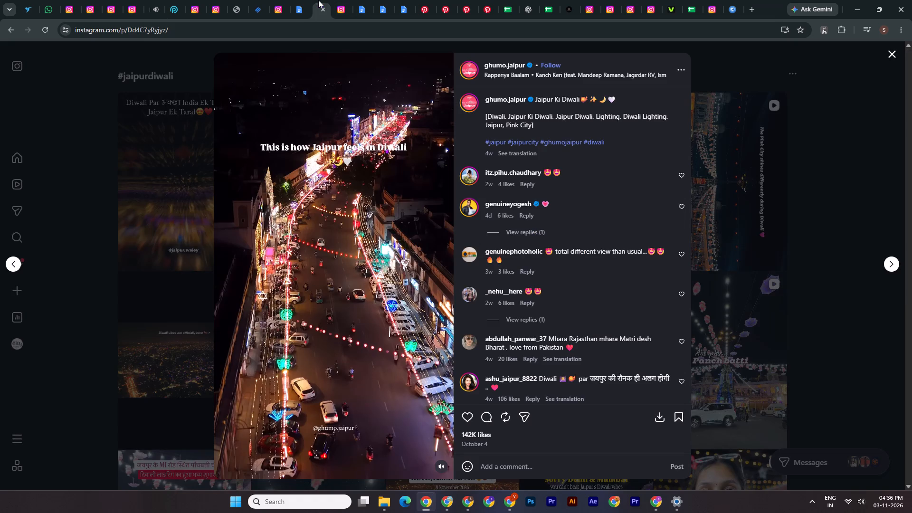
left_click(836, 86)
Review the #jaipurdiwali reels from "Diwali Par अक्खा India Ek Taraf" to the fireworks reel "The time when Jaipur peaks it's beauty".
left_click(142, 165)
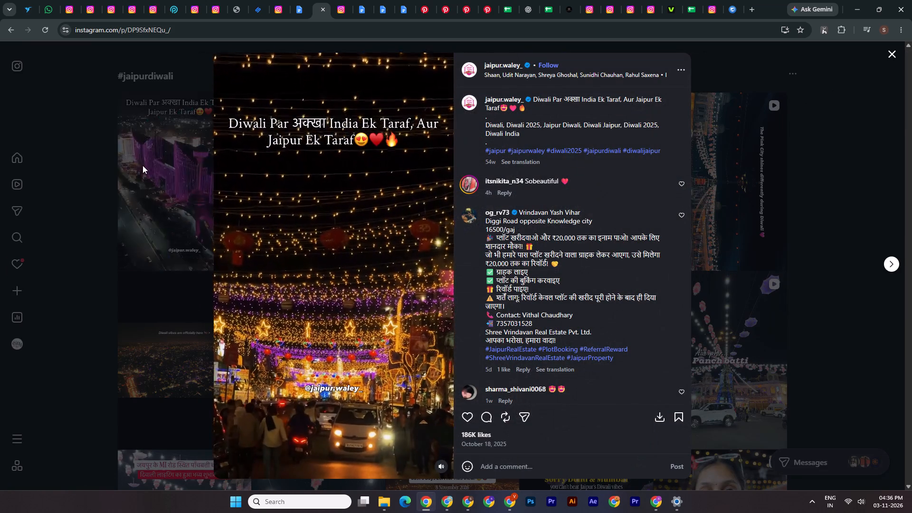
key("Right")
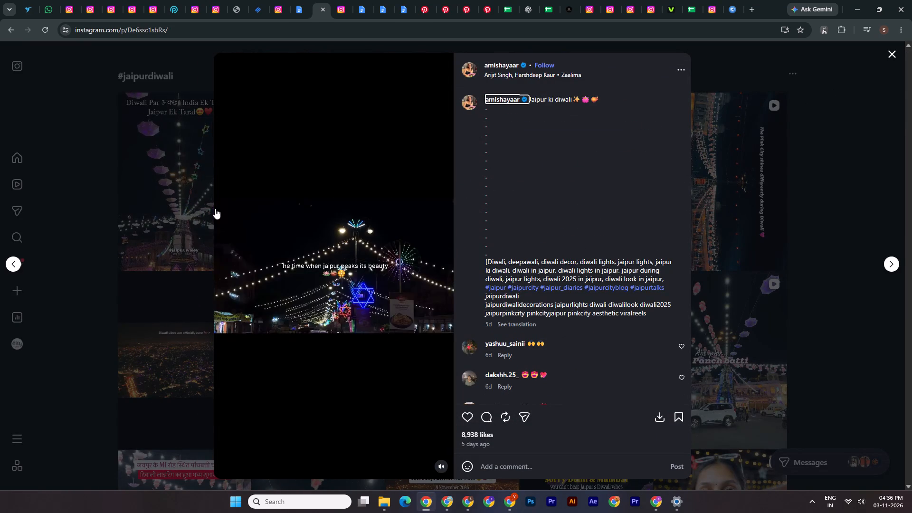
key("Right")
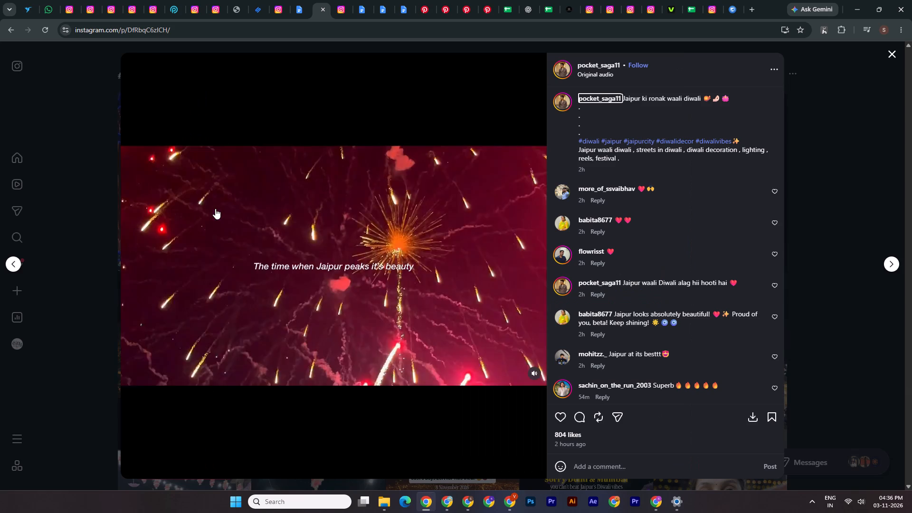
left_click(201, 219)
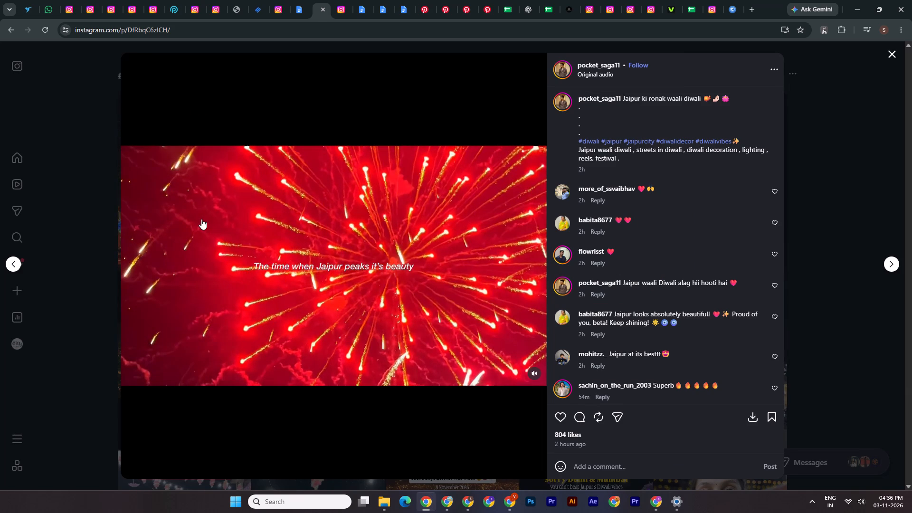
left_click(256, 228)
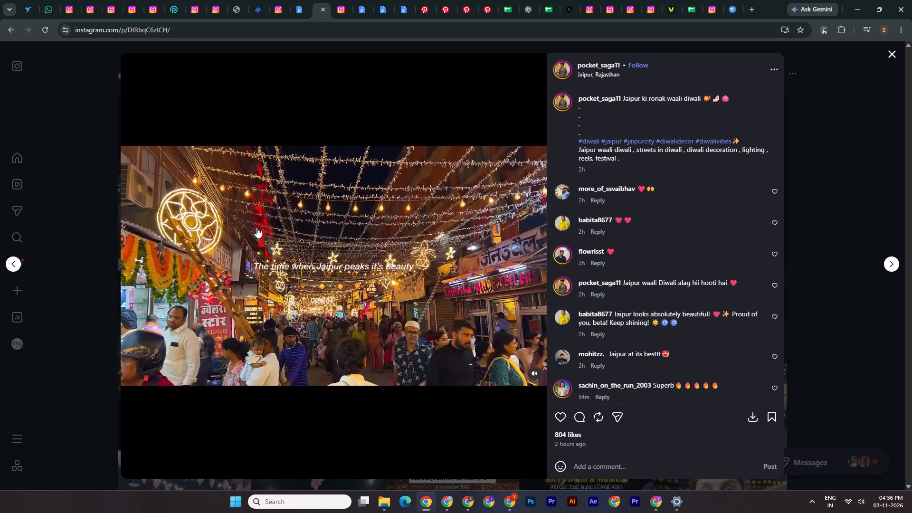
Continue through the #jaipurdiwali reels up to the "aao kabhi JAIPUR" post, comparing their footage, titles and audio.
key("Right")
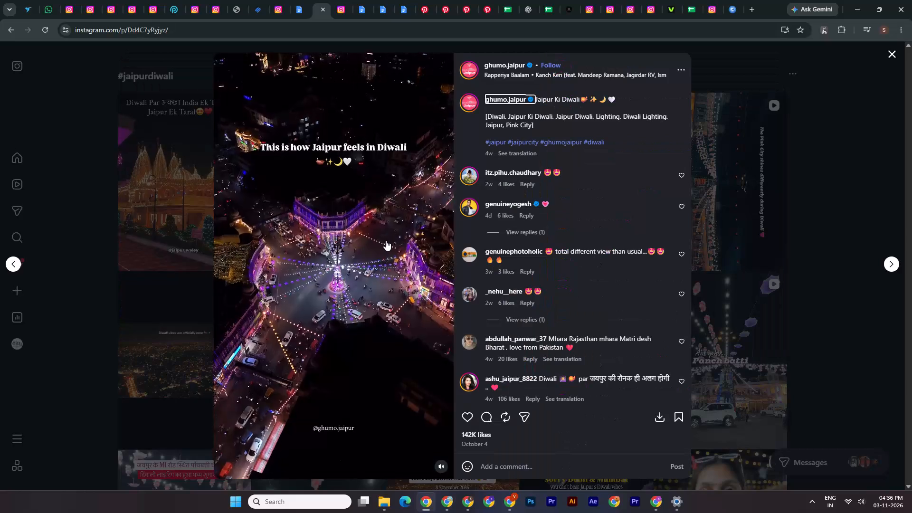
key("Right")
key("Right")
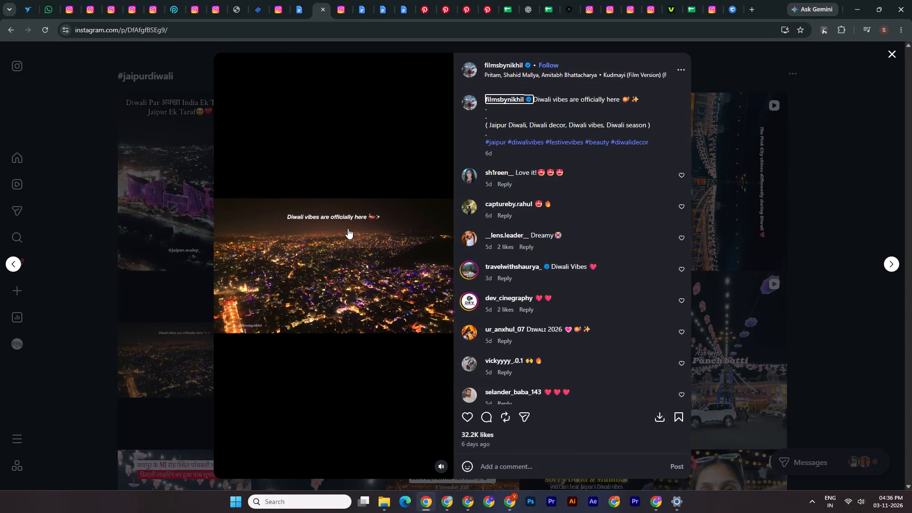
key("Right")
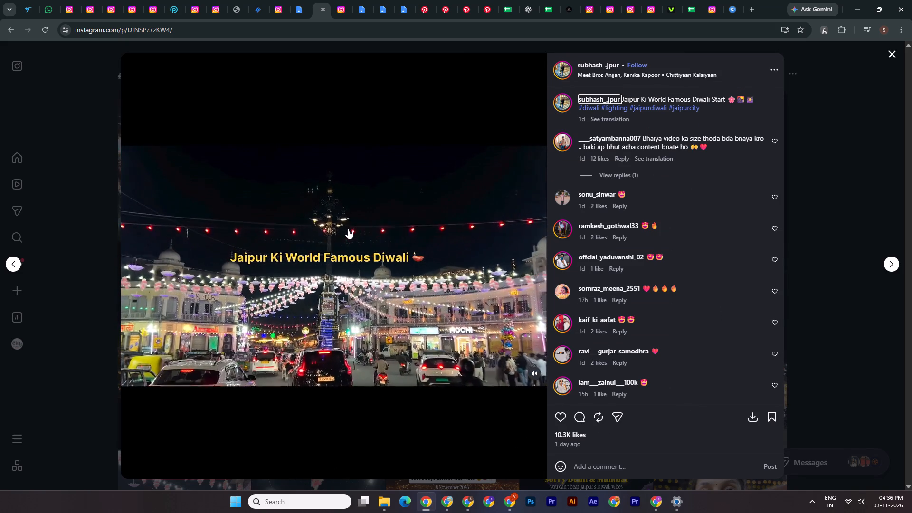
key("Right")
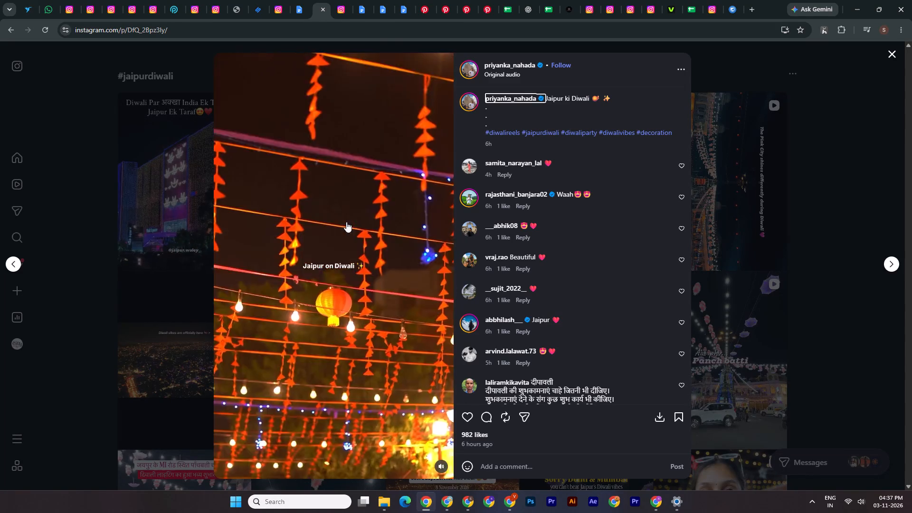
key("Right")
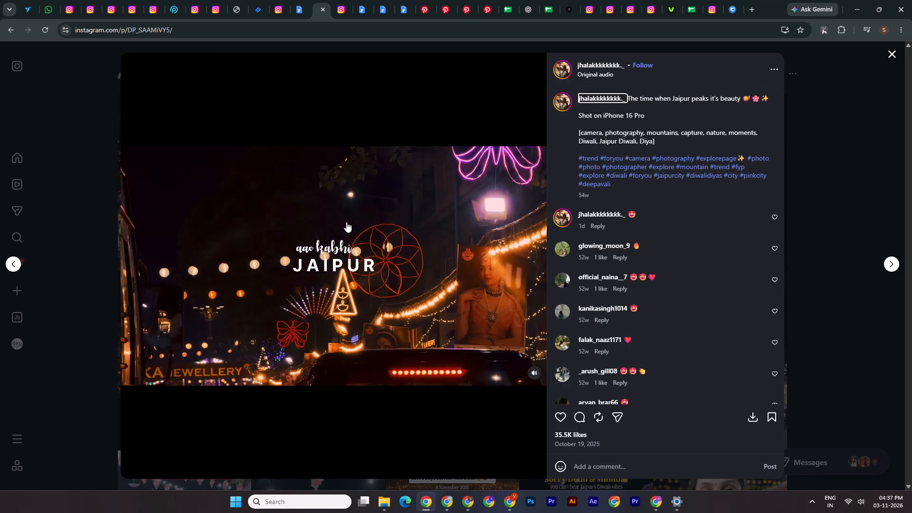
Review the reels from "Aao phir.. Panch batti" to "But jaipur during Diwali hits different" for footage and title styles.
key("Right")
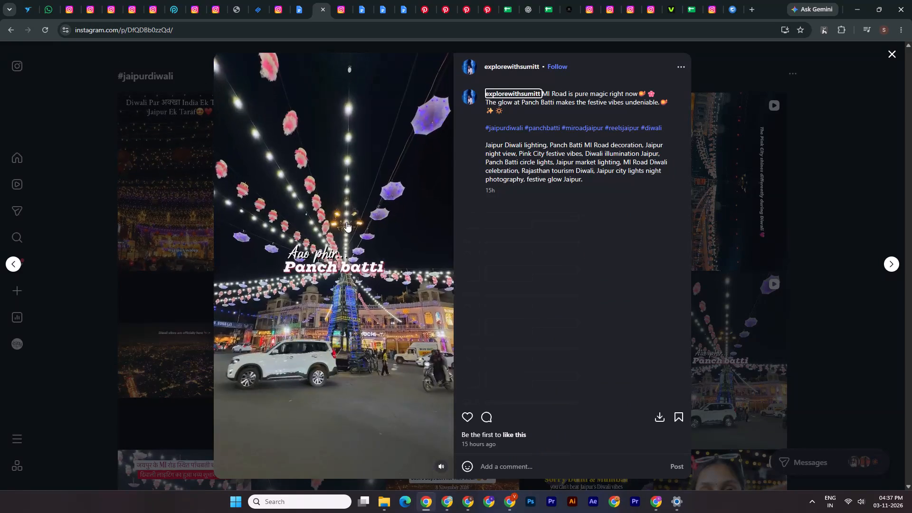
key("Right")
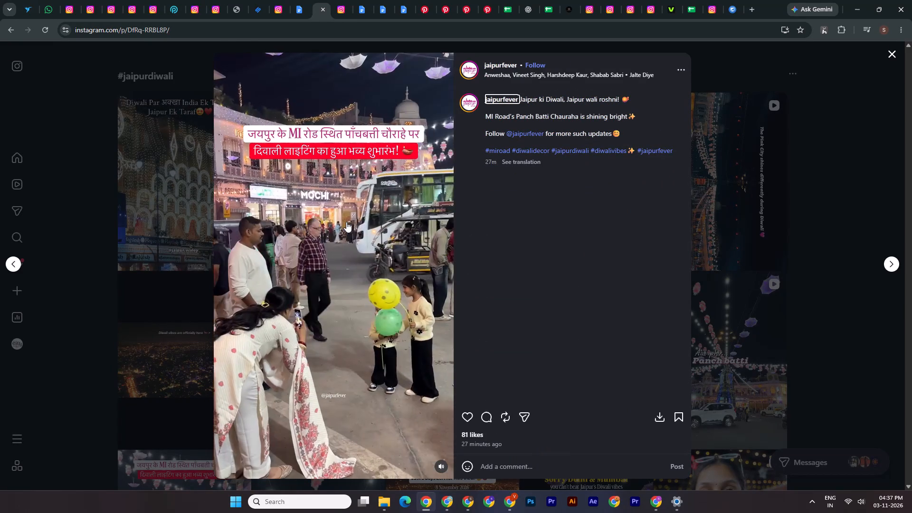
key("Right")
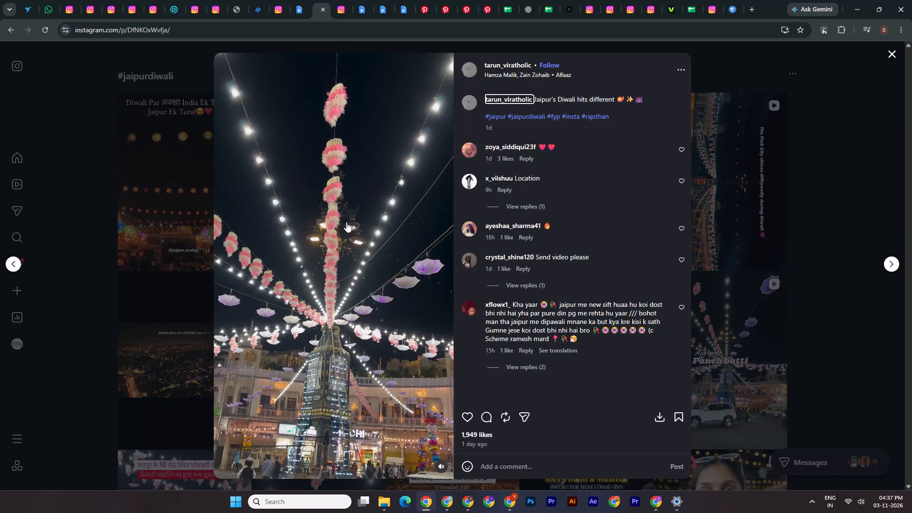
key("Right")
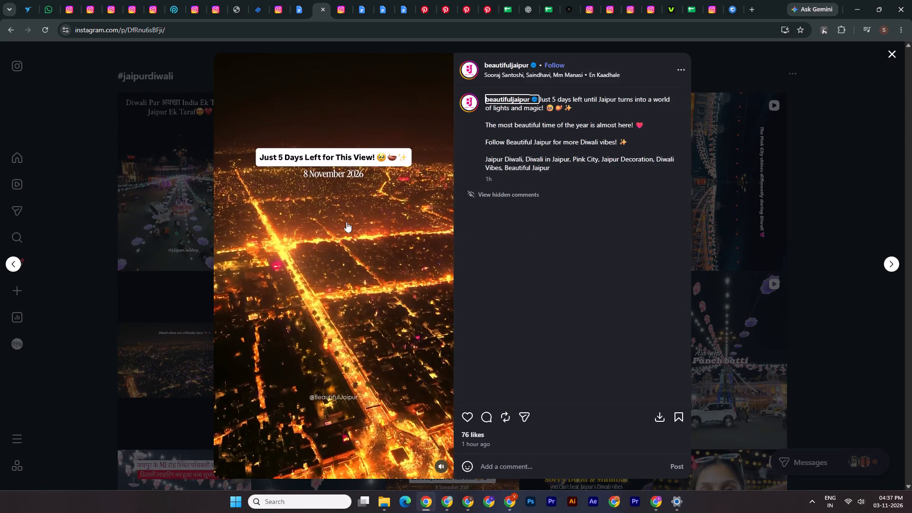
key("Right")
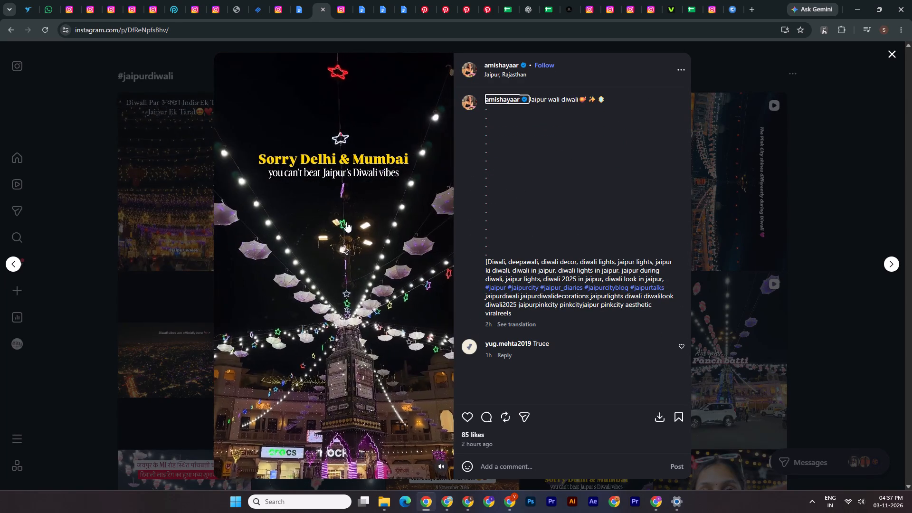
key("Right")
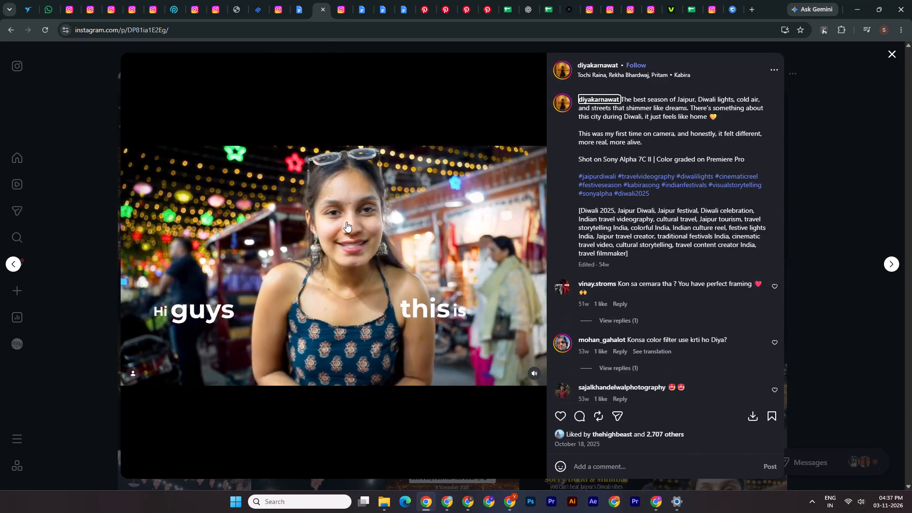
key("Right")
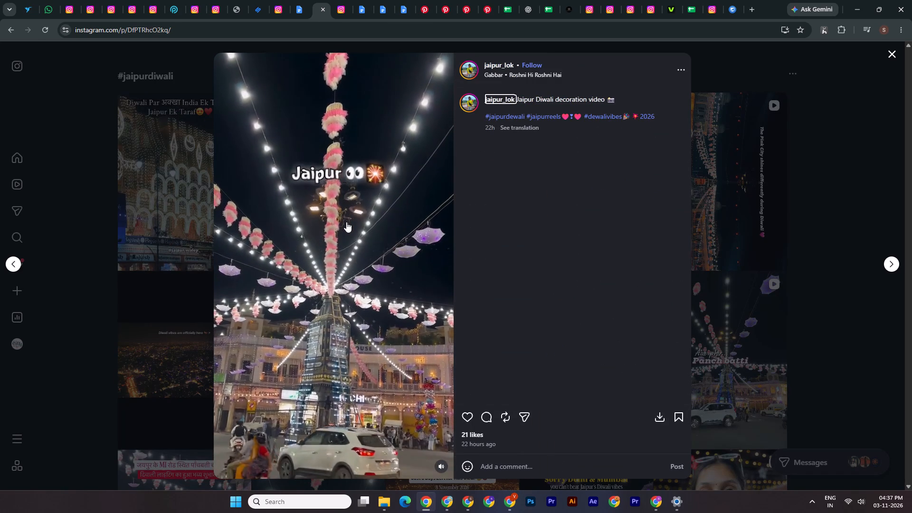
key("Right")
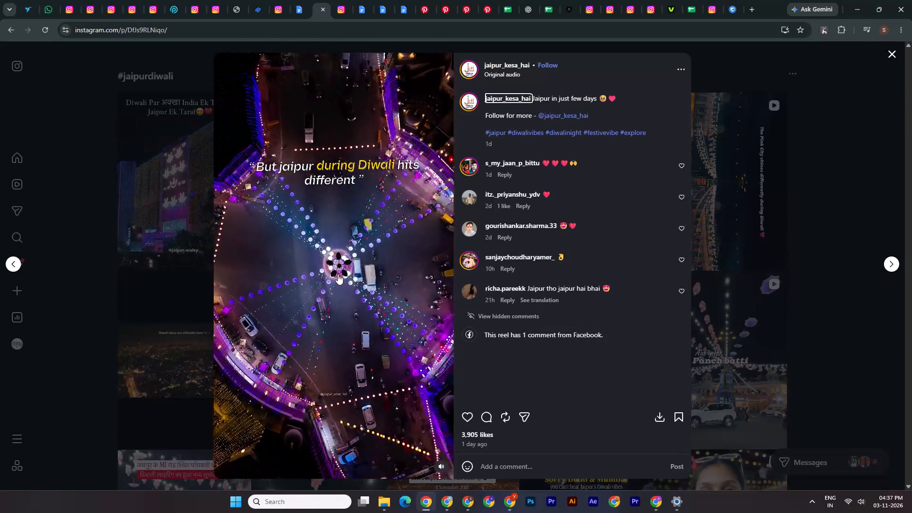
Examine the "त्योहार वाली जगमग", "How Jaipur sounds to me during diwali" and rang_de_jaipur fireworks reels for titles and audio.
key("Right")
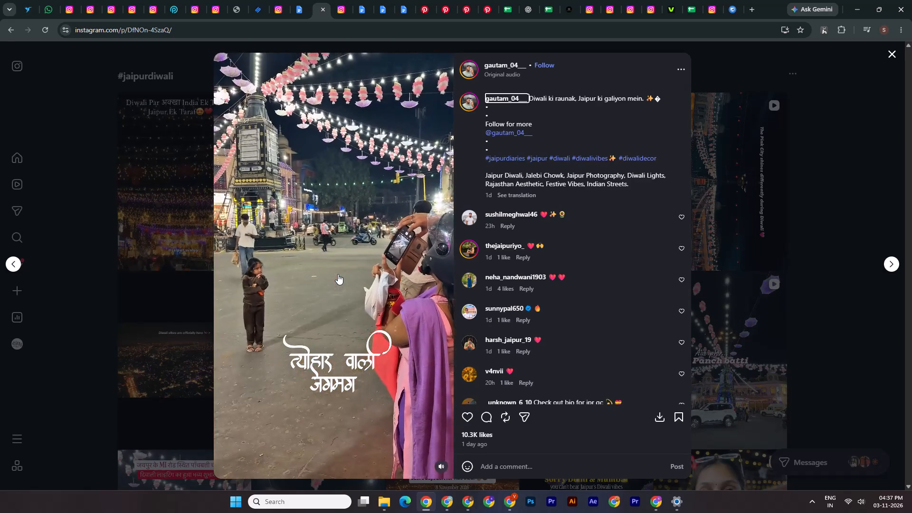
left_click(338, 274)
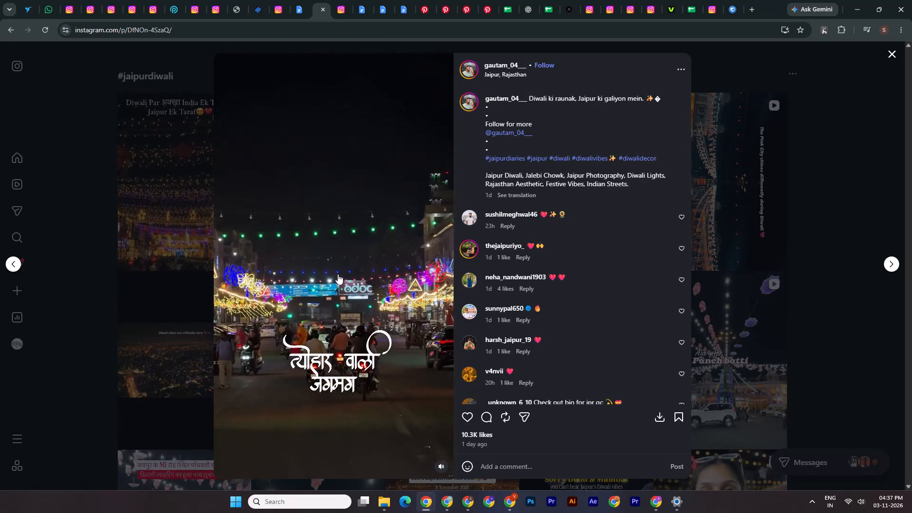
key("Right")
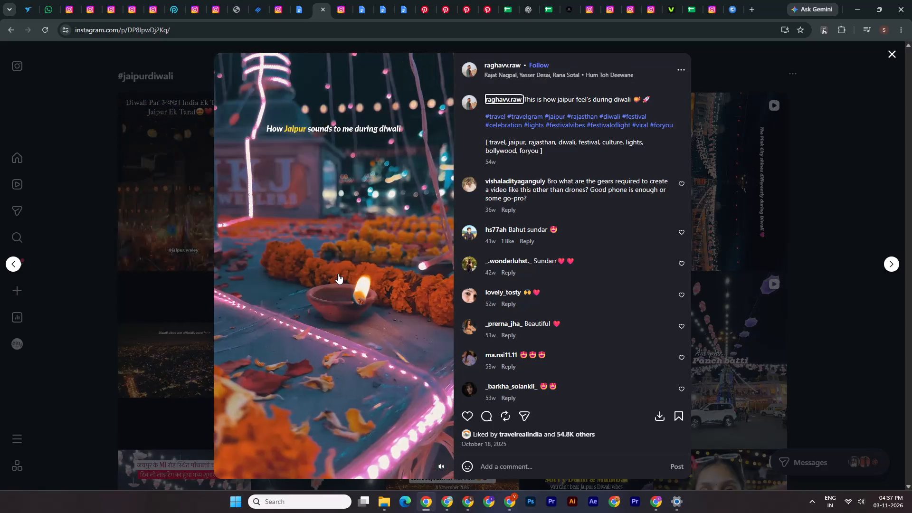
key("Right")
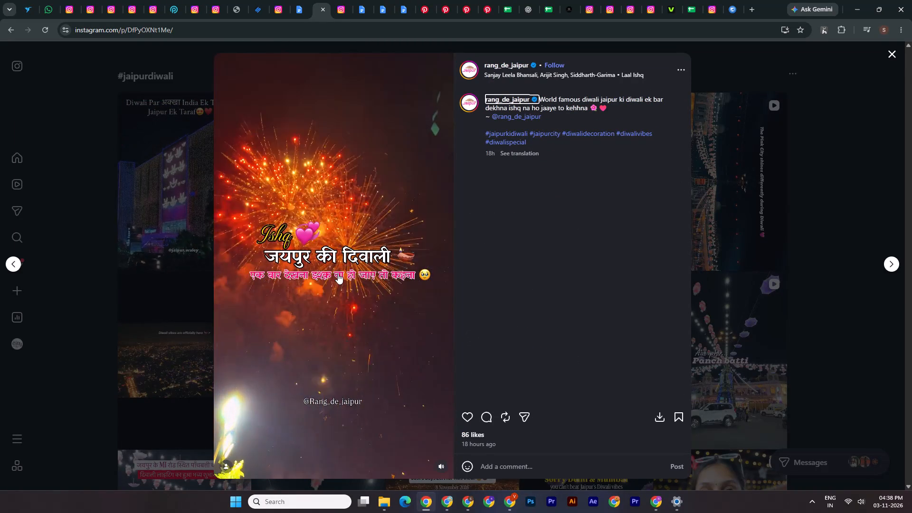
Examine the "Diwali Ready JAIPUR", "A Trip to Jaipur on this Diwali" and "Jaipur is getting ready to shine" reels for footage and titles.
key("Right")
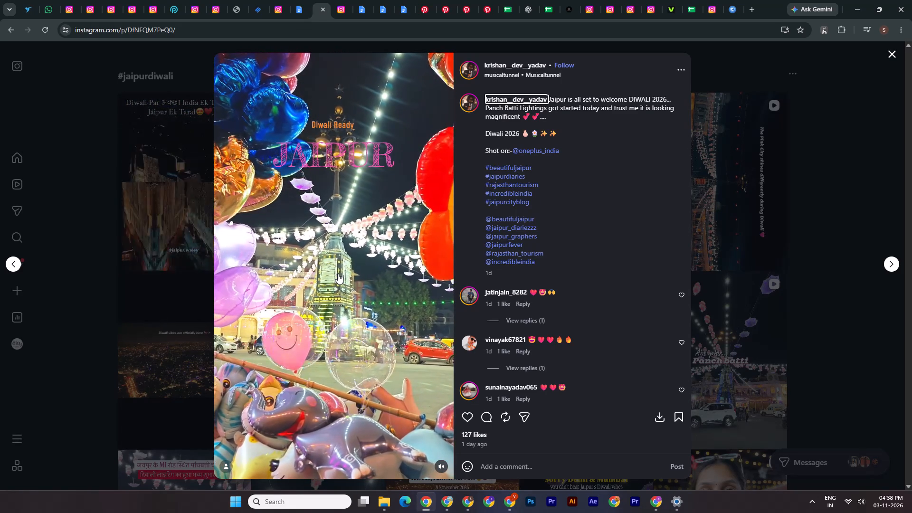
left_click(338, 274)
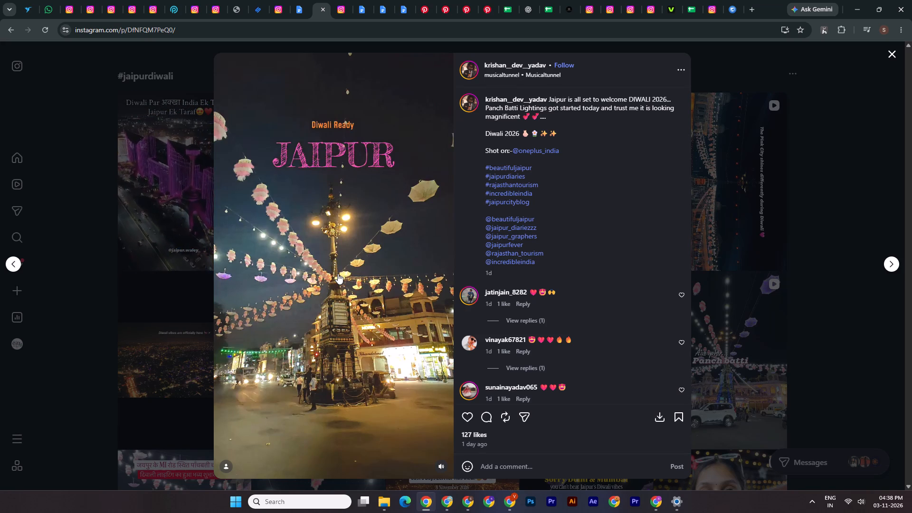
left_click(338, 274)
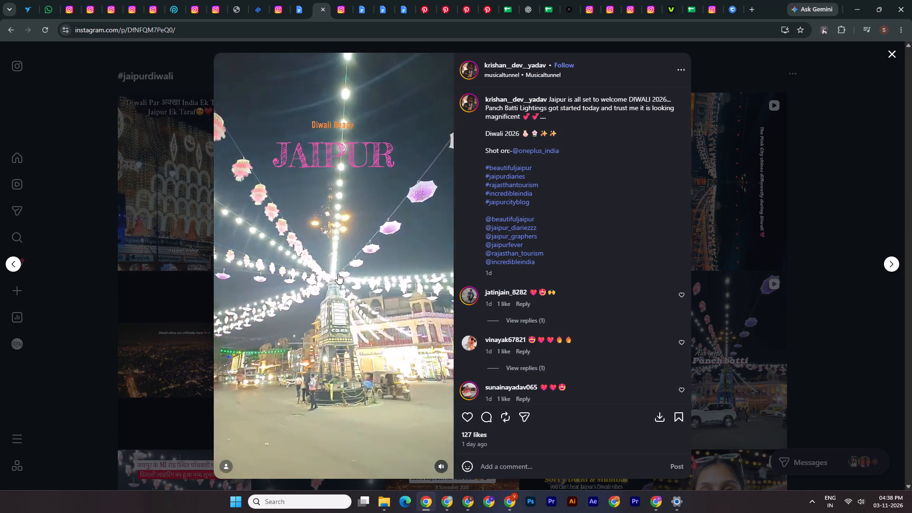
key("Right")
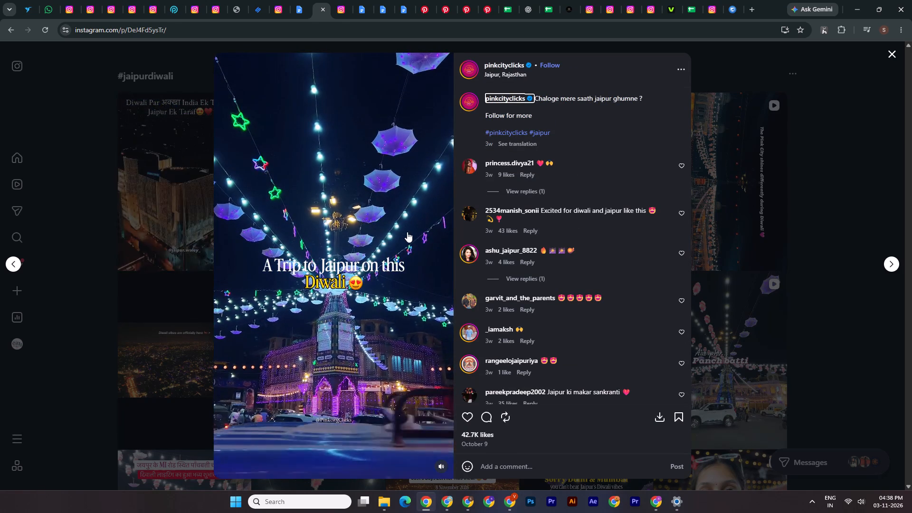
key("Right")
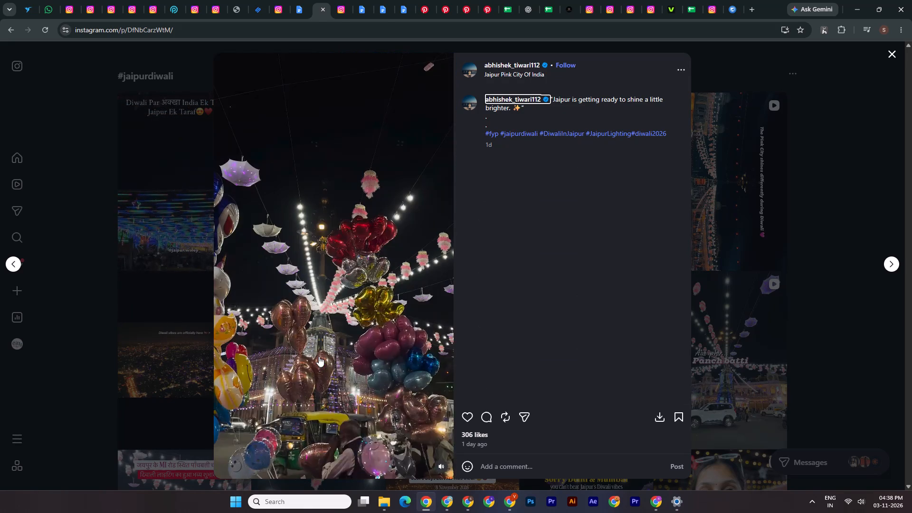
left_click(319, 356)
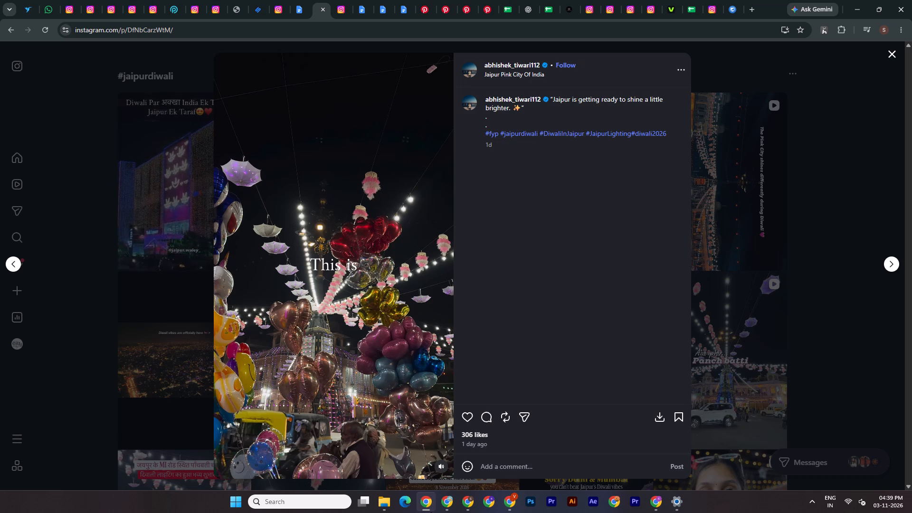
Open the original audio page of the "aao kabhi JAIPUR" reel in a new tab and play its audio.
left_click(887, 205)
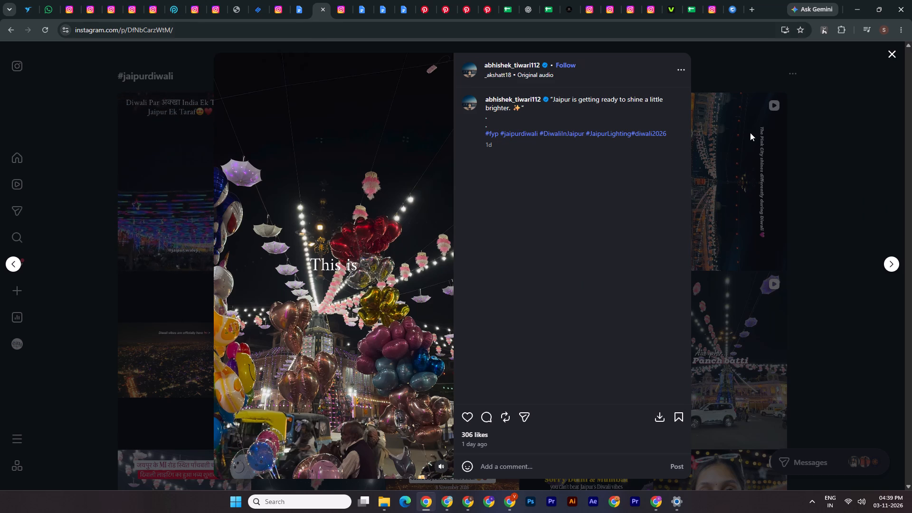
double_click(842, 144)
left_click(146, 0)
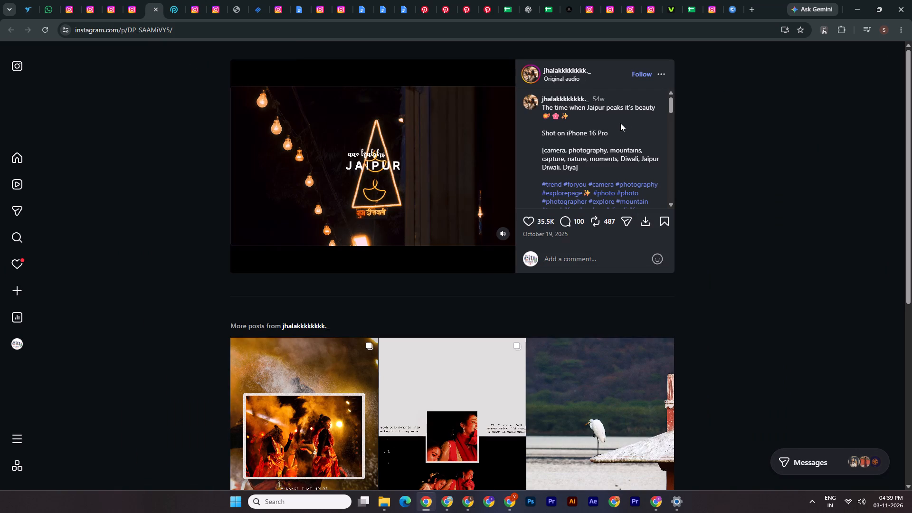
right_click(551, 80)
left_click(587, 94)
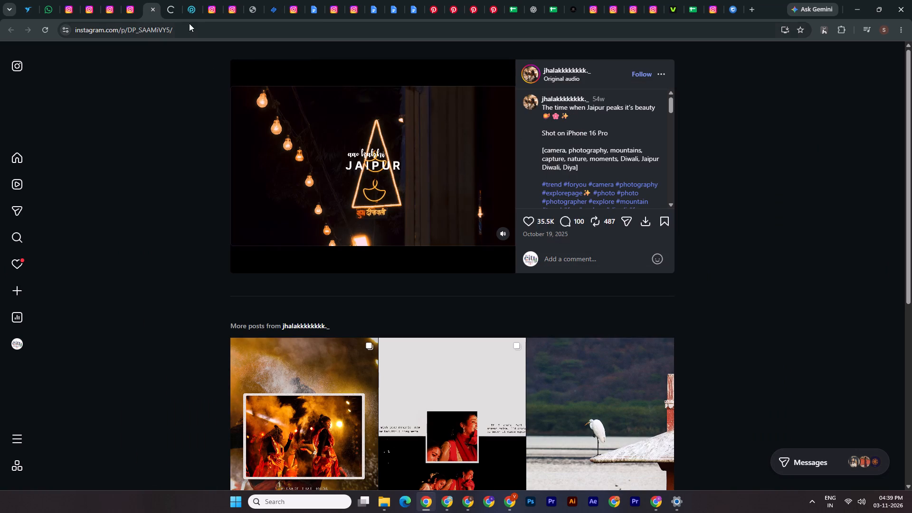
left_click(177, 0)
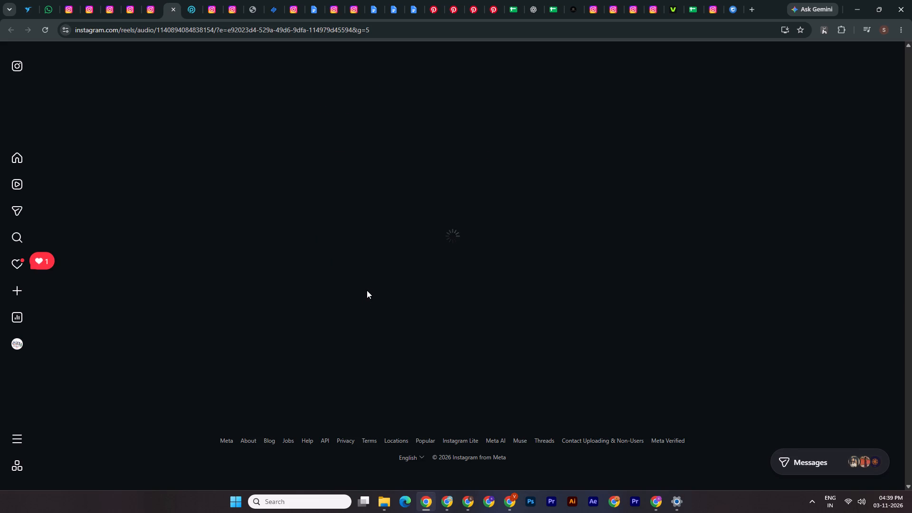
left_click(323, 154)
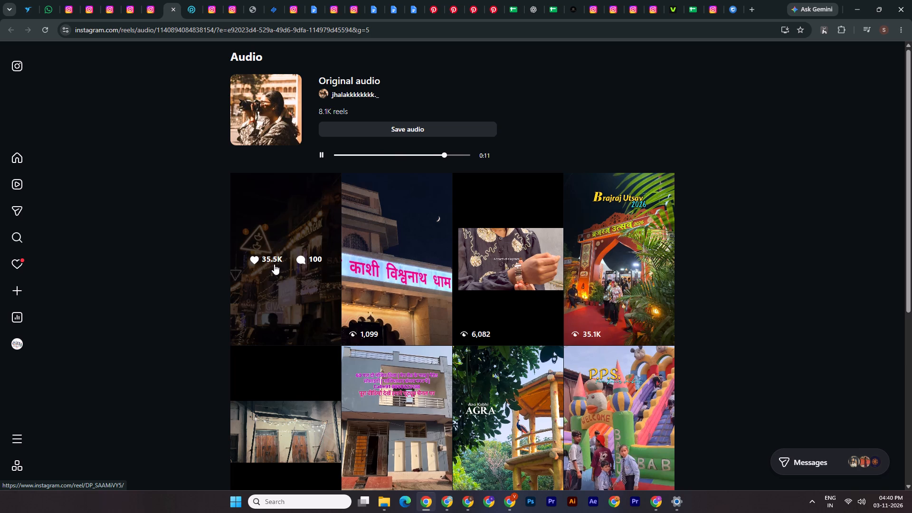
Review the first reels using this audio with sound on, from the Jaipur reel through Banaras, jewellery and Brajraj Utsav to Dubai.
left_click(305, 231)
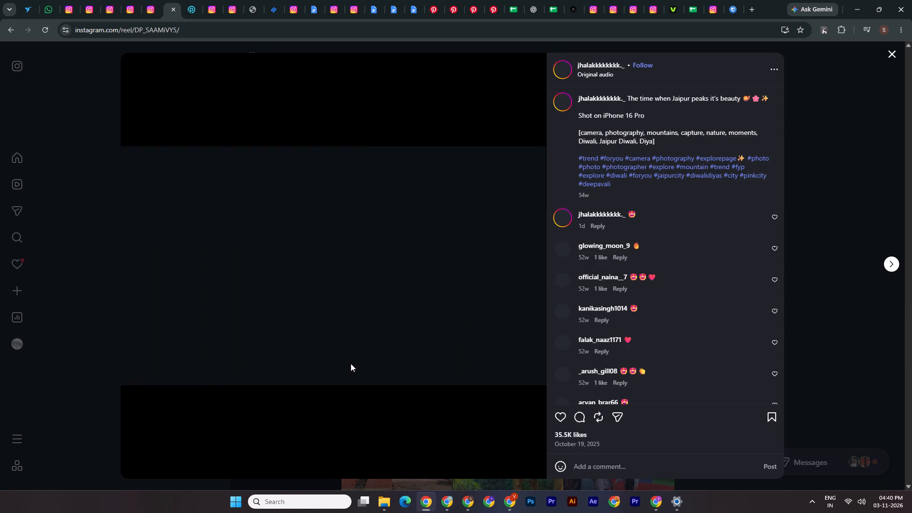
left_click(530, 464)
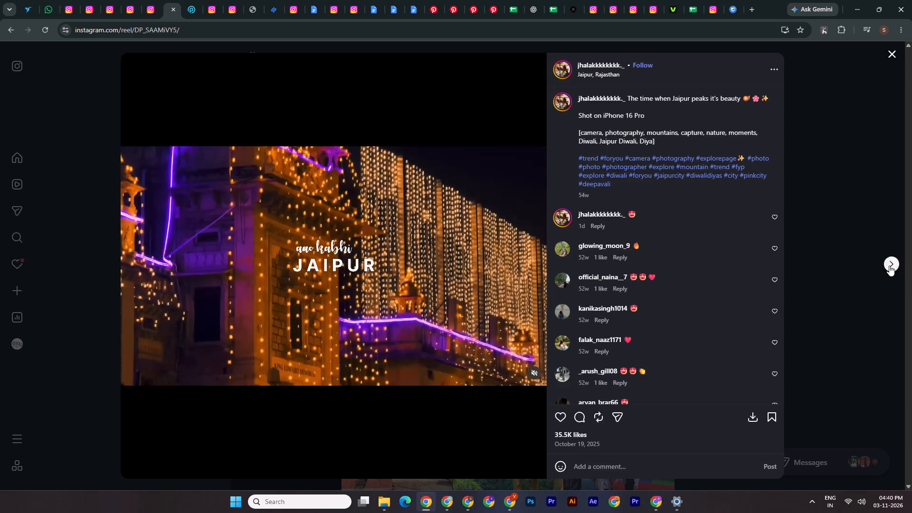
left_click(890, 264)
left_click(382, 330)
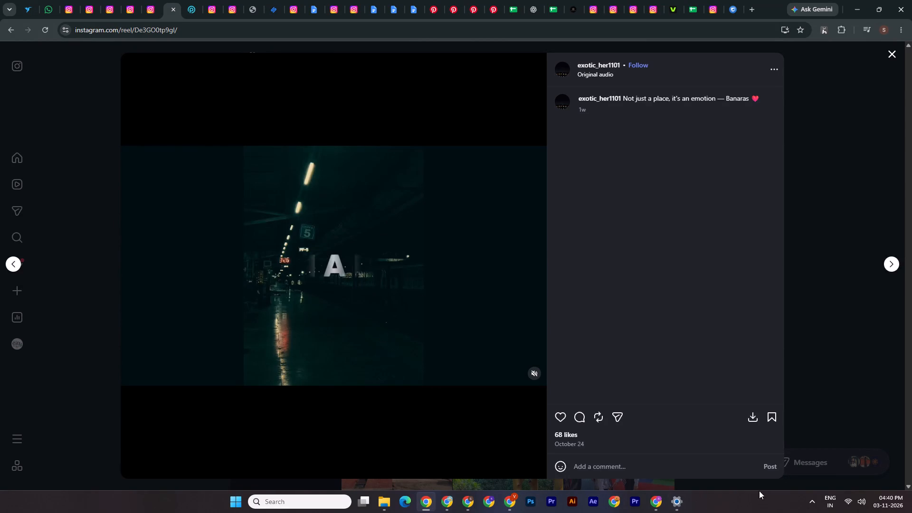
left_click(529, 376)
left_click(379, 351)
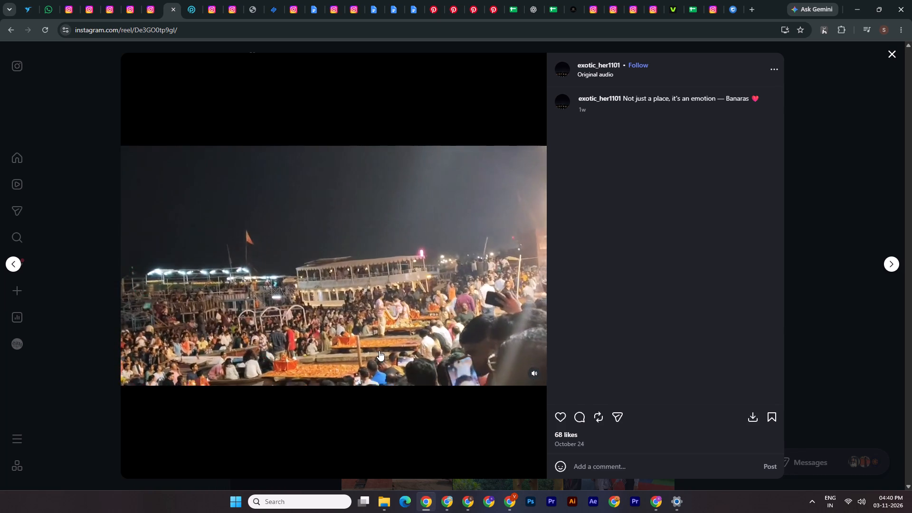
key("Right")
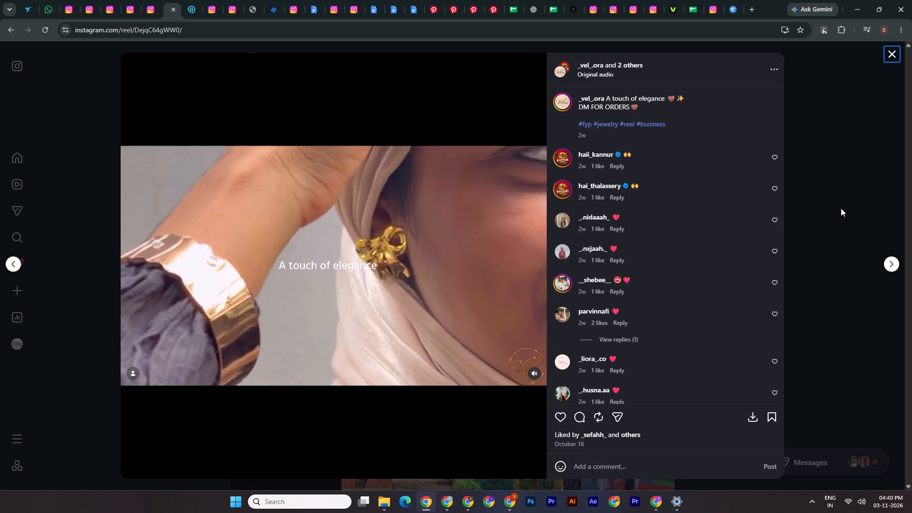
key("Right")
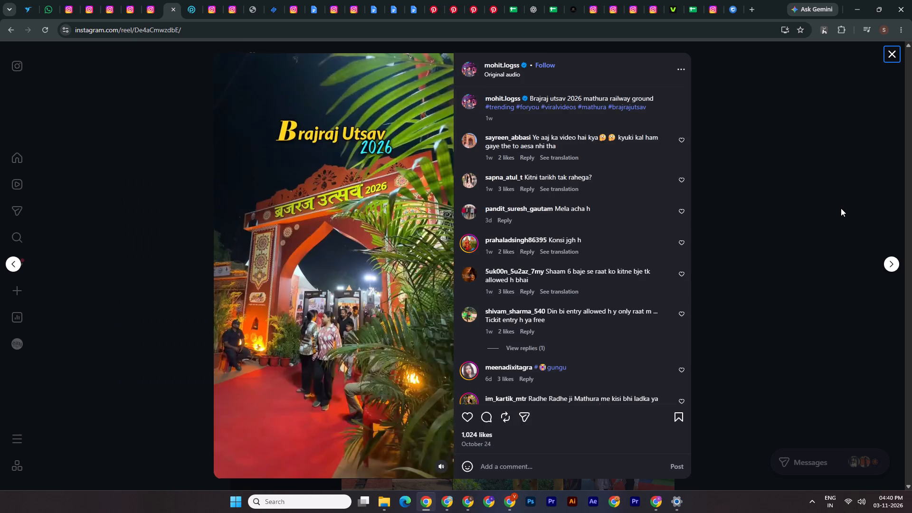
key("Right")
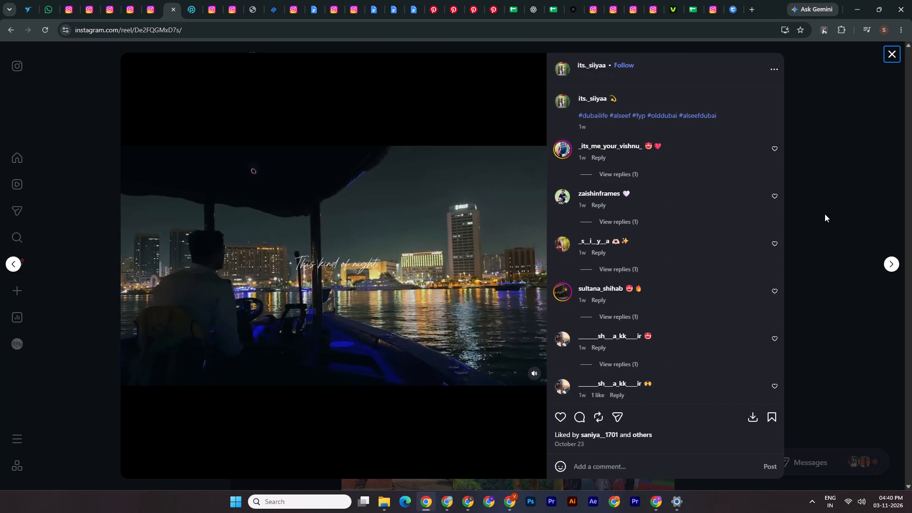
left_click(825, 214)
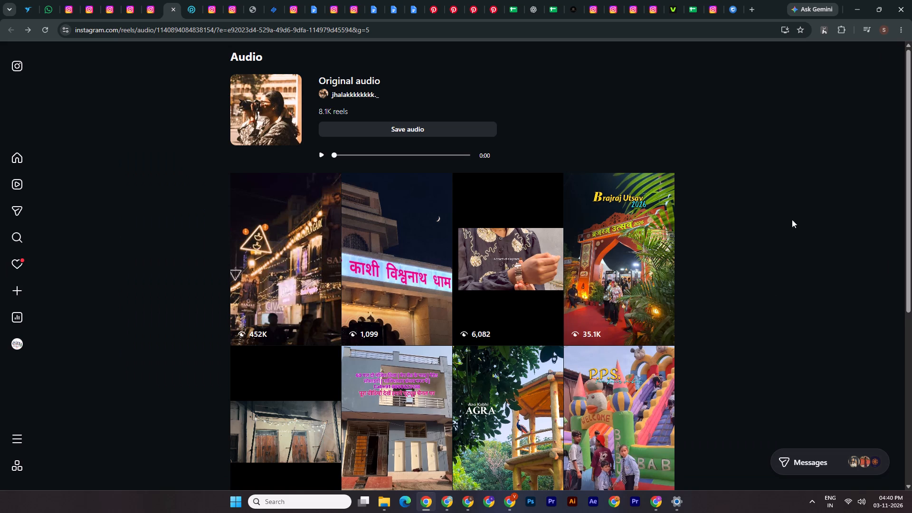
Play the "Aao Kabhi AGRA" reel from the same audio's grid to review its title and footage, and close it.
scroll(696, 257, "down", 1)
scroll(633, 282, "down", 3)
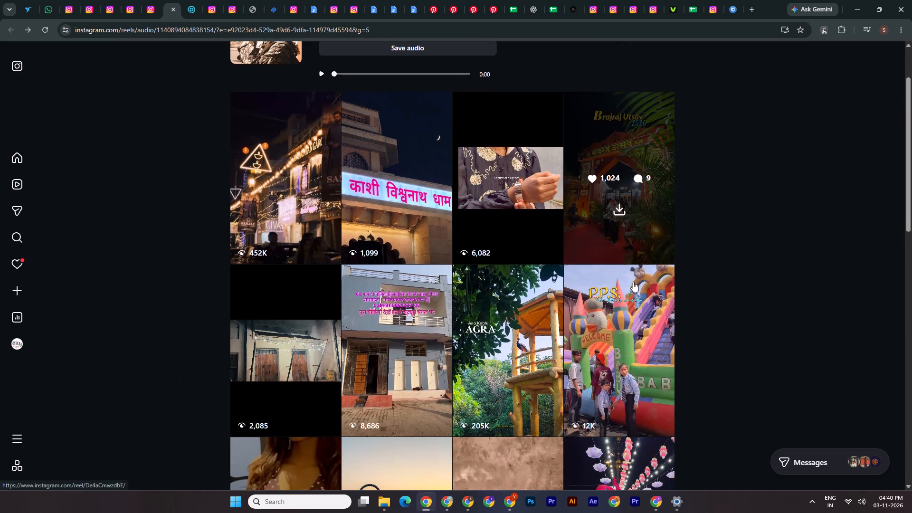
left_click(500, 228)
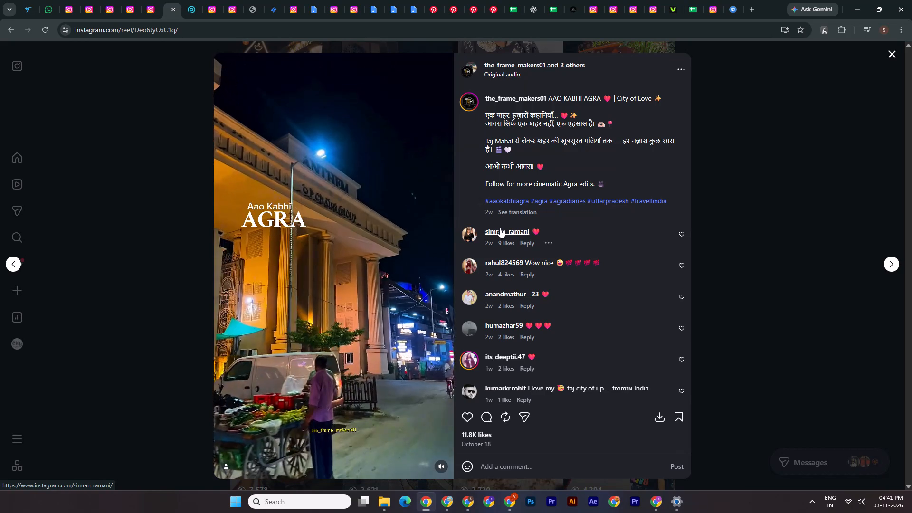
left_click(368, 247)
left_click(871, 166)
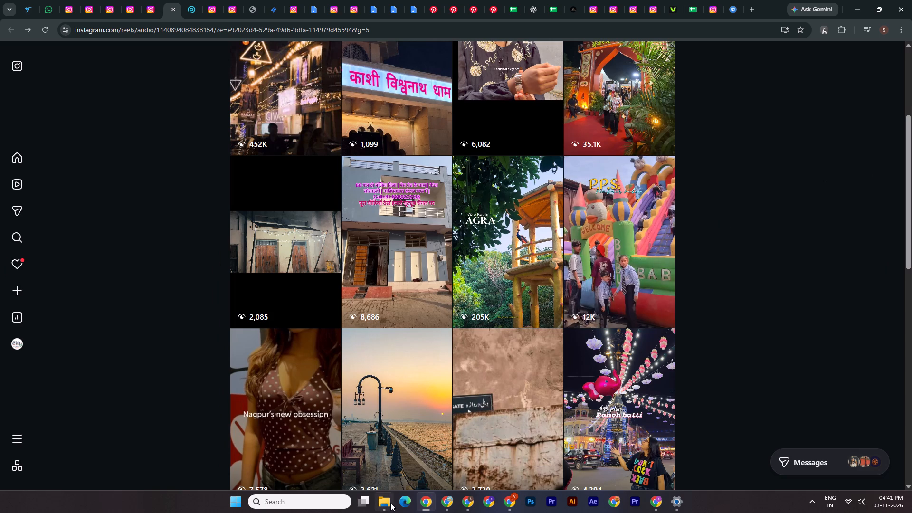
Switch to File Explorer and open the Downloads folder.
left_click(359, 456)
left_click(47, 151)
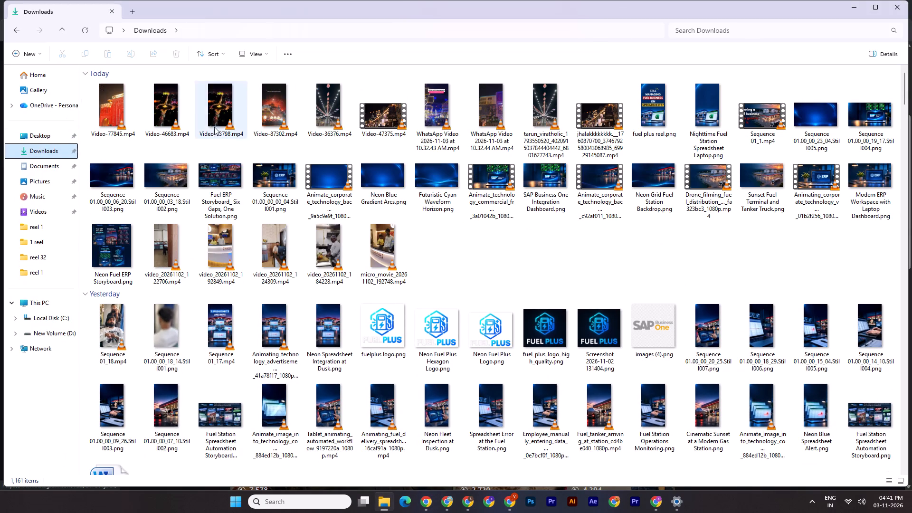
Preview Video-47375.mp4 from the Downloads folder from its beginning, and close the player.
double_click(380, 117)
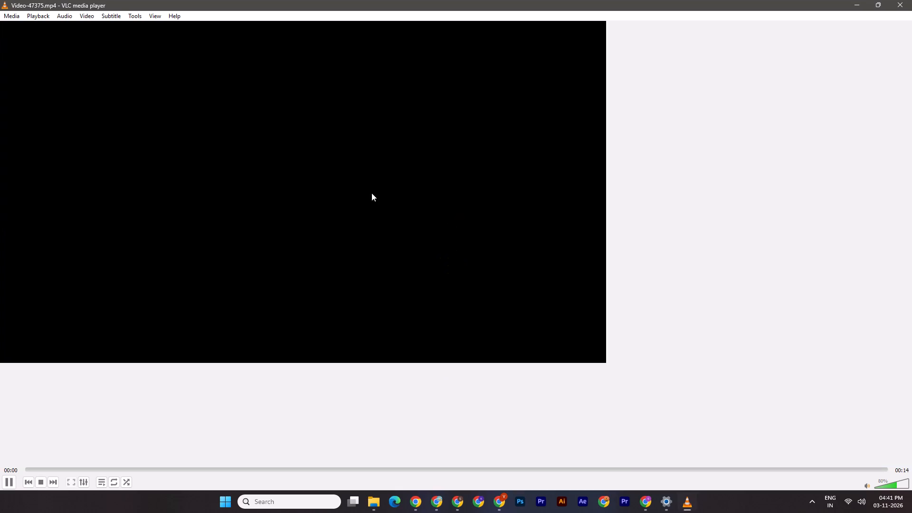
left_click_drag(28, 470, 17, 471)
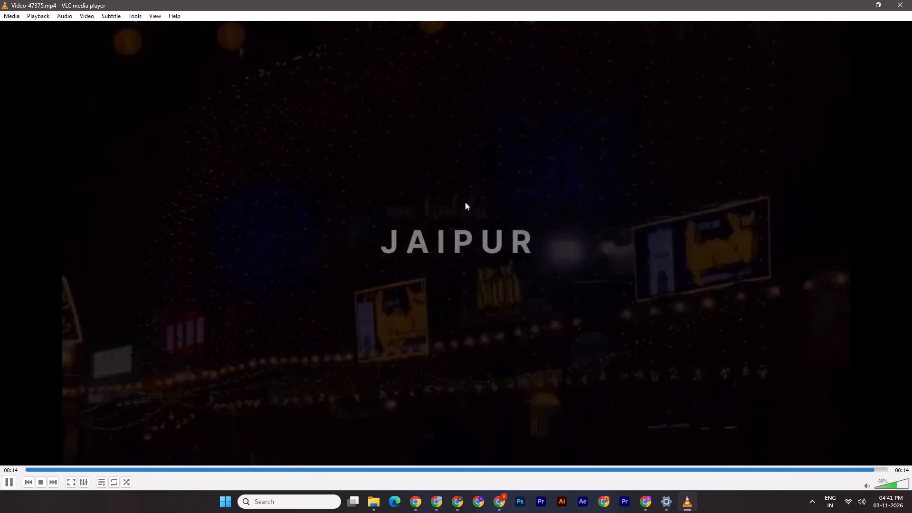
left_click(897, 2)
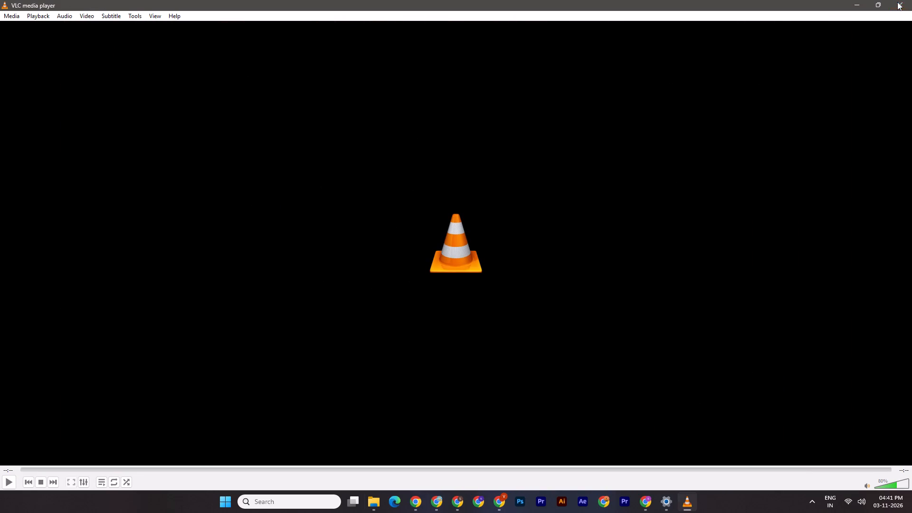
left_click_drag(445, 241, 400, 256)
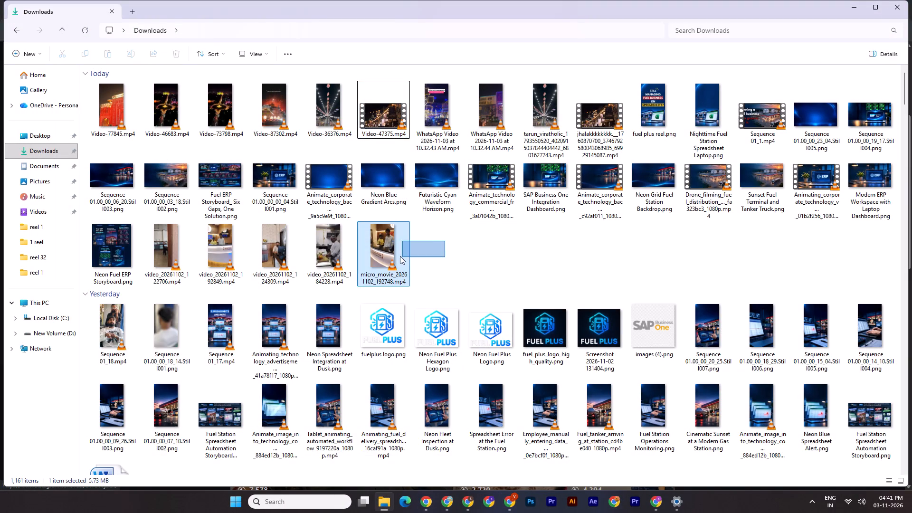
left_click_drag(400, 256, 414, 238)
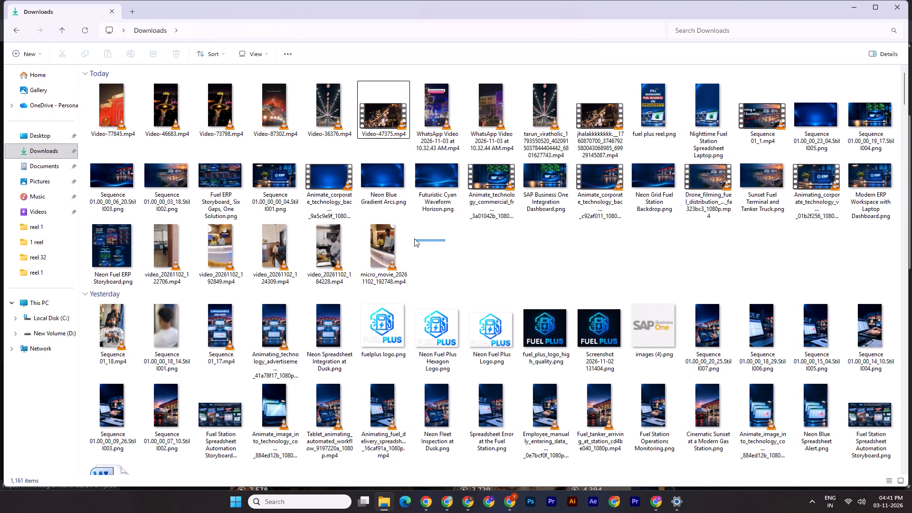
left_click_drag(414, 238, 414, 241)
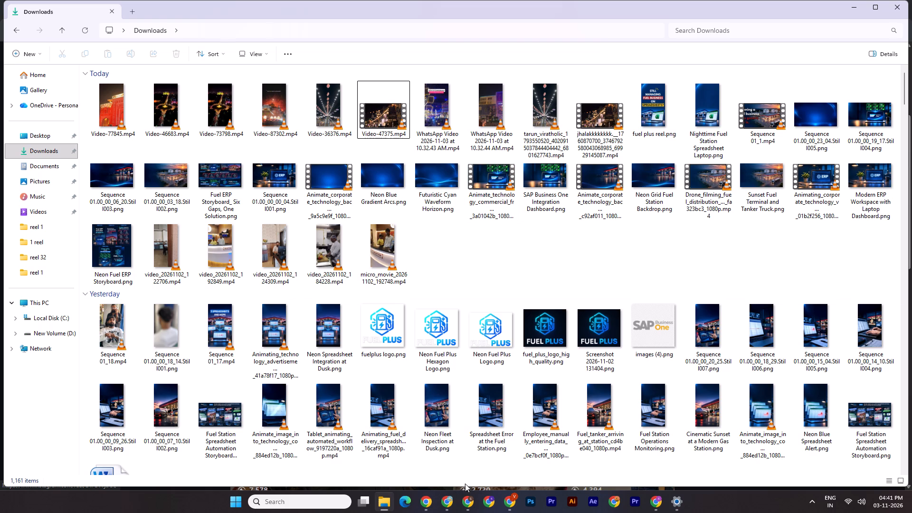
Move the six videos from Video-77845.mp4 to Video-47375.mp4 out of Downloads into D:\hotel elvora\premiere pro files\14 jaipur diwali, shown as large thumbnails.
left_click(381, 95)
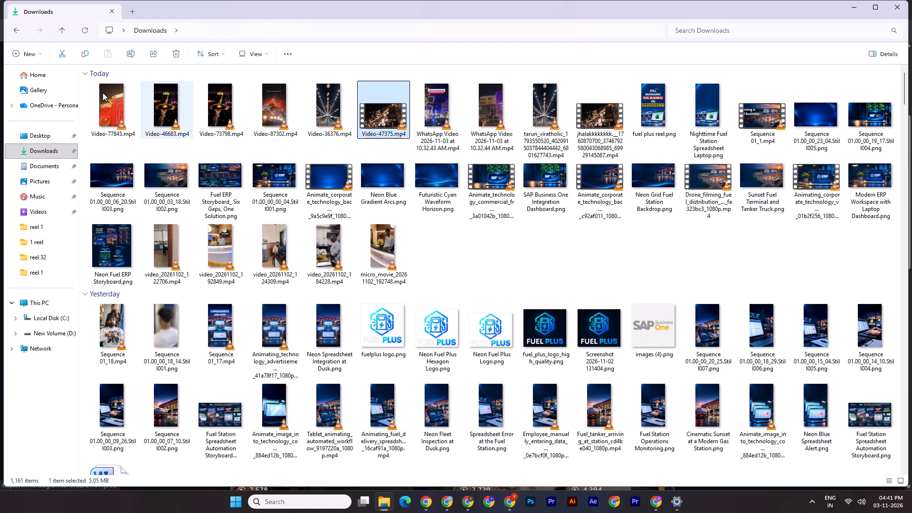
left_click(103, 93, "shift")
key("ctrl+x")
left_click(291, 506)
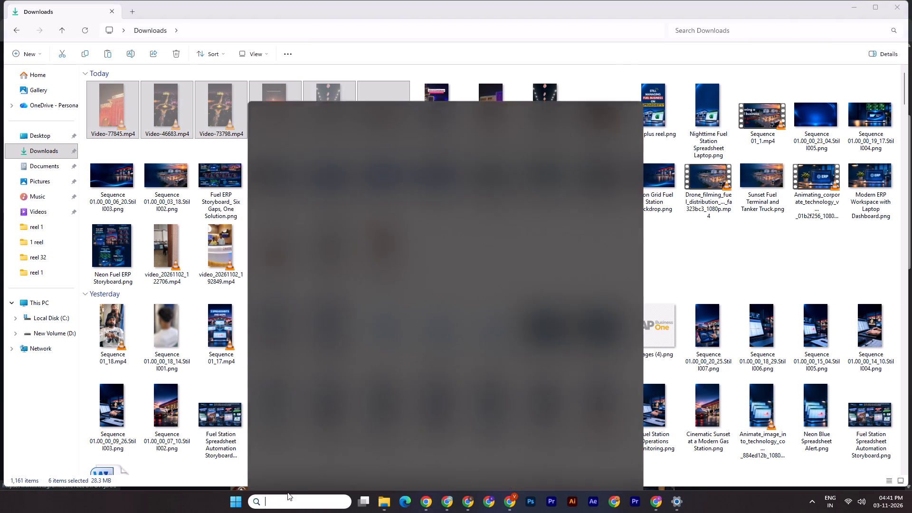
left_click(293, 235)
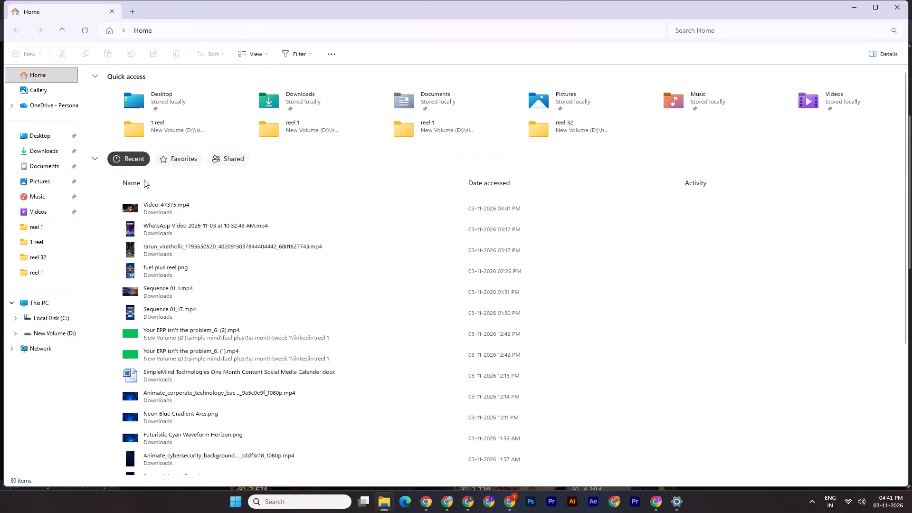
left_click(26, 307)
double_click(252, 99)
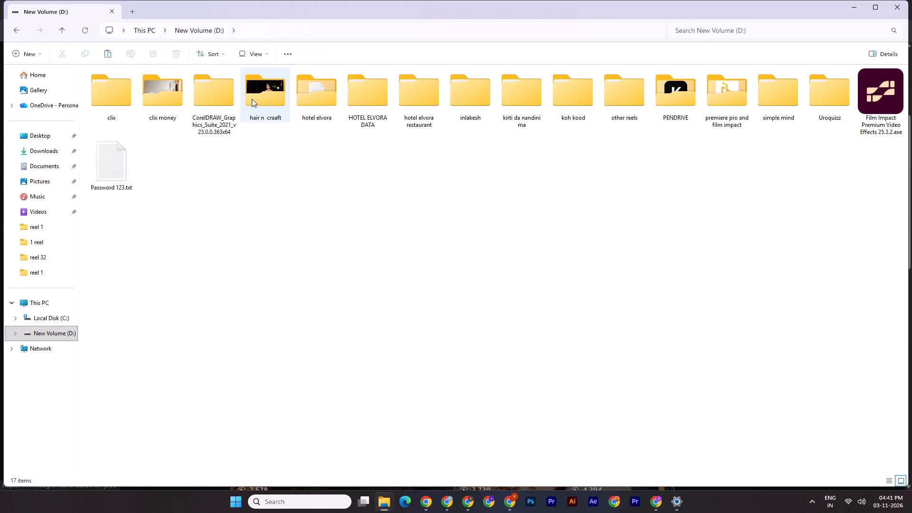
left_click(252, 99)
double_click(296, 105)
double_click(162, 100)
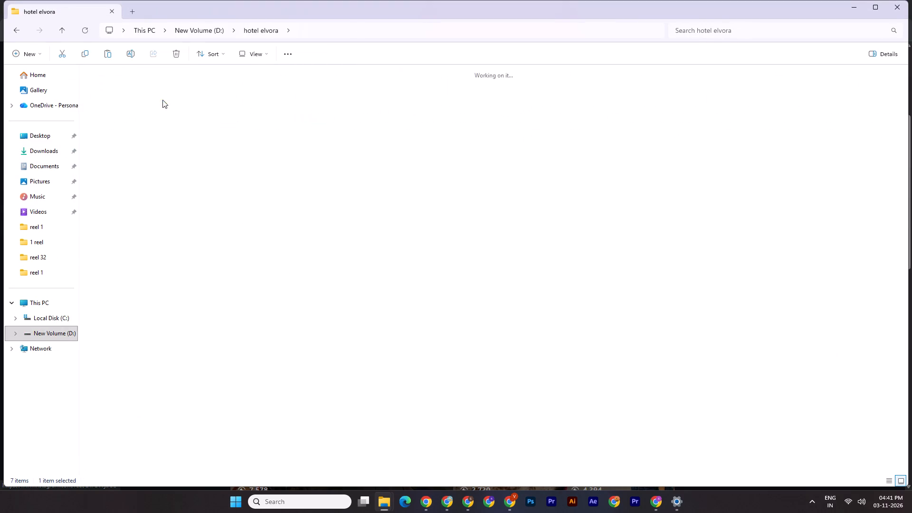
double_click(887, 90)
key("ctrl+v")
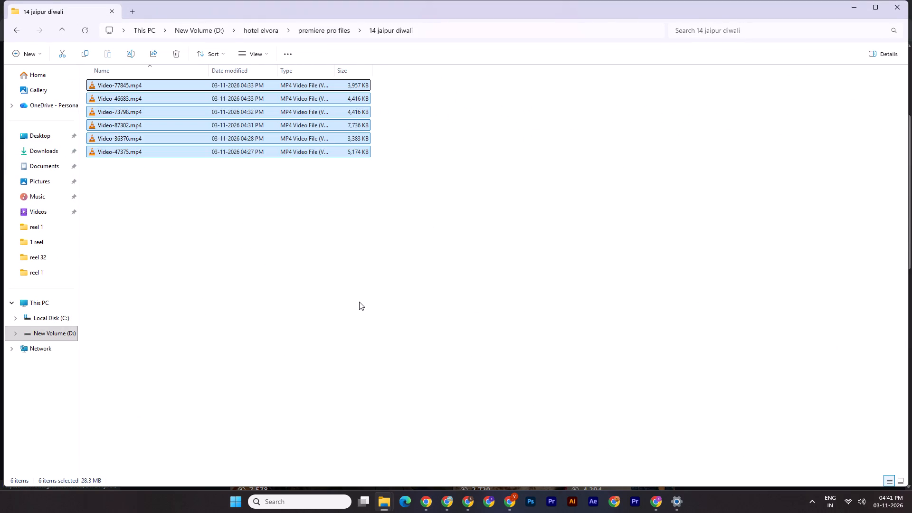
scroll(359, 302, "up", 20, "ctrl")
scroll(359, 302, "up", 20, "ctrl")
scroll(359, 302, "up", 3, "ctrl")
left_click(386, 324)
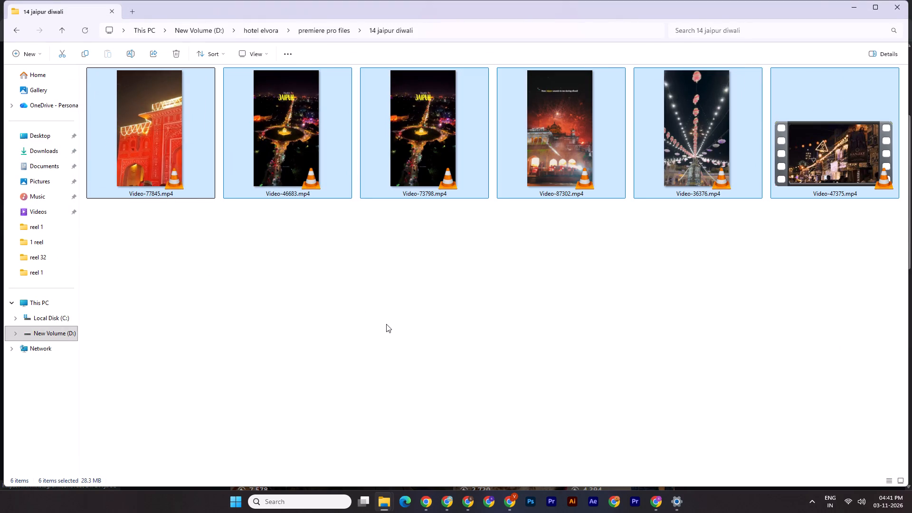
Launch Adobe Premiere Pro and close the open Settings window.
left_click(637, 508)
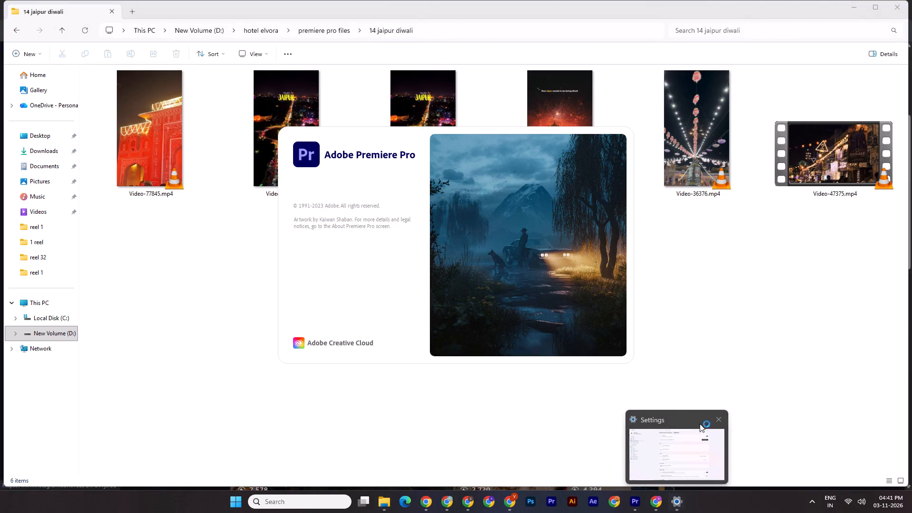
left_click(717, 418)
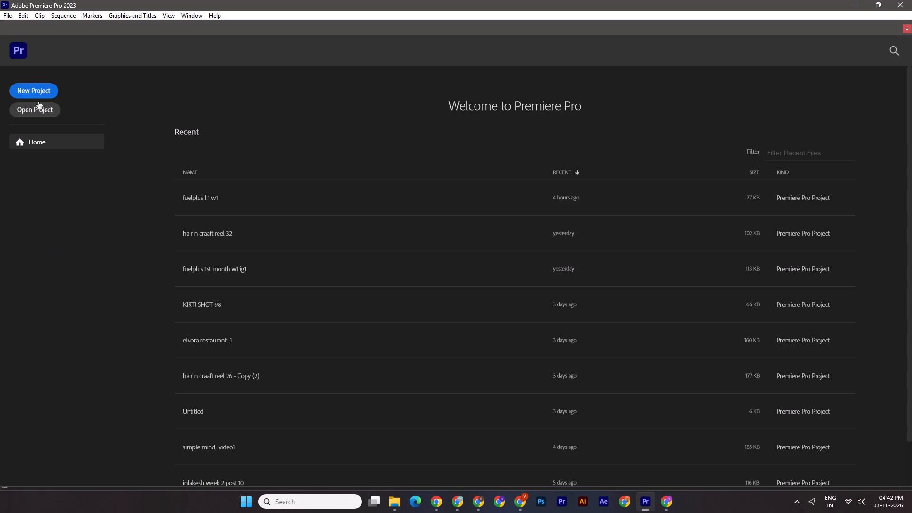
Create a new project named "hotel elvora reel 14" in D:\hotel elvora\premiere pro files\14 jaipur diwali.
left_click(30, 92)
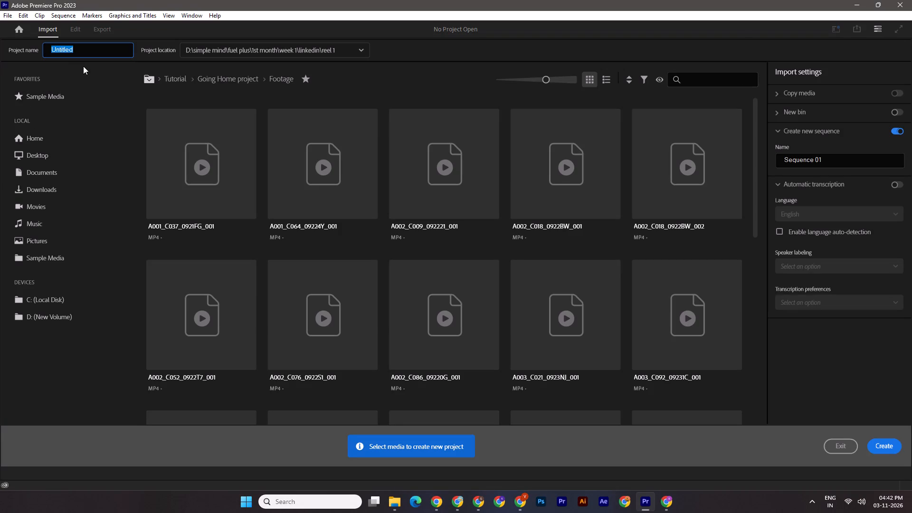
type("hotel elvora reel 14")
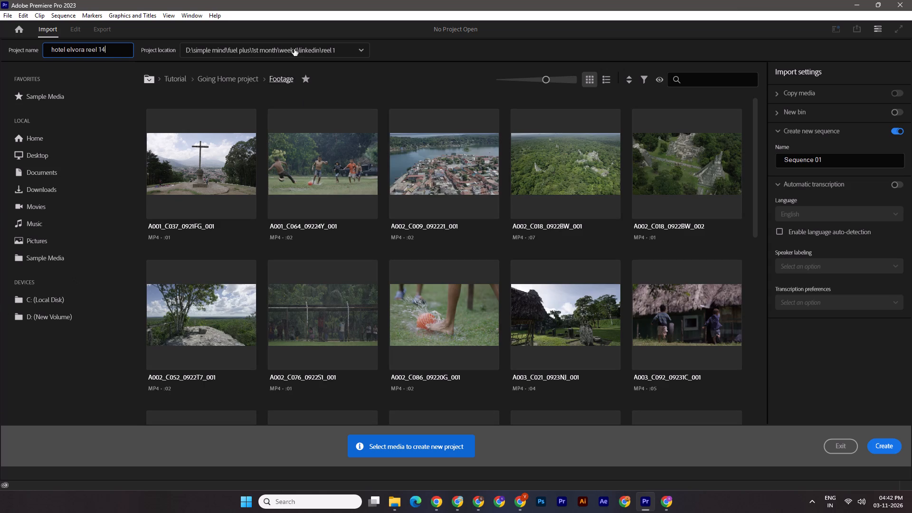
left_click(293, 48)
left_click(238, 49)
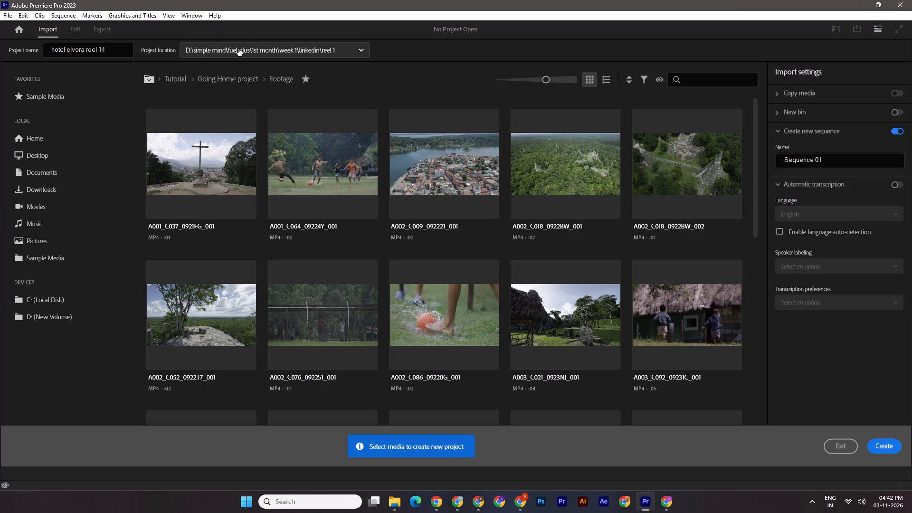
left_click(252, 52)
left_click(218, 173)
left_click(41, 173)
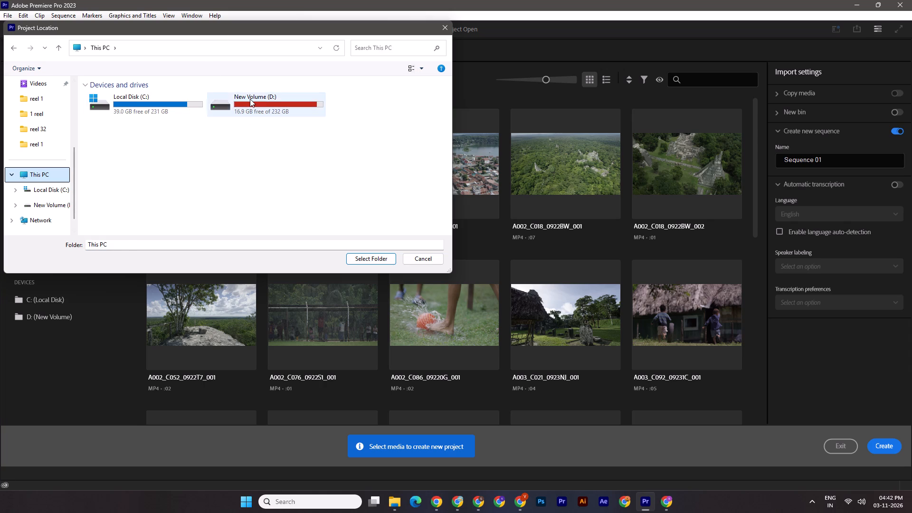
double_click(250, 99)
double_click(126, 146)
double_click(118, 110)
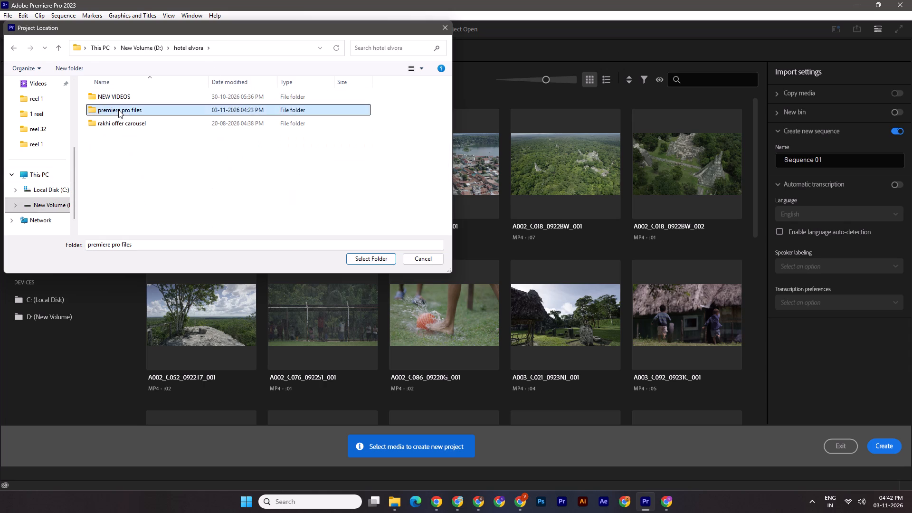
scroll(163, 173, "down", 6)
scroll(141, 230, "down", 2)
double_click(141, 226)
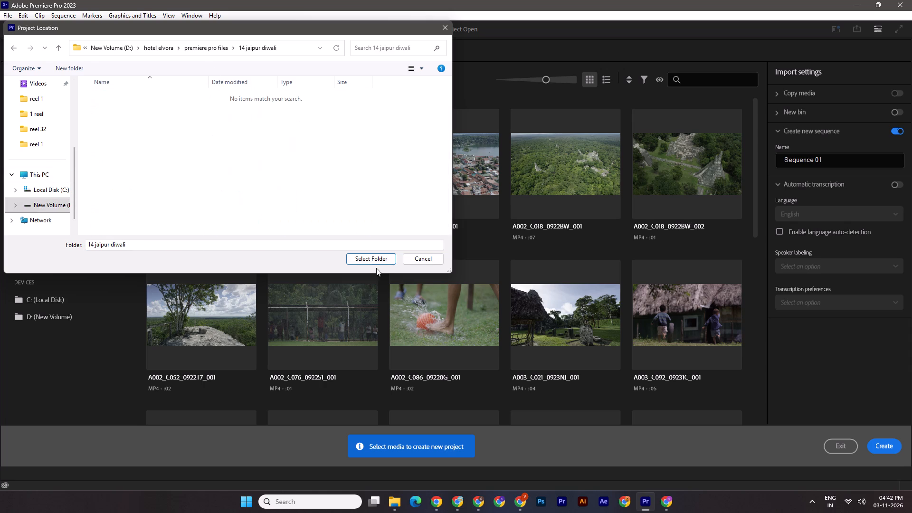
left_click(374, 256)
double_click(880, 454)
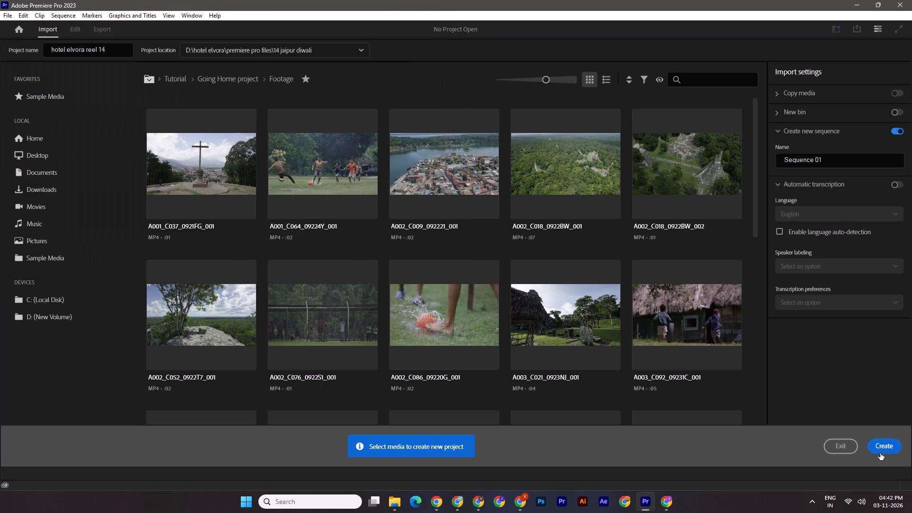
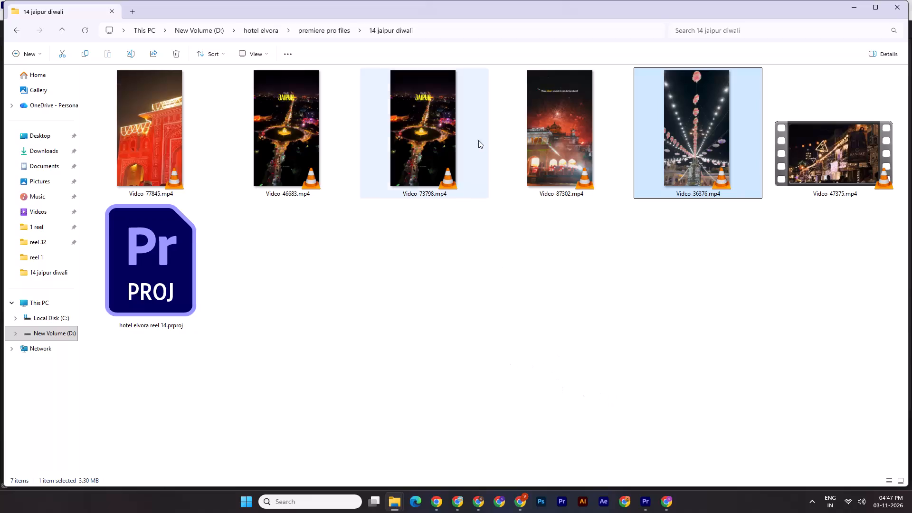
Switch to the hotel elvora reel 14 project in Adobe Premiere Pro, and bring up the open File Explorer windows.
left_click(646, 507)
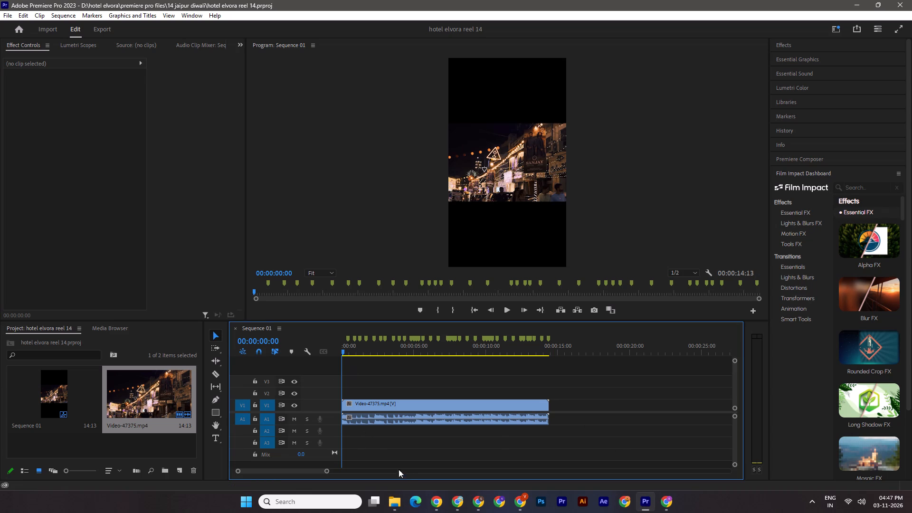
left_click(389, 501)
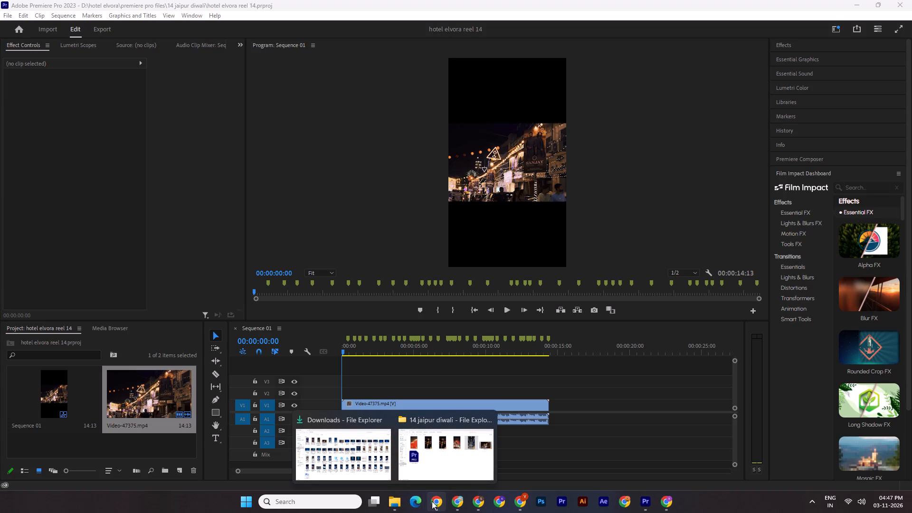
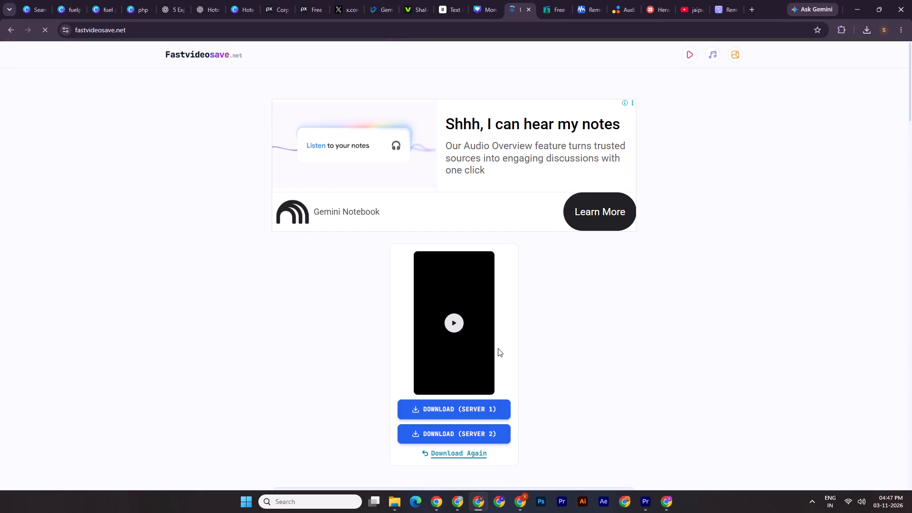
Download the Jaipur fireworks reel video from Server 1 on fastvideosave.net.
left_click(475, 406)
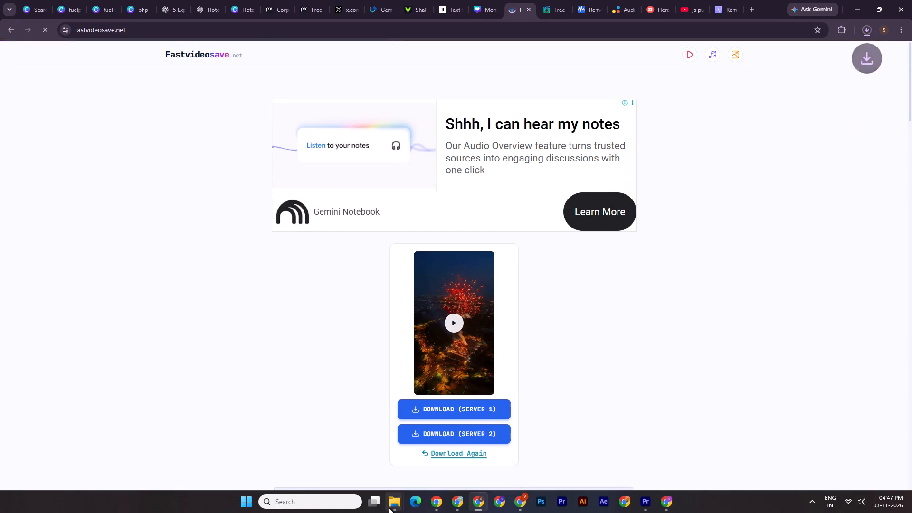
In File Explorer, cut Video-17008.mp4 from the Downloads folder to move it into the 14 jaipur diwali folder.
left_click(393, 499)
left_click(304, 458)
left_click(23, 150)
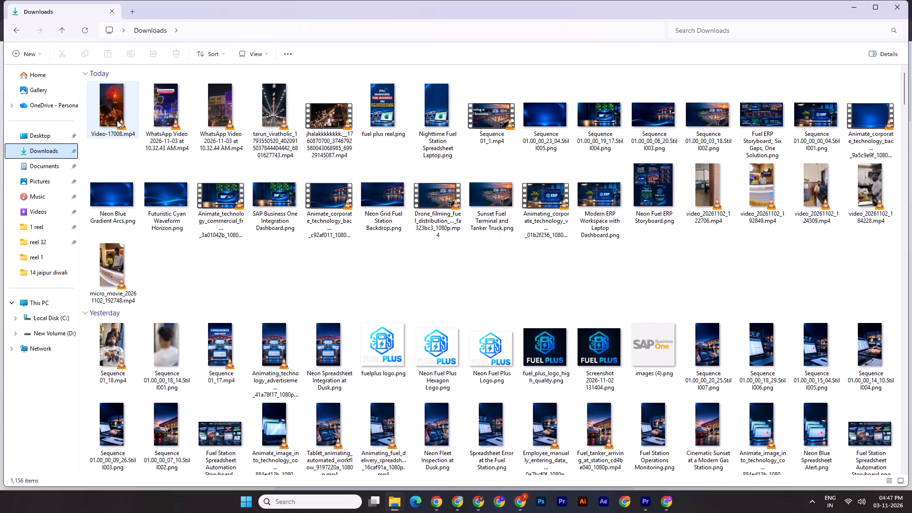
left_click(117, 120)
key("ctrl+x")
left_click(400, 503)
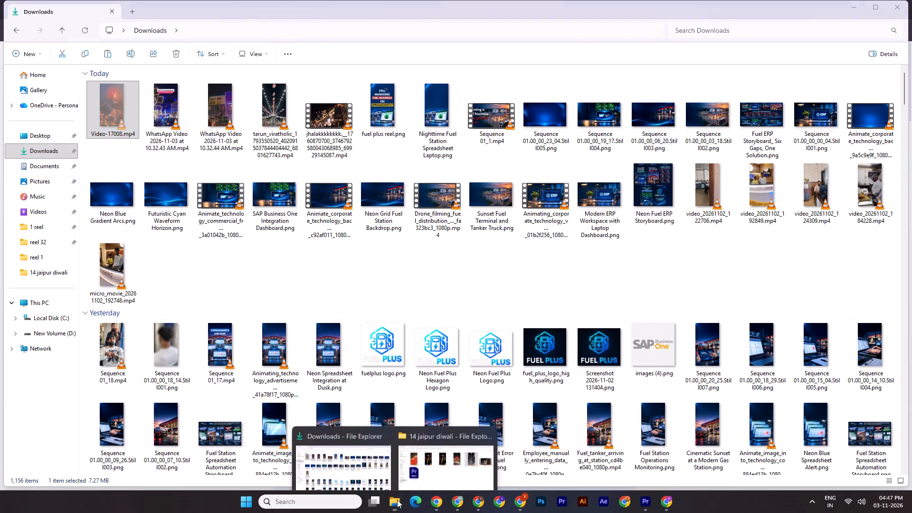
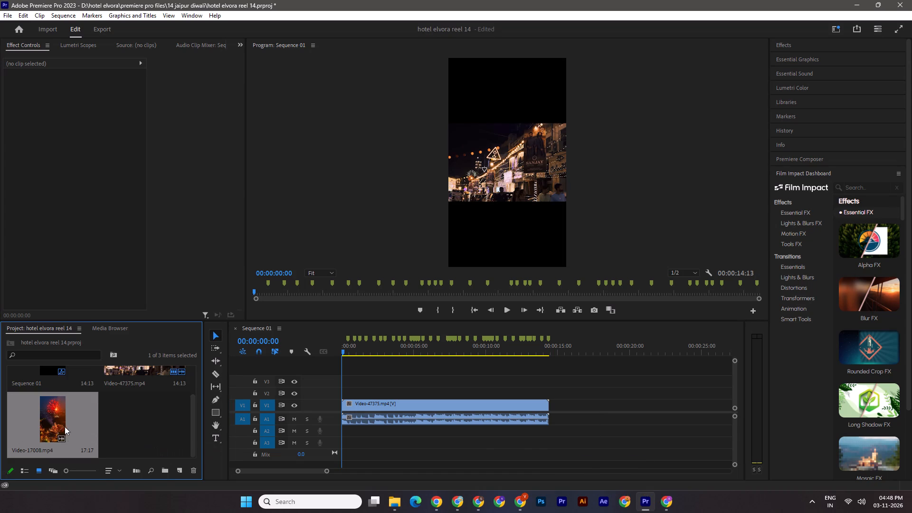
Place Video-17008.mp4 on track V1 of Sequence 01, just after Video-47375.mp4 with a small gap, and preview its frame at 00:00:17:06.
left_click_drag(64, 426, 560, 414)
left_click(590, 340)
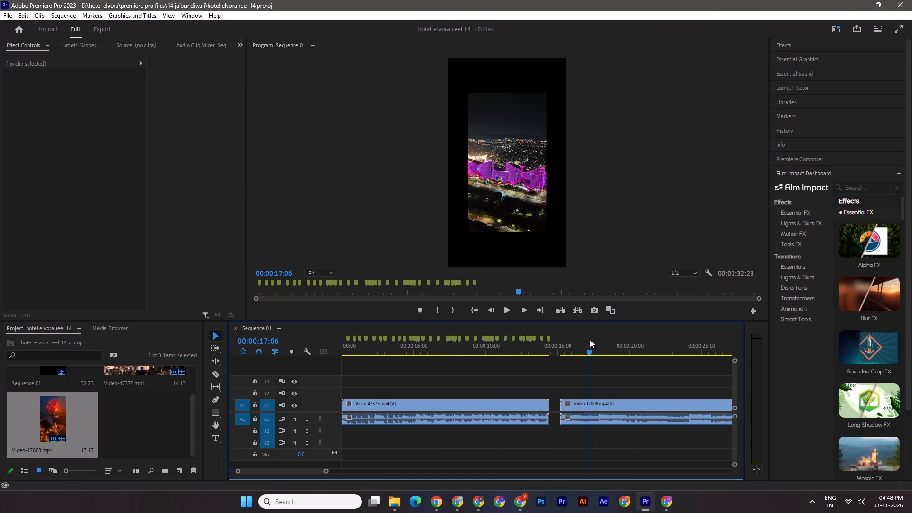
Unlink the audio of Video-17008.mp4 from its video and delete that audio from track A1.
right_click(615, 404)
left_click(647, 178)
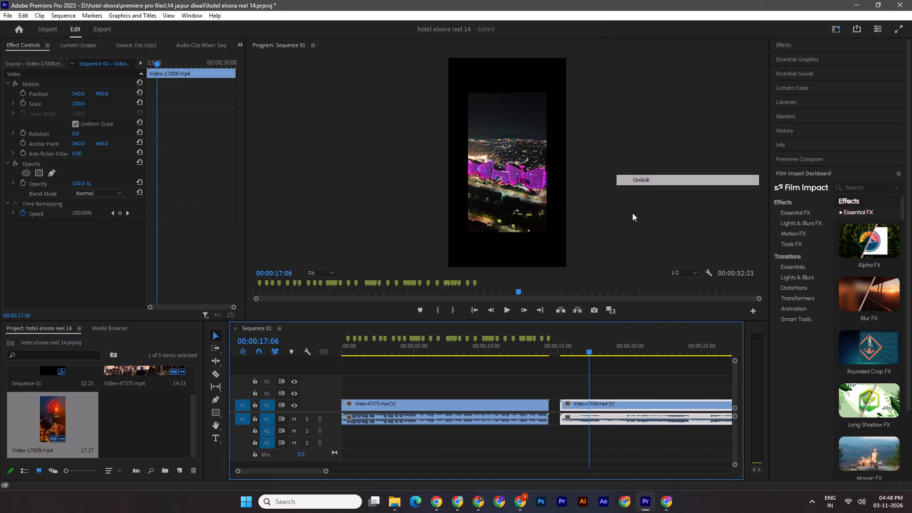
left_click(614, 424)
key("Delete")
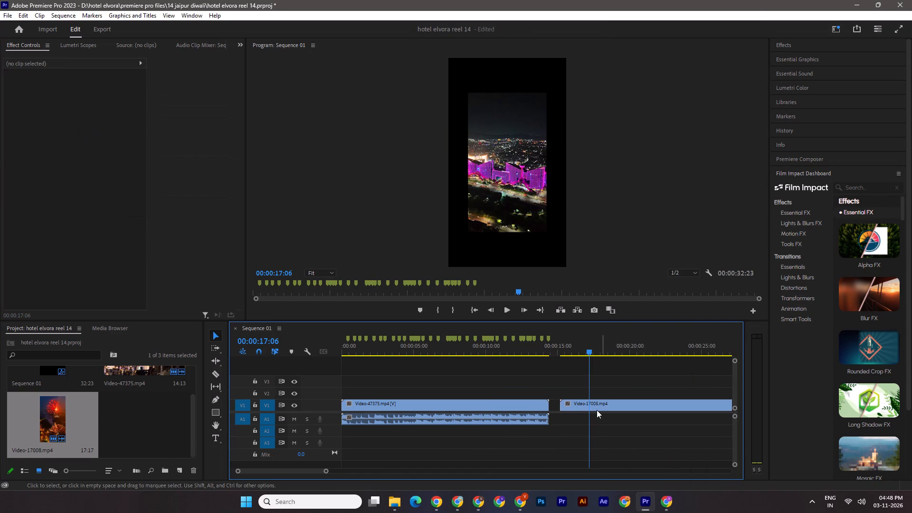
Switch to the 14 jaipur diwali folder in File Explorer, where the downloaded videos are stored.
left_click_drag(325, 471, 368, 473)
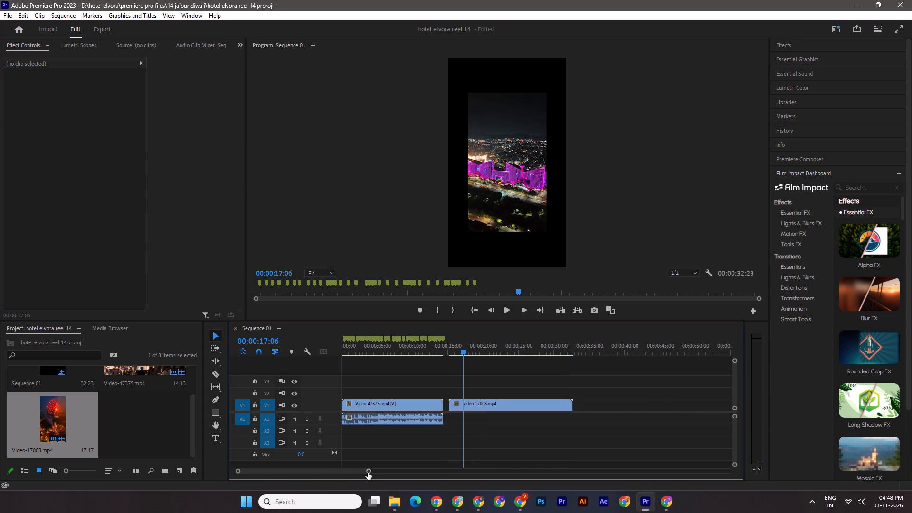
left_click(394, 500)
left_click(445, 465)
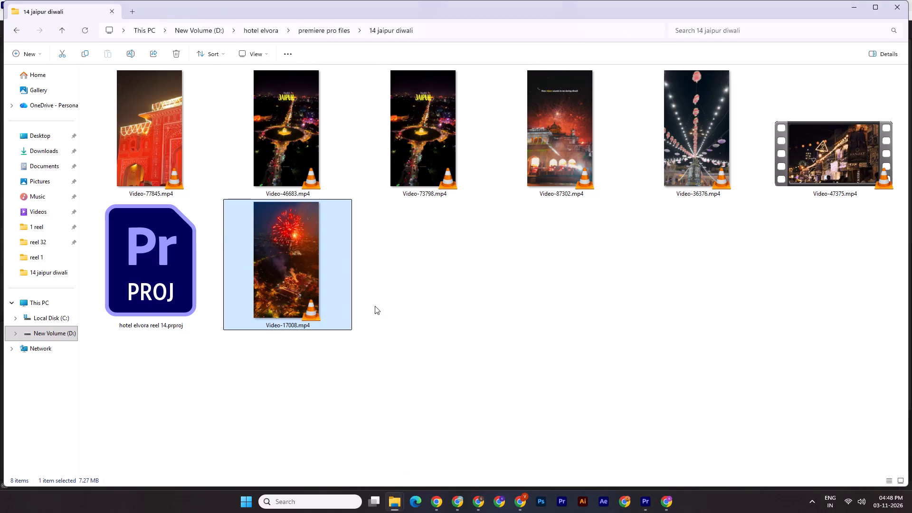
Preview Video-77845.mp4 from the 14 jaipur diwali folder and close the player.
double_click(143, 175)
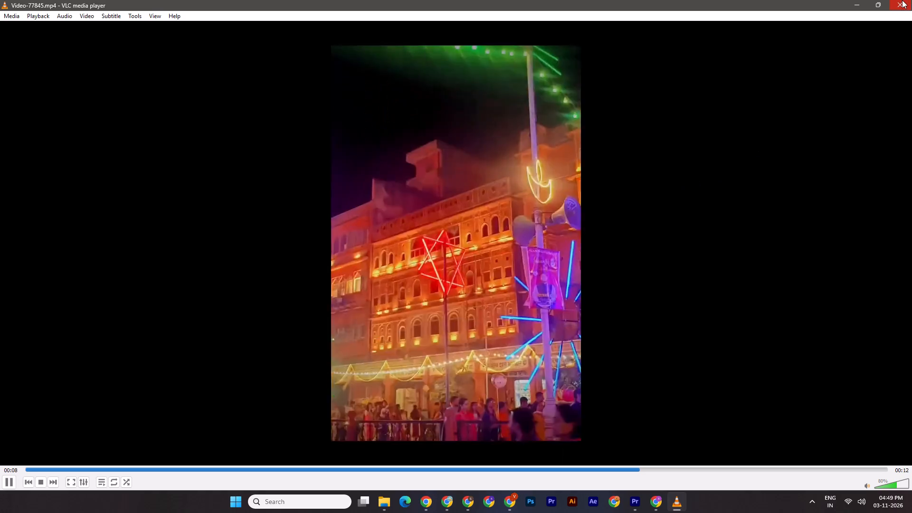
left_click(902, 0)
In Premiere Pro, add Video-77845.mp4 from the folder to track V1 of Sequence 01, directly after Video-17008.mp4.
left_click_drag(174, 137, 641, 510)
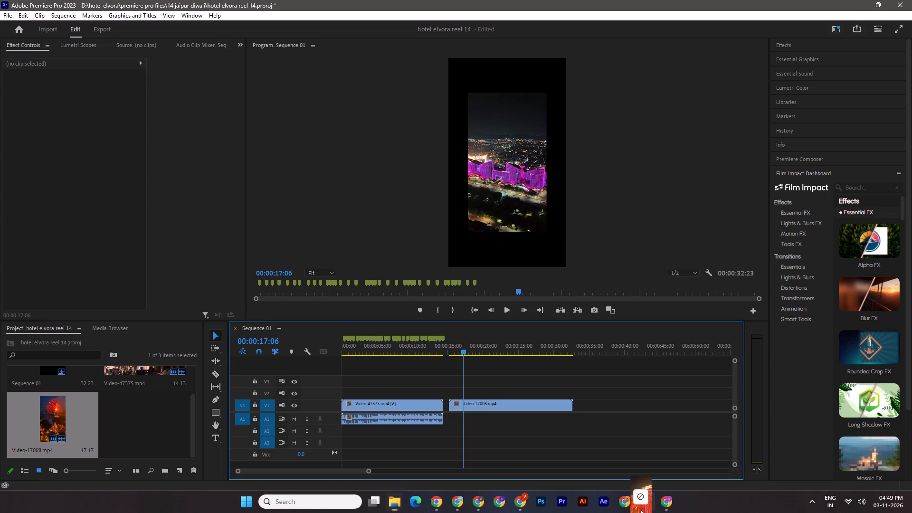
left_click_drag(641, 510, 577, 403)
left_click(577, 349)
Unlink the Video-77845.mp4 clip on the timeline and delete its audio part.
right_click(599, 408)
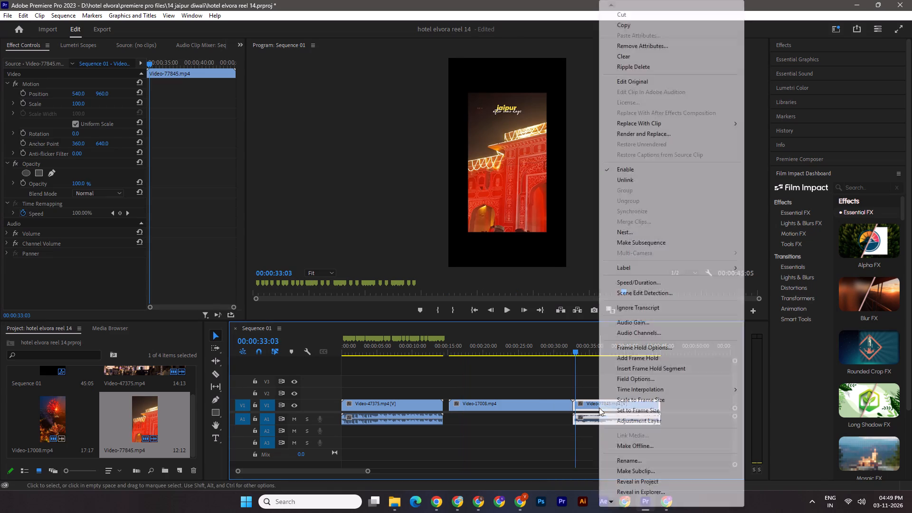
left_click(626, 175)
left_click(619, 421)
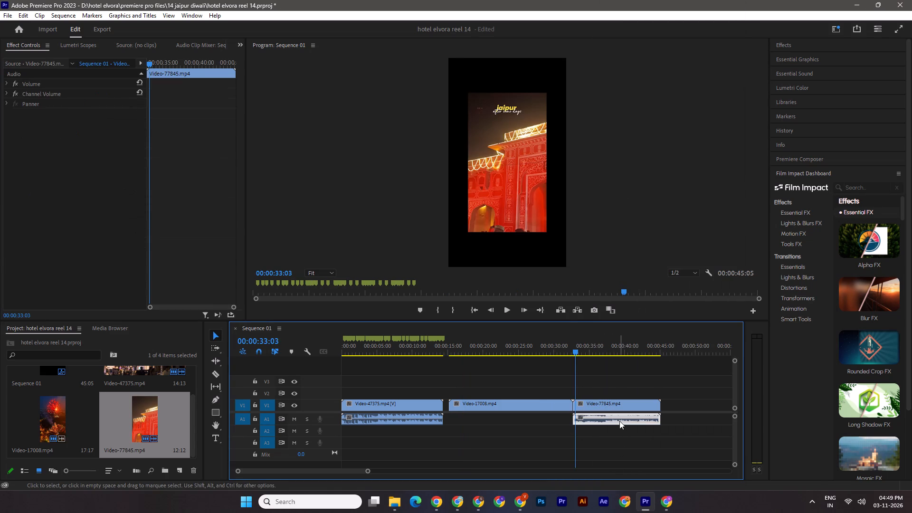
key("Delete")
Step through Video-77845.mp4 to the cut at 00:00:38:12 and trim the clip's start to that frame.
left_click_drag(574, 351, 584, 352)
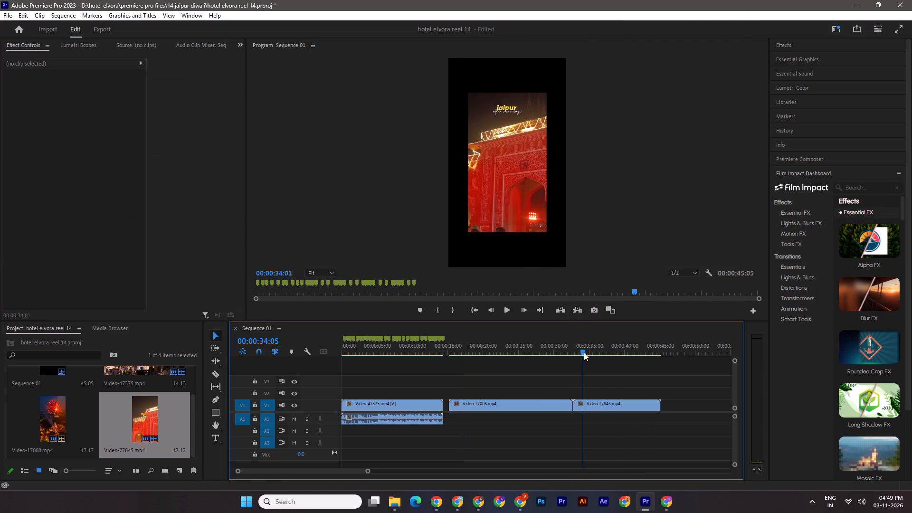
left_click_drag(584, 352, 602, 355)
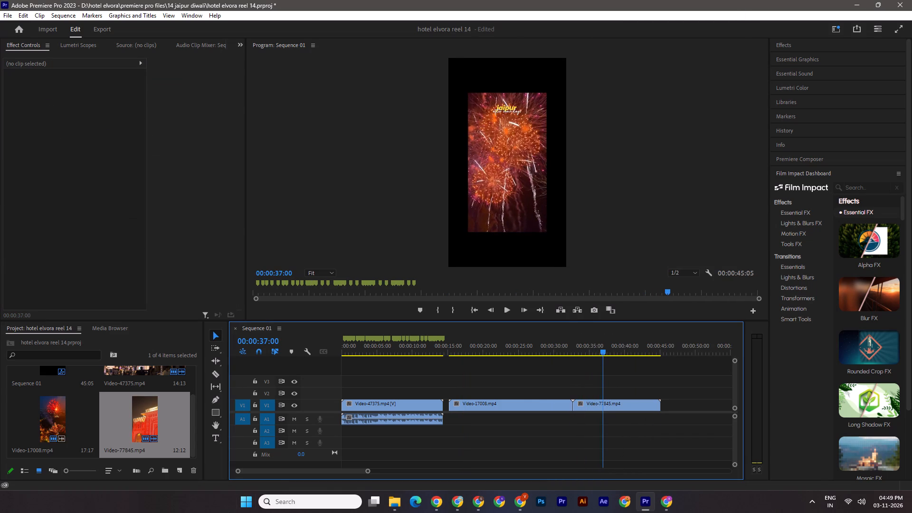
key("Right")
key("Right")
key("Right")
key("Right")
key("Right")
key("Right")
key("Right")
key("Right")
key("Right")
key("Right")
key("Right")
key("Right")
key("Right")
key("Right")
key("Right")
key("Right")
key("Right")
key("Right")
key("Right")
key("Right")
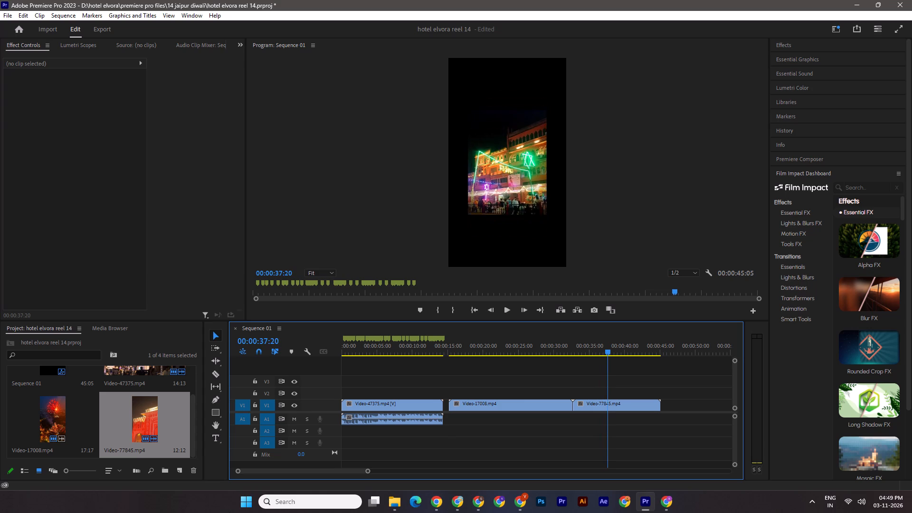
key("Right")
key("Right")
key("Right")
key("Right")
key("Right")
key("Right")
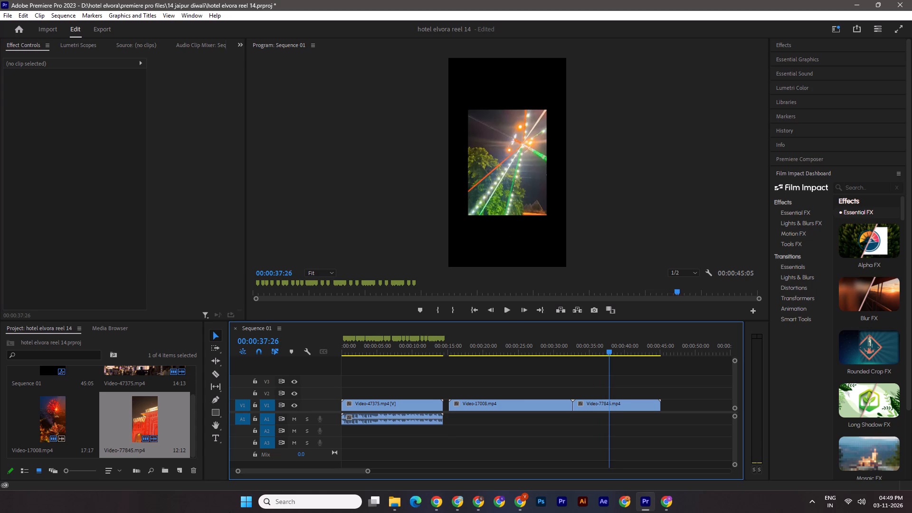
key("Right")
key("Right")
key("Right")
key("Right")
key("Right")
key("Right")
key("Right")
key("Right")
key("Right")
key("Right")
key("Right")
key("Right")
key("Right")
key("Right")
key("Right")
key("Right")
key("Right")
key("Right")
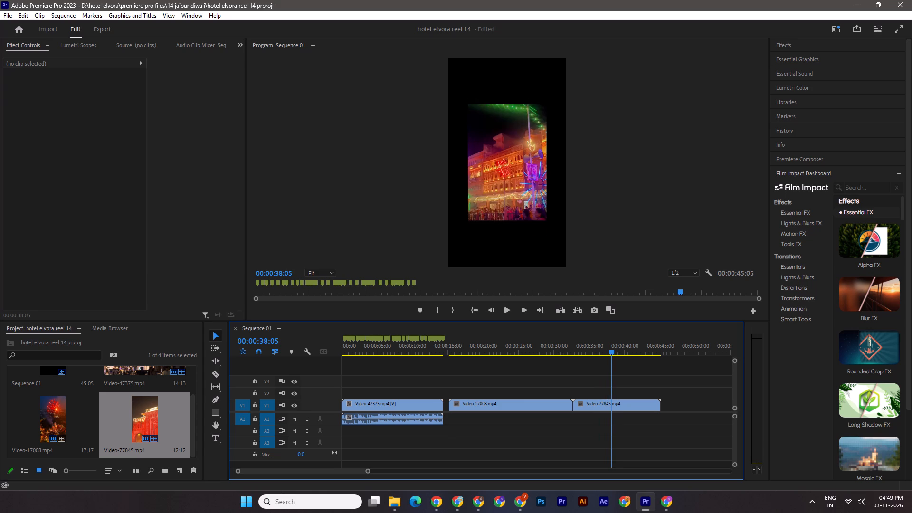
key("Left")
key("Left")
key("Left")
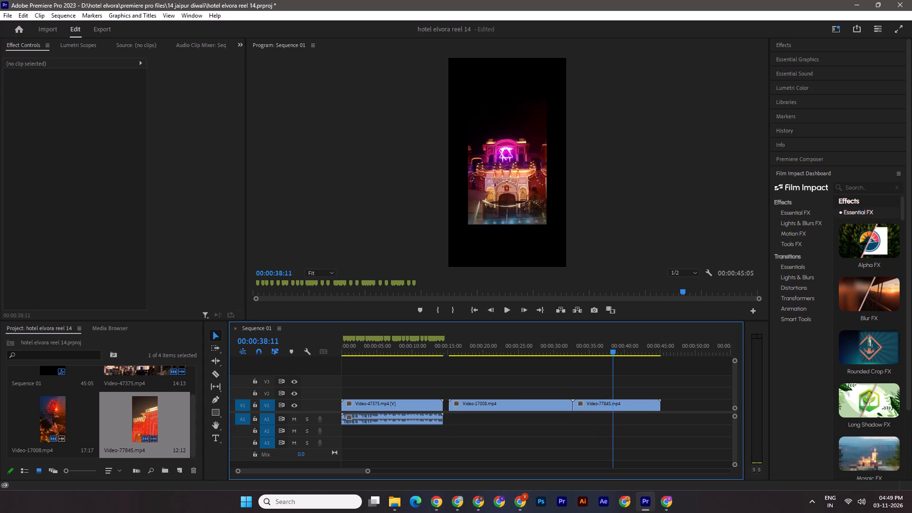
key("Right")
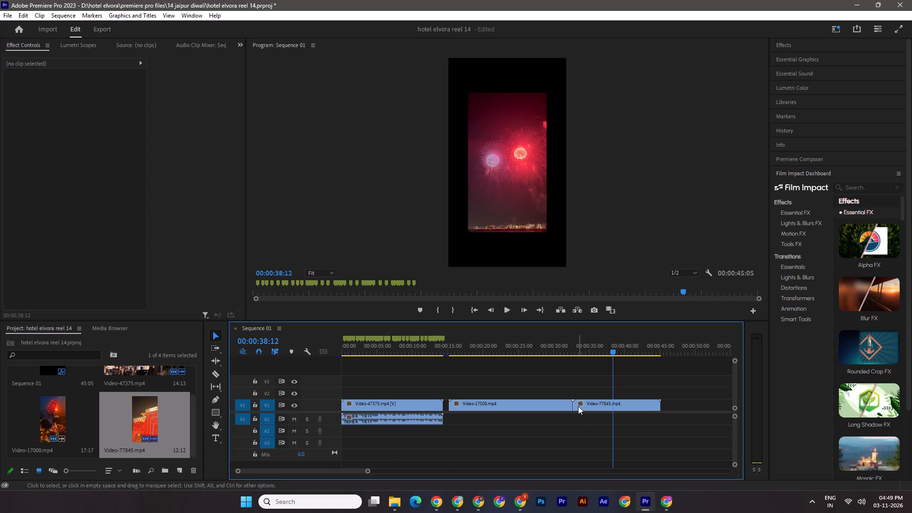
left_click_drag(576, 405, 615, 407)
Play the trimmed Video-77845.mp4 clip through, and move it back against the end of Video-17008.mp4.
key("space")
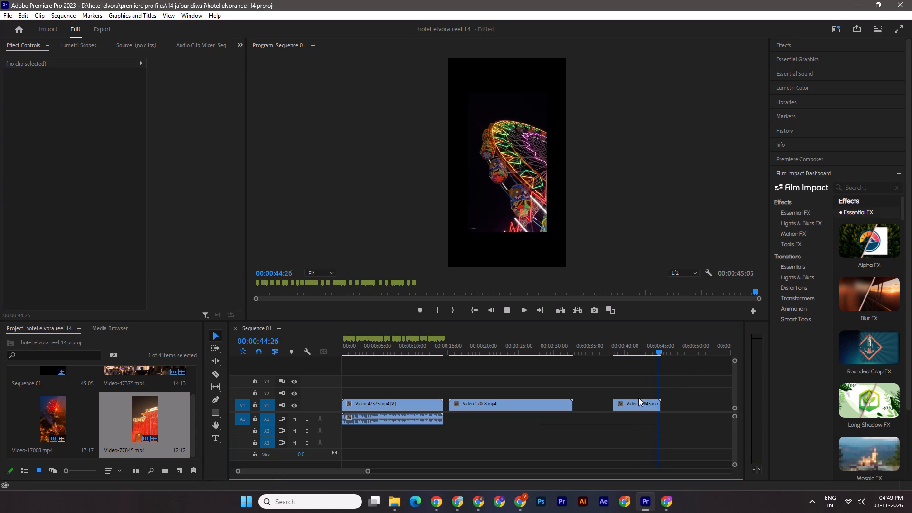
left_click_drag(636, 407, 600, 407)
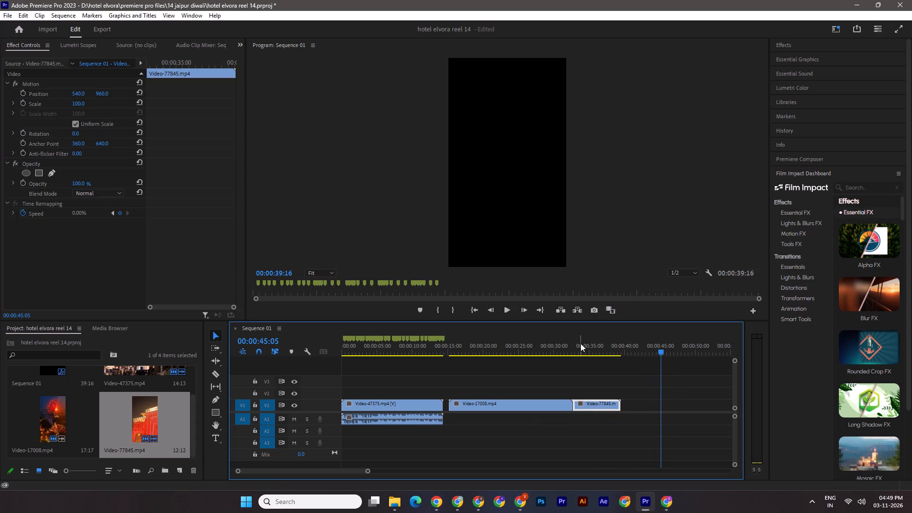
Preview Video-46683.mp4 from the 14 jaipur diwali folder, close the player, and delete that video file.
left_click(399, 500)
left_click(451, 474)
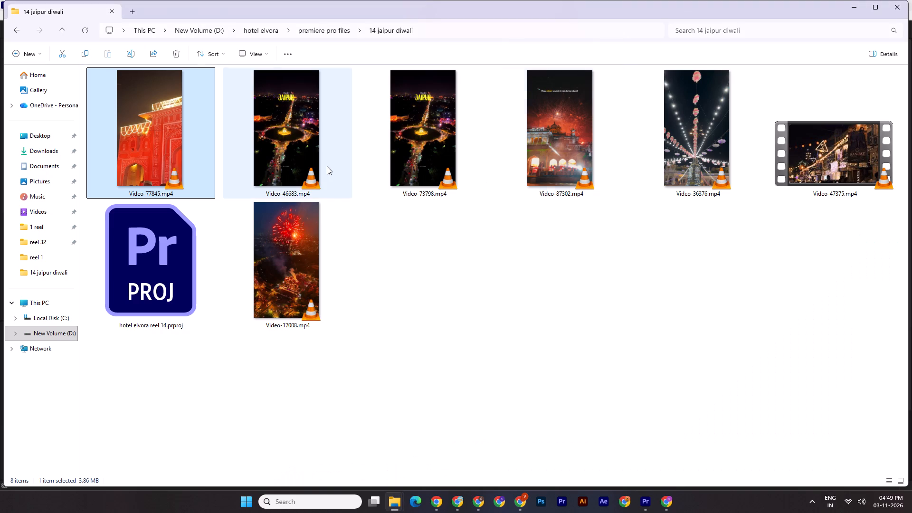
double_click(324, 164)
left_click(911, 0)
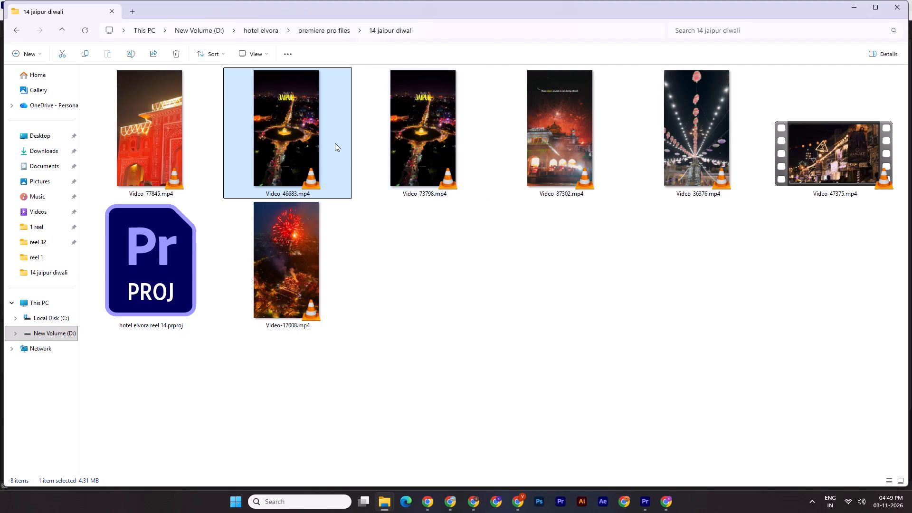
key("Delete")
Preview Video-73798.mp4 from the folder, skipping ahead through it, and close the player.
left_click(352, 152)
double_click(331, 150)
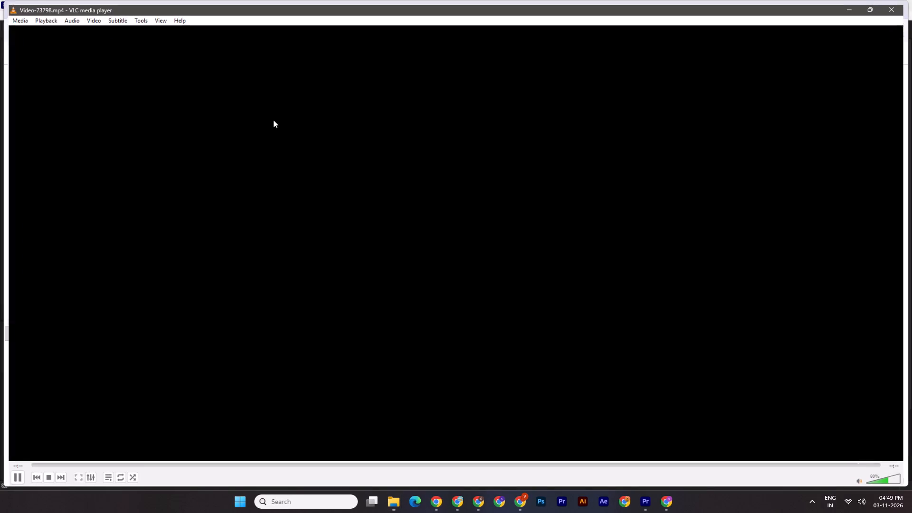
left_click(152, 470)
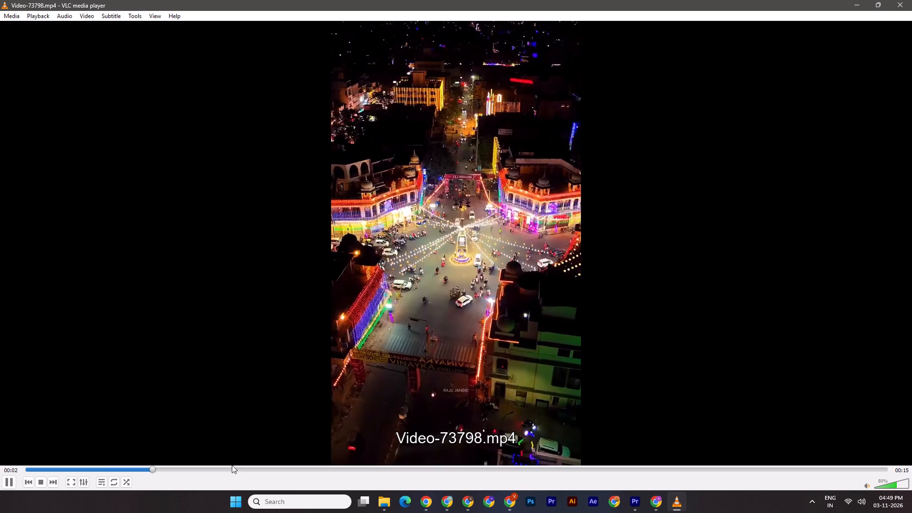
left_click(234, 469)
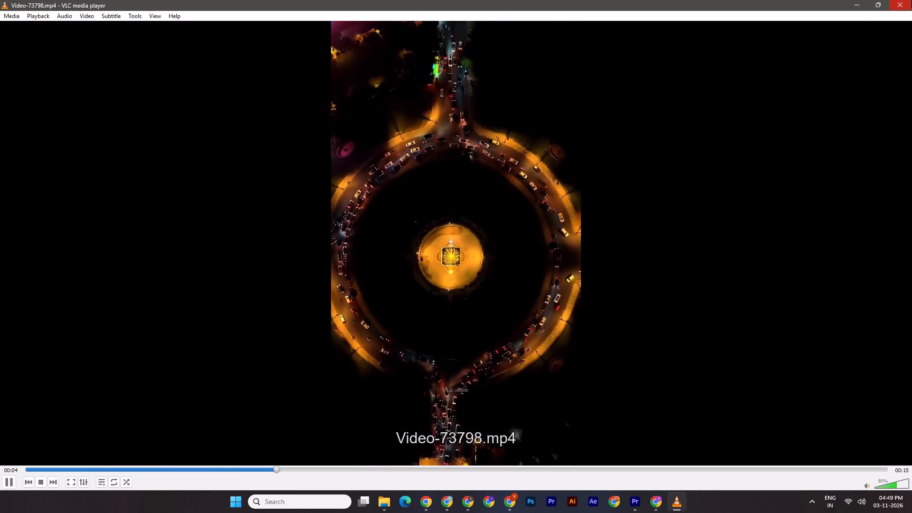
left_click(908, 0)
Switch to the Google Chrome window that has the fastvideosave.net page open.
left_click(483, 502)
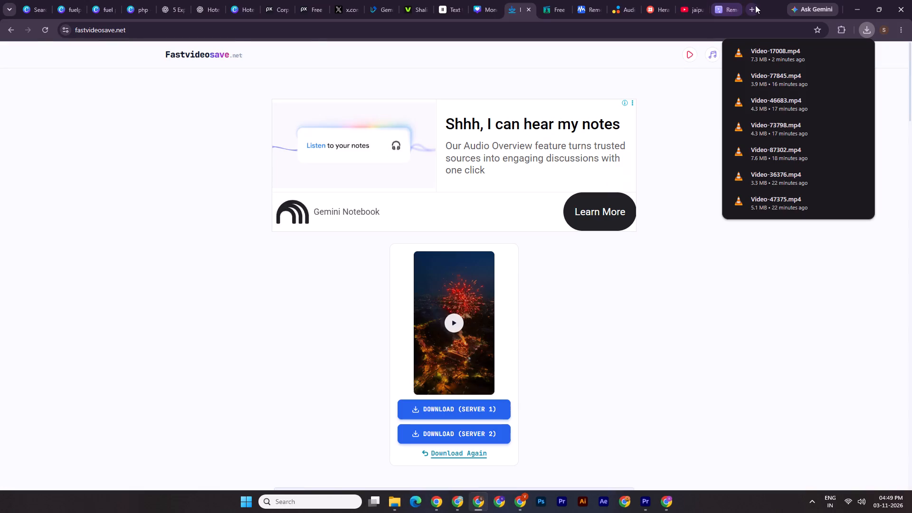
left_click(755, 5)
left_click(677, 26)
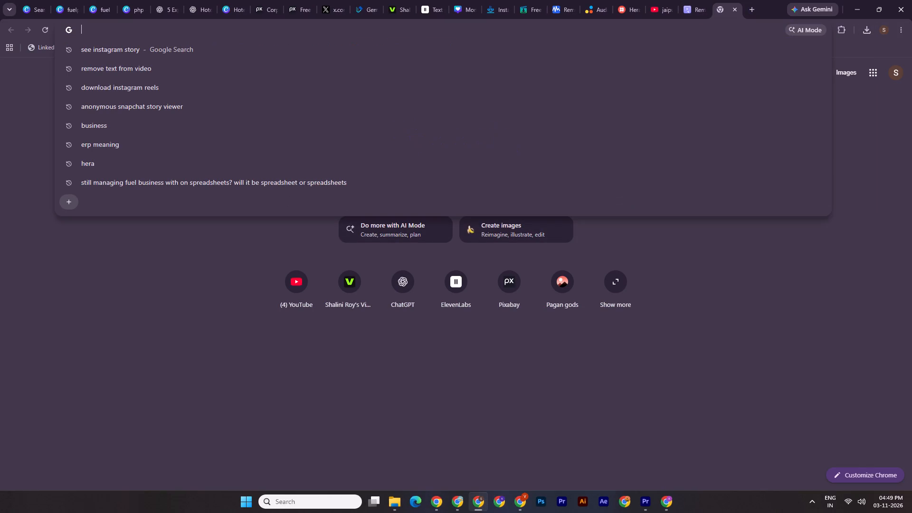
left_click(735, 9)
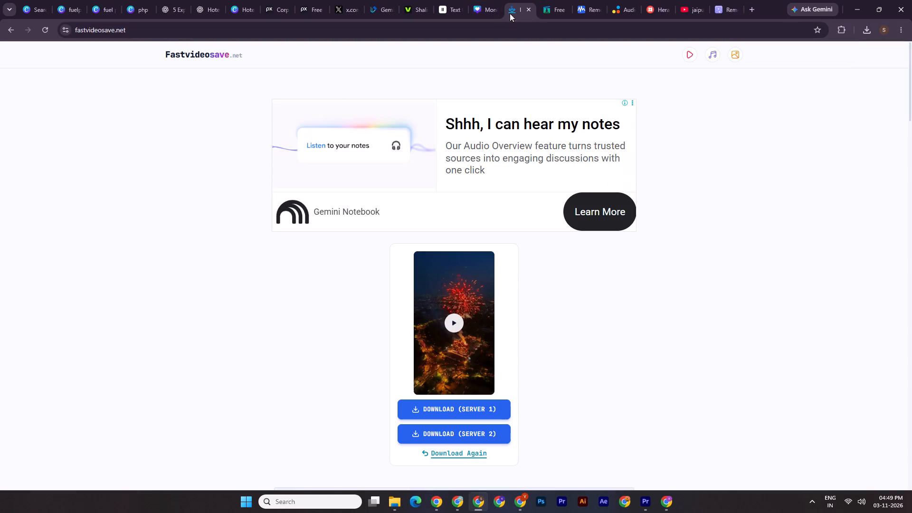
Go to the already open MagicEraser site and open its video Watermark Remover.
left_click(380, 11)
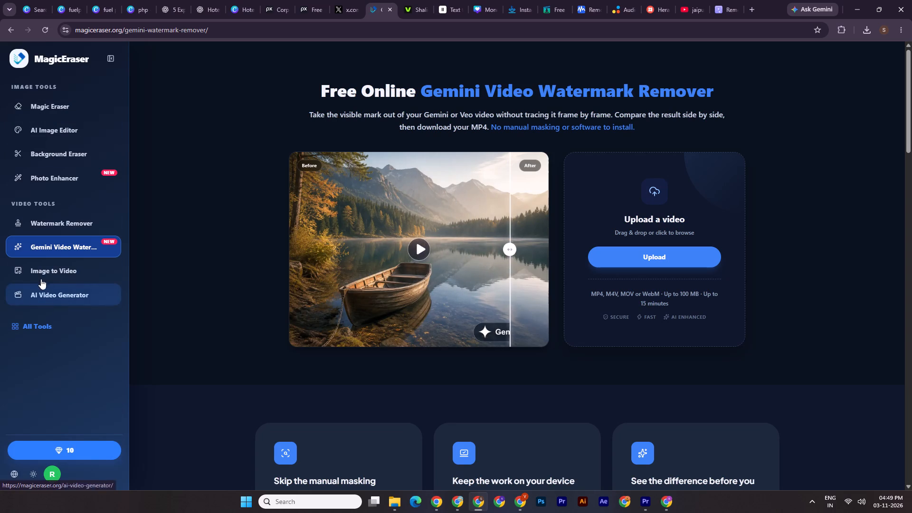
left_click(54, 220)
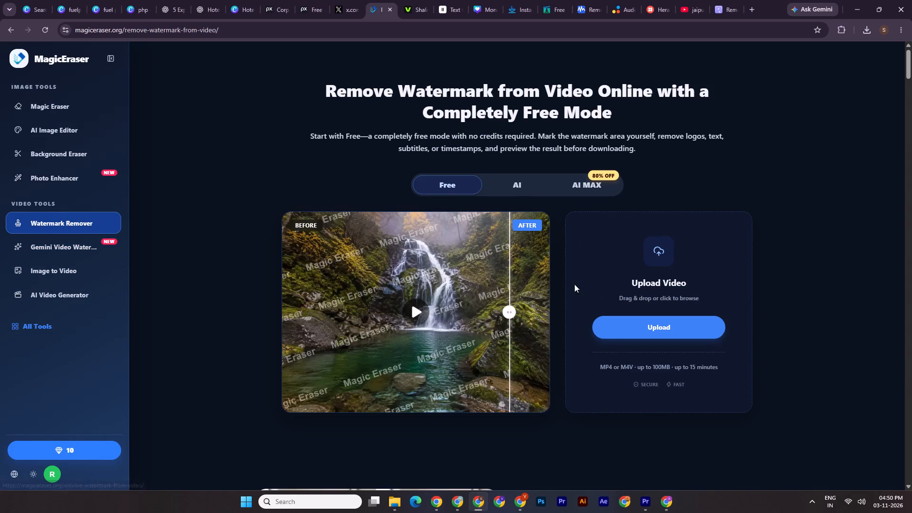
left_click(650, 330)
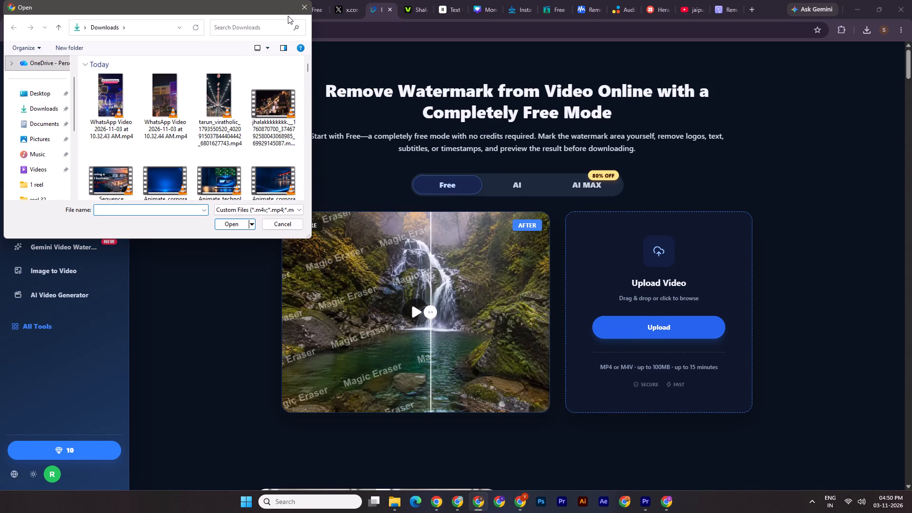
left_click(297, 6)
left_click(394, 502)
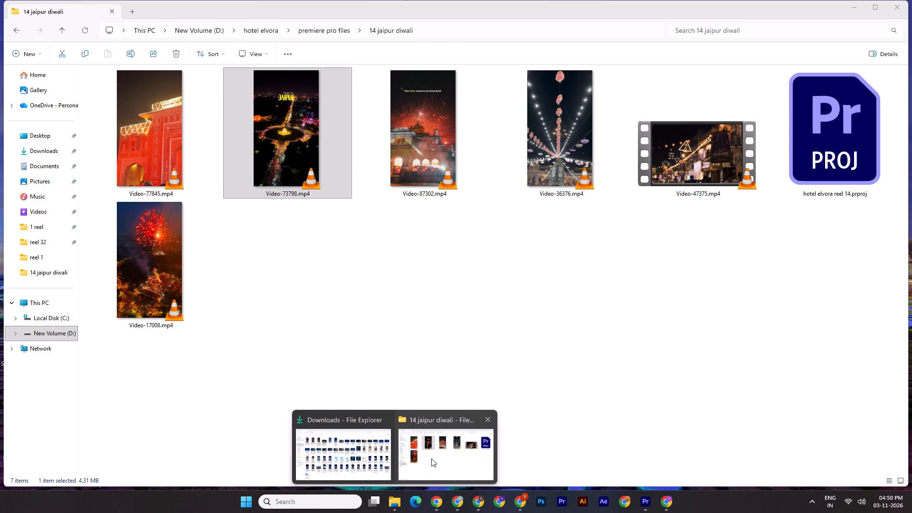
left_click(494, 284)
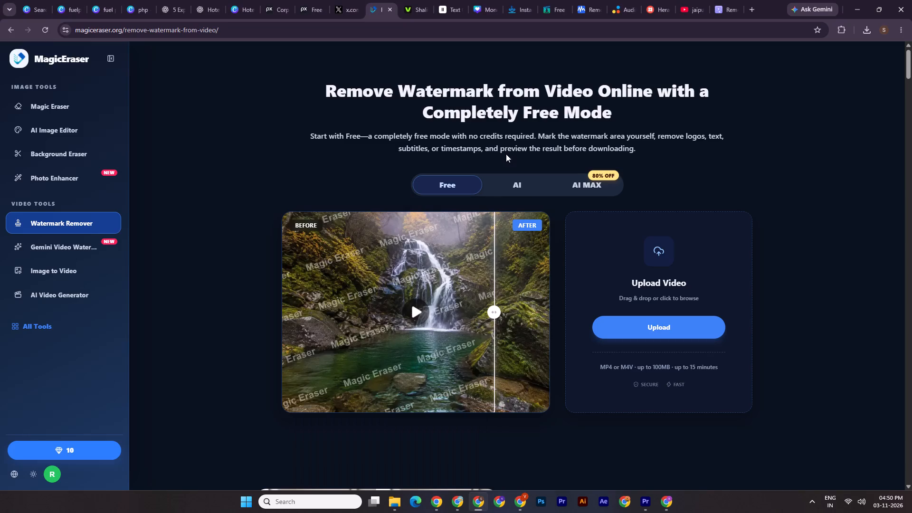
Set the watermark remover to AI mode.
left_click(508, 180)
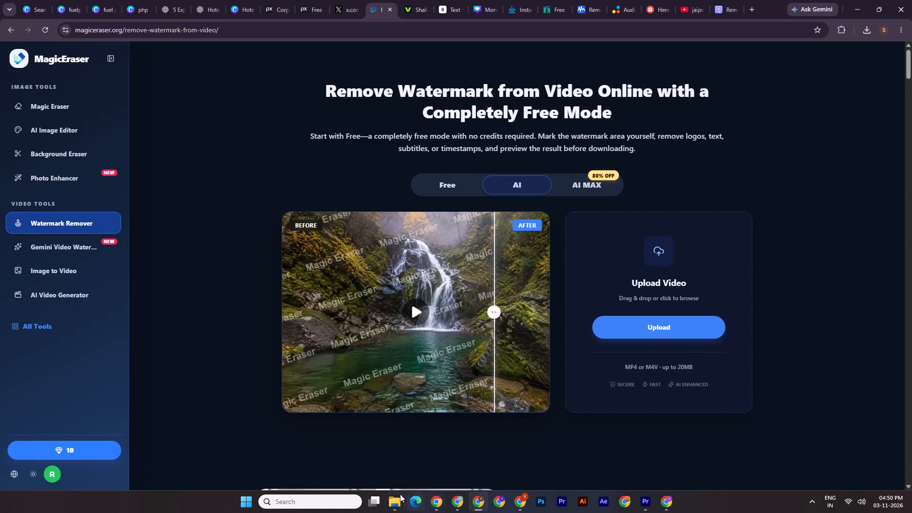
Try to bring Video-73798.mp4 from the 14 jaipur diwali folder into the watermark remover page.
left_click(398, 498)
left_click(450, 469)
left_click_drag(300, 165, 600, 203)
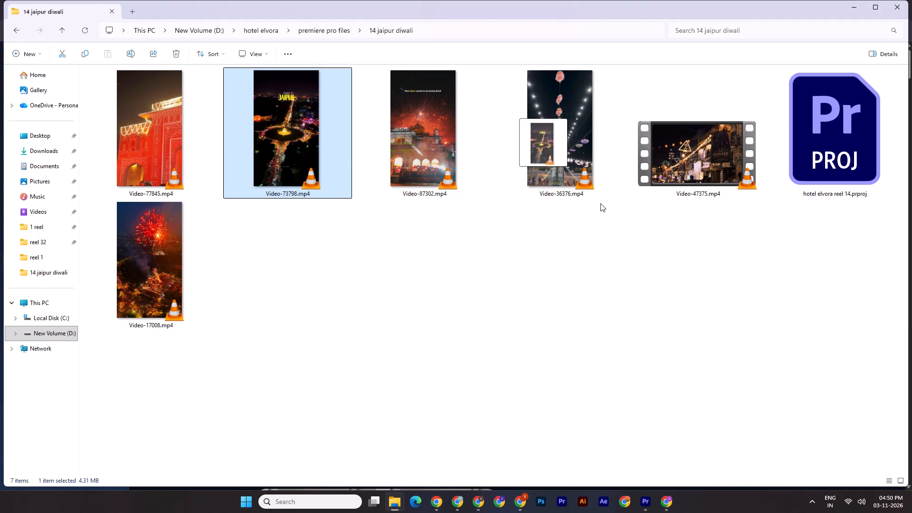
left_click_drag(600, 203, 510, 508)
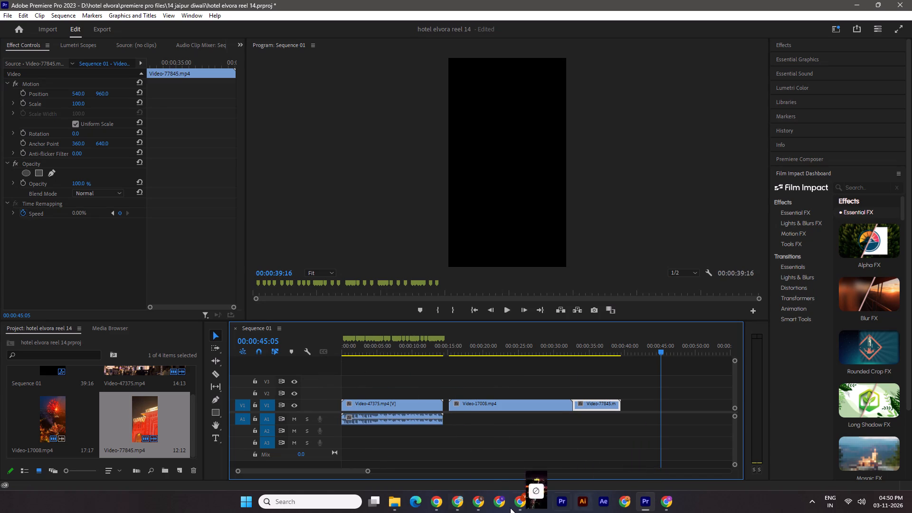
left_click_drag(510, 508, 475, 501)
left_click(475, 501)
Upload Video-73798.mp4 from the 14 jaipur diwali folder to the MagicEraser watermark remover in Chrome.
left_click(393, 498)
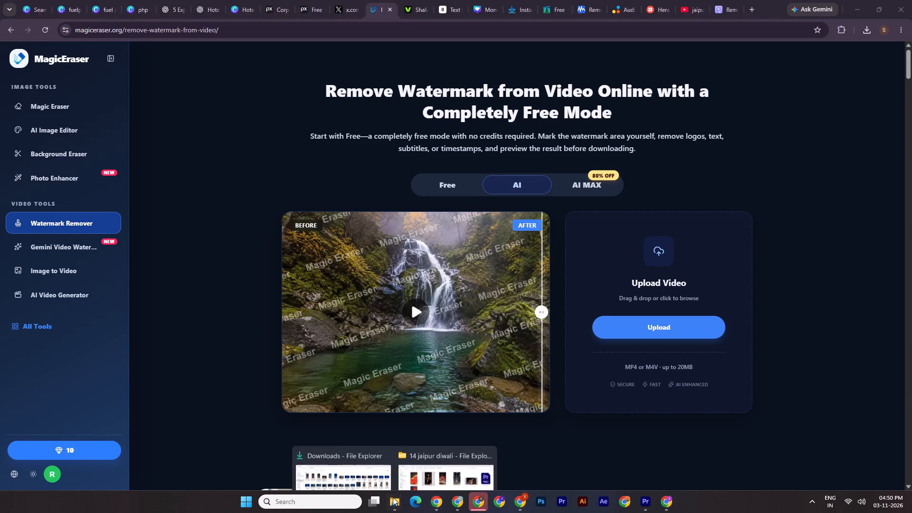
left_click(431, 456)
left_click_drag(318, 158, 473, 501)
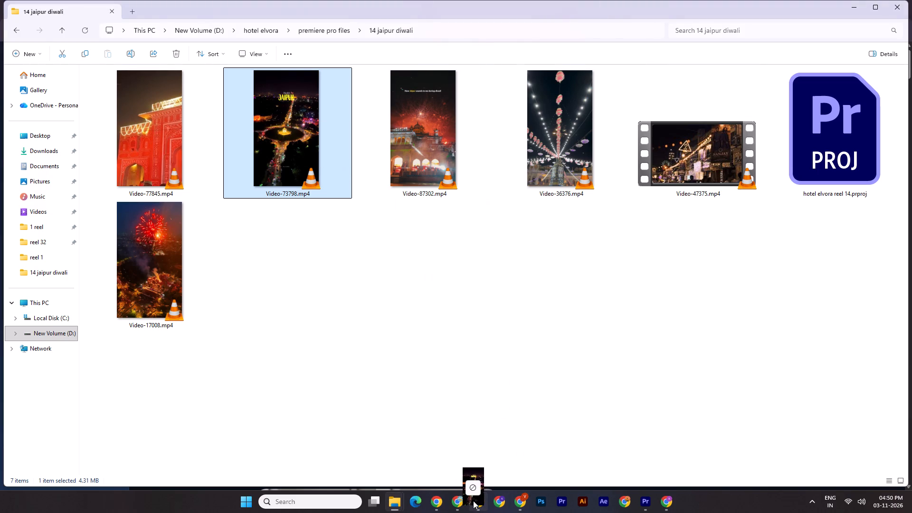
left_click_drag(473, 501, 599, 342)
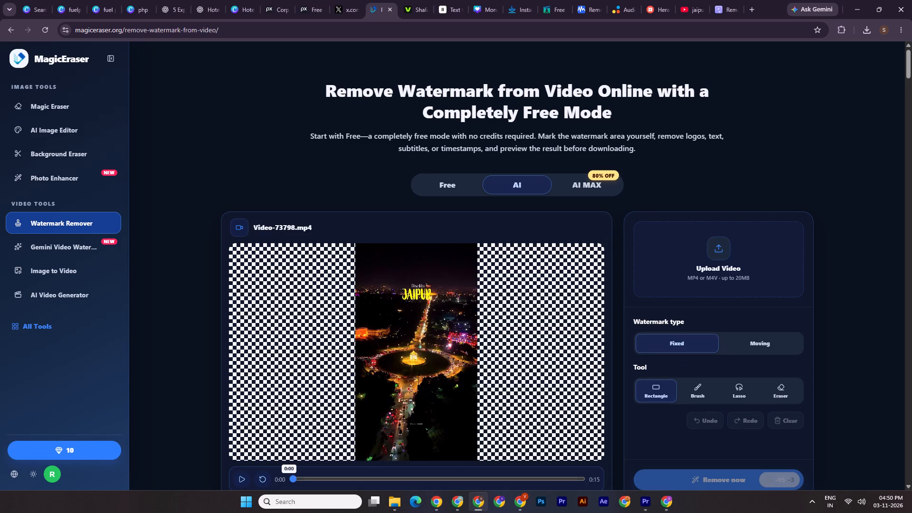
Mark the small text watermark in the lower middle of Video-73798.mp4 with a rectangle and run the removal.
left_click_drag(408, 421, 423, 427)
left_click_drag(423, 427, 425, 426)
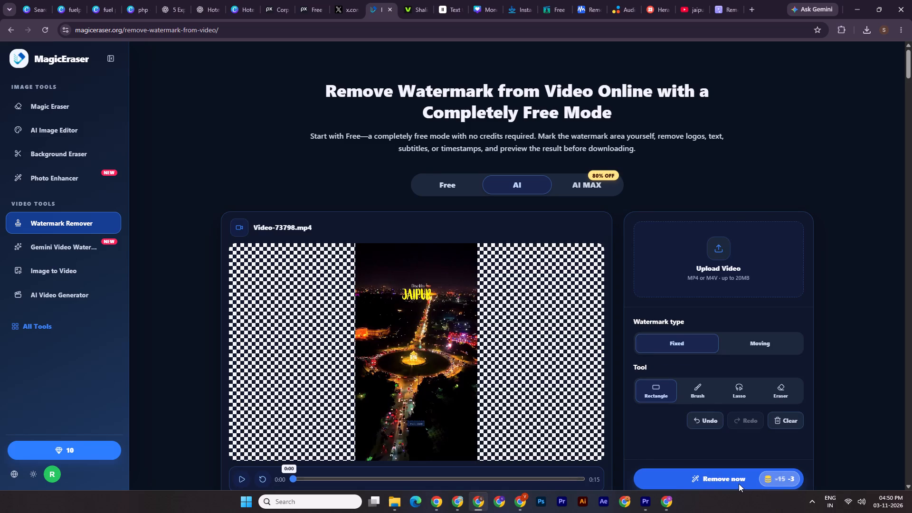
left_click(739, 483)
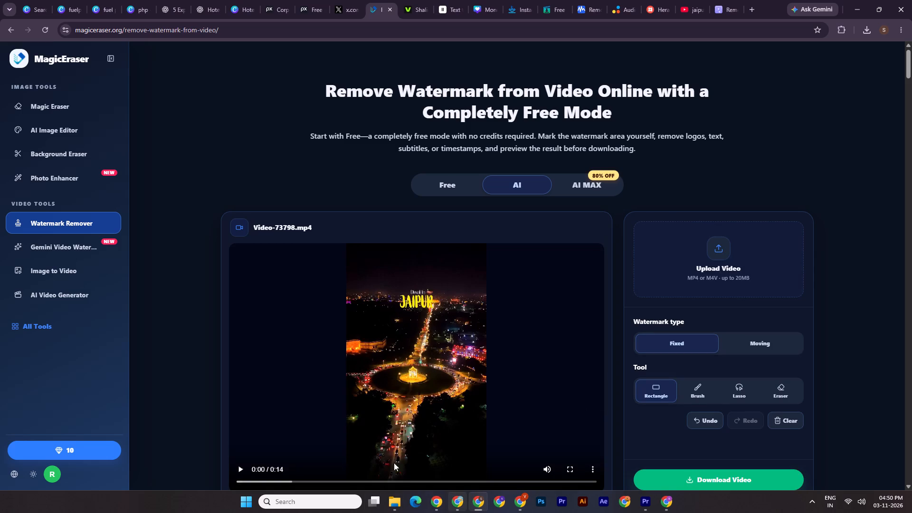
Play through the processed Video-73798.mp4 preview and download the cleaned video.
left_click(241, 470)
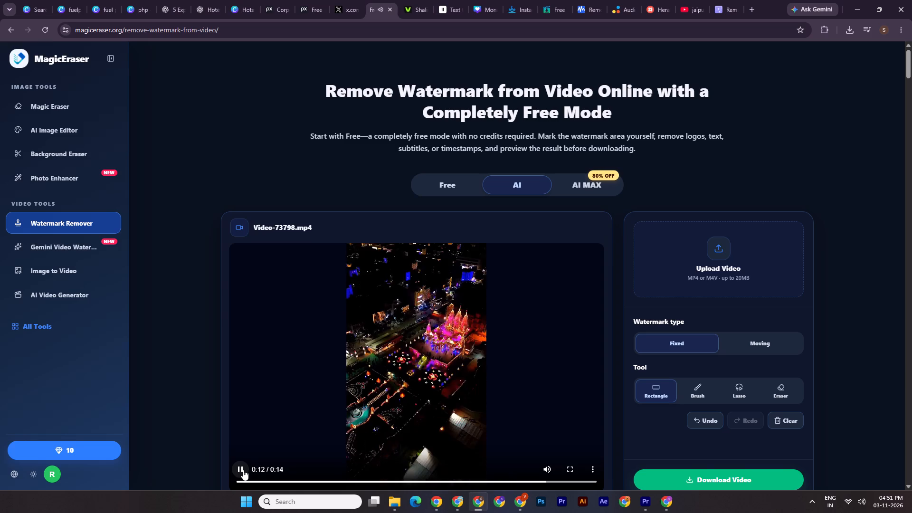
left_click(243, 470)
left_click(712, 484)
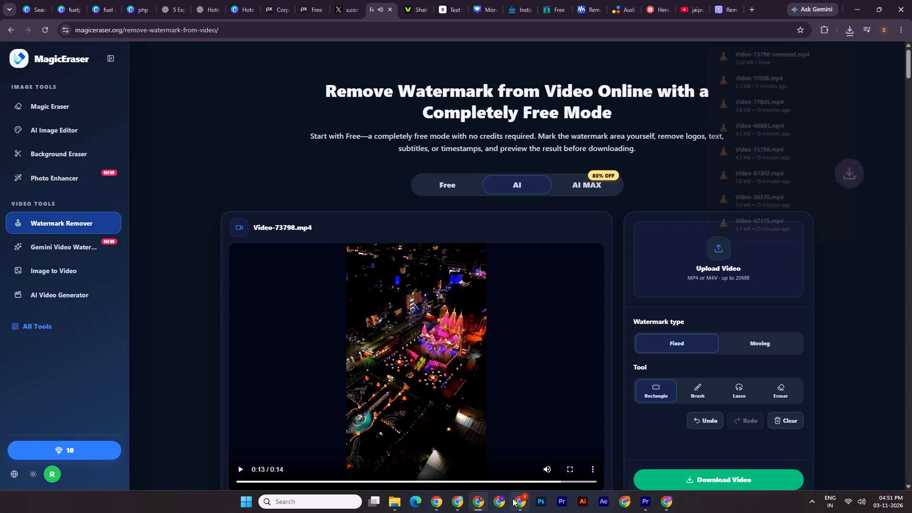
Move Video-73798-removed.mp4 from the Downloads folder into the 14 jaipur diwali folder.
left_click(389, 507)
left_click(323, 472)
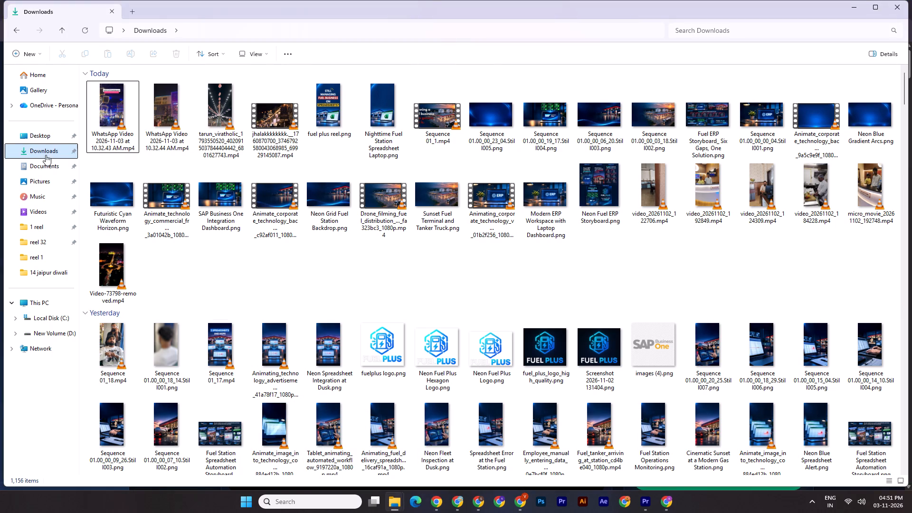
left_click(42, 153)
left_click(98, 126)
key("ctrl+x")
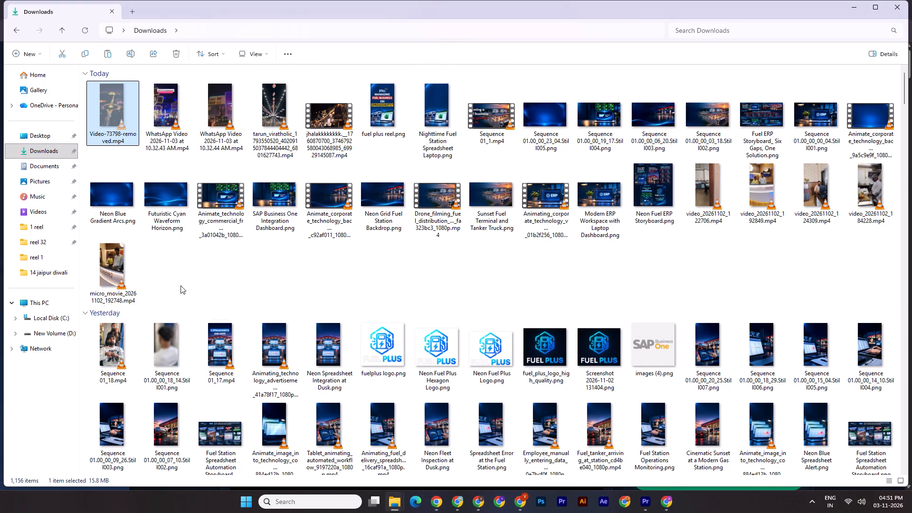
left_click(389, 505)
left_click(418, 457)
left_click(495, 430)
key("ctrl+v")
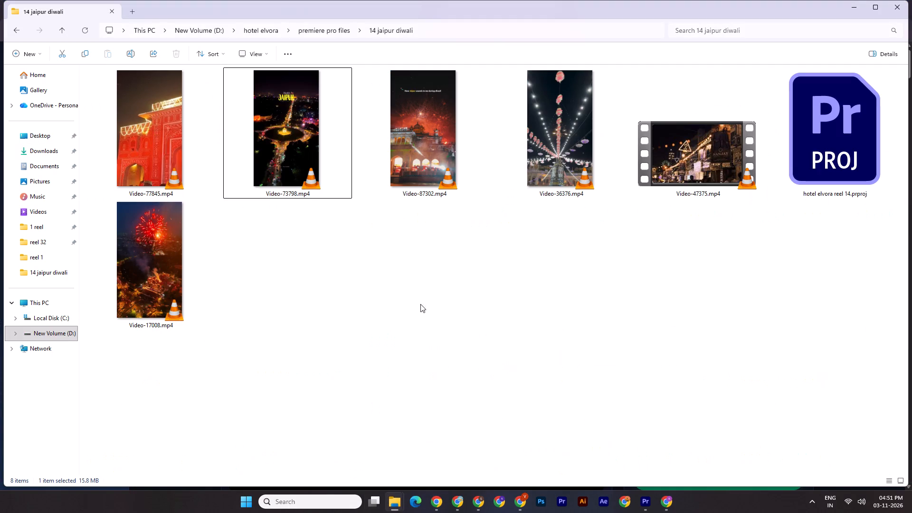
Add Video-73798-removed.mp4 to track V1 of Sequence 01 in Premiere Pro, directly after Video-77845.mp4.
left_click_drag(284, 251, 629, 407)
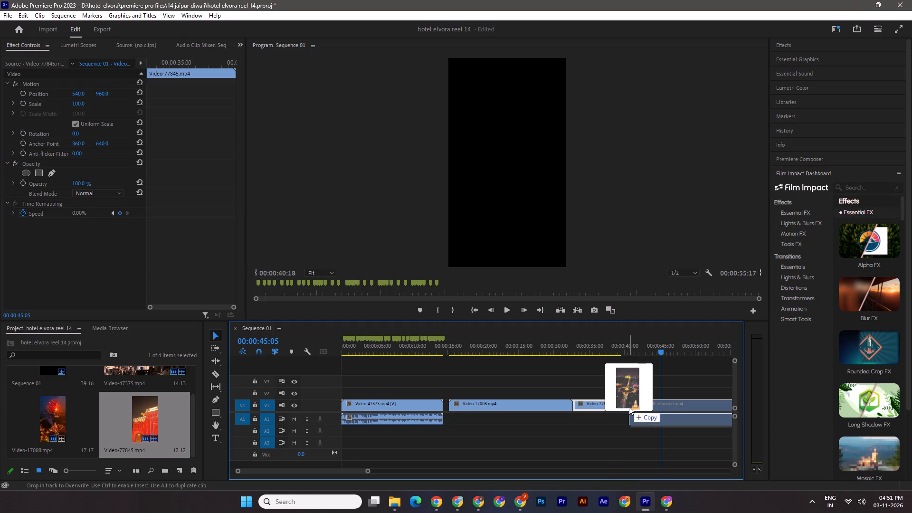
left_click_drag(629, 407, 624, 405)
Unlink Video-73798-removed.mp4 in the timeline and delete its audio.
right_click(650, 407)
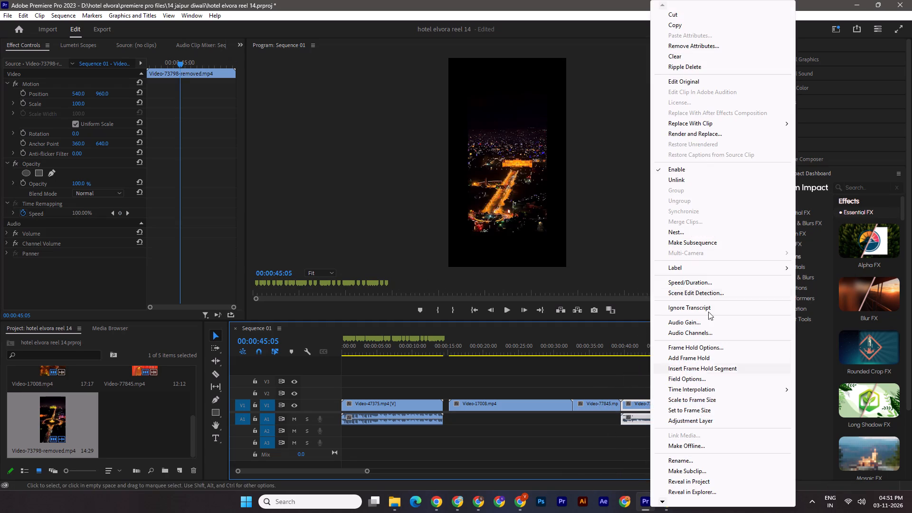
left_click(685, 181)
left_click(695, 415)
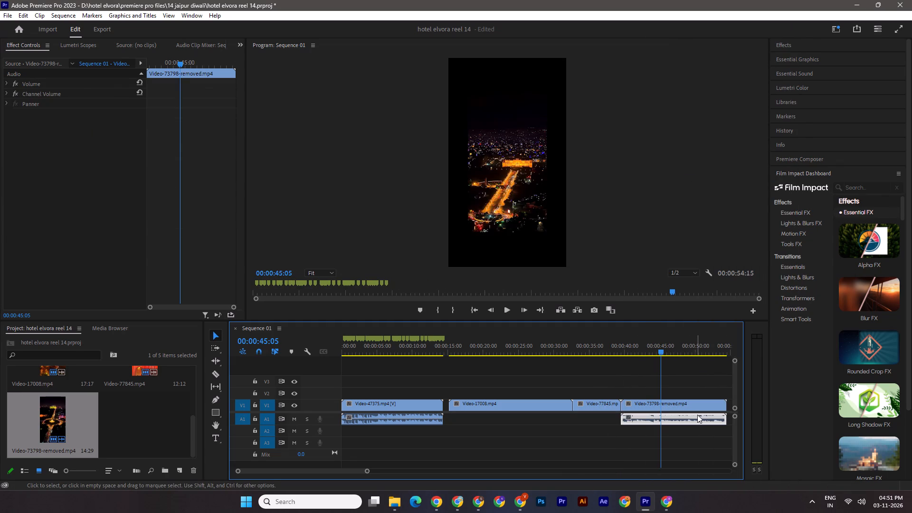
key("Delete")
Add Video-36376.mp4 from the 14 jaipur diwali folder to track V1, directly after Video-73798-removed.mp4.
left_click_drag(368, 470, 380, 472)
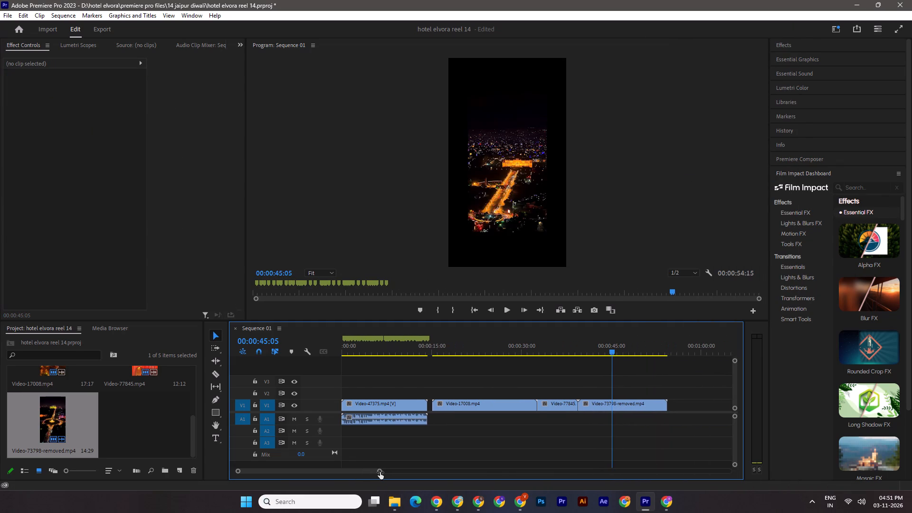
left_click_drag(380, 472, 381, 472)
left_click(393, 503)
left_click(440, 446)
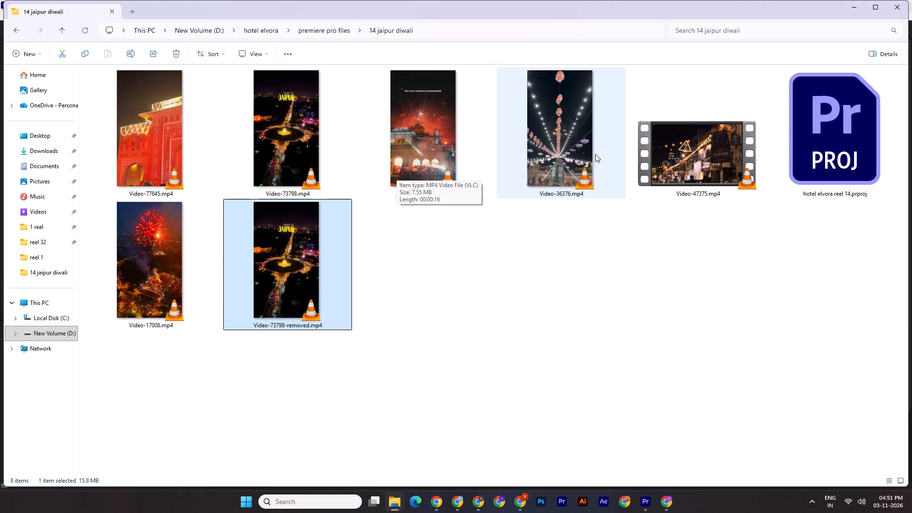
left_click(576, 140)
left_click_drag(560, 138, 641, 479)
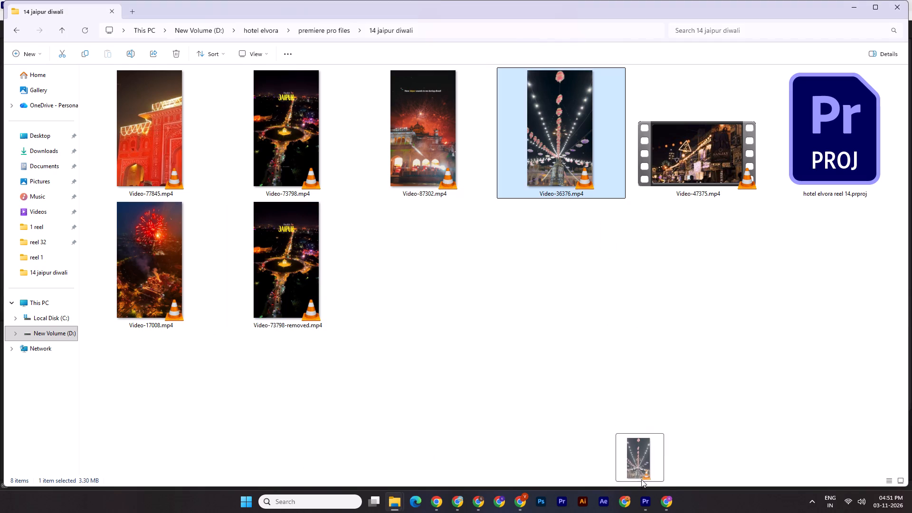
left_click_drag(641, 479, 672, 408)
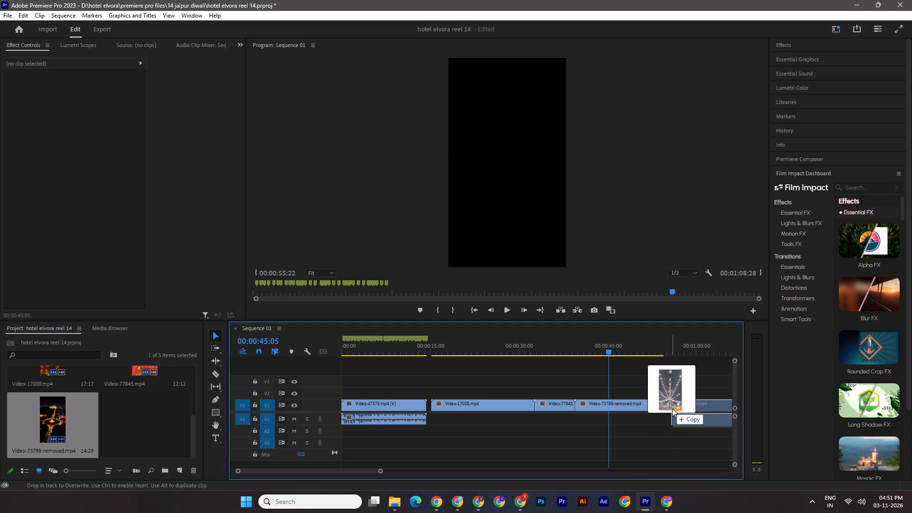
left_click_drag(672, 408, 669, 408)
Unlink Video-36376.mp4 in the timeline and delete its audio.
left_click(677, 346)
right_click(684, 405)
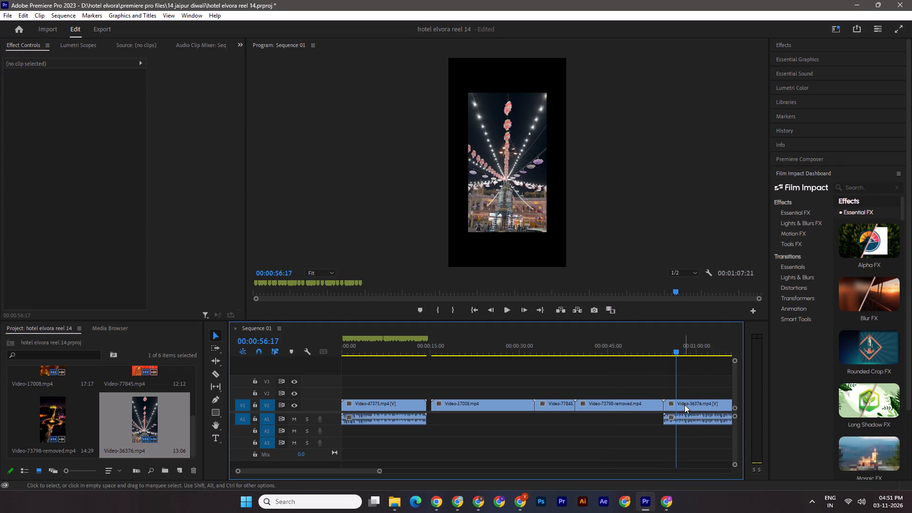
left_click(753, 181)
left_click(712, 418)
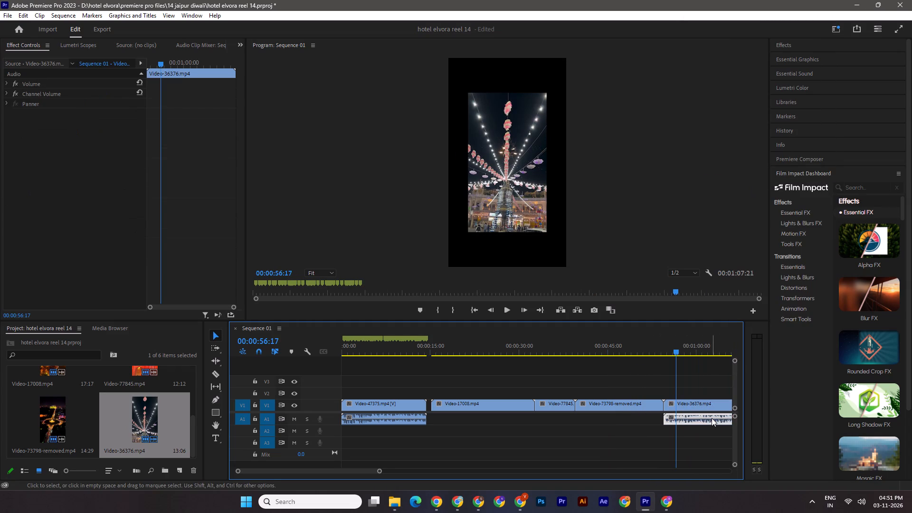
key("Delete")
Save the hotel elvora reel 14 project.
left_click_drag(379, 474, 389, 471)
left_click_drag(379, 471, 398, 472)
key("ctrl+s")
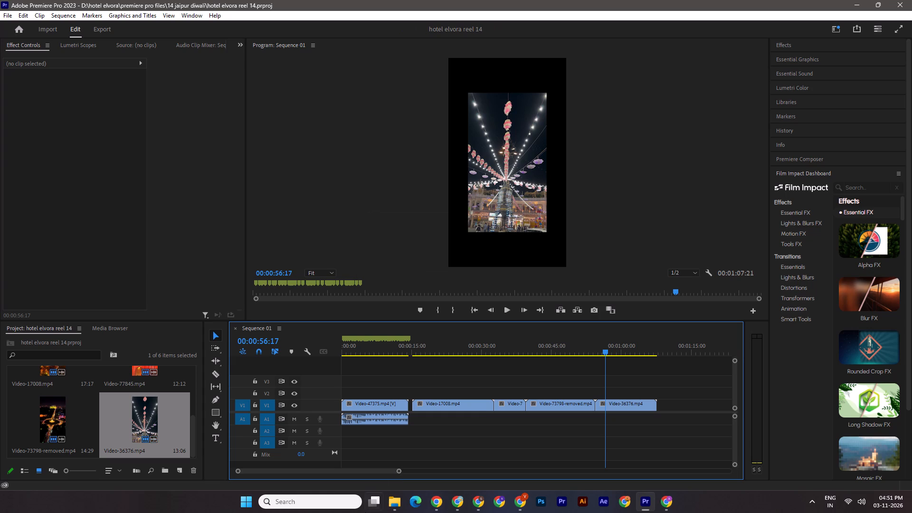
Preview Video-87302.mp4 from the 14 jaipur diwali folder and add it to track V1, directly after Video-36376.mp4.
left_click(390, 506)
left_click(432, 461)
double_click(450, 178)
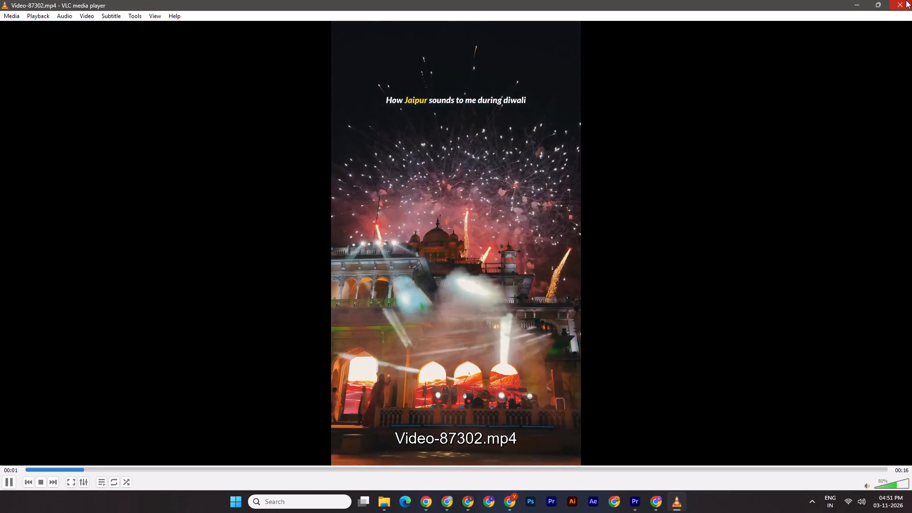
left_click(906, 0)
left_click_drag(451, 129, 654, 462)
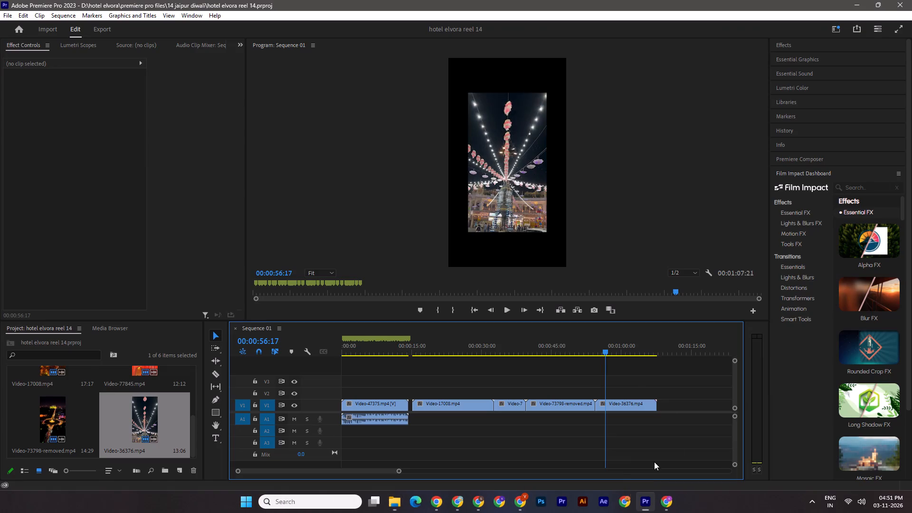
left_click_drag(654, 462, 663, 403)
Unlink Video-87302.mp4 in the timeline and delete its audio.
left_click(665, 347)
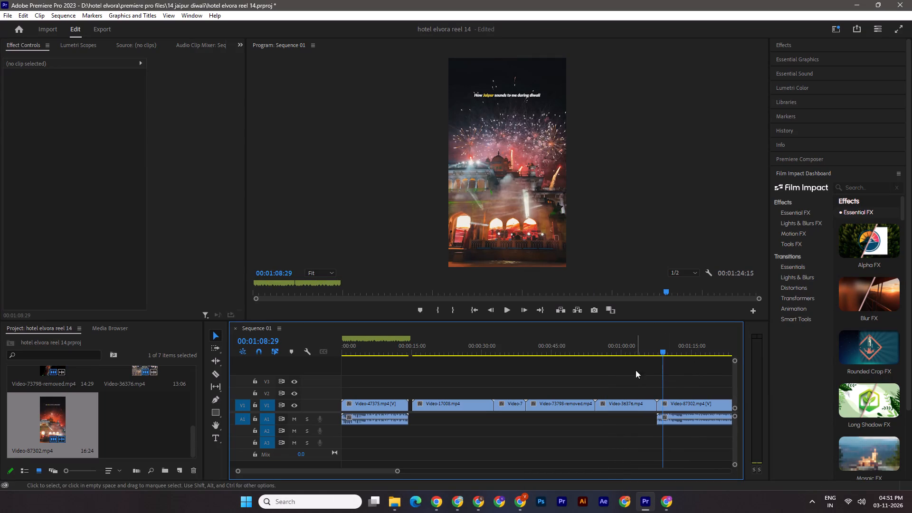
left_click_drag(397, 471, 419, 474)
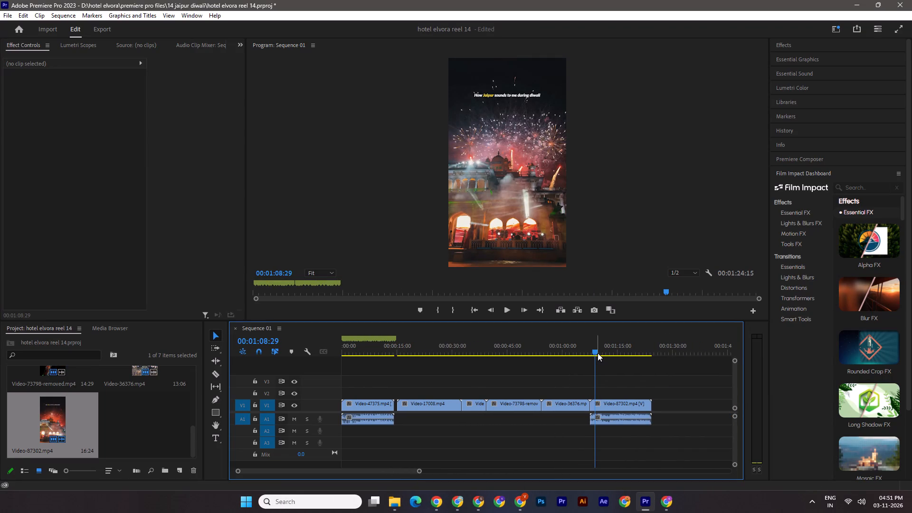
left_click_drag(589, 351, 608, 359)
left_click(612, 411)
right_click(626, 405)
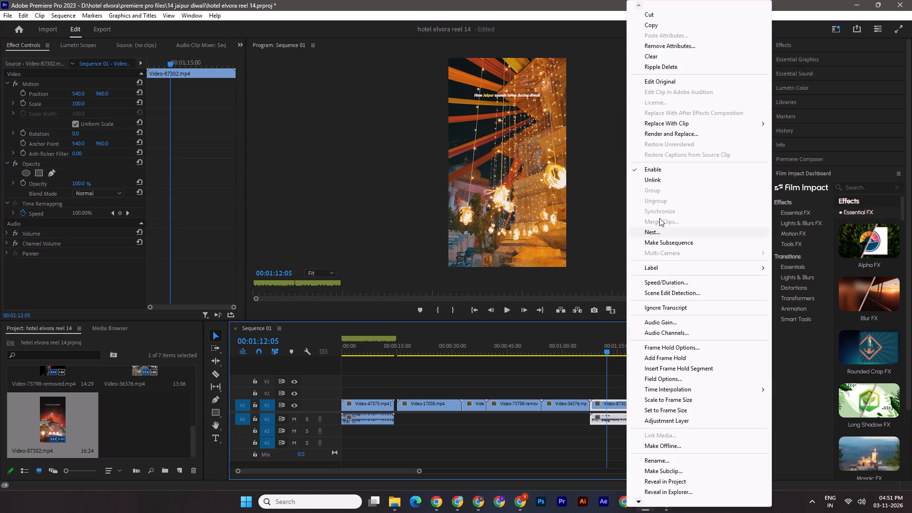
left_click(668, 178)
left_click(639, 418)
key("Delete")
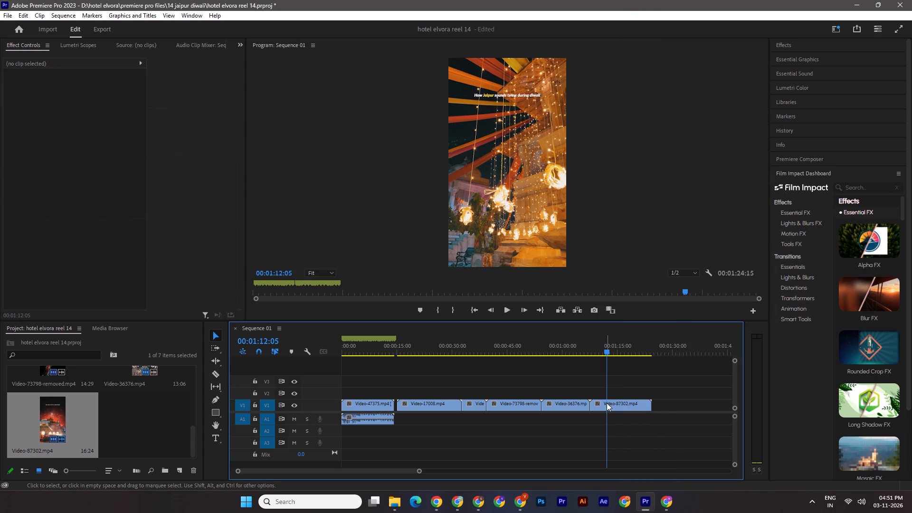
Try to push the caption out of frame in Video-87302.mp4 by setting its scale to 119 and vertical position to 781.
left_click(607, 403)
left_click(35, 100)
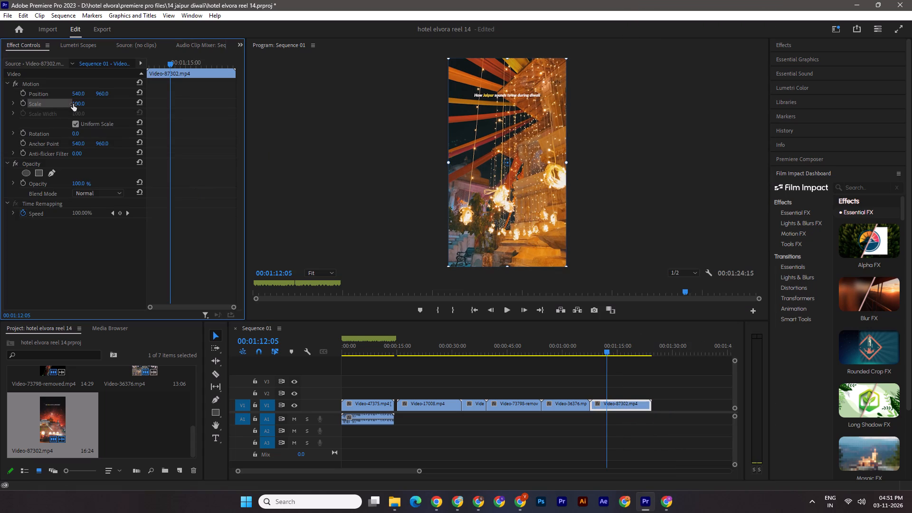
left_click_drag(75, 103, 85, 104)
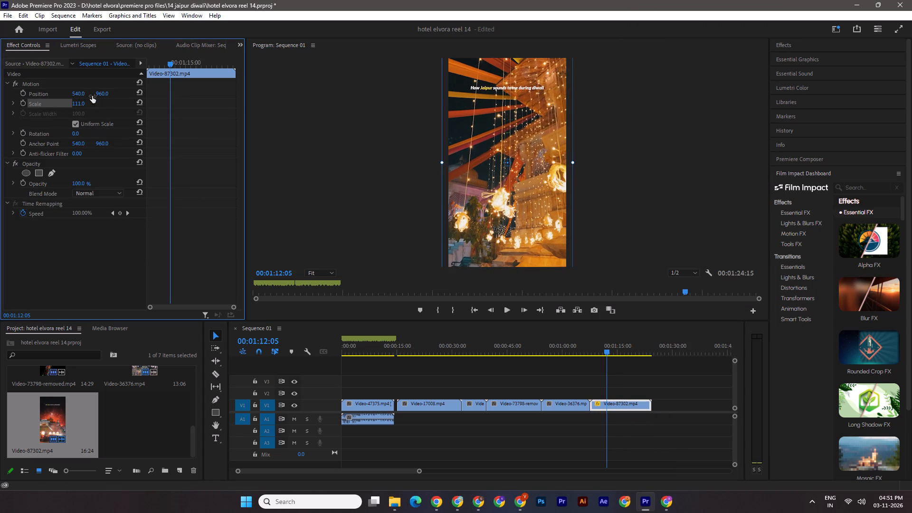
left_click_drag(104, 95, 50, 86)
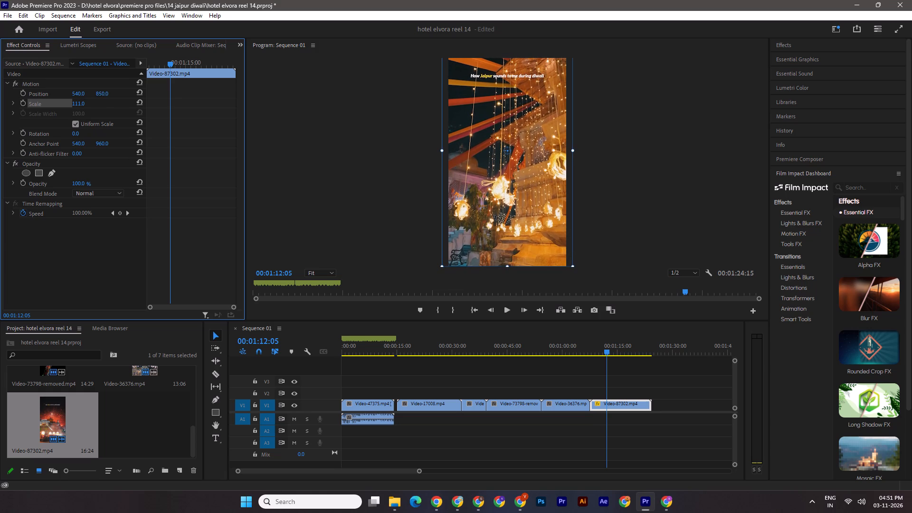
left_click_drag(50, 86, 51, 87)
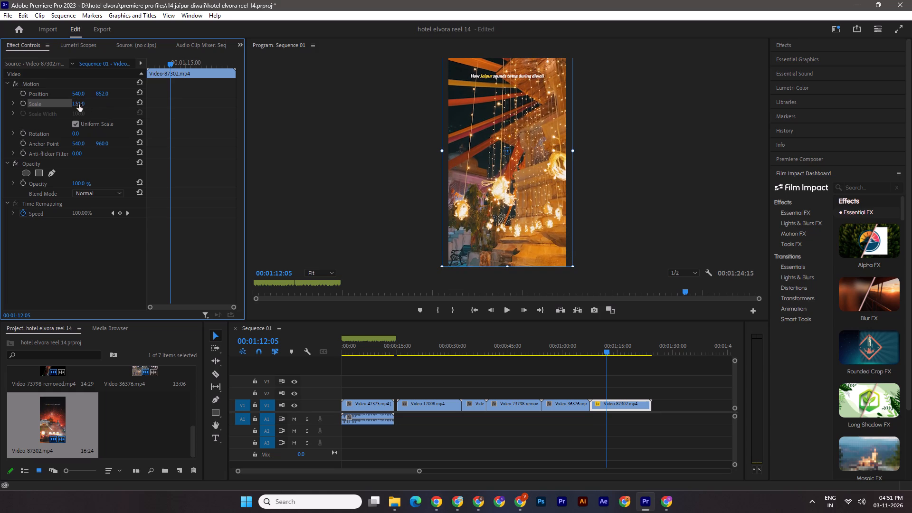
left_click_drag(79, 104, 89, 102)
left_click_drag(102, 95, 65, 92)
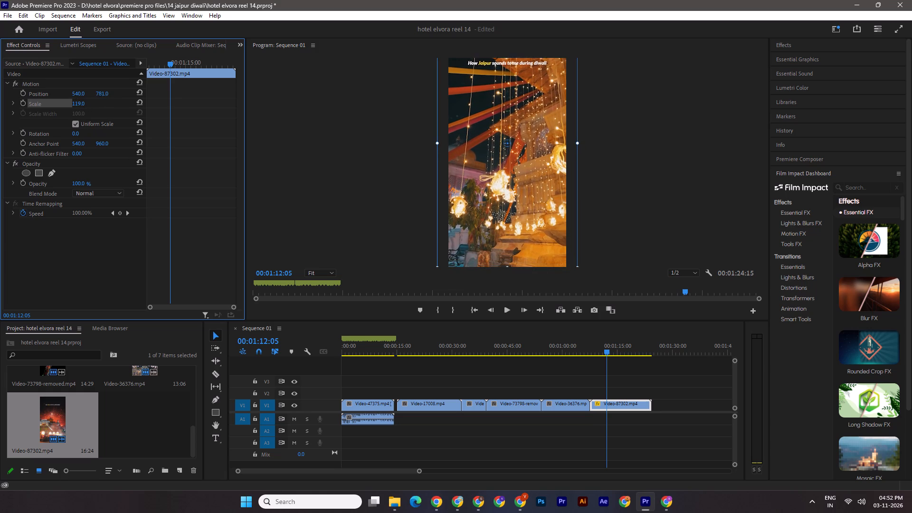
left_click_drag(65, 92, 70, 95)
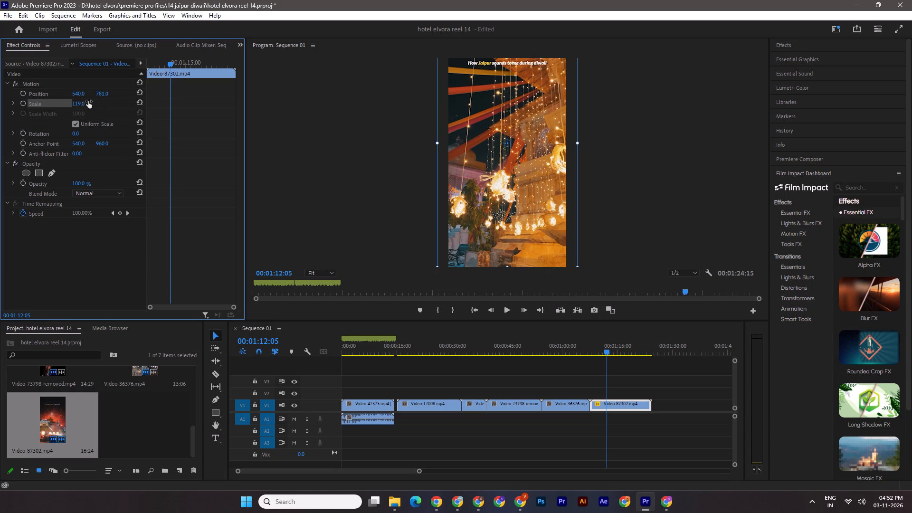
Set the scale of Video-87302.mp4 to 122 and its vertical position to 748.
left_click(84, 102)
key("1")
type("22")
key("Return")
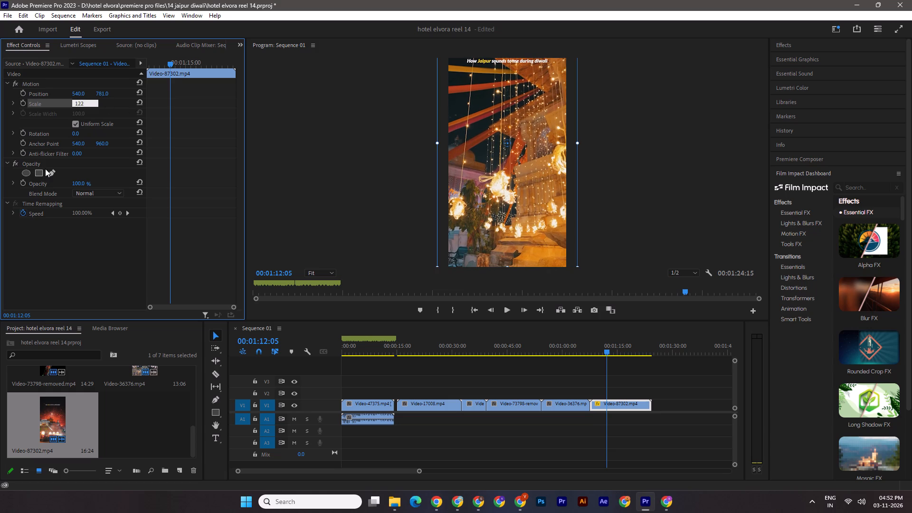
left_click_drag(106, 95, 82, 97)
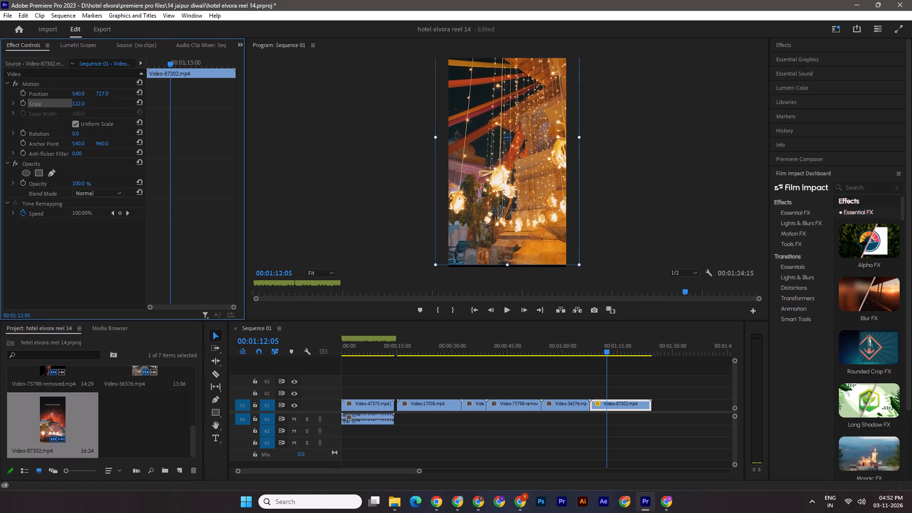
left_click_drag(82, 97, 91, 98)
Set the scale of Video-87302.mp4 to 124 and its vertical position to 731 to crop out the caption.
left_click(84, 100)
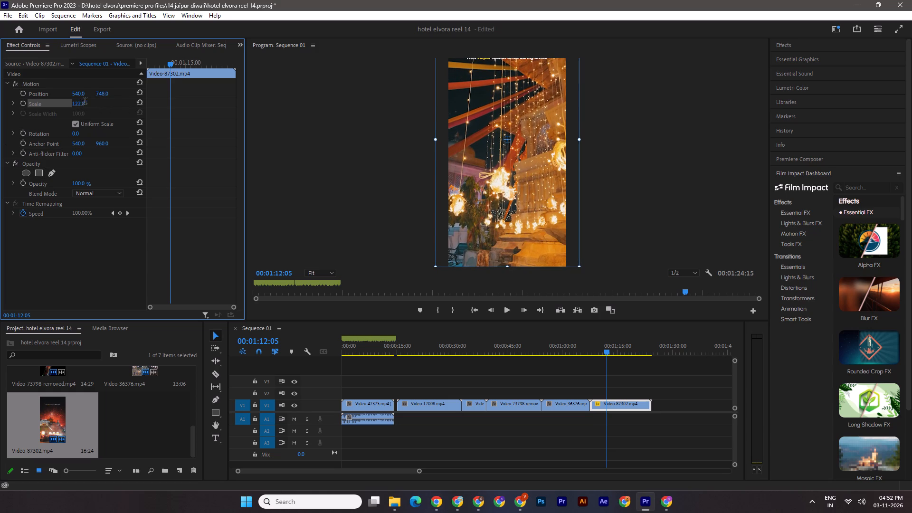
key("1")
type("24")
key("Return")
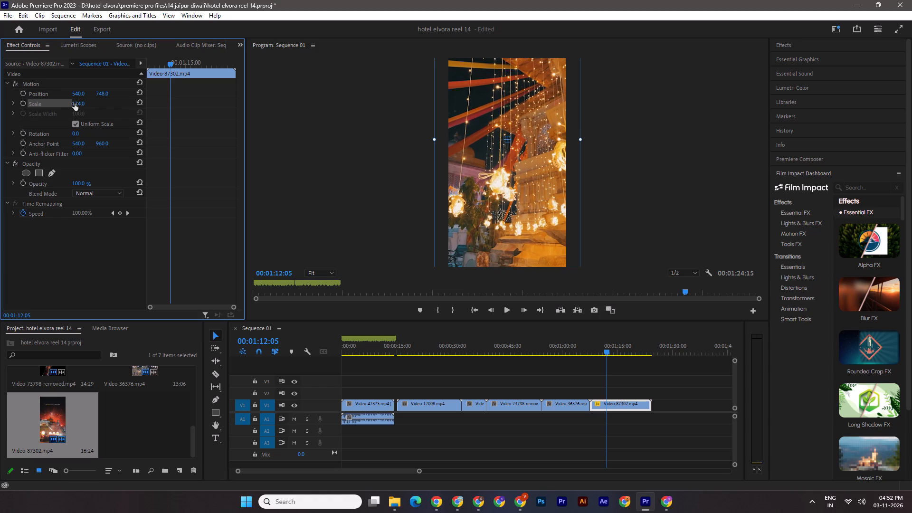
left_click_drag(102, 93, 95, 95)
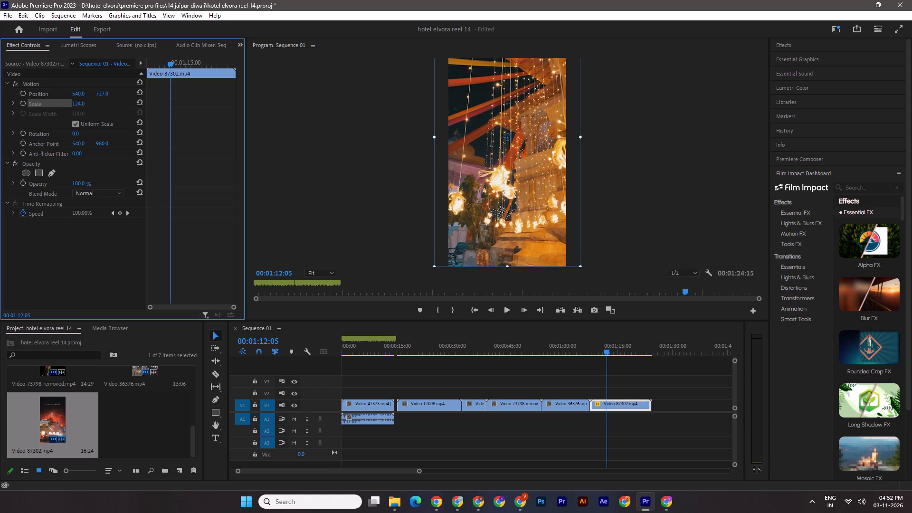
left_click_drag(95, 95, 97, 95)
Set the scale of Video-17008.mp4 in the timeline to 150 so it fills the vertical frame.
left_click_drag(607, 348, 600, 348)
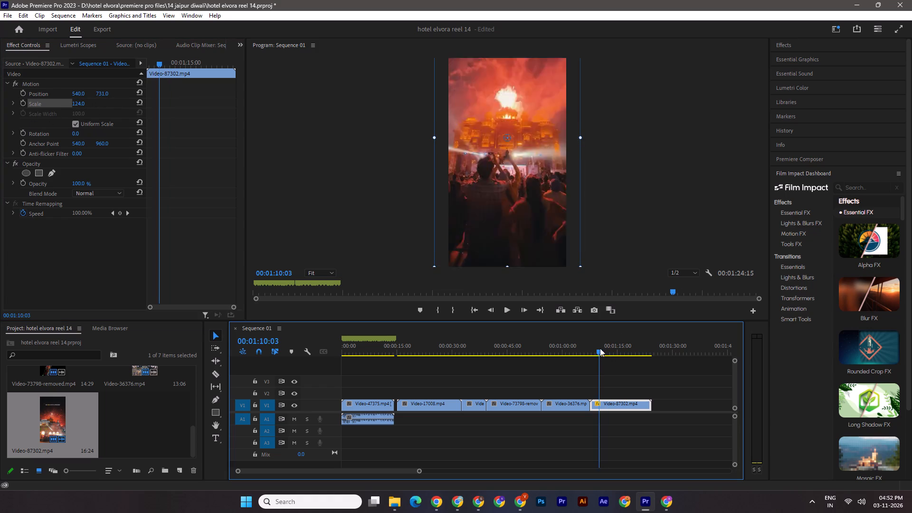
left_click_drag(600, 348, 594, 348)
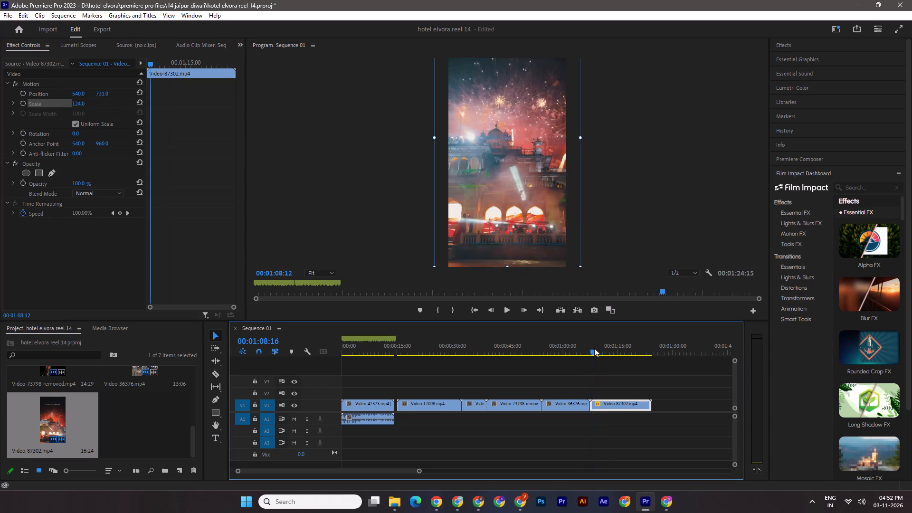
left_click_drag(594, 348, 607, 349)
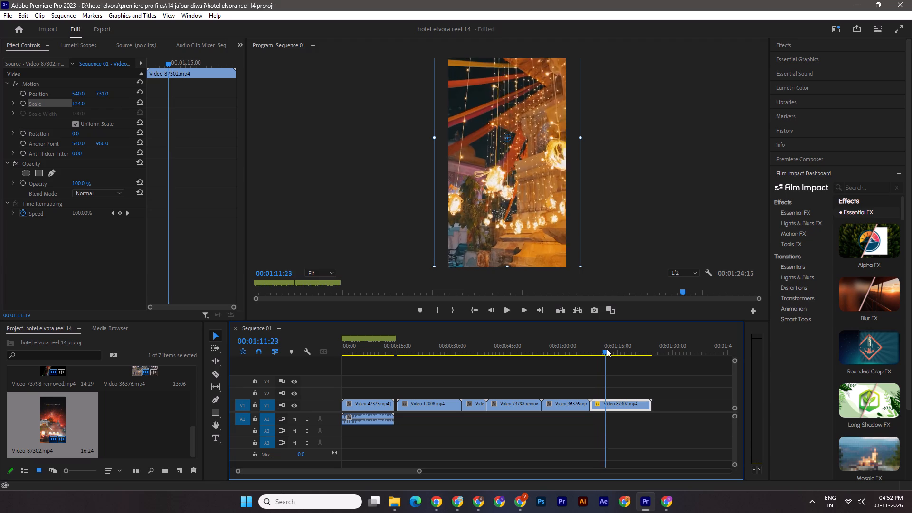
left_click_drag(607, 349, 622, 349)
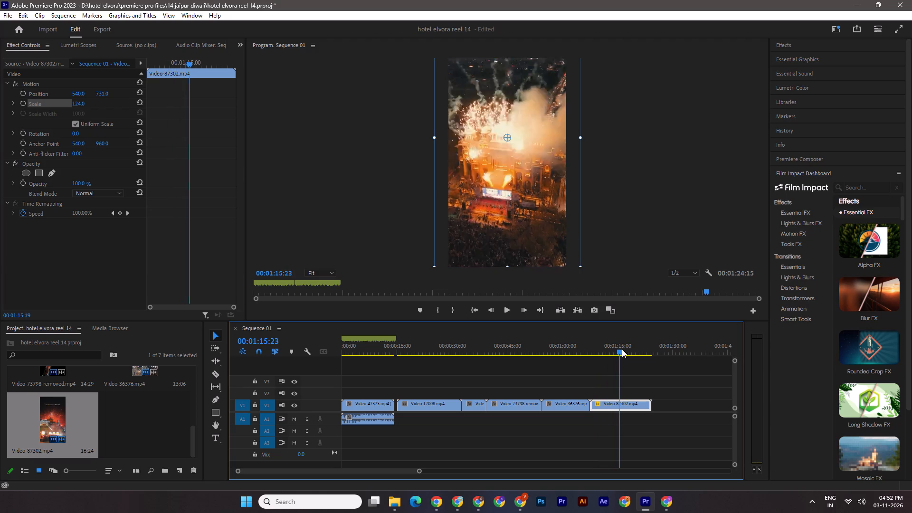
left_click_drag(622, 349, 643, 350)
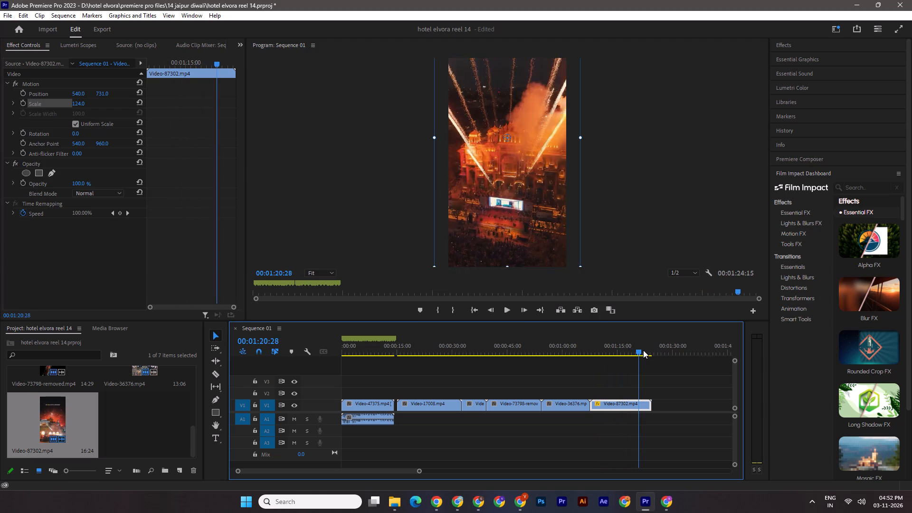
left_click_drag(643, 350, 427, 361)
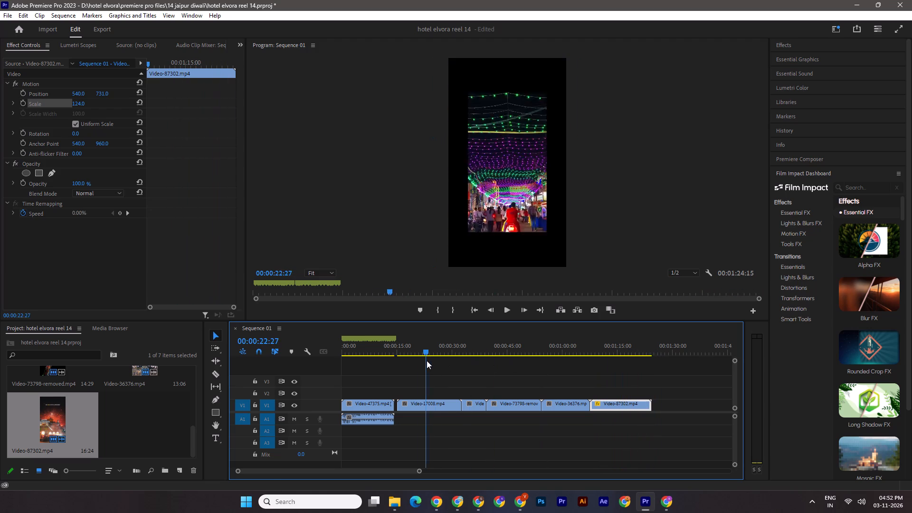
left_click_drag(427, 361, 426, 364)
left_click(433, 409)
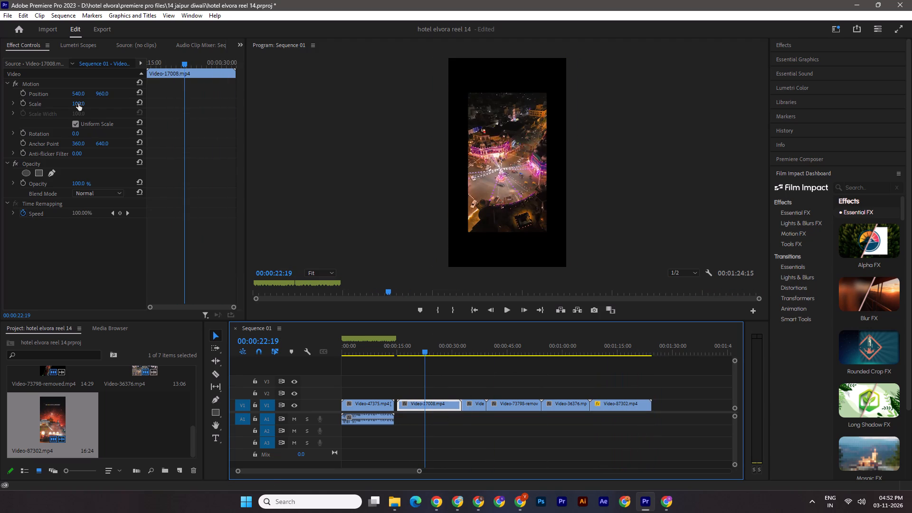
left_click_drag(78, 104, 105, 105)
Set the scale of Video-77845.mp4, the short clip after Video-17008.mp4, to 150.
left_click_drag(424, 349, 469, 357)
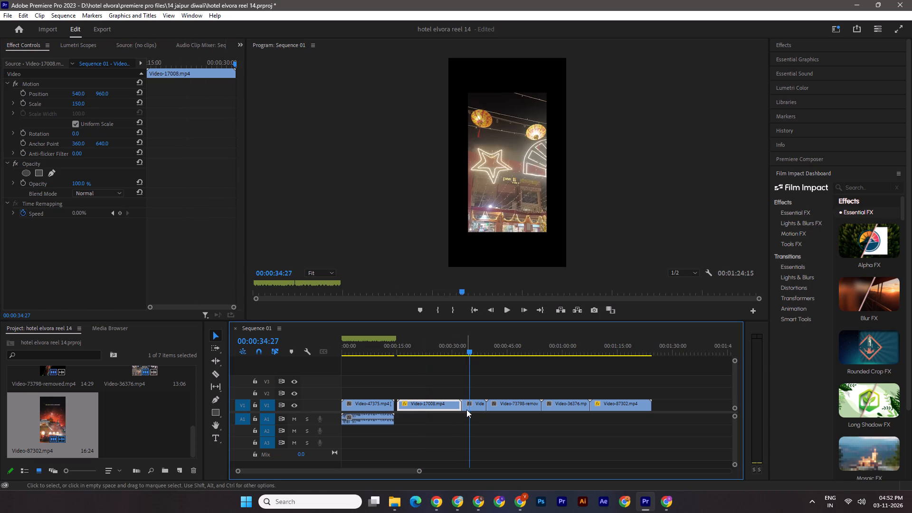
left_click(466, 409)
left_click(75, 98)
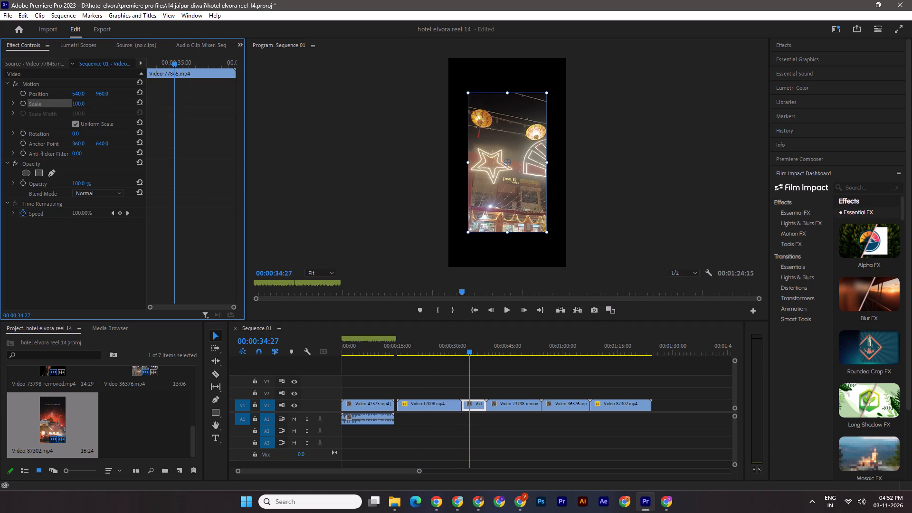
left_click(78, 105)
type("15-")
key("BackSpace")
key("0")
key("Return")
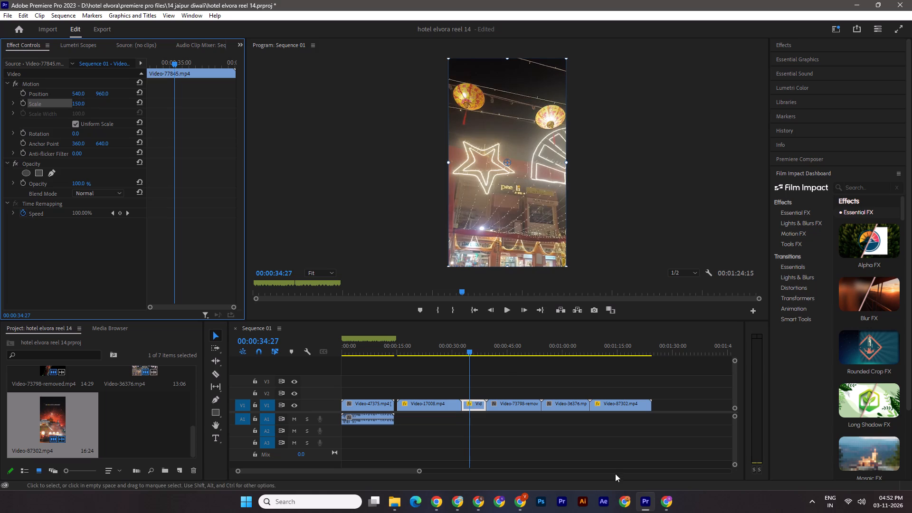
Set the scale of Video-73798-removed.mp4 in the timeline to 150.
left_click(509, 346)
left_click(521, 404)
left_click(84, 102)
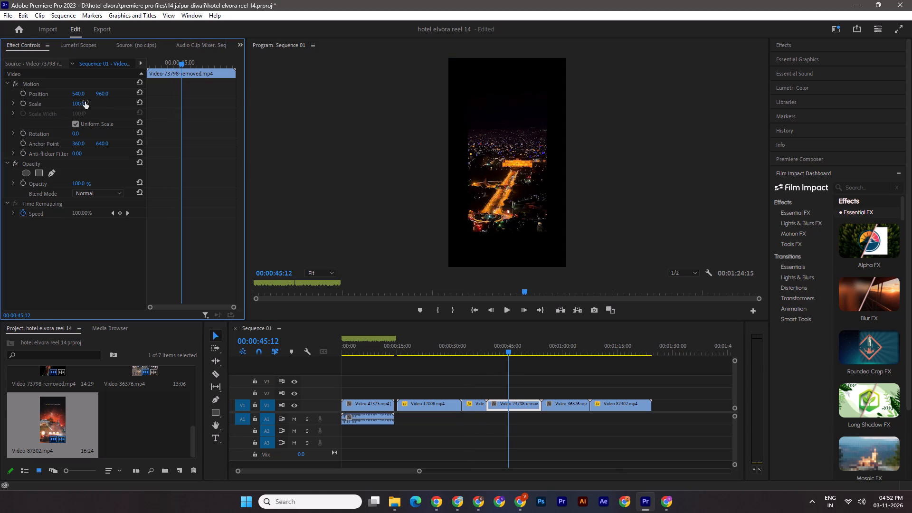
type("150")
key("Return")
Set the scale of Video-36376.mp4 to 150 and save the project.
left_click(559, 348)
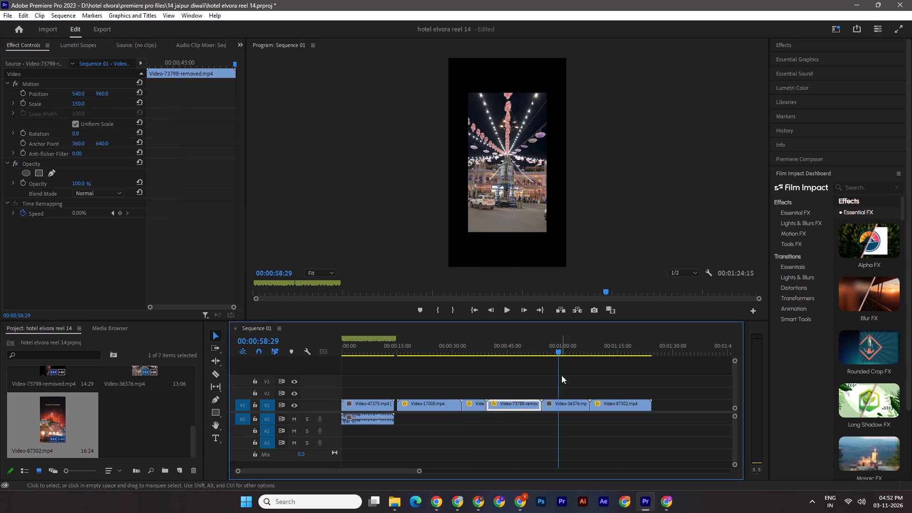
left_click(566, 406)
left_click(81, 102)
type("150")
key("Return")
key("ctrl+s")
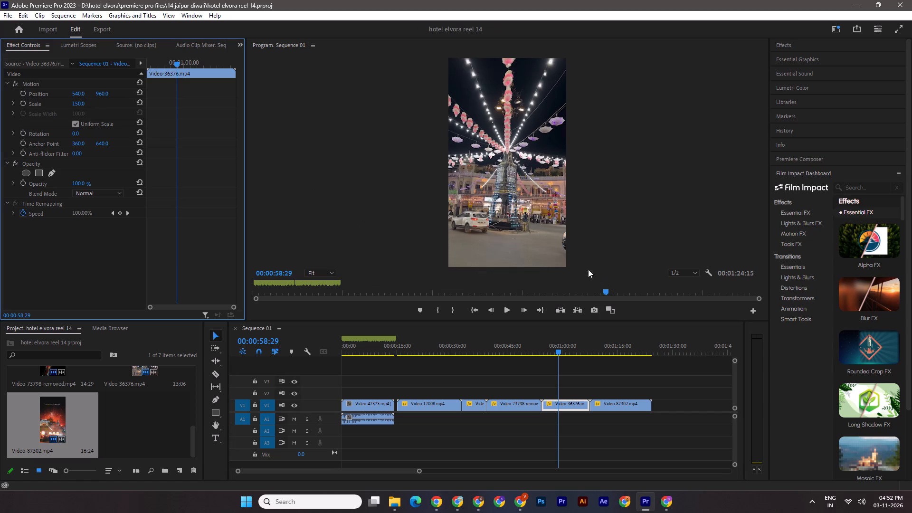
Split Video-87302.mp4 at 00:01:10:03, where the fireworks palace shot changes to the concert crowd shot.
left_click_drag(558, 348, 560, 352)
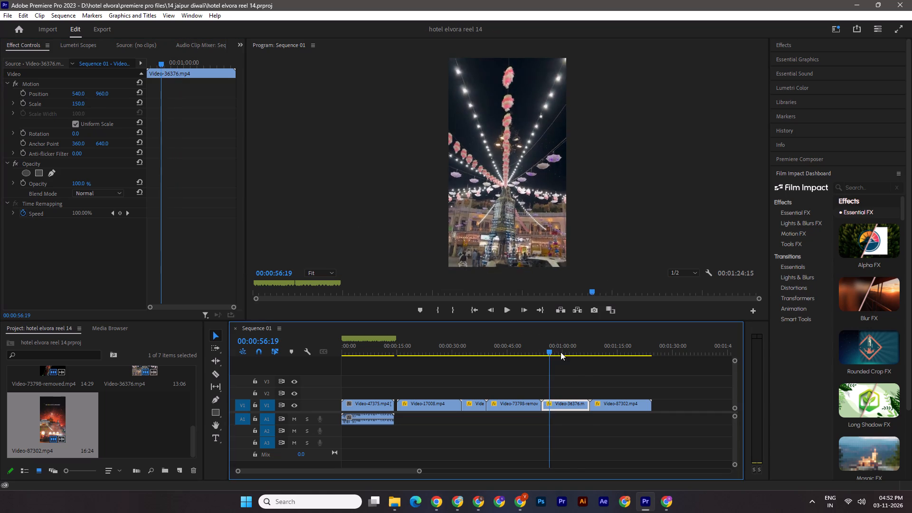
left_click_drag(560, 352, 591, 360)
key("Right")
key("Right")
key("Right")
key("Right")
key("Right")
key("Right")
key("Right")
key("Right")
key("Right")
key("Right")
key("Right")
key("Right")
key("Right")
key("Right")
key("Right")
key("Right")
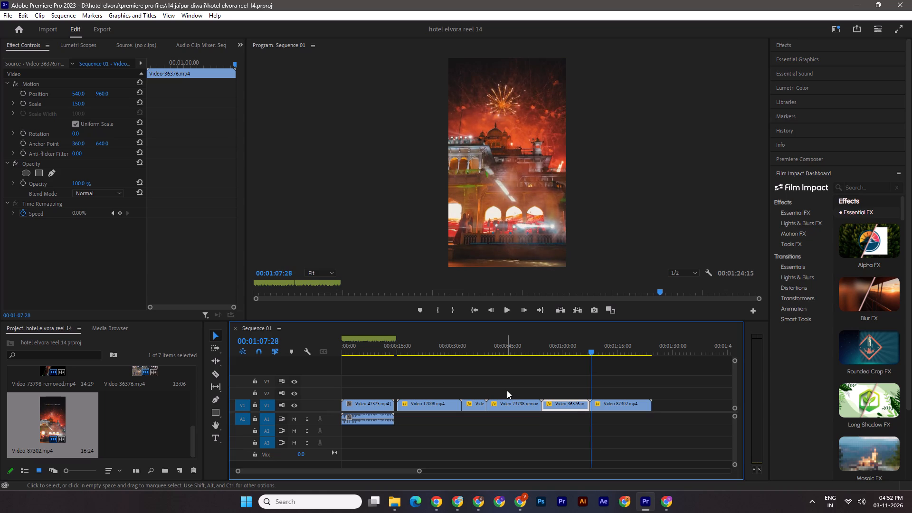
key("Right")
key("Right")
key("Right")
key("Right")
key("Right")
key("Right")
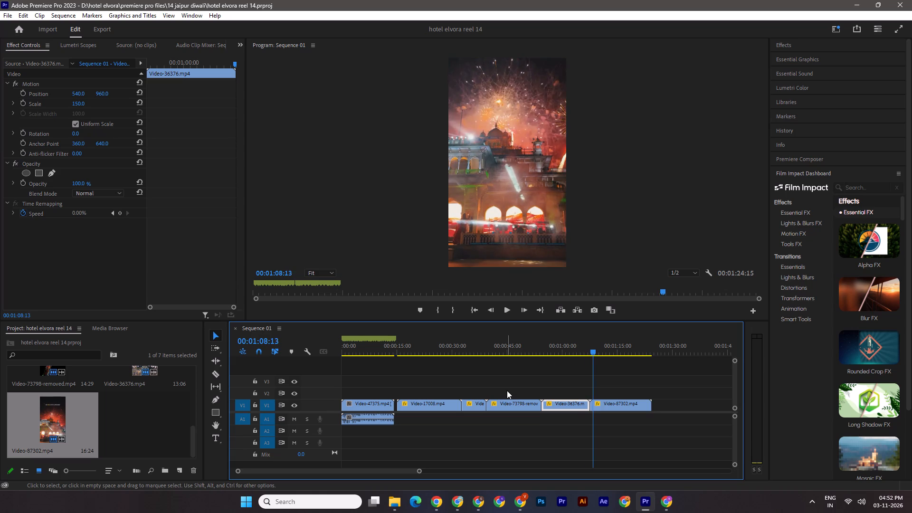
key("Right")
key("Right")
key("Right")
key("Right")
key("Right")
key("Right")
key("Right")
key("Right")
key("Right")
key("Right")
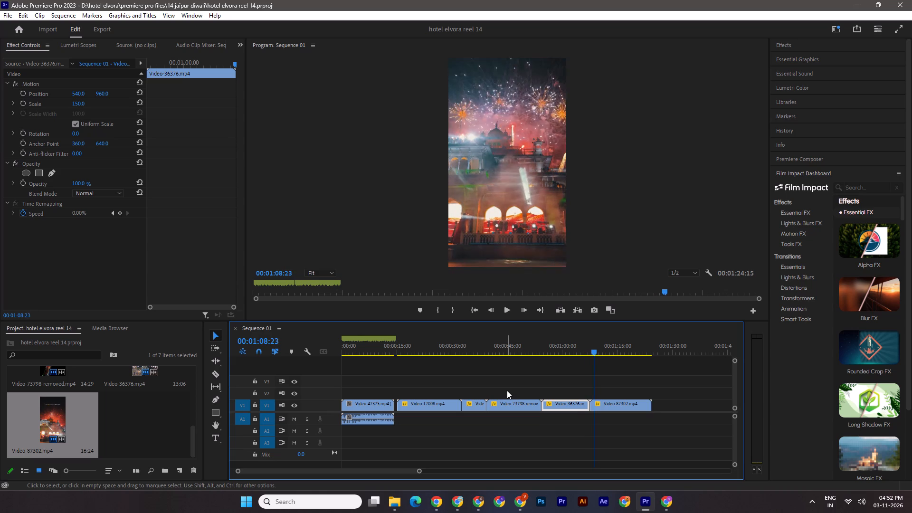
key("Right")
key("Right")
key("Right")
key("Right")
key("Right")
key("Right")
key("Right")
key("Right")
key("Right")
key("Right")
key("Right")
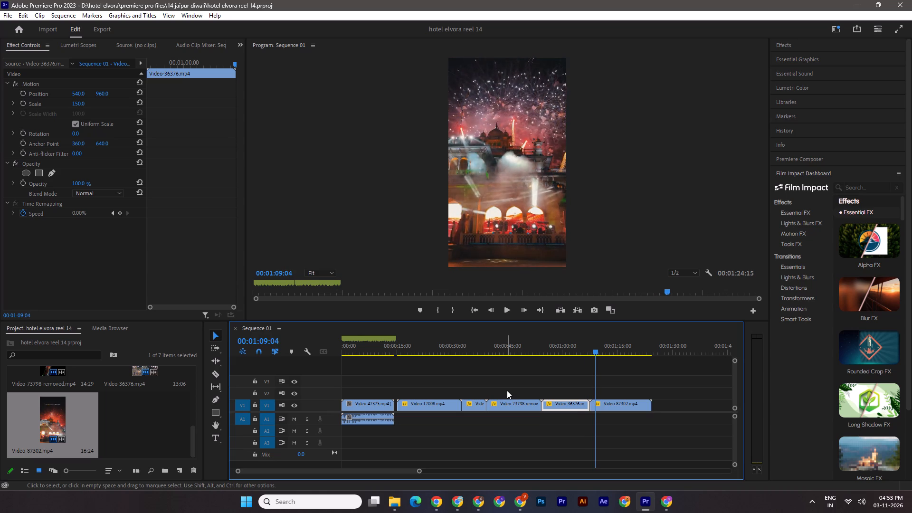
key("Right")
key("Right")
key("Right")
key("Right")
key("Right")
key("Right")
key("Right")
key("Right")
key("Right")
key("Right")
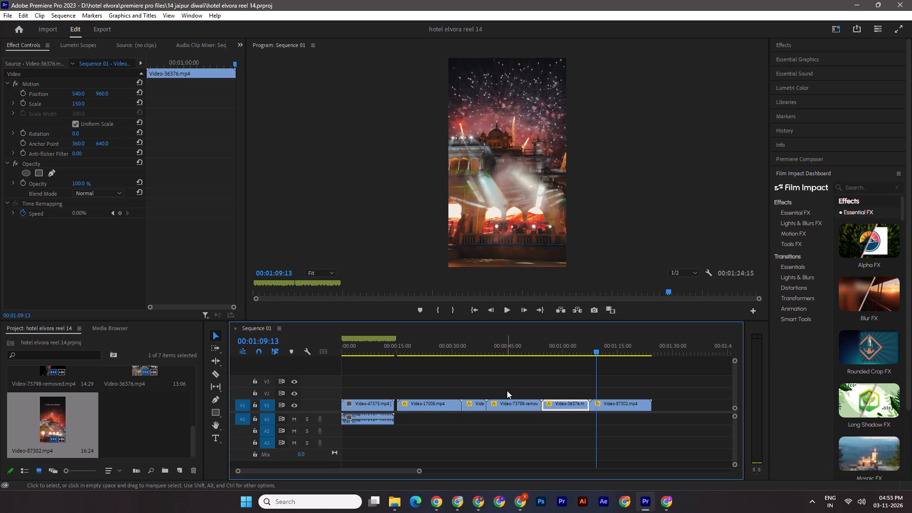
key("Right")
key("Right")
key("Right")
key("Right")
key("Right")
key("Right")
key("Right")
key("Right")
key("Right")
key("Right")
key("Right")
key("Right")
key("Right")
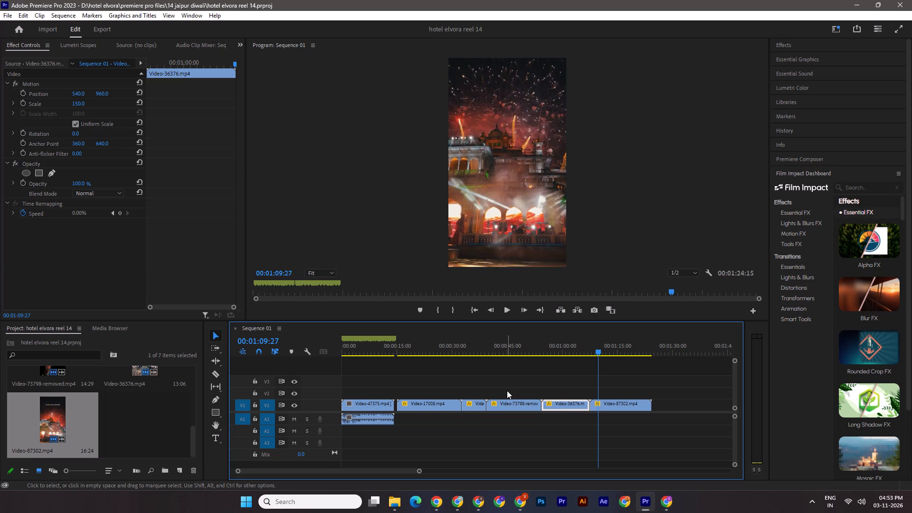
key("Right")
key("Right")
key("Right")
key("Right")
key("Right")
key("Right")
key("Right")
key("Right")
key("Right")
key("Right")
key("Left")
key("Left")
key("Left")
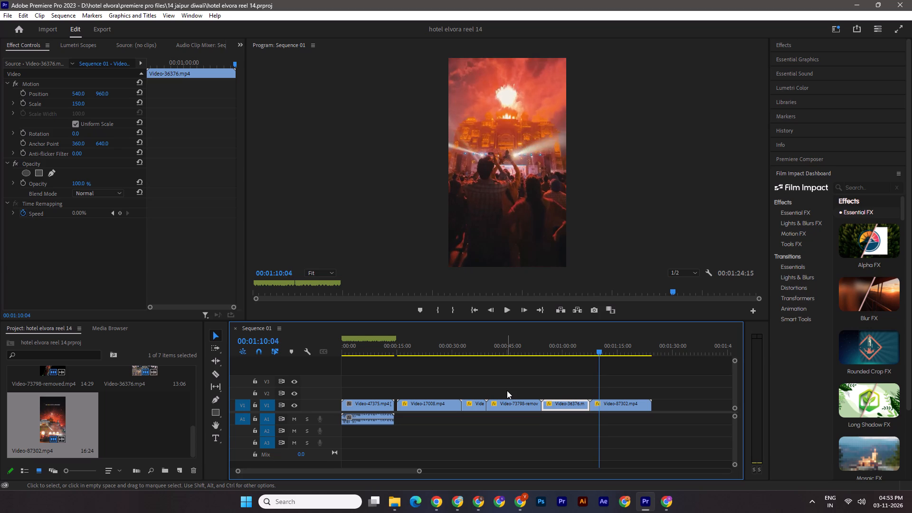
key("Left")
key("Left")
key("Right")
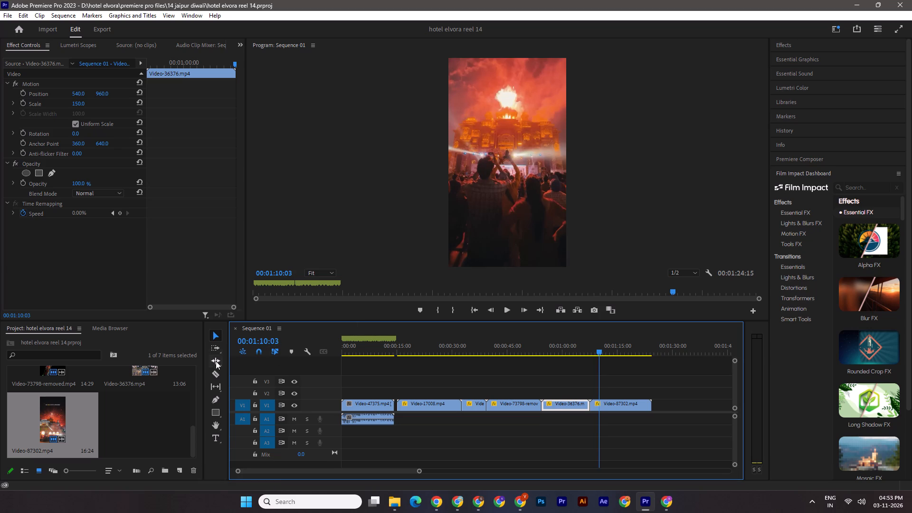
left_click(217, 369)
left_click(600, 405)
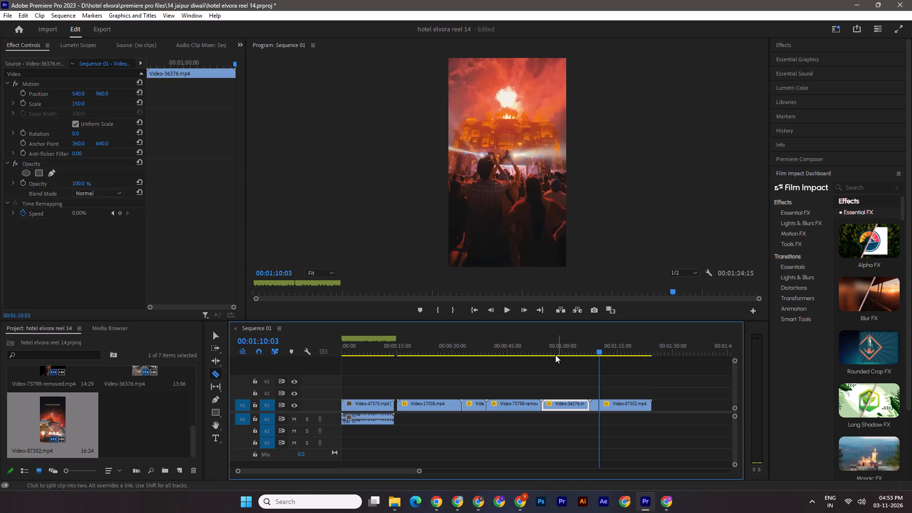
Split Video-87302.mp4 at 00:01:11:21, where the crowd shot changes to the hanging string lights shot.
key("Right")
key("Right")
key("Right")
key("Right")
key("Right")
key("Right")
key("Right")
key("Right")
key("Right")
key("Right")
key("Right")
key("Right")
key("Right")
key("Right")
key("Right")
key("Right")
key("Right")
key("Right")
key("Right")
key("Right")
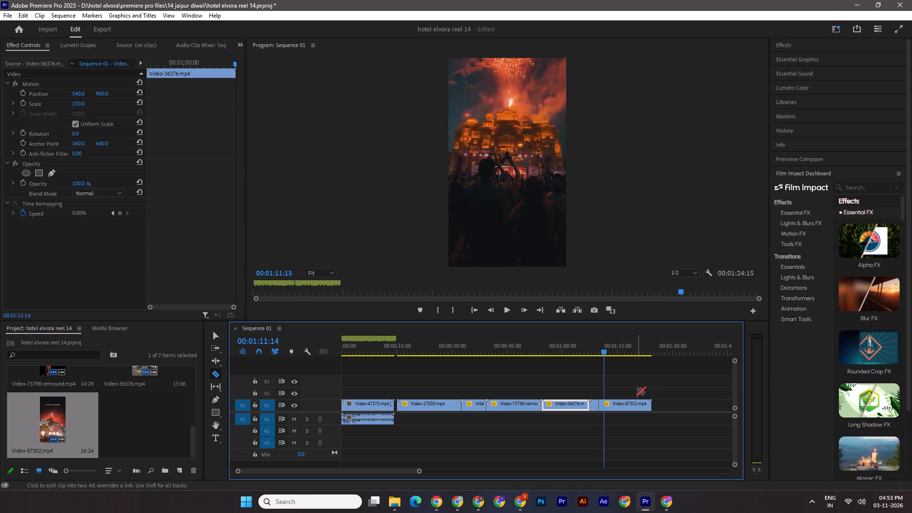
key("Left")
key("Left")
key("Left")
key("Left")
key("Left")
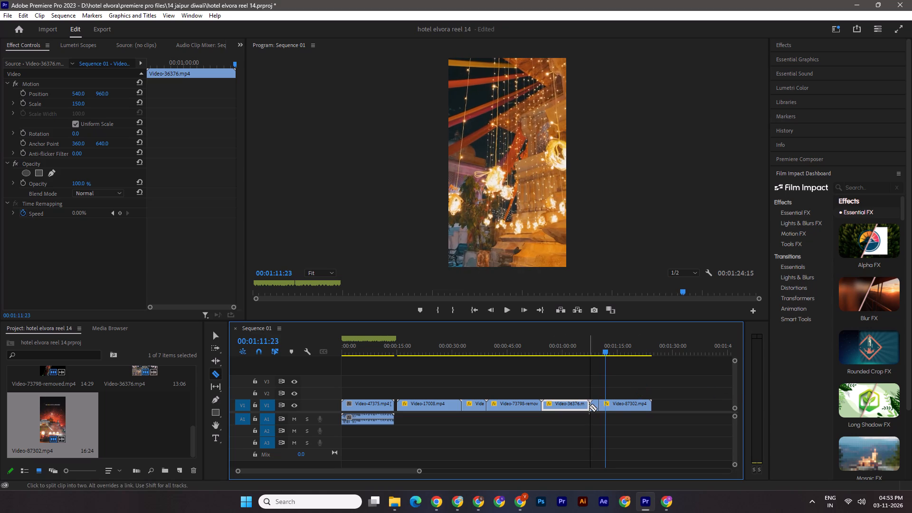
key("Left")
key("Left")
key("Left")
key("Right")
left_click(604, 403)
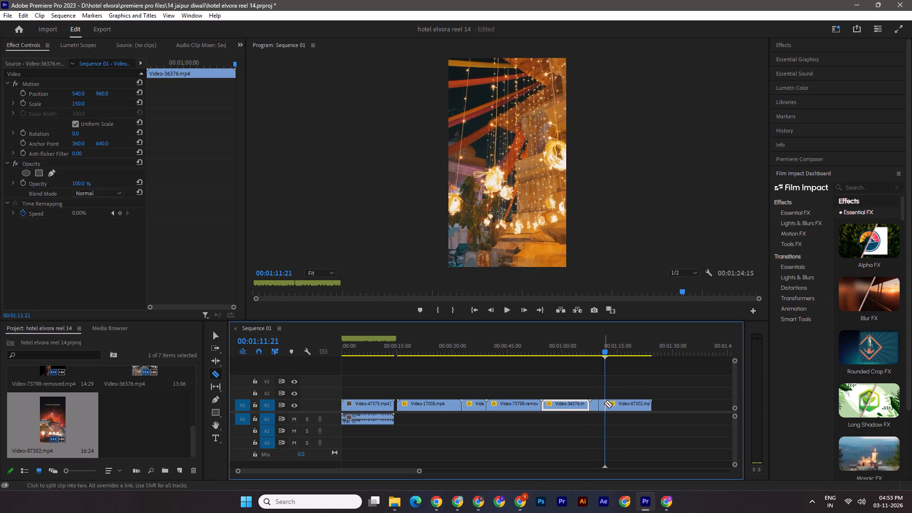
Split Video-87302.mp4 at 00:01:13:04, where the hanging string lights shot changes to the street traffic shot.
key("Right")
key("Right")
key("Right")
key("Right")
key("Right")
key("Right")
key("Right")
key("Right")
key("Right")
key("Right")
key("Right")
key("Right")
key("Right")
key("Right")
key("Right")
key("Right")
key("Right")
key("Right")
key("Right")
key("Right")
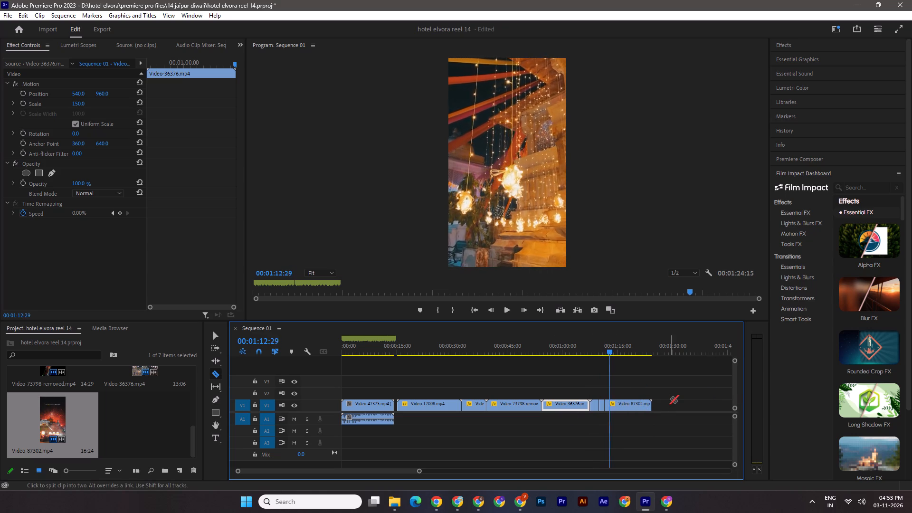
key("Left")
key("Left")
key("Left")
key("Left")
key("Left")
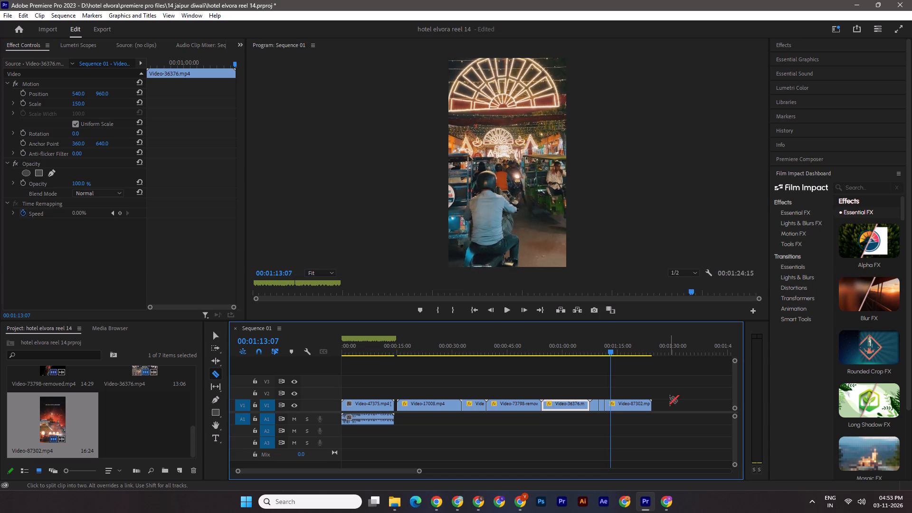
key("Left")
key("Left")
key("Left")
key("Left")
key("Right")
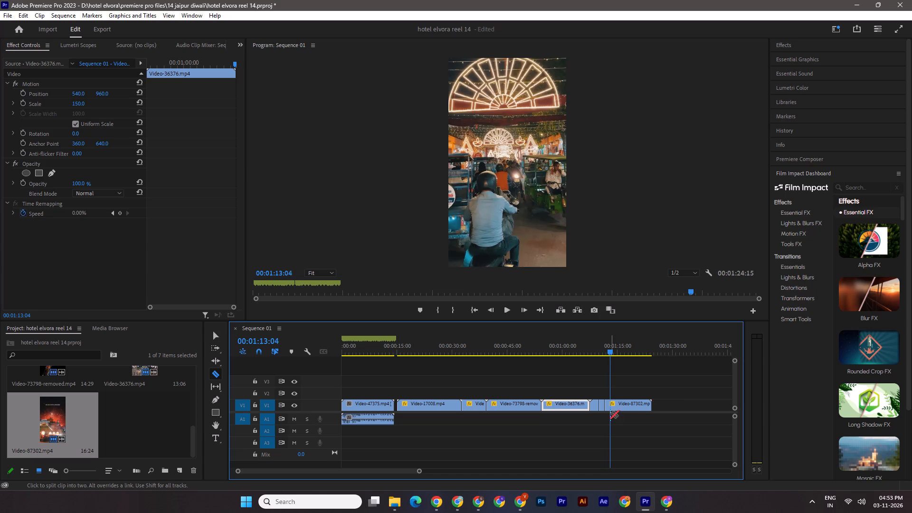
left_click(610, 406)
Split Video-87302.mp4 at 00:01:14:16, where the street traffic shot changes to the diya and marigold shot.
key("Right")
key("Right")
key("Right")
key("Right")
key("Right")
key("Right")
key("Right")
key("Right")
key("Right")
key("Right")
key("Right")
key("Right")
key("Right")
key("Right")
key("Right")
key("Right")
key("Right")
key("Right")
key("Right")
key("Right")
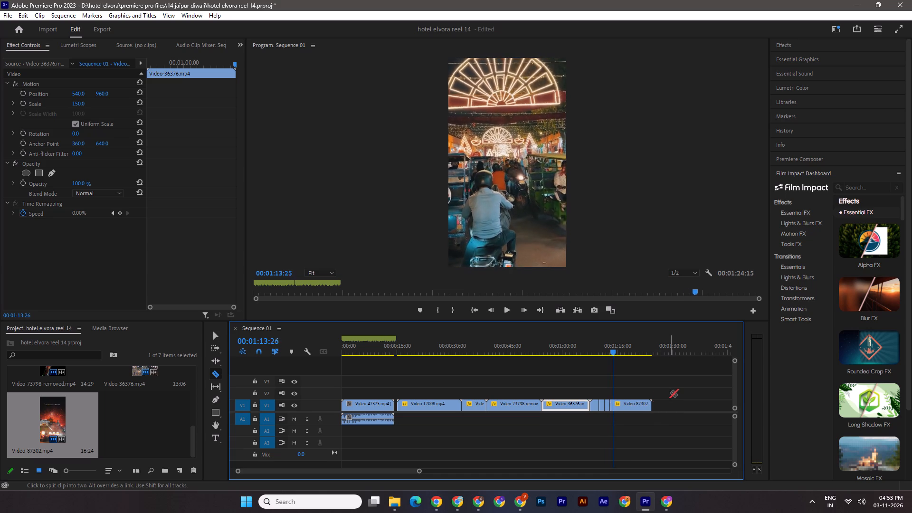
key("Right")
key("Right")
key("Right")
key("Left")
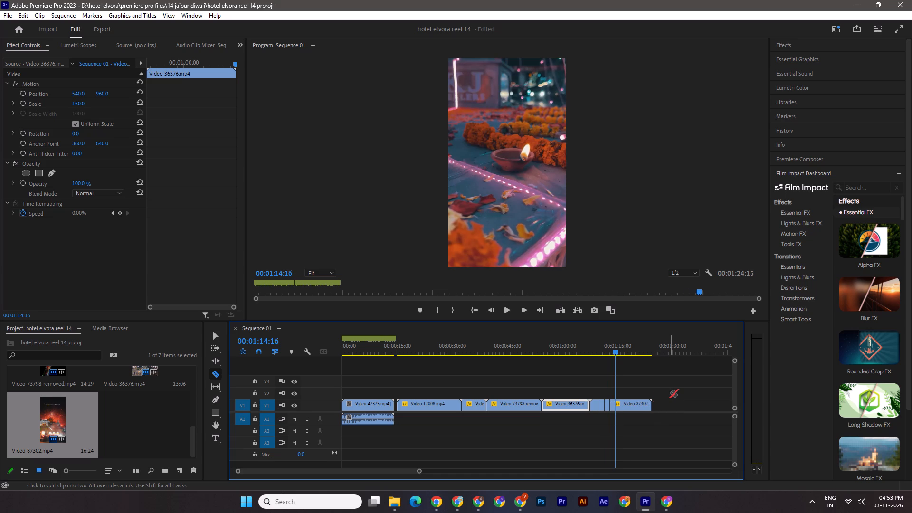
key("Left")
key("Right")
left_click(617, 403)
Split Video-87302.mp4 at 00:01:15:21, where the diya shot changes to the aerial fireworks palace shot.
key("Right")
key("Right")
key("Right")
key("Right")
key("Right")
key("Right")
key("Right")
key("Right")
key("Right")
key("Right")
key("Right")
key("Right")
key("Right")
key("Right")
key("Right")
key("Right")
key("Right")
key("Right")
key("Right")
key("Right")
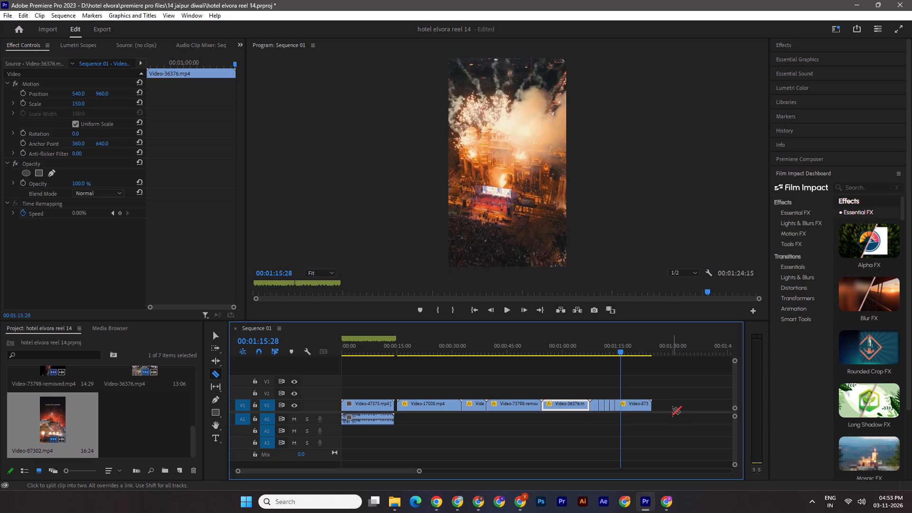
key("Left")
key("Left")
key("Left")
key("Left")
key("Left")
key("Left")
key("Left")
key("Left")
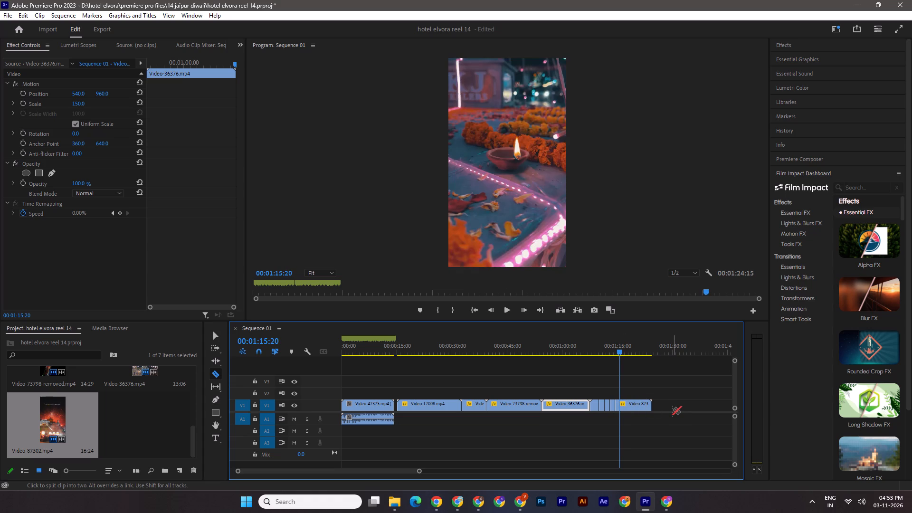
key("Right")
left_click(620, 405)
Split Video-87302.mp4 at 00:01:17:10, where the aerial fireworks shot changes to the market garlands shot.
key("Right")
key("Right")
key("Right")
key("Right")
key("Right")
key("Right")
key("Right")
key("Right")
key("Right")
key("Right")
key("Right")
key("Right")
key("Right")
key("Right")
key("Right")
key("Right")
key("Right")
key("Right")
key("Right")
key("Right")
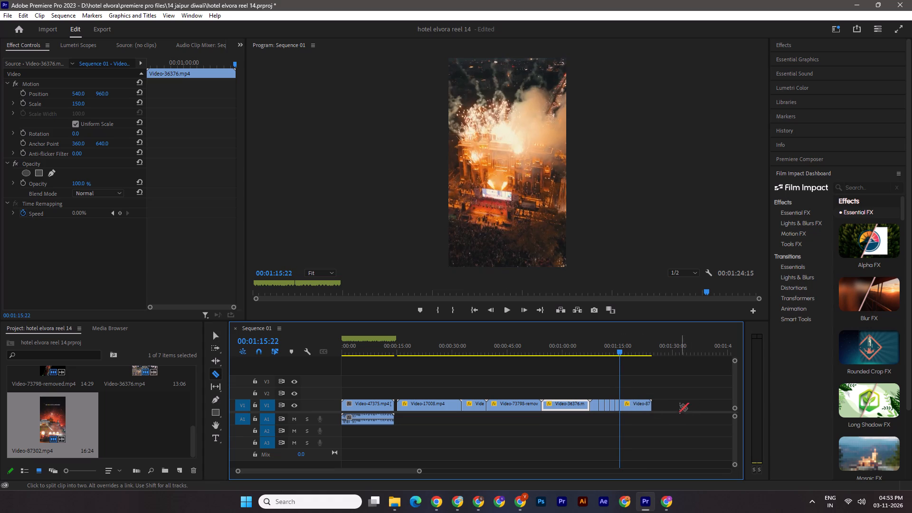
key("Right")
key("Right")
key("Right")
key("Right")
key("Right")
key("Right")
key("Right")
key("Right")
key("Right")
key("Right")
key("Right")
key("Right")
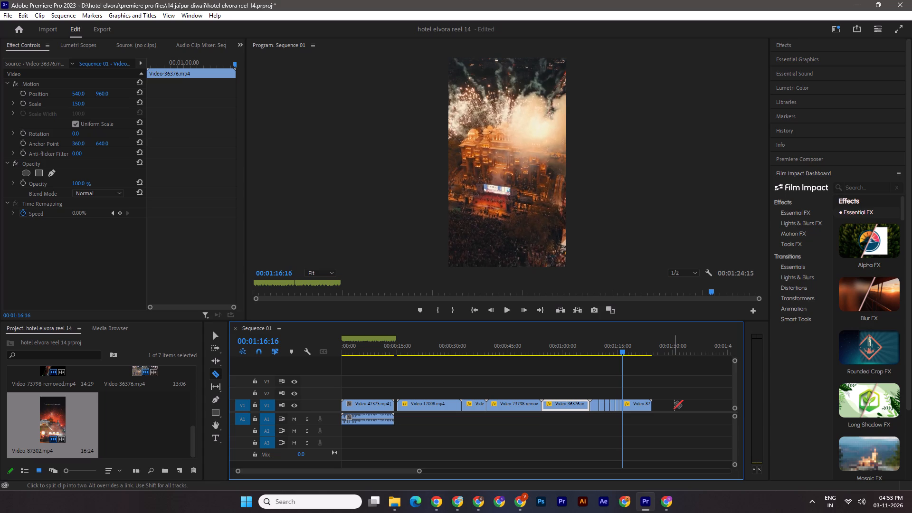
key("Right")
key("Right")
key("Right")
key("Right")
key("Right")
key("Right")
key("Right")
key("Right")
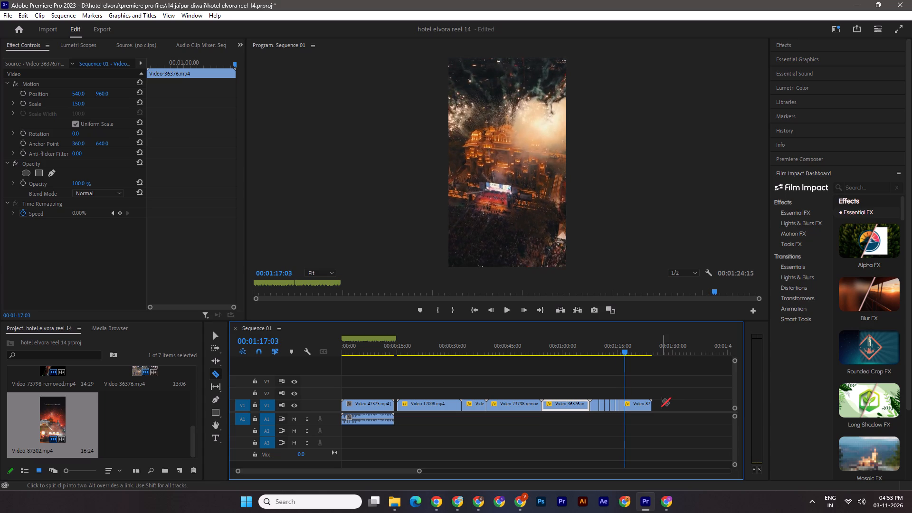
key("Right")
key("Right")
key("Right")
key("Right")
key("Right")
key("Right")
key("Right")
key("Right")
key("Left")
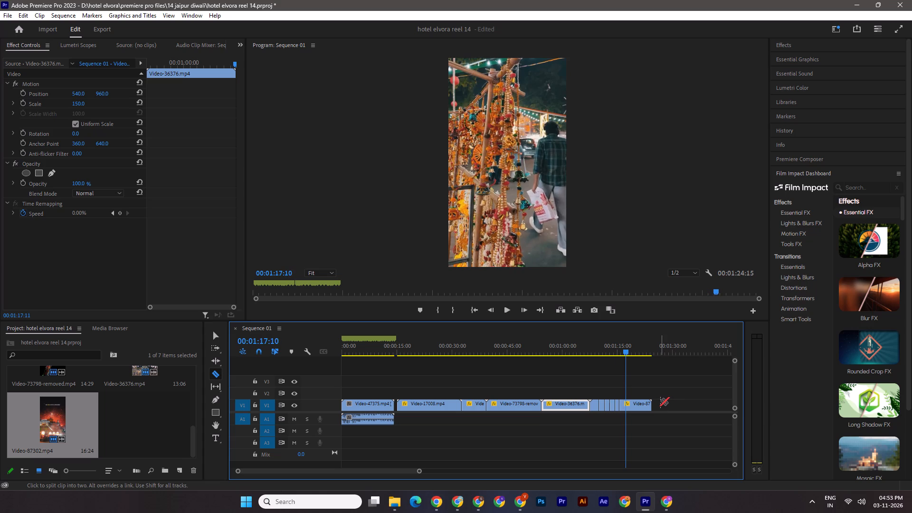
key("Left")
key("Right")
left_click(626, 408)
Split Video-87302.mp4 at 00:01:18:26, where the market garlands shot changes to the aerial pink-lit buildings shot.
key("Right")
key("Right")
key("Right")
key("Right")
key("Right")
key("Right")
key("Right")
key("Right")
key("Right")
key("Right")
key("Right")
key("Right")
key("Right")
key("Right")
key("Right")
key("Right")
key("Right")
key("Right")
key("Right")
key("Right")
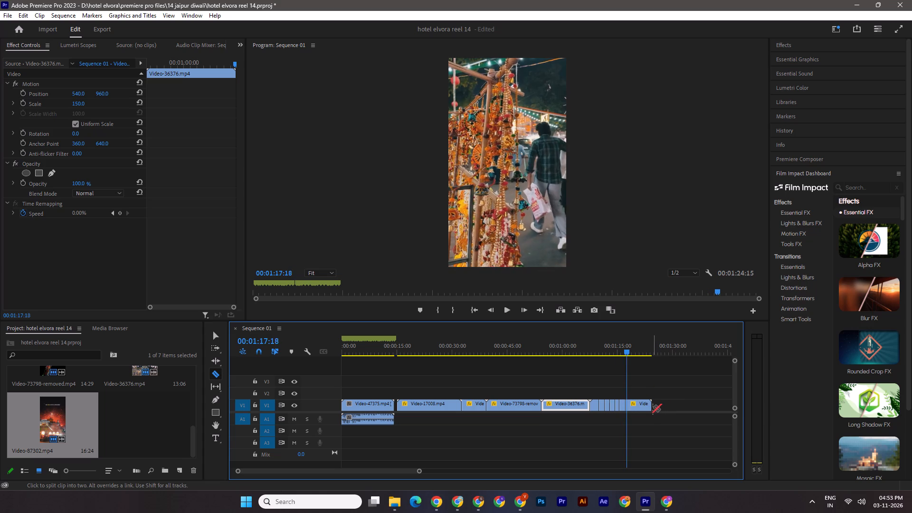
key("Right")
key("Right")
key("Right")
key("Right")
key("Right")
key("Right")
key("Right")
key("Right")
key("Right")
key("Right")
key("Right")
key("Right")
key("Right")
key("Right")
key("Right")
key("Right")
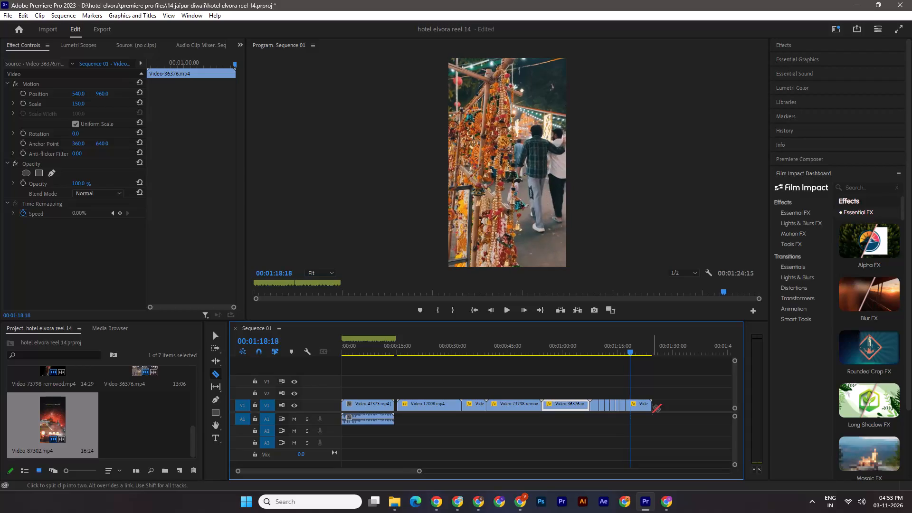
key("Right")
key("Right")
key("Right")
key("Right")
key("Right")
key("Right")
key("Right")
key("Right")
key("Right")
key("Right")
key("Right")
key("Right")
key("Right")
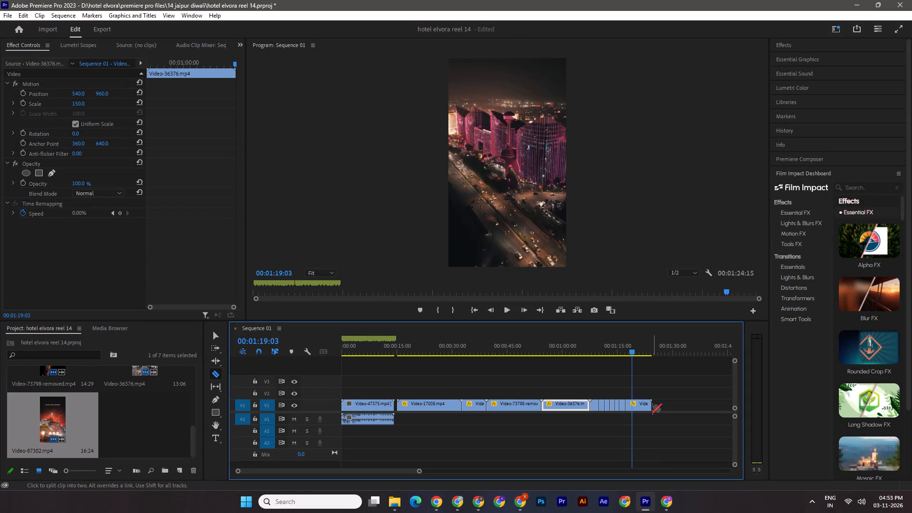
key("Left")
key("Left")
key("Left")
key("Left")
key("Left")
key("Left")
key("Left")
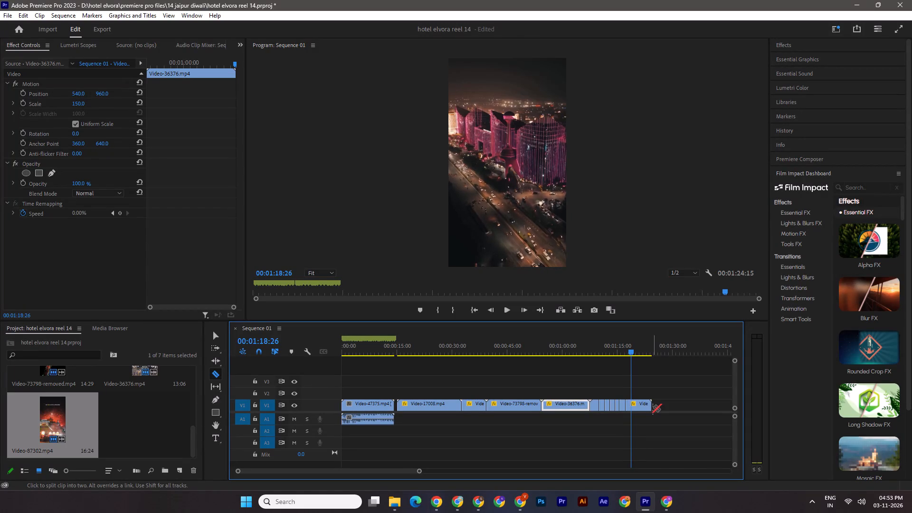
key("Left")
key("Right")
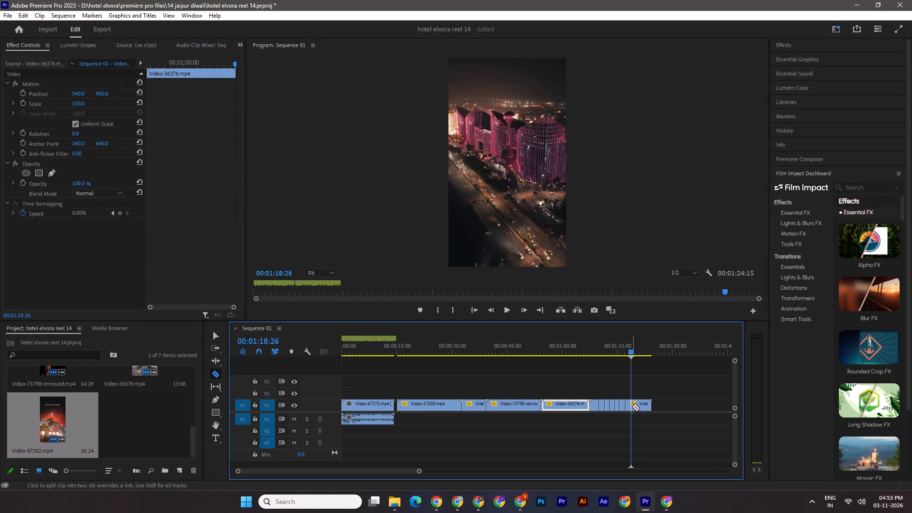
left_click(632, 406)
Split Video-87302.mp4 at about 00:01:20:05, where the aerial pink-lit buildings shot changes to the fireworks palace shot.
key("Right")
key("Right")
key("Right")
key("Right")
key("Right")
key("Right")
key("Right")
key("Right")
key("Right")
key("Right")
key("Right")
key("Right")
key("Right")
key("Right")
key("Right")
key("Right")
key("Right")
key("Right")
key("Right")
key("Right")
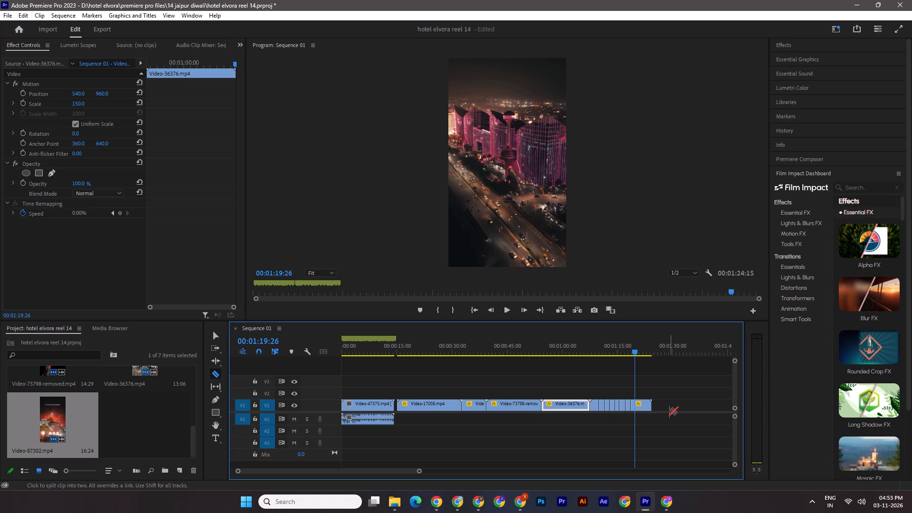
key("Right")
key("Right")
key("Right")
key("Right")
key("Right")
key("Right")
key("Right")
key("Right")
key("Right")
key("Right")
key("Right")
key("Right")
key("Right")
key("Right")
key("Right")
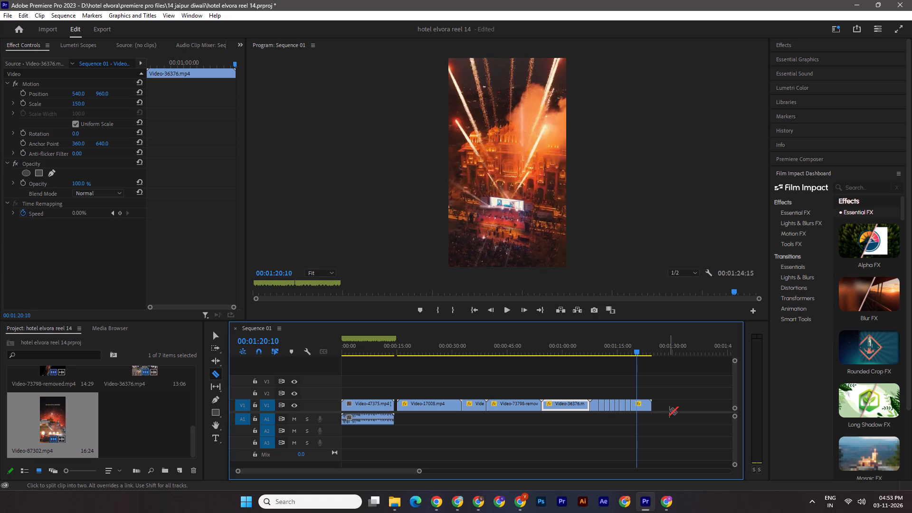
key("Left")
key("Left")
key("Left")
key("Left")
key("Left")
key("Left")
key("Left")
key("Left")
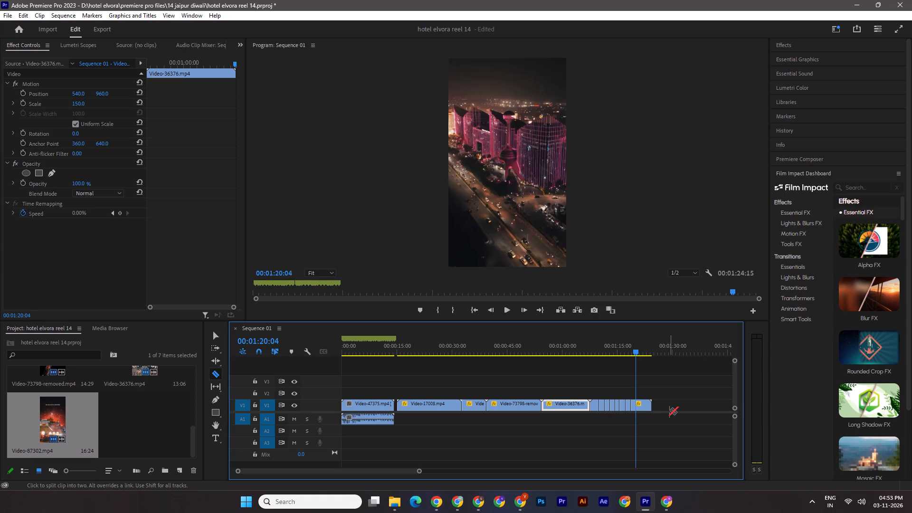
key("Right")
left_click(635, 403)
Split Video-87302.mp4 at 00:01:21:07, where the fireworks palace shot changes to the sunflower and flower market shot.
key("Right")
key("Right")
key("Right")
key("Right")
key("Right")
key("Right")
key("Right")
key("Right")
key("Right")
key("Right")
key("Right")
key("Right")
key("Right")
key("Right")
key("Right")
key("Right")
key("Right")
key("Right")
key("Right")
key("Right")
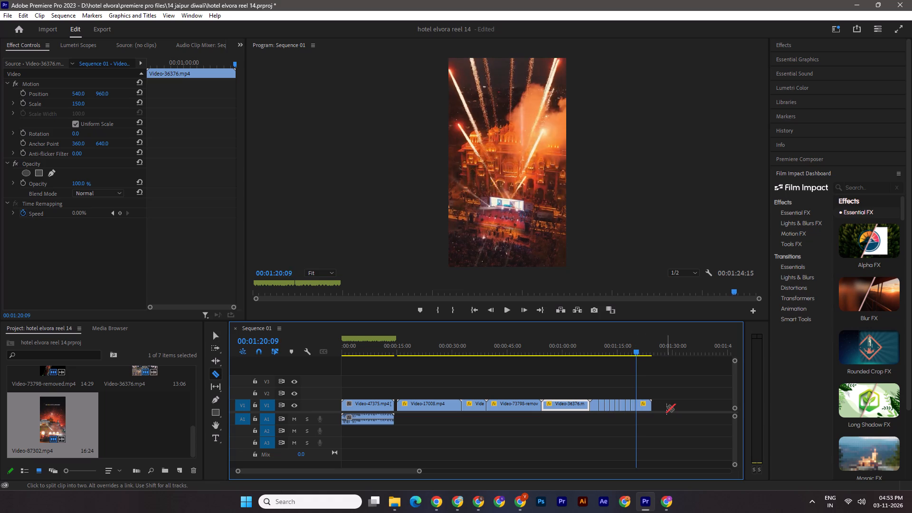
key("Right")
key("Right")
key("Right")
key("Right")
key("Right")
key("Right")
key("Right")
key("Right")
key("Right")
key("Right")
key("Right")
key("Right")
key("Right")
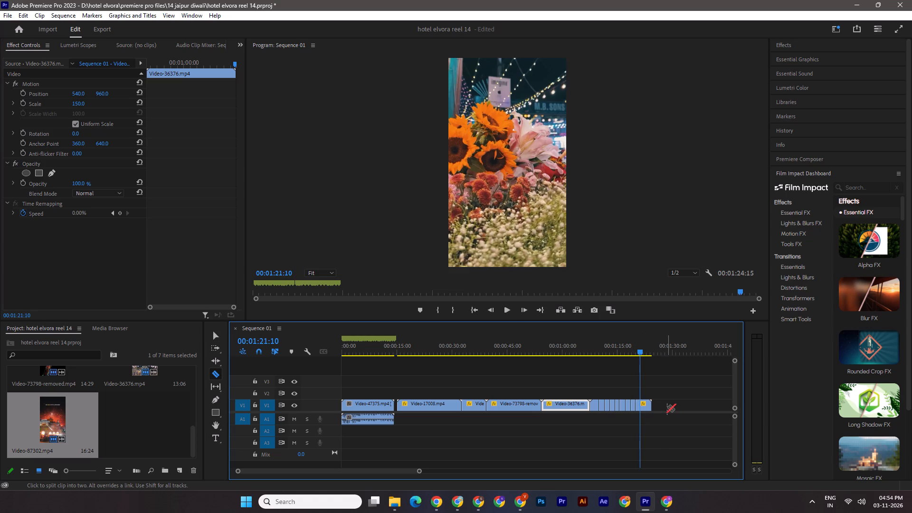
key("Left")
key("Left")
key("Left")
key("Left")
key("Right")
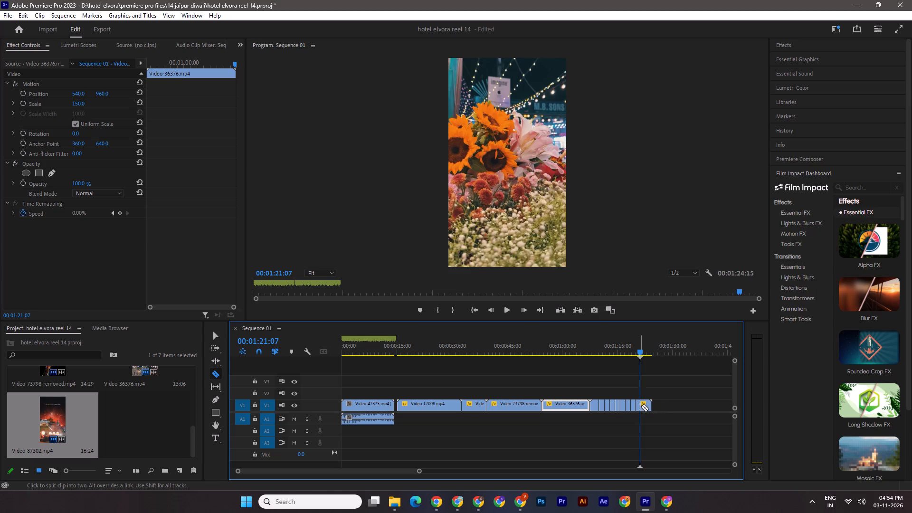
left_click(641, 407)
Split Video-87302.mp4 at 00:01:22:05, where the sunflower shot changes to the pink-lit tower shot.
key("Right")
key("Right")
key("Right")
key("Right")
key("Right")
key("Right")
key("Right")
key("Right")
key("Right")
key("Right")
key("Right")
key("Right")
key("Right")
key("Right")
key("Right")
key("Right")
key("Right")
key("Right")
key("Right")
key("Right")
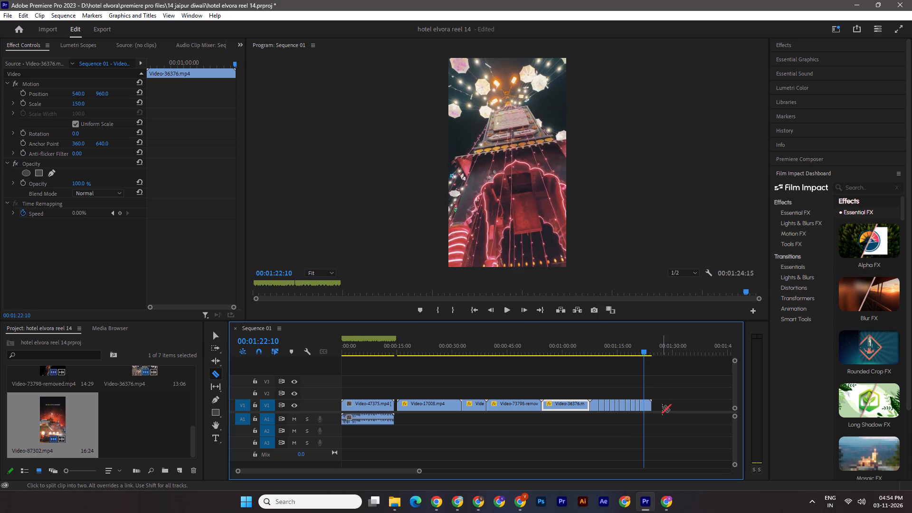
key("Left")
key("Left")
key("Left")
key("Left")
key("Left")
key("Left")
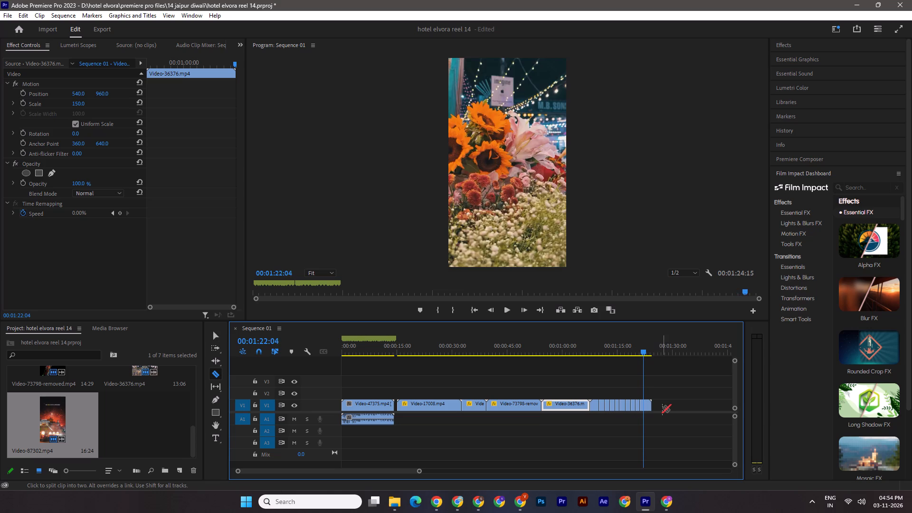
key("Right")
left_click(644, 408)
Split Video-87302.mp4 at 00:01:22:29, where the pink-lit tower shot changes to the aerial street junction shot.
key("Right")
key("Right")
key("Right")
key("Right")
key("Right")
key("Right")
key("Right")
key("Right")
key("Right")
key("Right")
key("Right")
key("Right")
key("Right")
key("Right")
key("Right")
key("Right")
key("Right")
key("Right")
key("Right")
key("Right")
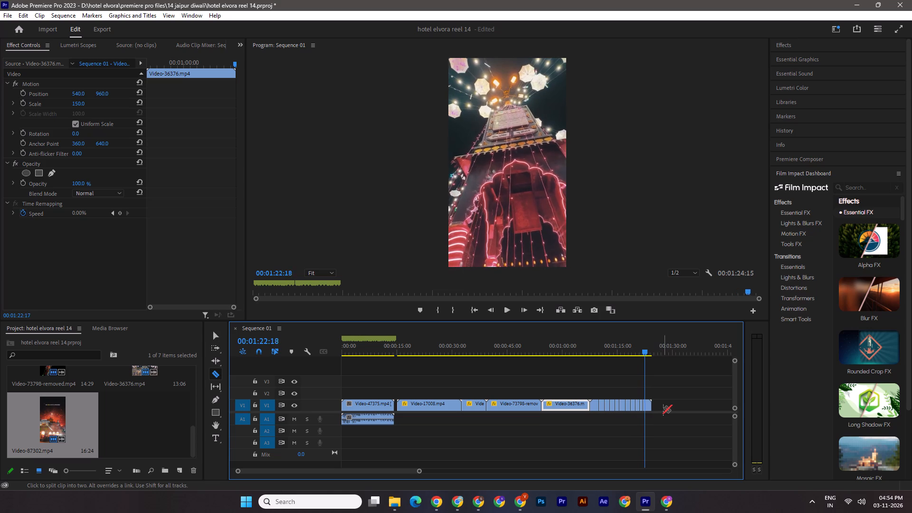
key("Left")
key("Left")
key("Left")
key("Left")
key("Left")
key("Left")
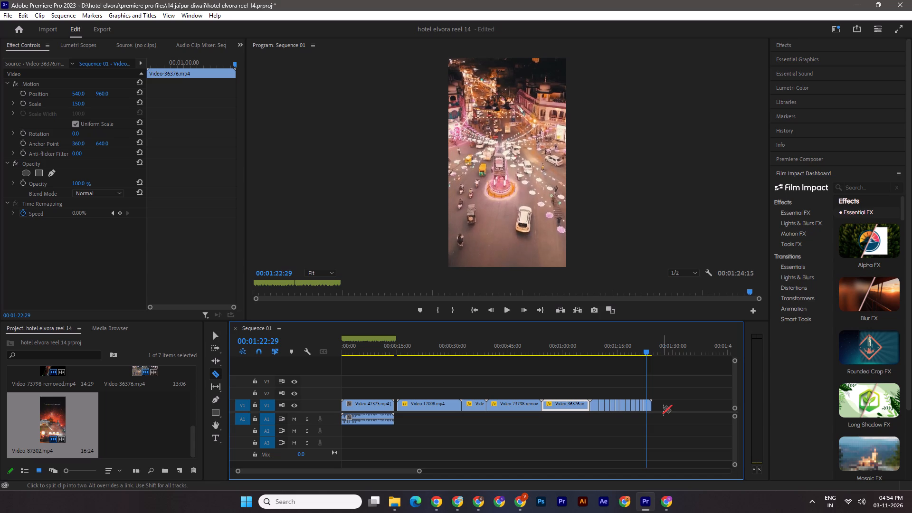
key("Left")
key("Right")
left_click(647, 406)
Examine the rest of Video-87302.mp4 from 00:01:22:29 to about 00:01:24:03 for any further shot change.
key("Right")
key("Right")
key("Right")
key("Right")
key("Right")
key("Right")
key("Right")
key("Right")
key("Right")
key("Right")
key("Right")
key("Right")
key("Right")
key("Right")
key("Right")
key("Right")
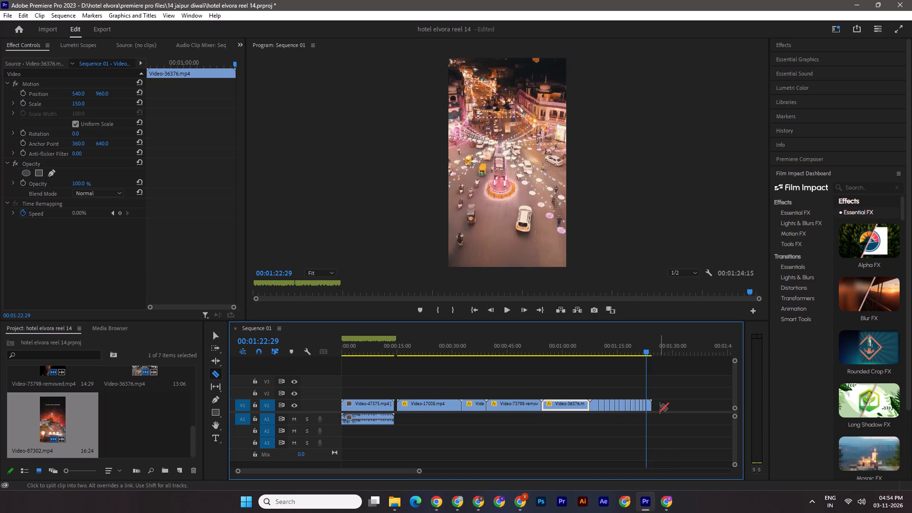
key("Right")
key("Right")
key("Right")
key("Right")
key("Right")
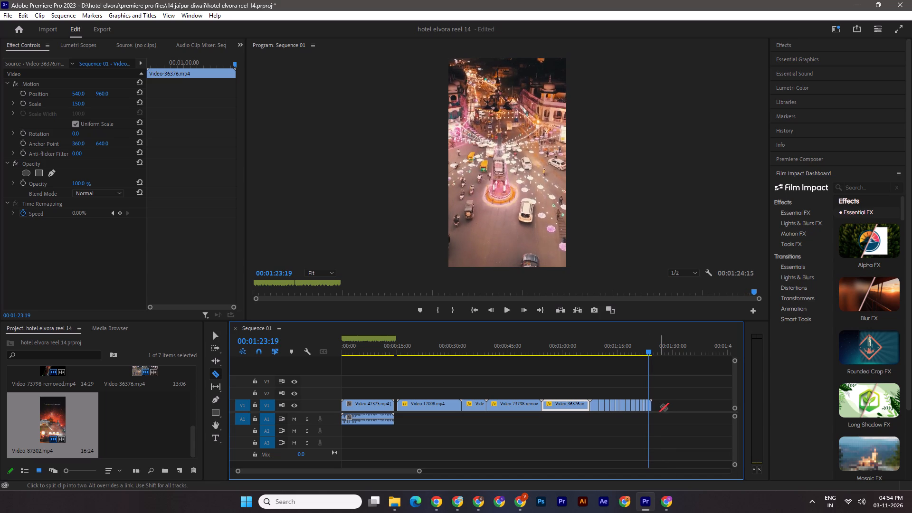
key("Right")
key("Right")
key("Right")
key("Right")
key("Right")
key("Right")
key("Right")
key("Right")
key("Right")
key("Right")
key("Right")
key("Right")
key("Right")
key("Right")
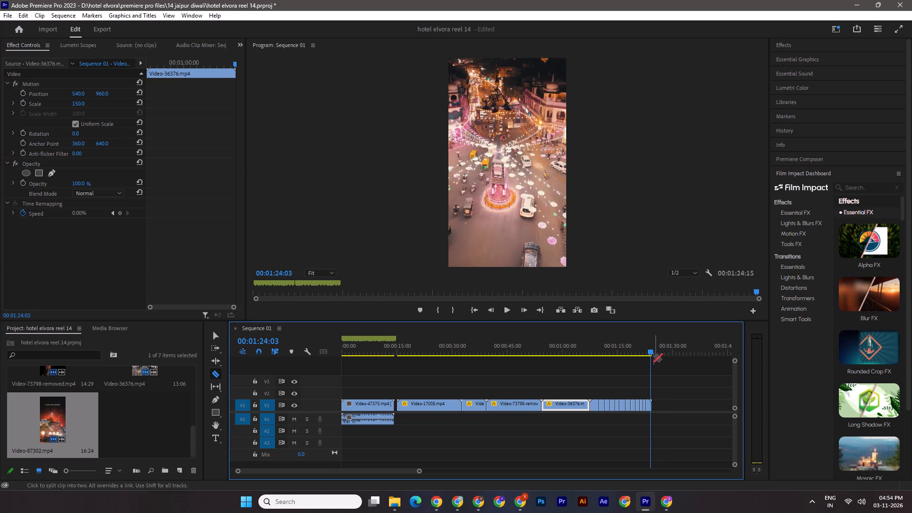
Split Video-73798-removed.mp4 at 00:00:41:15, where the opening roundabout shot with the JAIPUR title ends.
left_click_drag(654, 352, 500, 356)
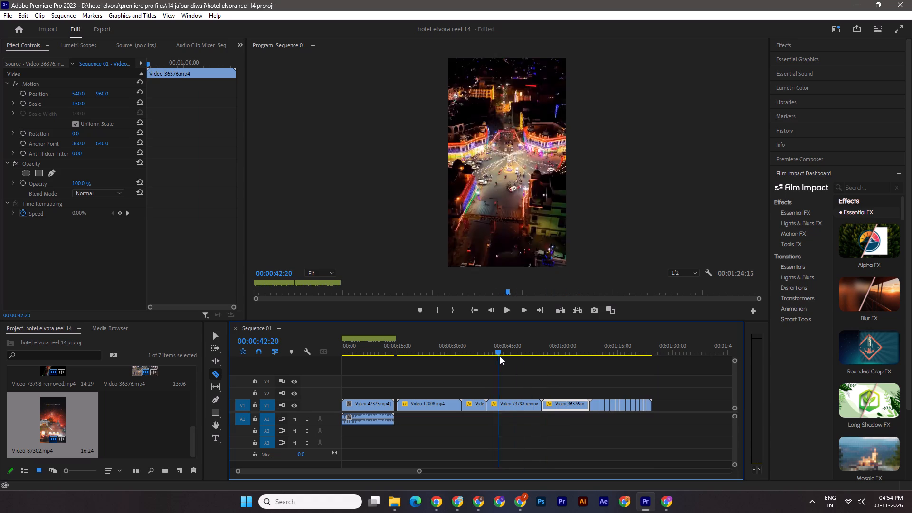
left_click_drag(500, 356, 487, 353)
key("Right")
key("Right")
key("Right")
key("Right")
key("Right")
key("Right")
key("Right")
key("Right")
key("Right")
key("Right")
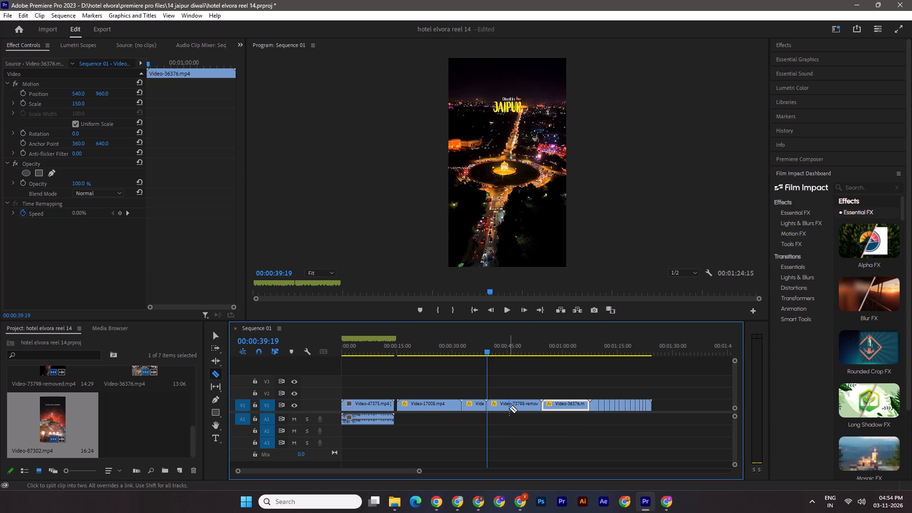
key("Right")
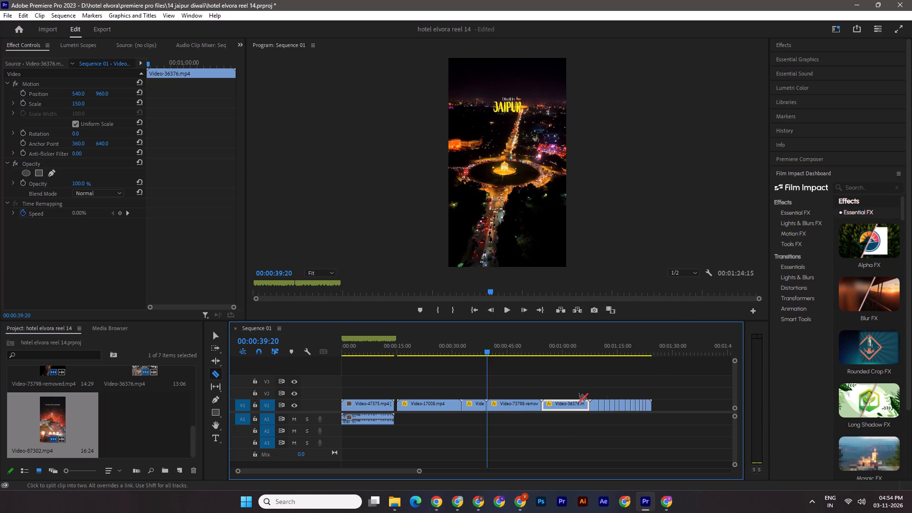
key("Right")
key("Right")
key("Right")
key("Right")
key("Right")
key("Right")
key("Right")
key("Right")
key("Right")
key("Right")
key("Right")
key("Right")
key("Right")
key("Right")
key("Right")
key("Right")
key("Right")
key("Right")
key("Right")
key("Right")
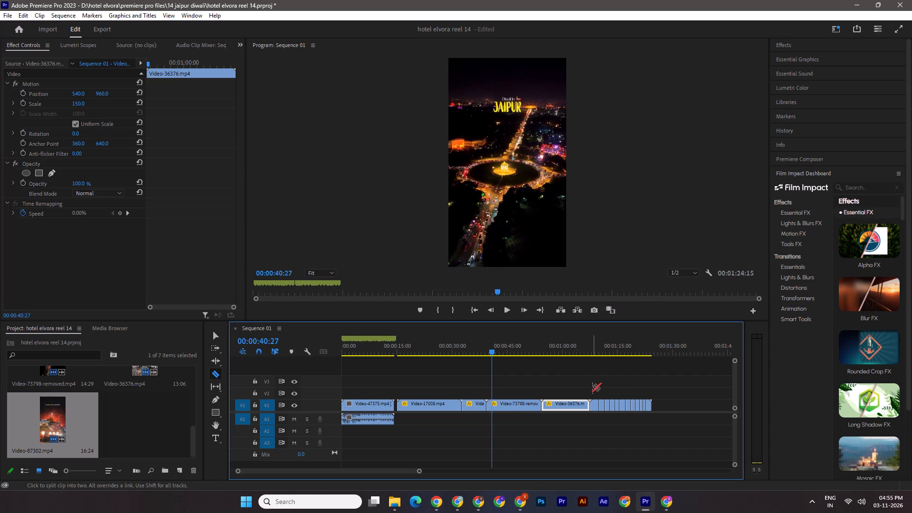
key("Right")
key("Right")
key("Right")
key("Right")
key("Right")
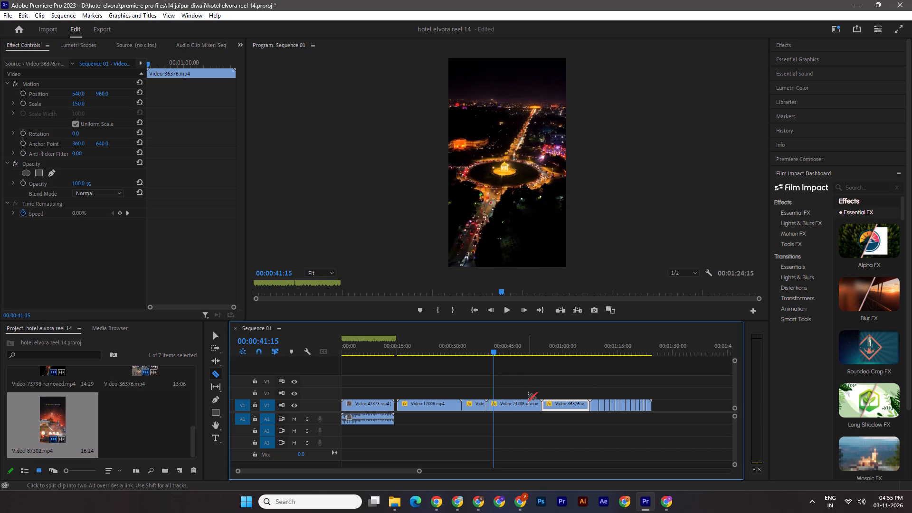
left_click(493, 408)
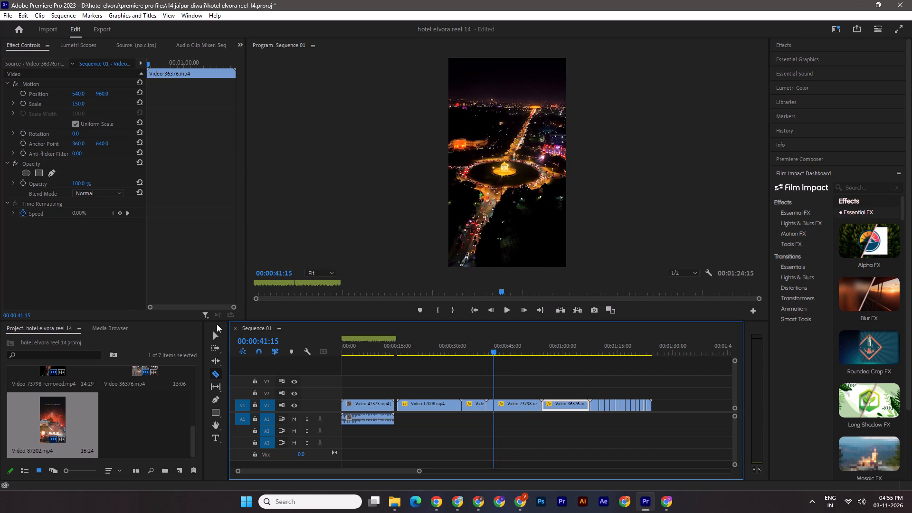
Delete the opening JAIPUR-titled roundabout piece of Video-73798-removed.mp4 without closing the gap.
left_click(212, 336)
left_click(490, 408)
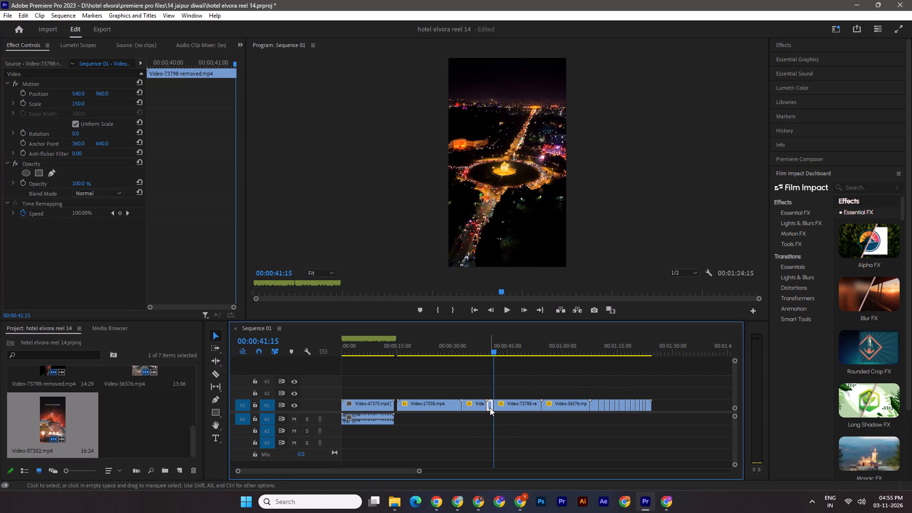
key("Delete")
Split Video-73798-removed.mp4 at 00:00:43:04, where the lit street junction shot changes to the overhead roundabout shot.
left_click(216, 378)
key("Right")
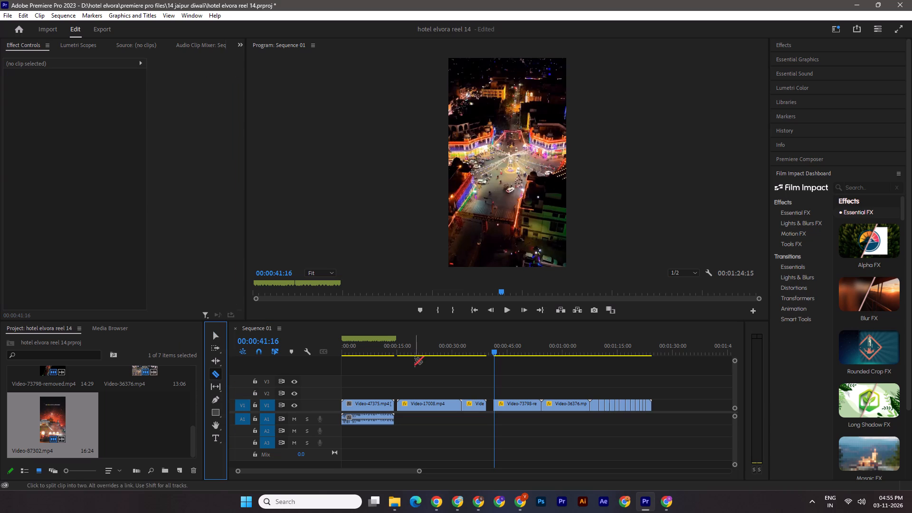
left_click(211, 335)
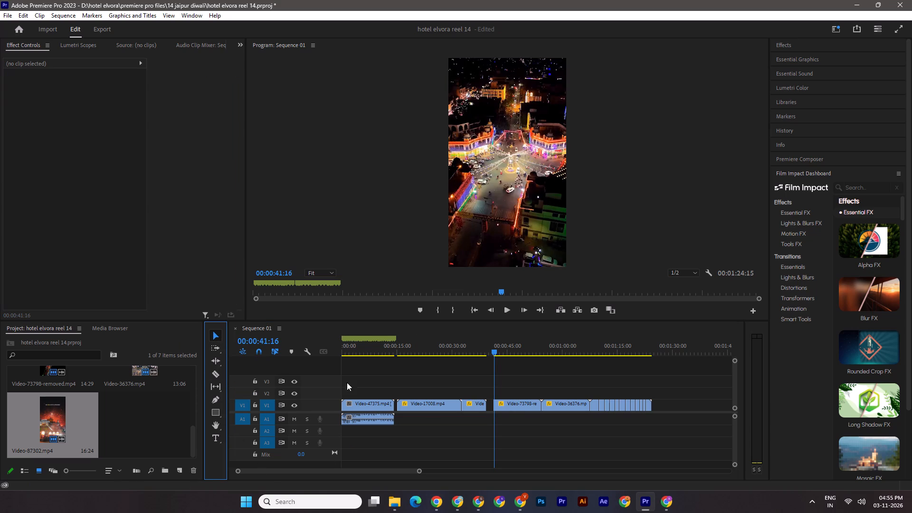
left_click(494, 404)
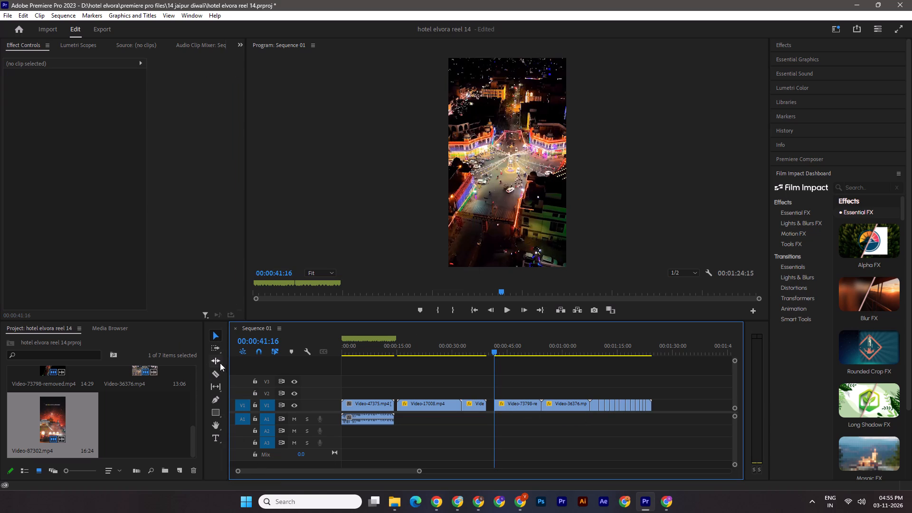
left_click(217, 376)
key("Right")
key("Right")
key("Right")
key("Right")
key("Right")
key("Right")
key("Right")
key("Right")
key("Right")
key("Right")
key("Right")
key("Right")
key("Right")
key("Right")
key("Right")
key("Right")
key("Right")
key("Right")
key("Right")
key("Right")
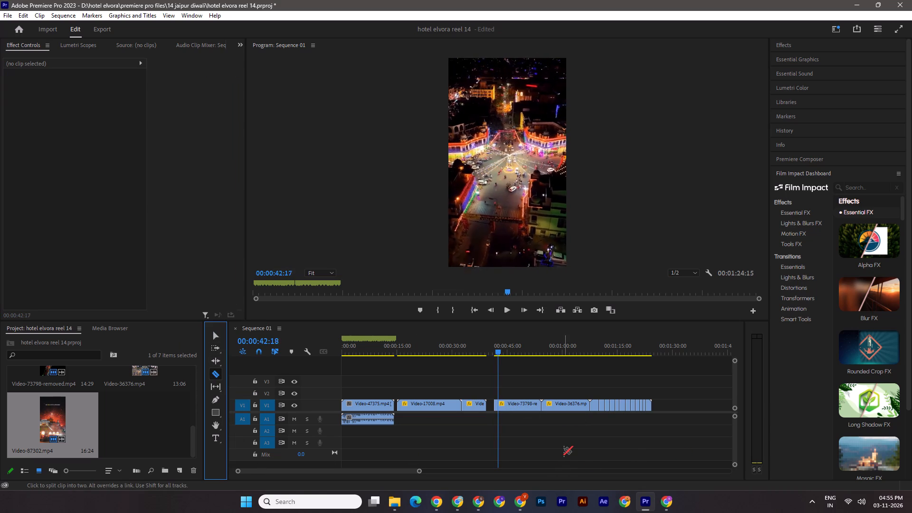
key("Left")
key("Left")
key("Left")
key("Left")
key("Left")
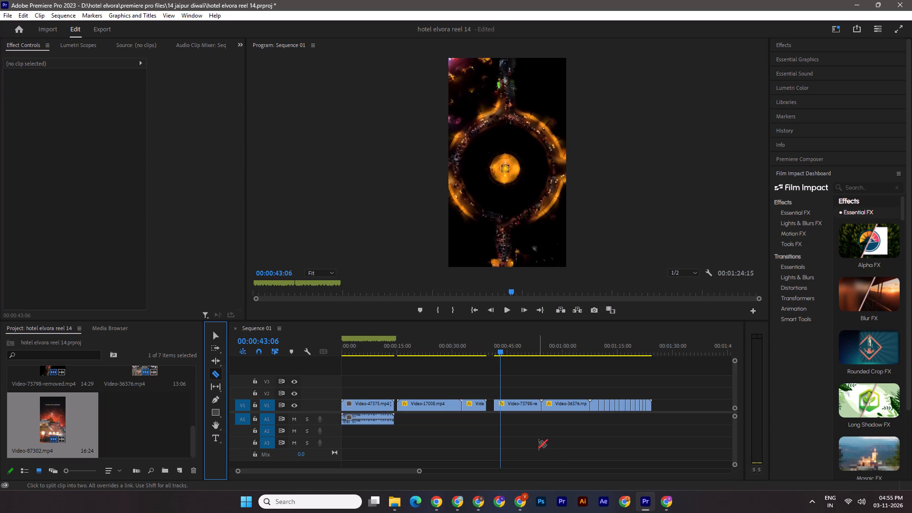
key("Left")
key("Left")
key("Left")
key("Right")
left_click(501, 405)
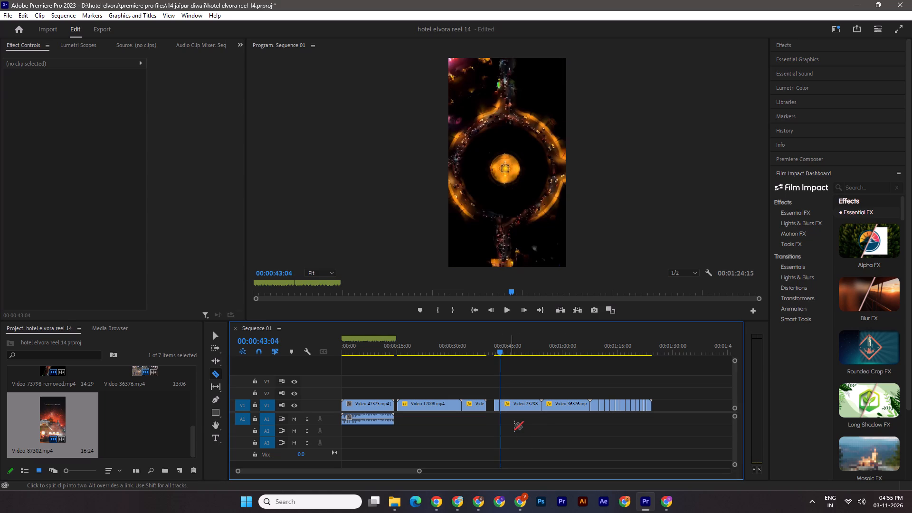
Split Video-73798-removed.mp4 at about 00:00:44:21, where the overhead roundabout shot changes to the illuminated palace avenue shot.
key("Right")
key("Right")
key("Right")
key("Right")
key("Right")
key("Right")
key("Right")
key("Right")
key("Right")
key("Right")
key("Right")
key("Right")
key("Right")
key("Right")
key("Right")
key("Right")
key("Right")
key("Right")
key("Right")
key("Right")
key("Right")
key("Right")
key("Right")
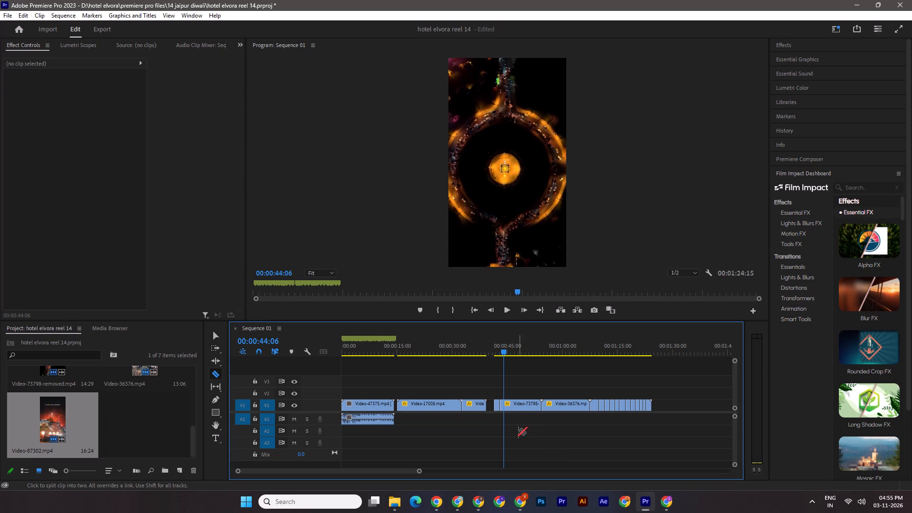
key("Right")
key("Right")
key("Right")
key("Right")
key("Right")
key("Right")
key("Right")
key("Right")
key("Right")
key("Right")
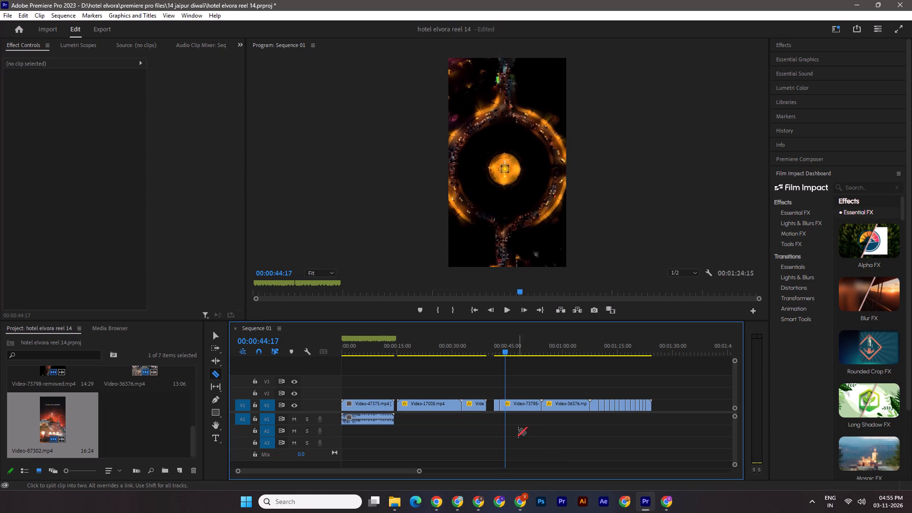
key("Right")
key("Right")
key("Right")
key("Right")
key("Right")
key("Right")
key("Left")
key("Left")
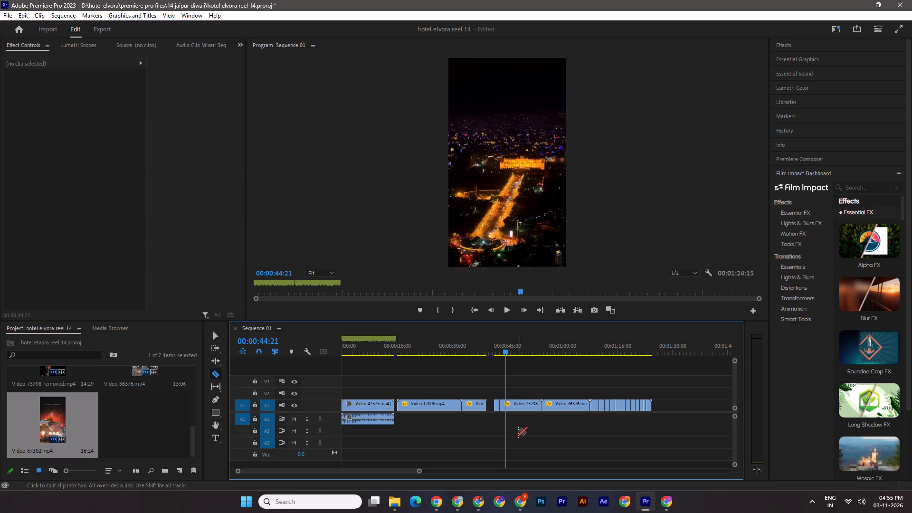
key("Right")
left_click(506, 406)
Split Video-73798-removed.mp4 at 00:00:46:14, where the illuminated palace avenue shot changes to the fireworks shot.
key("Right")
key("Right")
key("Right")
key("Right")
key("Right")
key("Right")
key("Right")
key("Right")
key("Right")
key("Right")
key("Right")
key("Right")
key("Right")
key("Right")
key("Right")
key("Right")
key("Right")
key("Right")
key("Right")
key("Right")
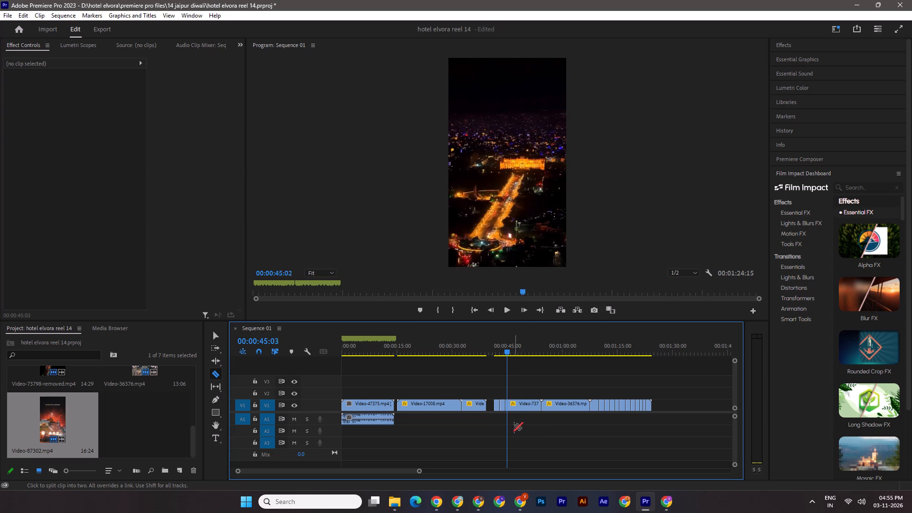
key("Right")
key("Right")
key("Right")
key("Right")
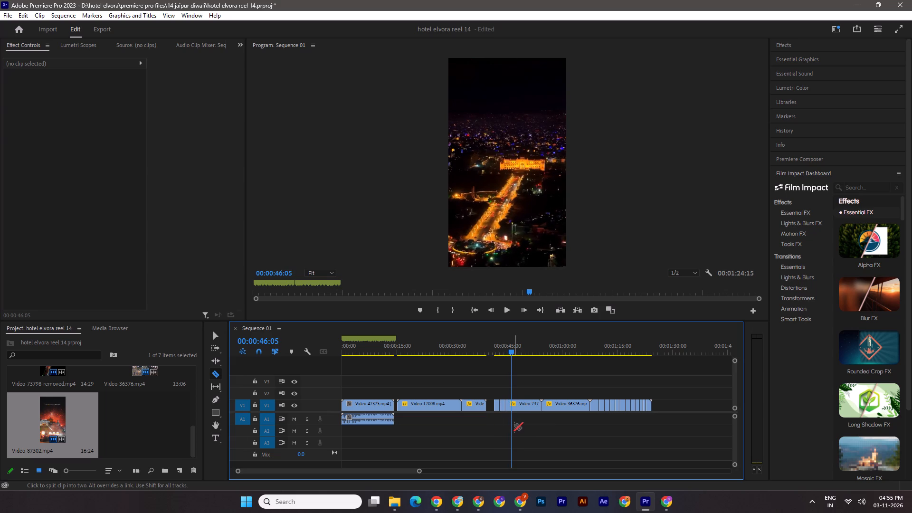
key("Right")
key("Right")
key("Right")
key("Right")
key("Right")
key("Right")
key("Right")
key("Right")
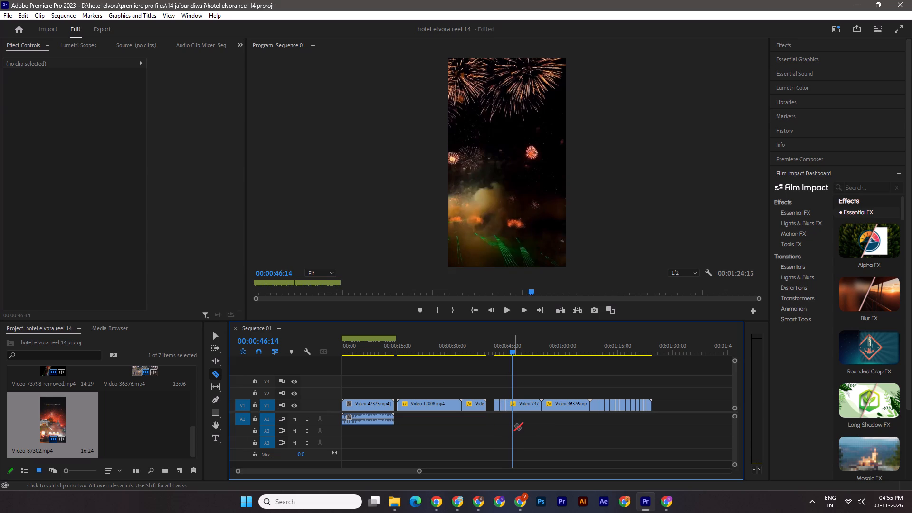
left_click(512, 407)
Split Video-73798-removed.mp4 at 00:00:47:28, where the fireworks shot changes to the aerial night view of the long lit road.
key("Right")
key("Right")
key("Right")
key("Right")
key("Right")
key("Right")
key("Right")
key("Right")
key("Right")
key("Right")
key("Right")
key("Right")
key("Right")
key("Right")
key("Right")
key("Right")
key("Right")
key("Right")
key("Right")
key("Right")
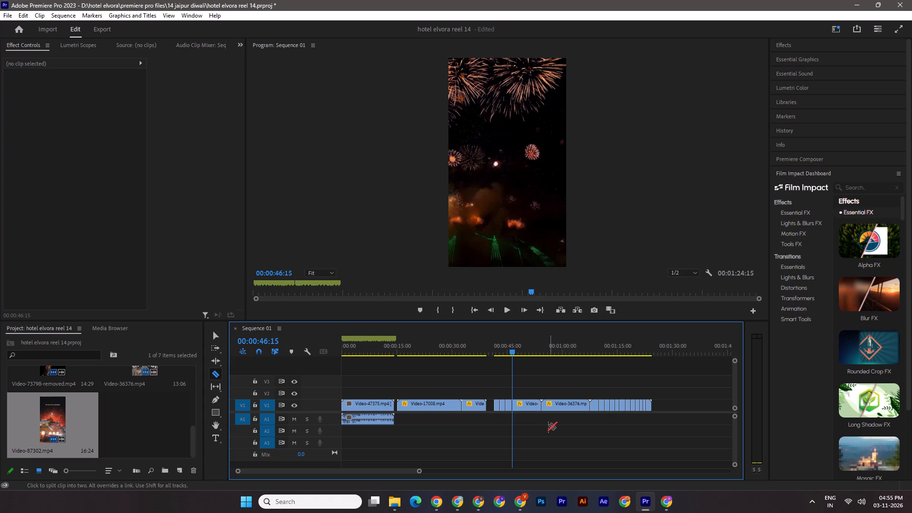
key("Right")
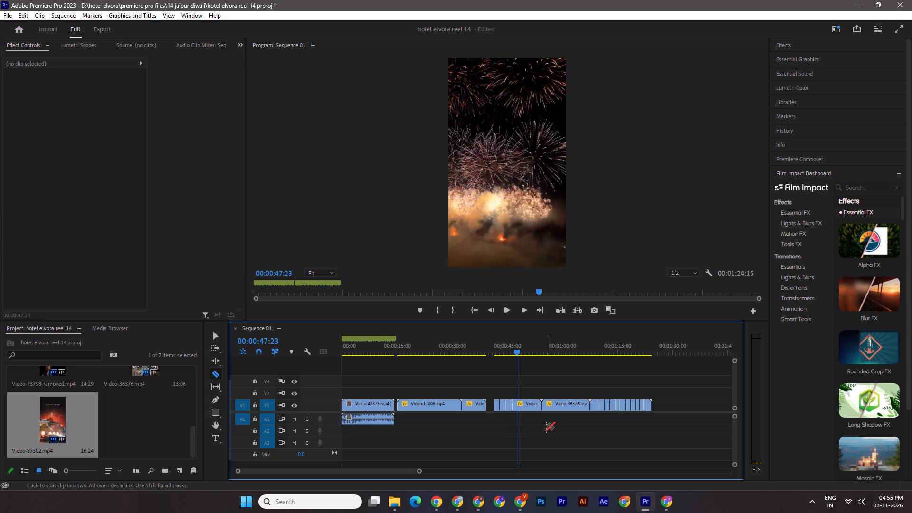
key("Right")
key("Right")
key("Right")
key("Right")
key("Right")
key("Right")
key("Right")
key("Right")
key("Right")
key("Right")
key("Right")
key("Right")
key("Left")
key("Left")
key("Left")
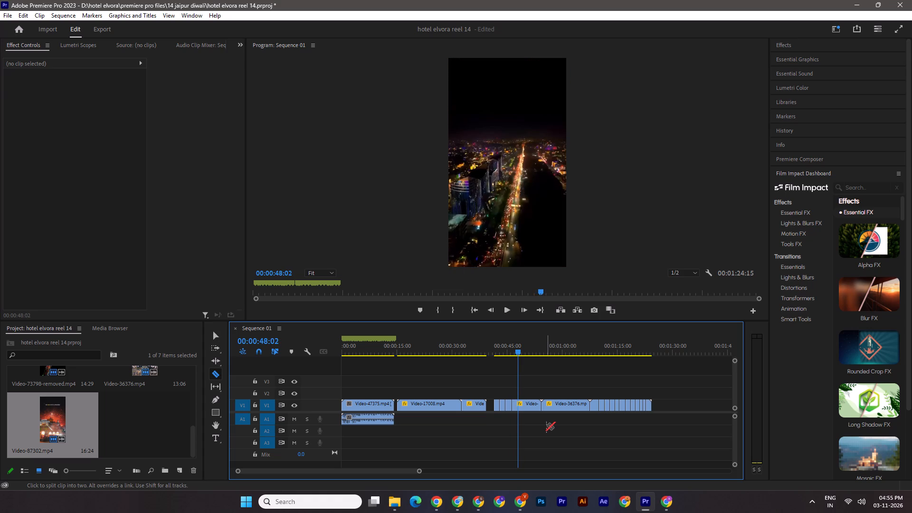
key("Left")
key("Left")
key("Left")
key("Left")
key("Left")
key("Right")
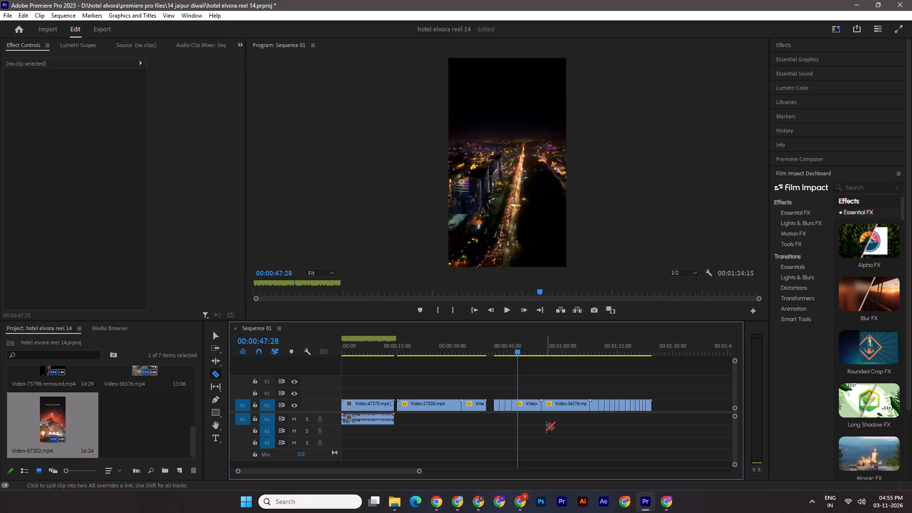
left_click(517, 409)
Split Video-73798-removed.mp4 at 00:00:49:19, where the long lit road shot changes to the aerial shot of the orange-lit palace facade.
key("Right")
key("Right")
key("Right")
key("Right")
key("Right")
key("Right")
key("Right")
key("Right")
key("Right")
key("Right")
key("Right")
key("Right")
key("Right")
key("Right")
key("Right")
key("Right")
key("Right")
key("Right")
key("Right")
key("Right")
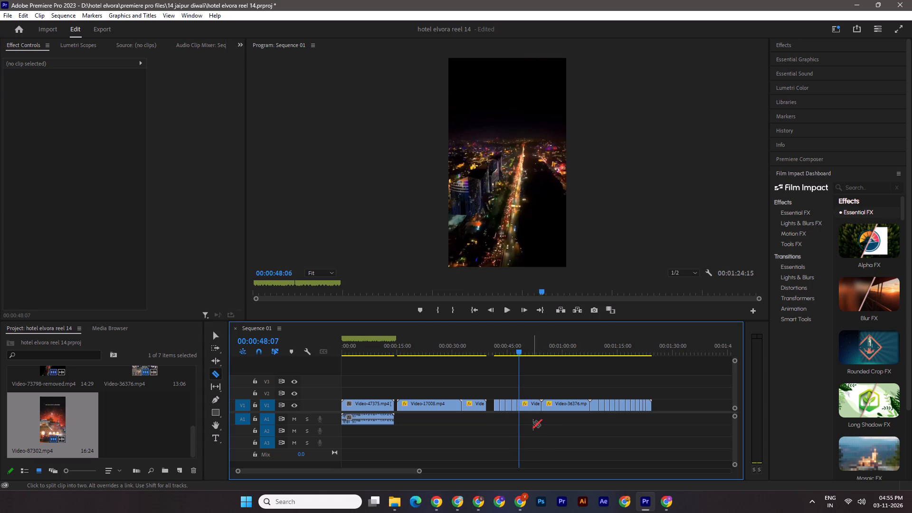
key("Right")
key("Right")
key("Right")
key("Right")
key("Right")
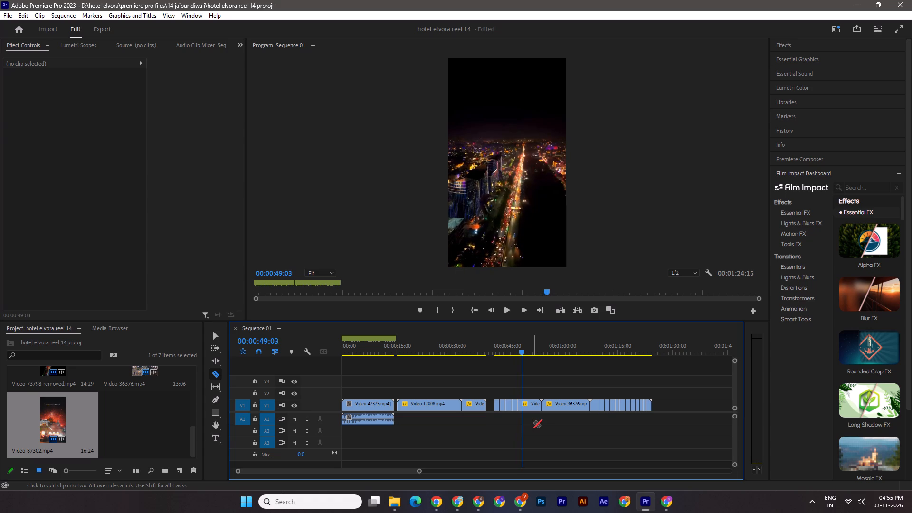
key("Right")
key("Right")
key("Right")
key("Right")
key("Right")
key("Right")
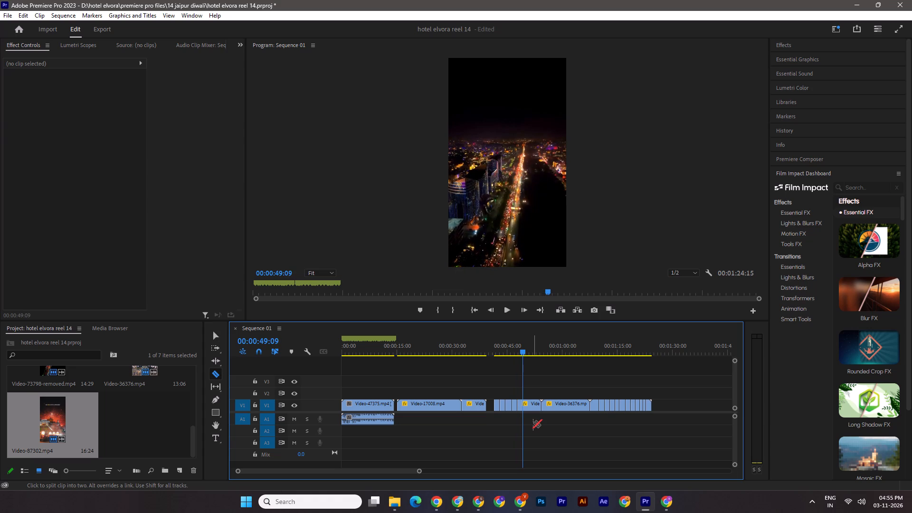
key("Right")
key("Right")
key("Right")
key("Right")
key("Right")
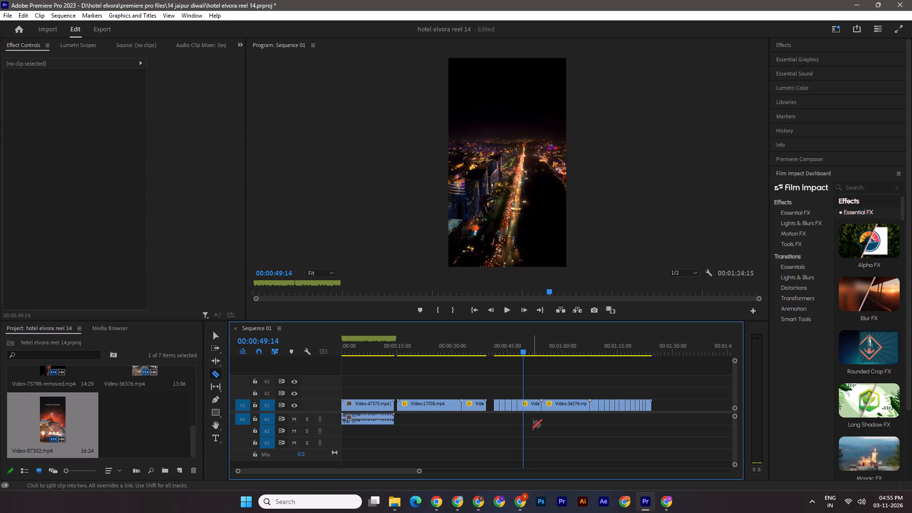
key("Right")
key("Right")
key("Right")
key("Right")
key("Right")
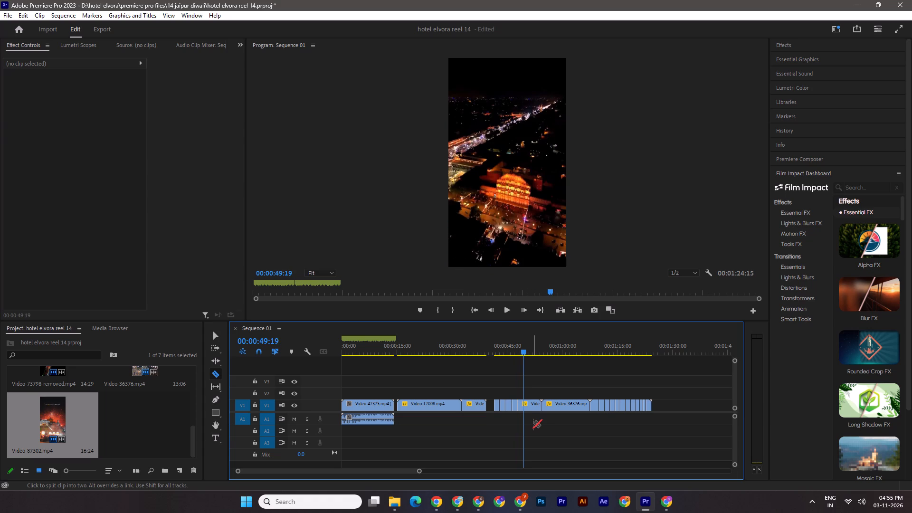
key("Left")
key("Right")
left_click(525, 409)
Split Video-73798-removed.mp4 at 00:00:51:02, where the orange-lit palace facade shot changes to the illuminated tower shot.
key("Right")
key("Right")
key("Right")
key("Right")
key("Right")
key("Right")
key("Right")
key("Right")
key("Right")
key("Right")
key("Right")
key("Right")
key("Right")
key("Right")
key("Right")
key("Right")
key("Right")
key("Right")
key("Right")
key("Right")
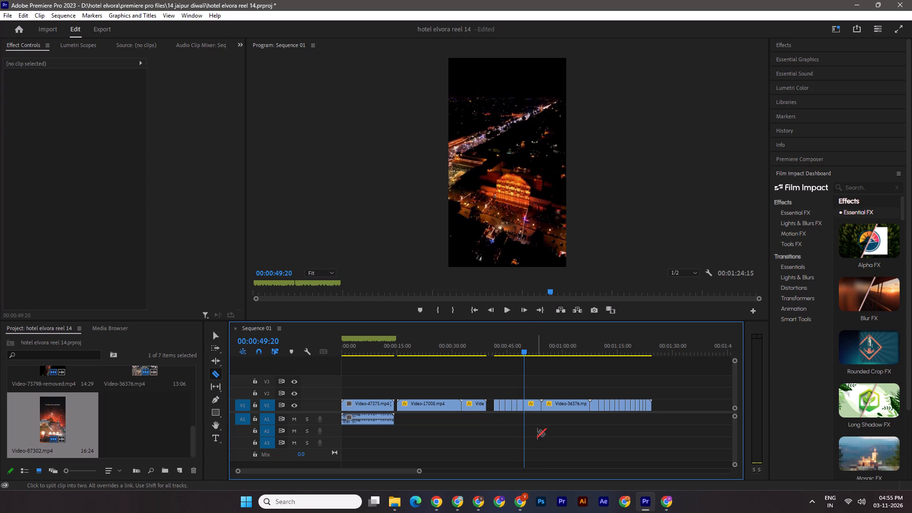
key("Right")
key("Right")
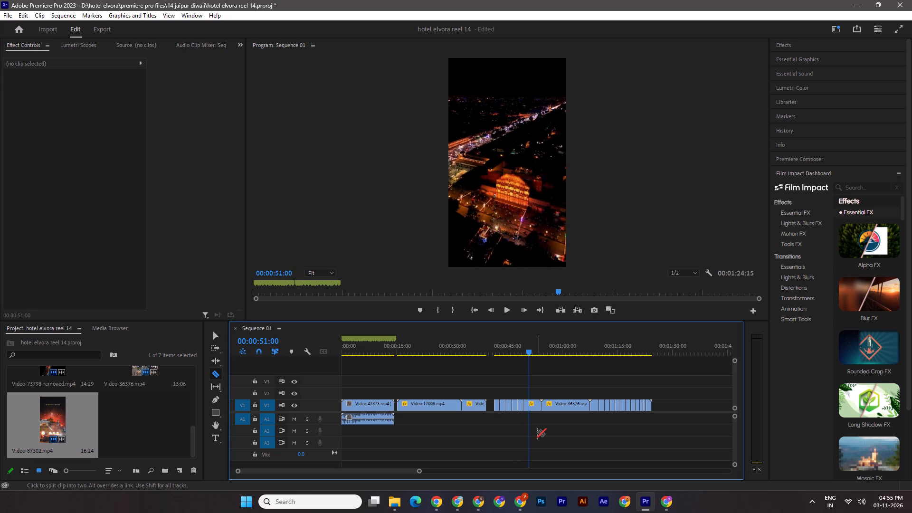
key("Right")
key("Right")
key("Left")
key("Right")
left_click(529, 409)
Split Video-73798-removed.mp4 at 00:00:52:16, where the illuminated tower shot changes to the aerial shot of the pink-lit temple.
key("Right")
key("Right")
key("Right")
key("Right")
key("Right")
key("Right")
key("Right")
key("Right")
key("Right")
key("Right")
key("Right")
key("Right")
key("Right")
key("Right")
key("Right")
key("Right")
key("Right")
key("Right")
key("Right")
key("Right")
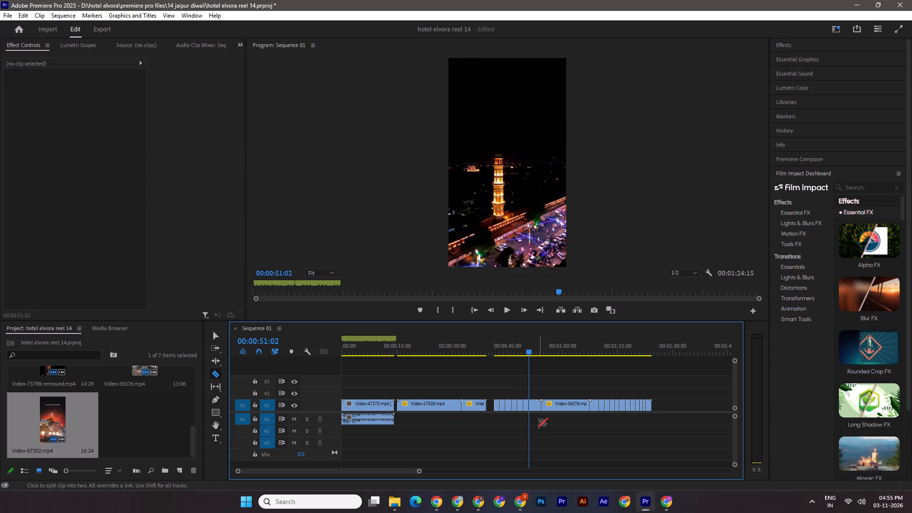
key("Right")
key("Right")
key("Right")
key("Right")
key("Right")
key("Right")
key("Right")
key("Right")
key("Right")
key("Right")
key("Right")
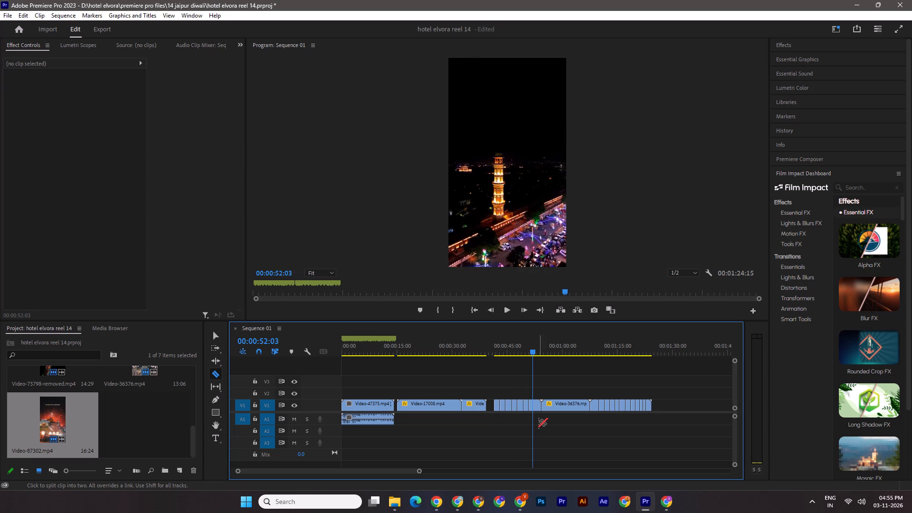
key("Left")
key("Right")
key("Right")
key("Right")
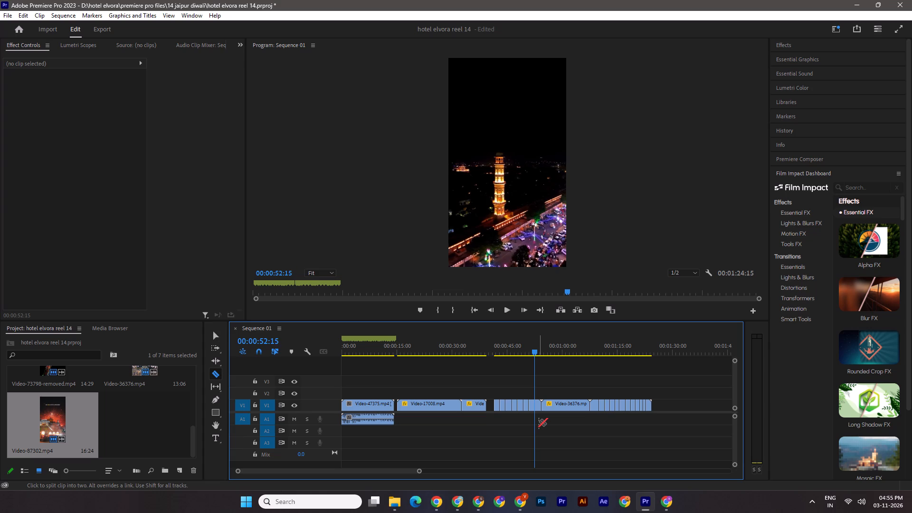
key("Right")
key("Left")
key("Right")
left_click(535, 407)
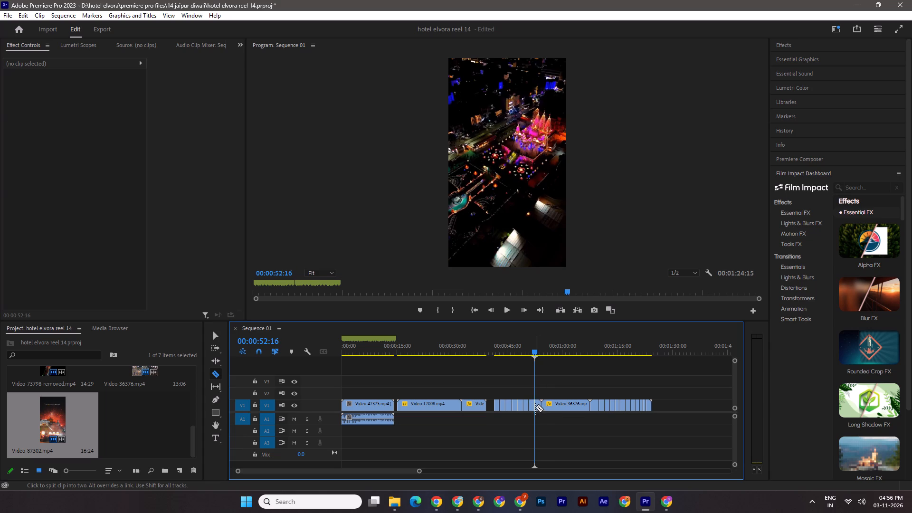
Examine the rest of the pink-lit temple shot, then scrub the neighbouring clips to check which footage still needs splitting.
key("Right")
key("Right")
key("Right")
key("Right")
key("Right")
key("Right")
key("Right")
key("Right")
key("Right")
key("Right")
key("Right")
key("Right")
key("Right")
key("Right")
key("Right")
key("Right")
key("Right")
key("Right")
key("Right")
key("Right")
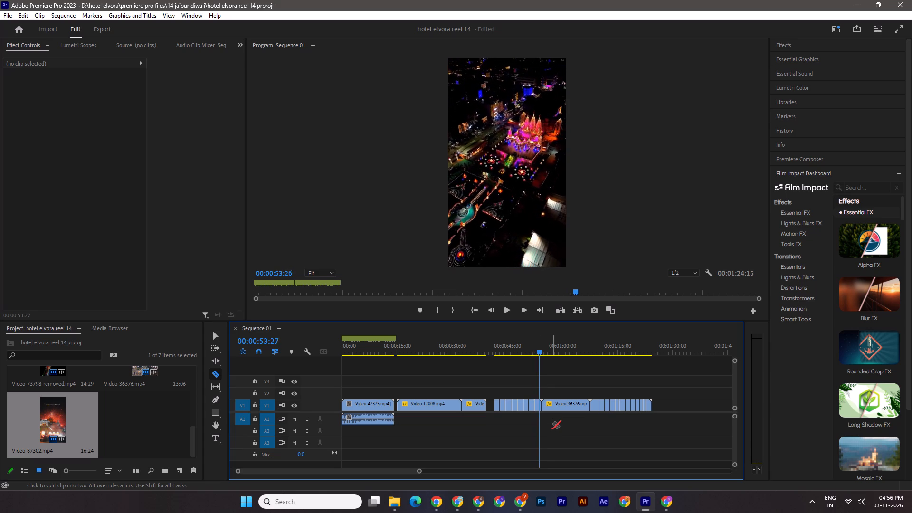
left_click_drag(540, 352, 555, 356)
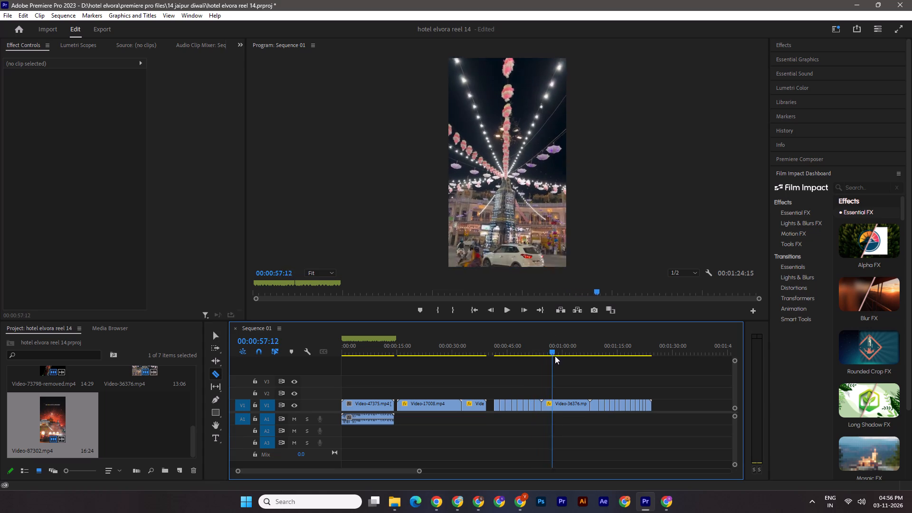
left_click_drag(555, 356, 468, 365)
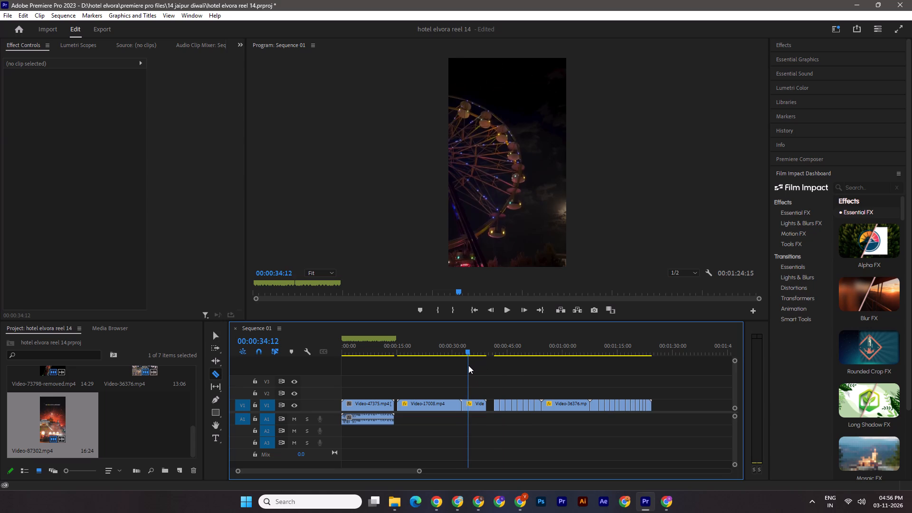
Shift Video-77845.mp4 slightly later on V1 so it starts at about 00:00:33:07, leaving a small gap after Video-17008.mp4.
left_click_drag(468, 365, 462, 365)
key("Right")
key("Right")
key("Right")
key("Right")
key("Right")
key("Right")
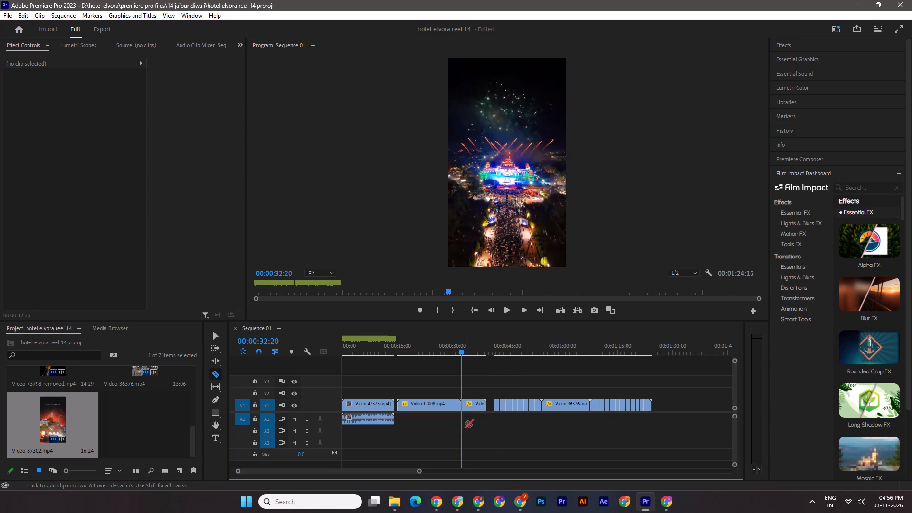
left_click(222, 334)
left_click_drag(472, 406, 472, 401)
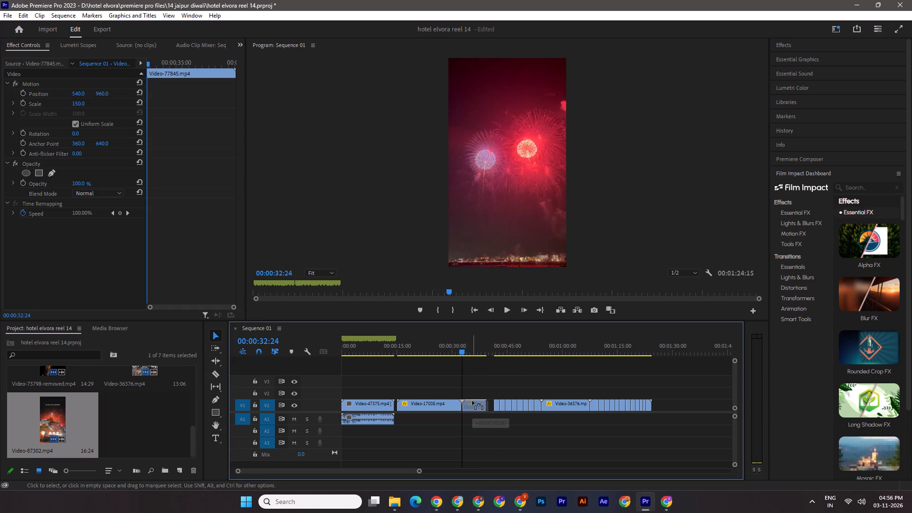
left_click_drag(472, 401, 474, 400)
left_click(460, 351)
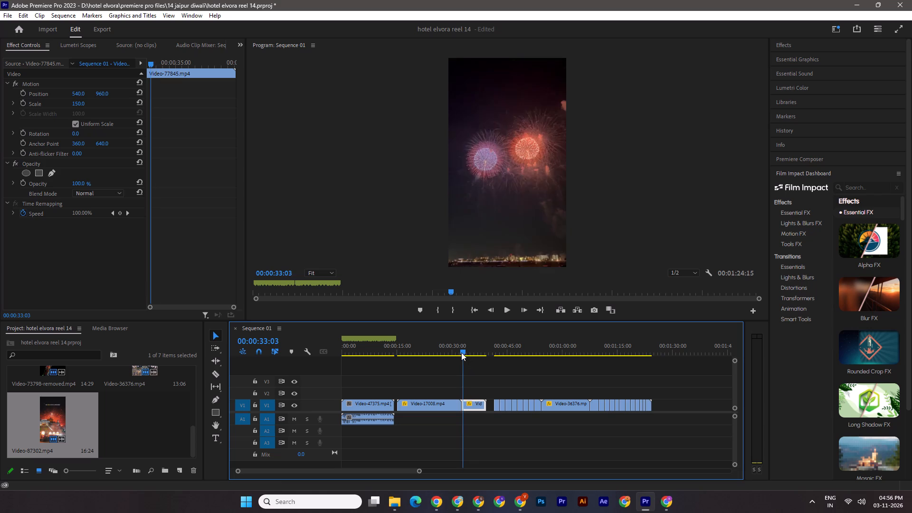
left_click(474, 407)
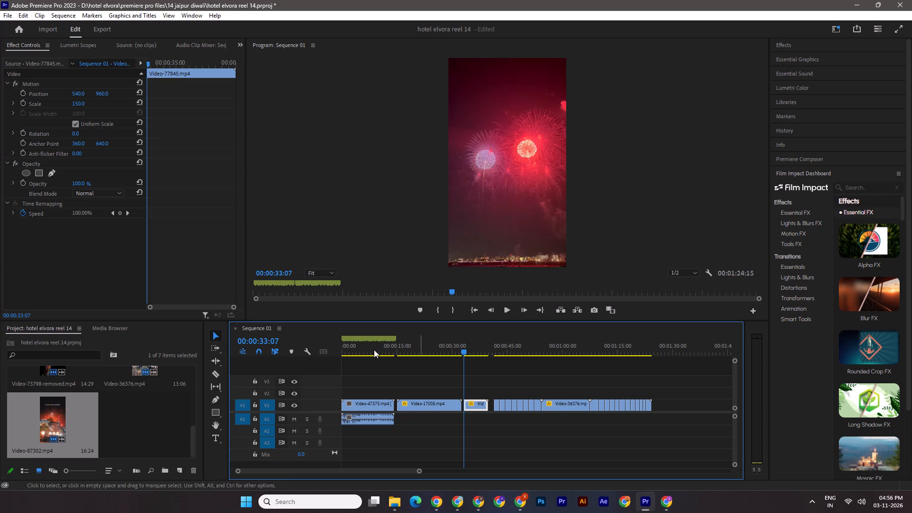
Split Video-77845.mp4 at 00:00:33:22, where the red fireworks shot changes to the tree with hanging lights.
left_click(220, 374)
key("Right")
key("Right")
key("Right")
key("Right")
key("Right")
key("Right")
key("Right")
key("Right")
key("Right")
key("Right")
key("Right")
key("Right")
key("Right")
key("Right")
key("Right")
key("Right")
key("Right")
key("Right")
key("Right")
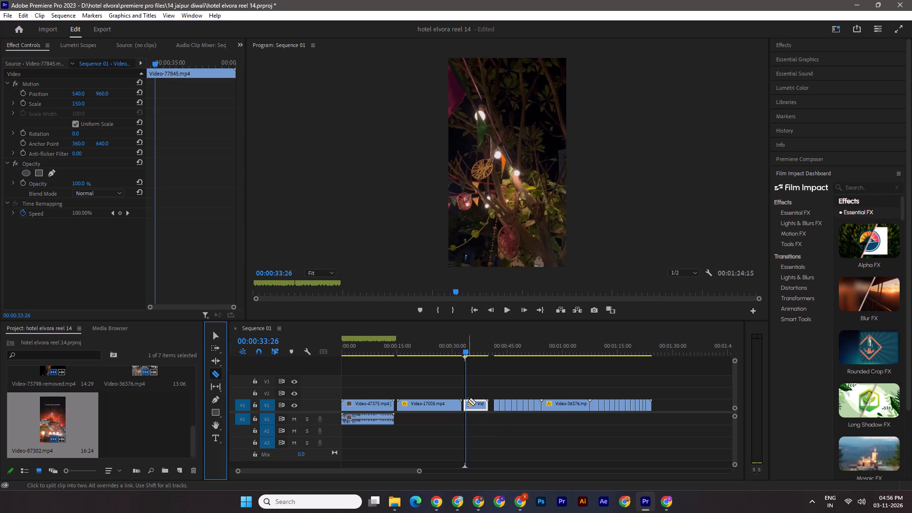
key("Left")
key("Left")
key("Left")
key("Left")
key("Left")
key("Right")
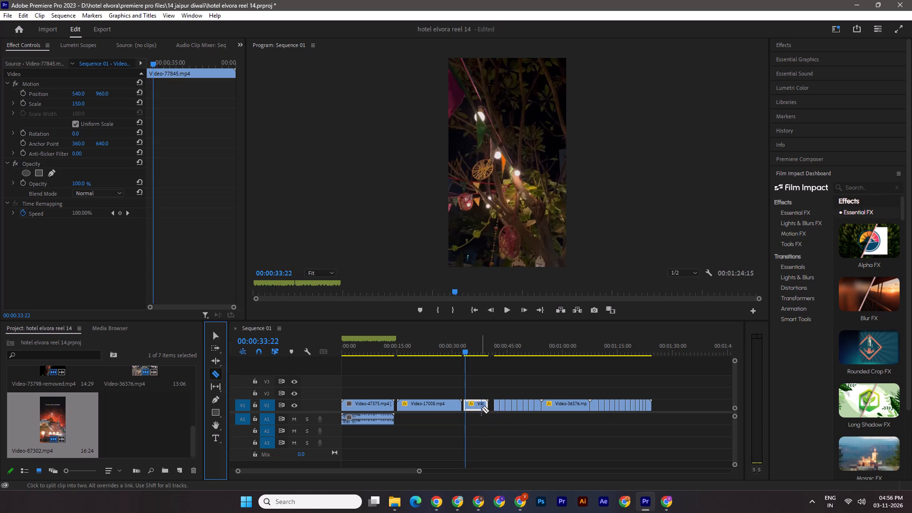
left_click(467, 402)
Split Video-77845.mp4 at 00:00:34:03, where the tree with hanging lights changes to the shot of lit diyas.
key("Right")
key("Right")
key("Right")
key("Right")
key("Right")
key("Right")
key("Right")
key("Right")
key("Right")
key("Right")
key("Right")
key("Right")
key("Right")
key("Right")
key("Right")
key("Right")
key("Right")
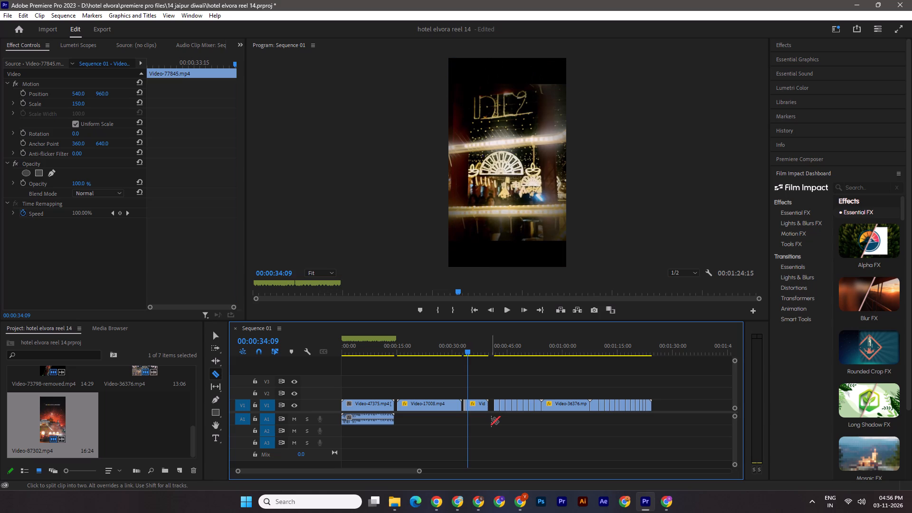
key("Left")
key("Left")
key("Left")
key("Left")
key("Left")
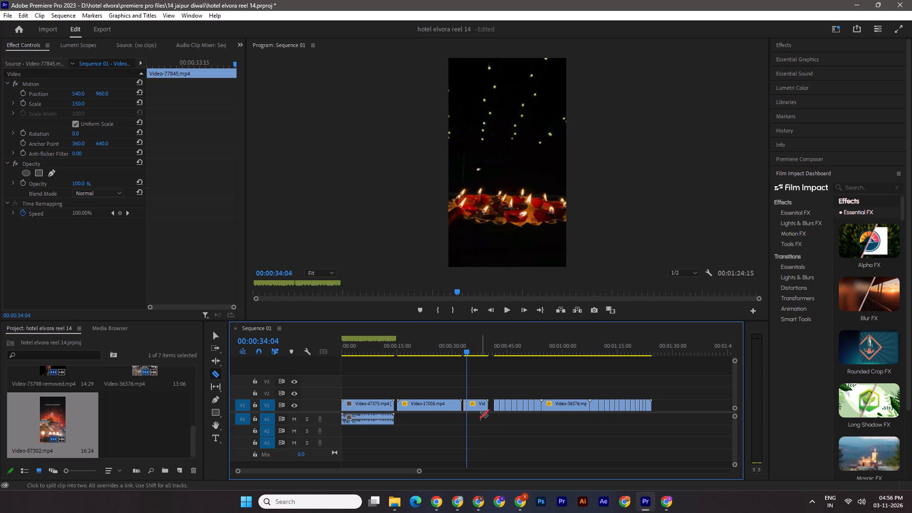
key("Left")
key("Left")
key("Left")
key("Left")
key("Left")
key("Left")
key("Left")
key("Left")
key("Left")
key("Left")
key("Left")
key("Left")
key("Left")
key("Right")
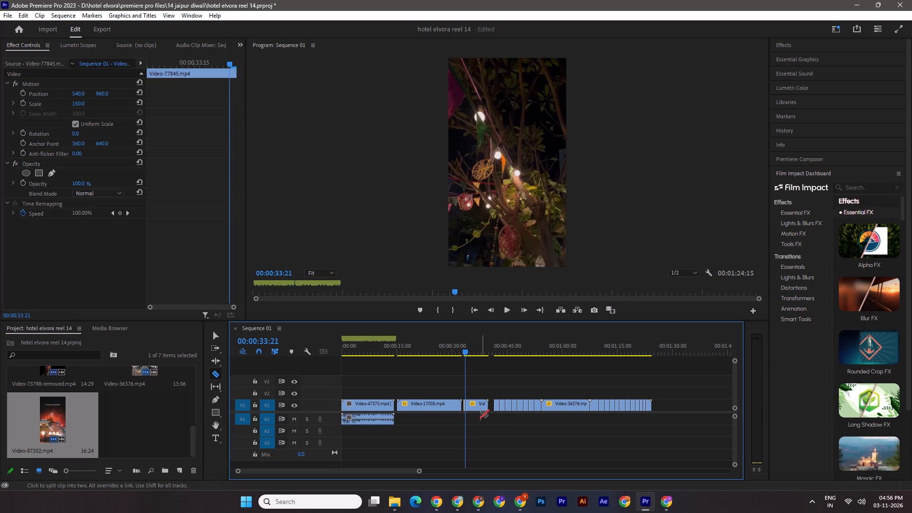
key("Right")
key("Right")
key("Right")
left_click_drag(421, 472, 390, 468)
key("Right")
key("Right")
key("Right")
key("Right")
key("Right")
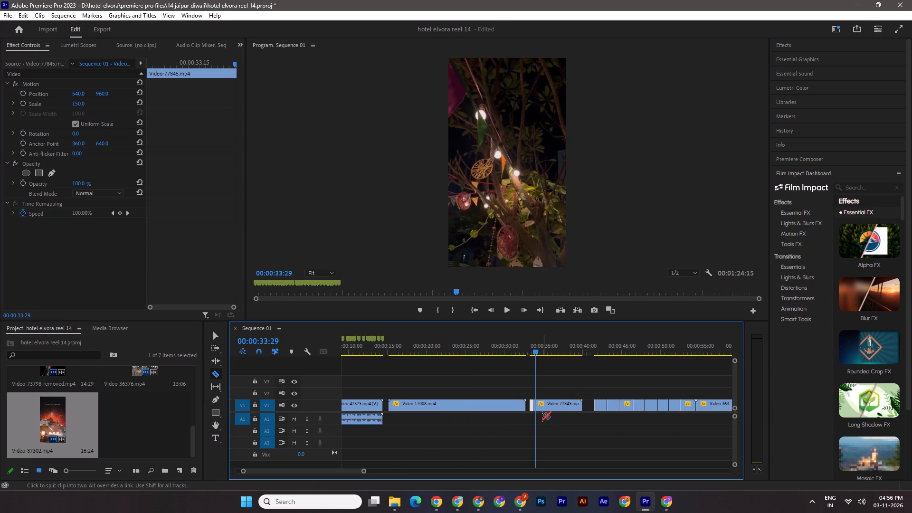
key("Right")
key("Right")
key("Right")
left_click(538, 408)
Check the frames of Video-77845.mp4 around the change from the lit diyas to the illuminated building shot.
key("Right")
key("Right")
key("Right")
key("Right")
key("Right")
key("Right")
key("Right")
key("Right")
key("Right")
key("Right")
key("Right")
key("Right")
key("Right")
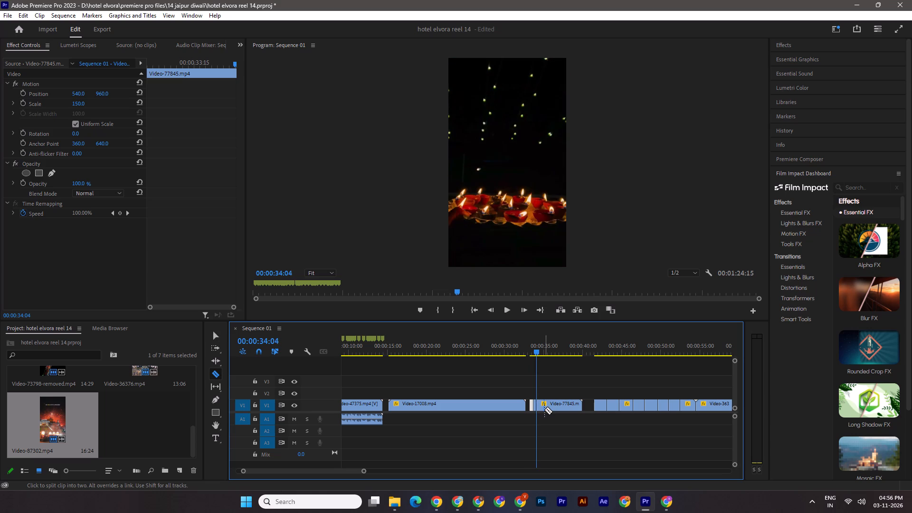
key("Left")
key("Left")
key("Left")
key("Left")
key("Left")
key("Left")
key("Left")
key("Left")
key("Left")
key("Left")
key("Left")
key("Left")
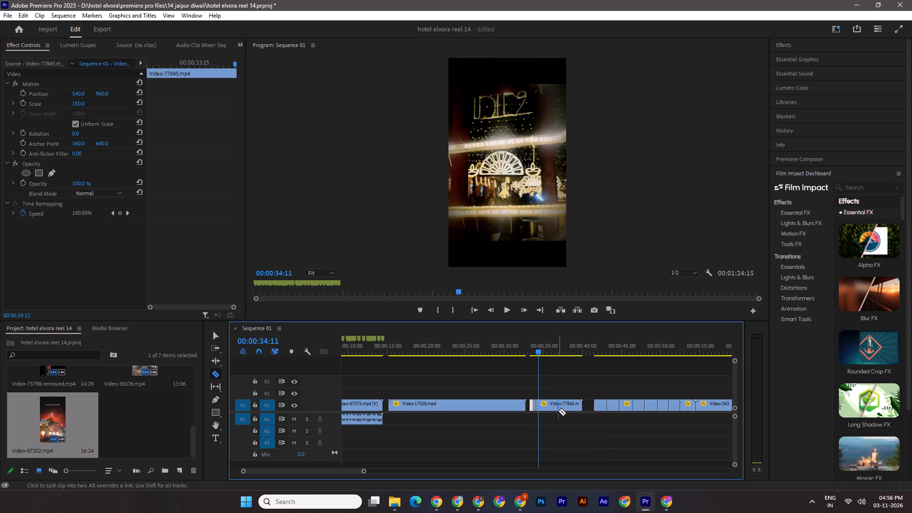
Review the remaining shots of Video-77845.mp4 from the illuminated building through to the Ferris wheel at its end.
key("Right")
key("Right")
key("Right")
key("Right")
key("Right")
key("Right")
key("Right")
key("Right")
key("Right")
key("Right")
key("Right")
key("Right")
key("Right")
key("Right")
key("Right")
key("Right")
key("Right")
key("Right")
key("Right")
key("Right")
key("Right")
key("Right")
key("Right")
key("Right")
key("Right")
key("Right")
key("Right")
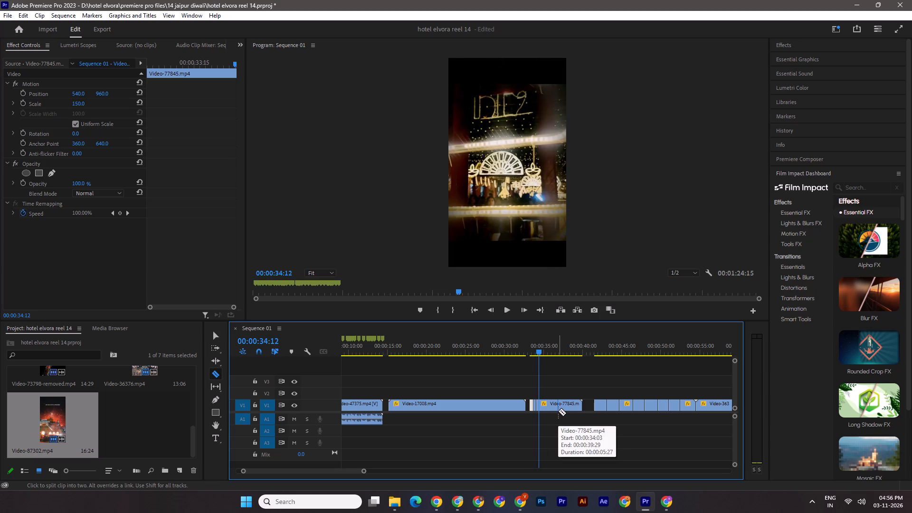
key("Right")
key("Right")
key("Right")
key("Right")
key("Right")
key("Right")
key("Right")
key("Right")
key("Right")
key("Right")
key("Right")
key("Right")
key("Right")
key("Right")
key("Right")
key("Right")
key("Right")
key("Right")
key("Right")
key("Right")
key("Right")
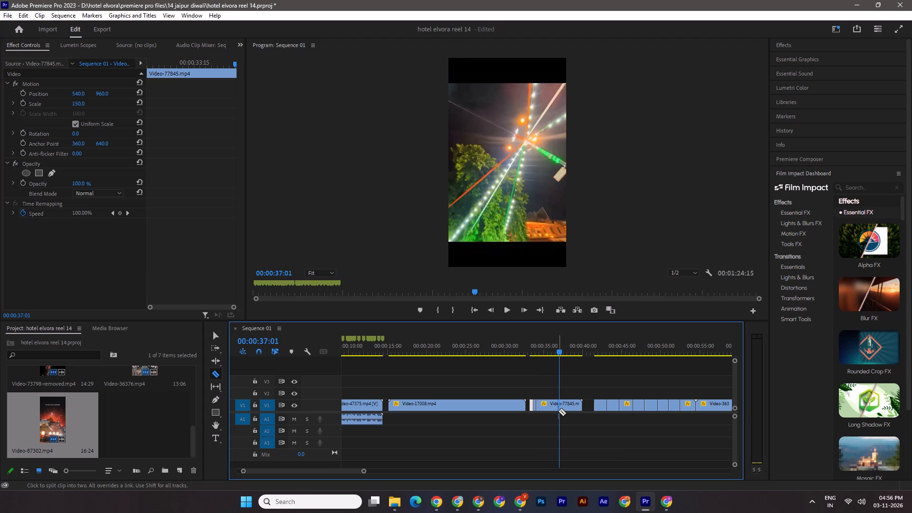
key("Right")
key("Right")
key("Right")
key("Right")
key("Right")
key("Right")
key("Right")
key("Right")
key("Right")
key("Right")
key("Right")
key("Right")
key("Right")
key("Right")
key("Right")
key("Right")
key("Right")
key("Right")
key("Right")
key("Right")
key("Right")
key("Right")
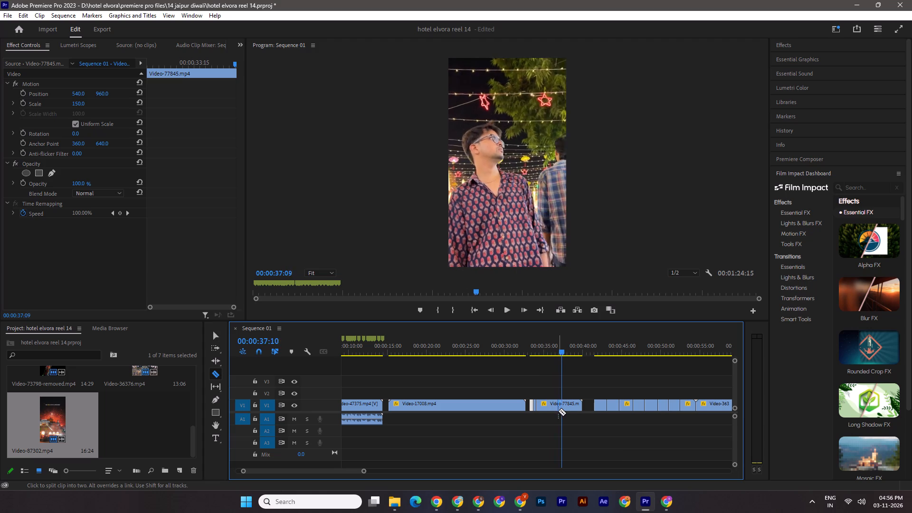
key("Right")
key("Right")
key("Right")
key("Right")
key("Right")
key("Right")
key("Right")
key("Right")
key("Right")
key("Right")
key("Right")
key("Right")
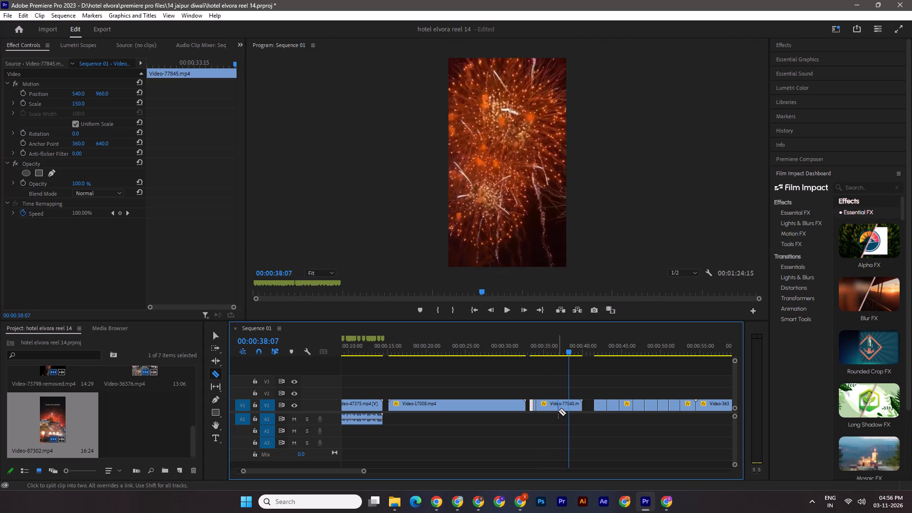
key("Right")
key("Right")
key("Right")
key("Right")
key("Right")
key("Right")
key("Right")
key("Right")
key("Right")
key("Right")
key("Right")
key("Right")
key("Right")
key("Right")
key("Right")
key("Right")
key("Right")
key("Right")
key("Right")
key("Right")
key("Right")
key("Right")
key("Right")
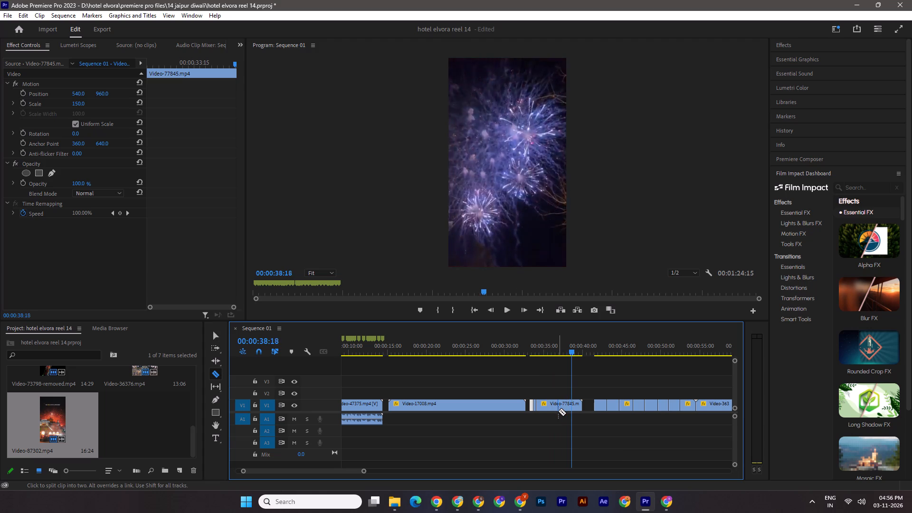
key("Right")
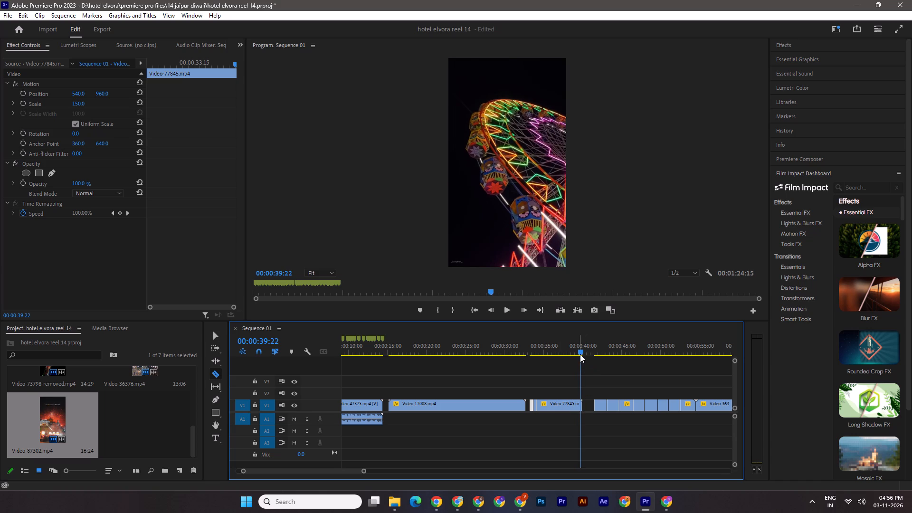
left_click_drag(578, 352, 440, 354)
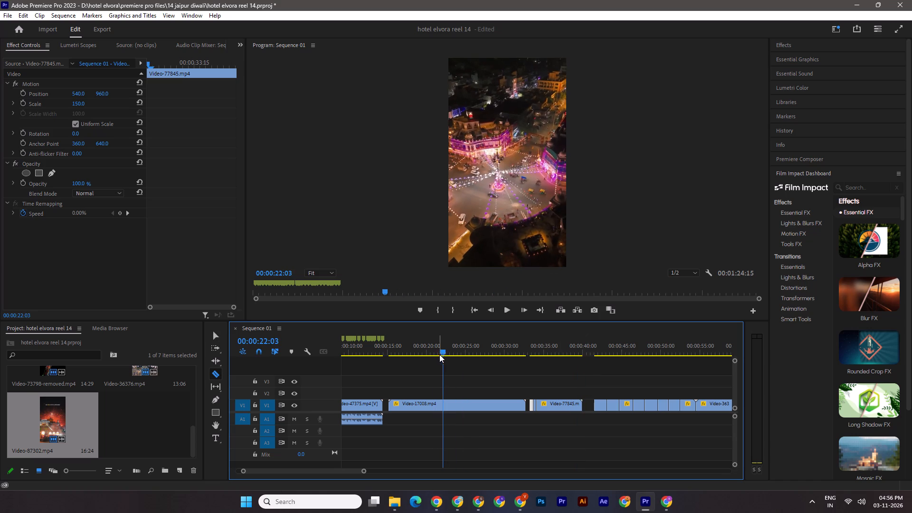
Delete the last, longest segment of Video-77845.mp4, which starts at 00:00:34:03 on V1.
left_click(212, 337)
left_click(559, 409)
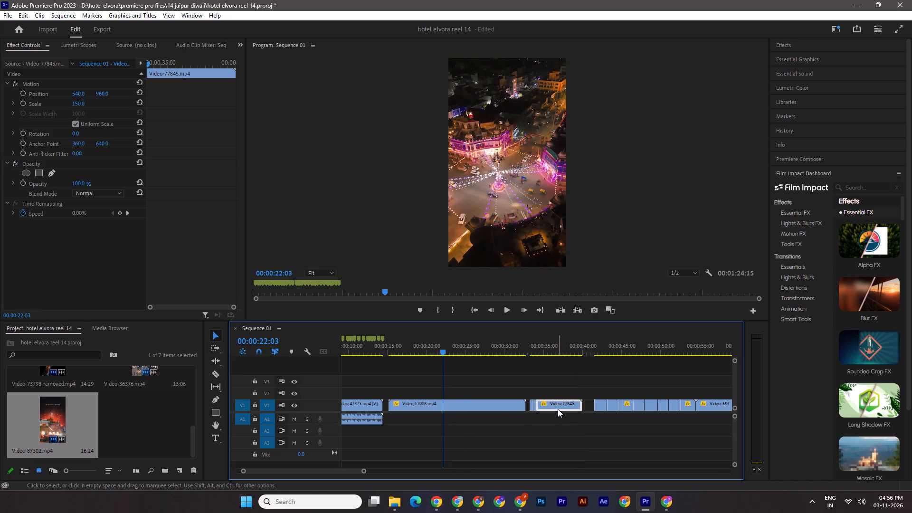
key("Delete")
Move the remaining short Video-77845.mp4 segments together along V1 so they sit directly before the following group of split clips.
left_click(523, 389)
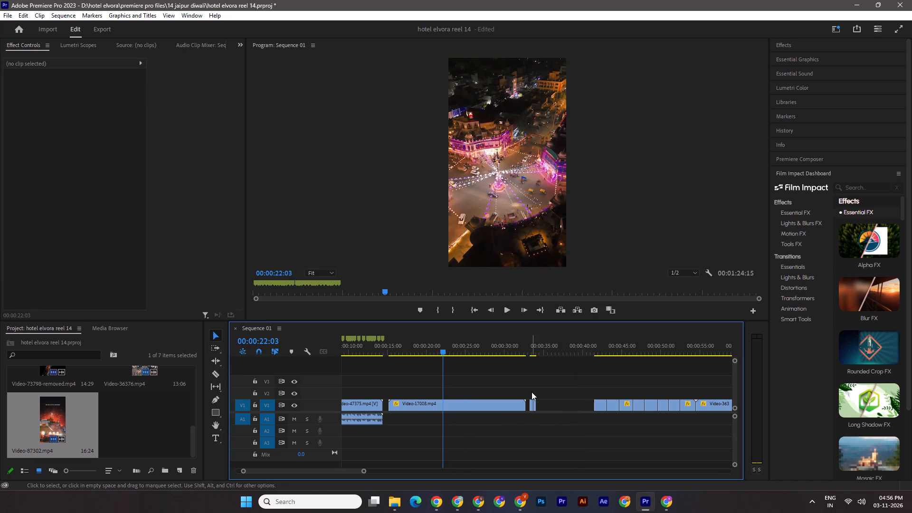
left_click_drag(532, 392, 541, 416)
left_click_drag(531, 408, 585, 411)
Split Video-17008.mp4 on V1 at 00:00:16:22, where the red fireworks shot changes to the purple-lit buildings.
left_click_drag(446, 354, 400, 352)
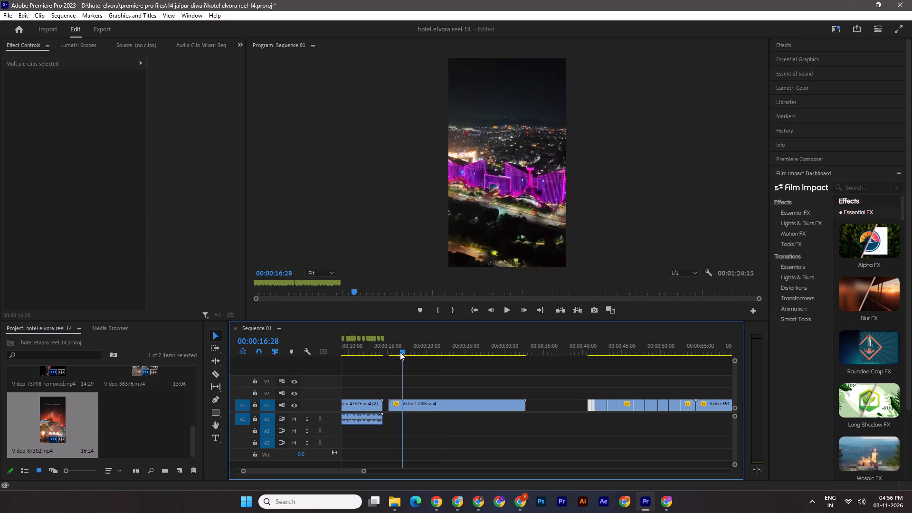
left_click_drag(400, 352, 390, 349)
key("Right")
key("Right")
key("Right")
key("Right")
key("Right")
key("Right")
key("Right")
key("Right")
key("Right")
key("Right")
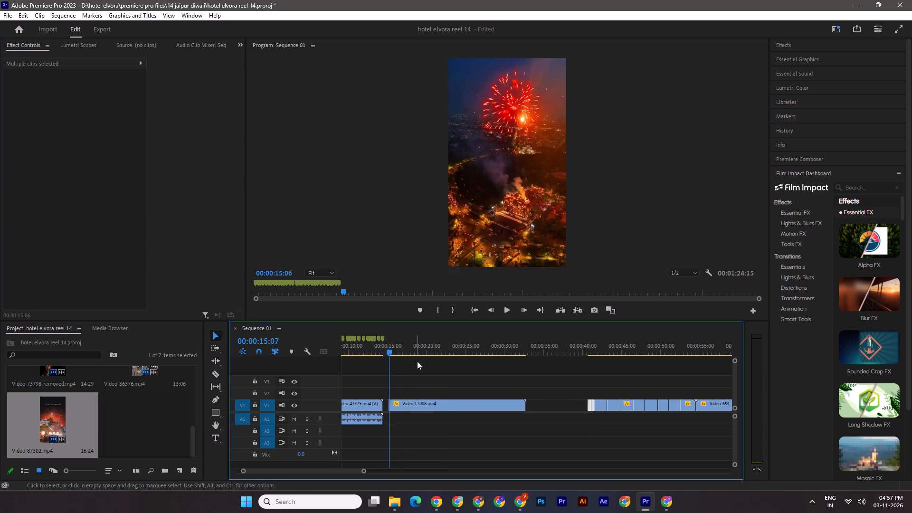
key("Right")
key("Right")
key("Right")
key("Right")
key("Right")
key("Right")
key("Right")
key("Right")
key("Right")
key("Right")
key("Right")
key("Right")
key("Right")
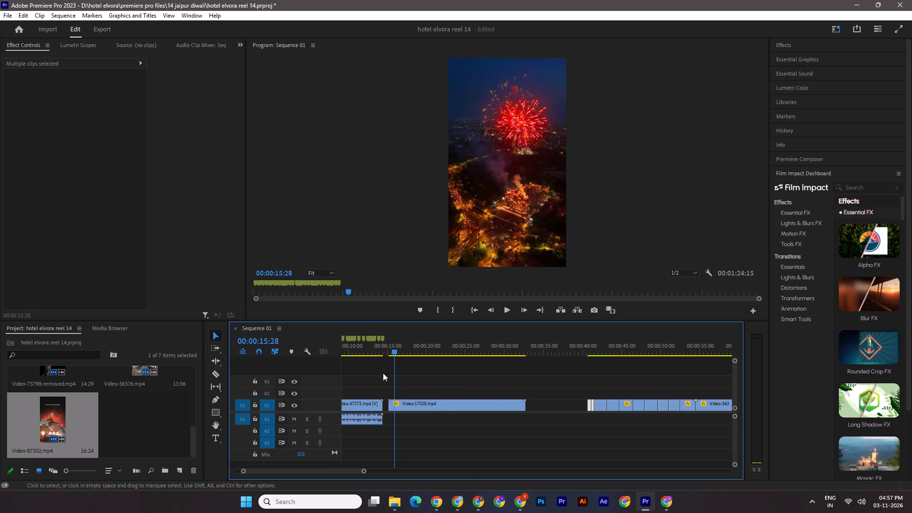
key("Right")
left_click(219, 370)
key("Right")
key("Right")
key("Right")
key("Right")
key("Right")
key("Right")
key("Right")
key("Right")
key("Right")
key("Right")
key("Right")
key("Right")
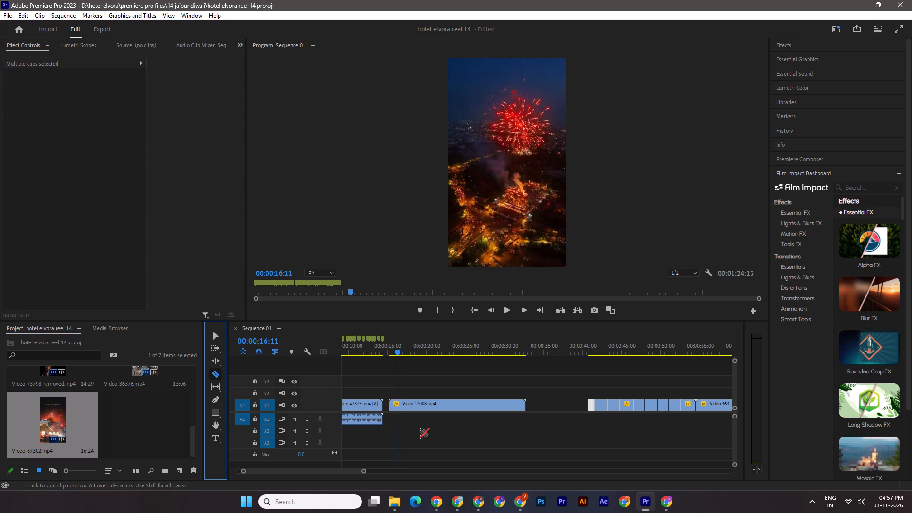
key("Right")
key("Right")
key("Right")
key("Right")
key("Right")
key("Right")
key("Right")
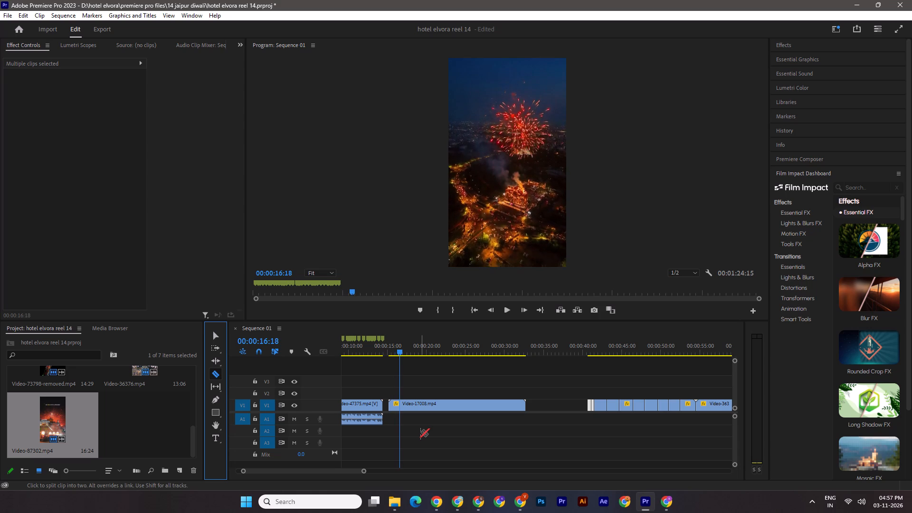
key("Right")
key("Right")
key("Right")
key("Right")
key("Left")
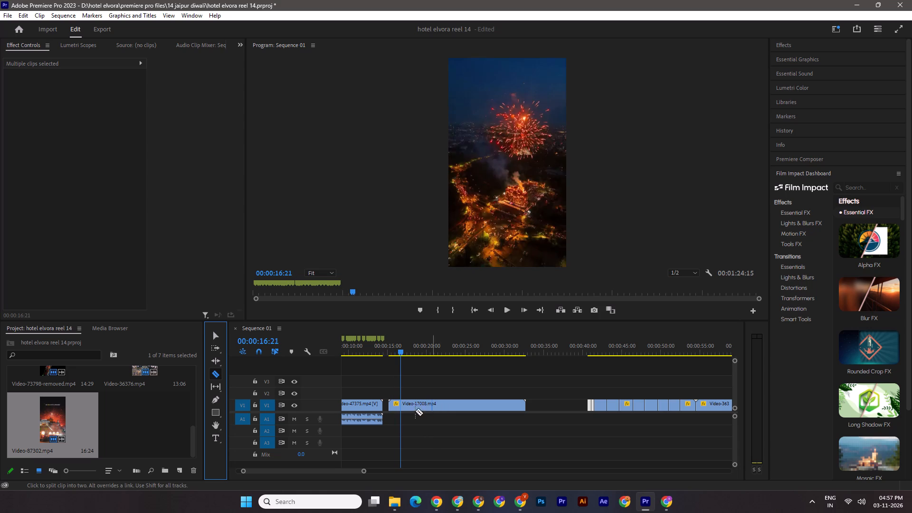
key("Right")
left_click(402, 406)
Split Video-17008.mp4 around 00:00:18:08, where the purple-lit buildings change to the close-up fireworks burst.
key("Right")
key("Right")
key("Right")
key("Right")
key("Right")
key("Right")
key("Right")
key("Right")
key("Right")
key("Right")
key("Right")
key("Right")
key("Right")
key("Right")
key("Right")
key("Right")
key("Right")
key("Right")
key("Right")
key("Right")
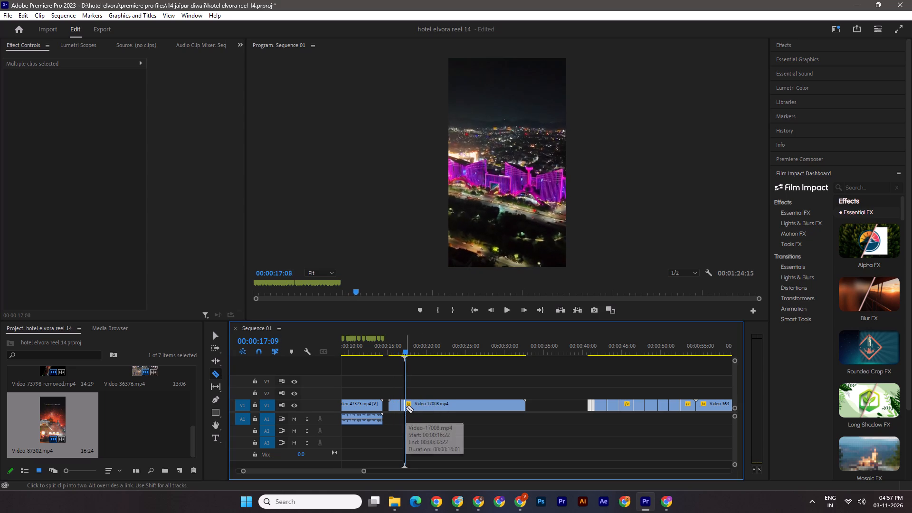
key("Right")
key("Right")
key("Right")
key("Right")
key("Right")
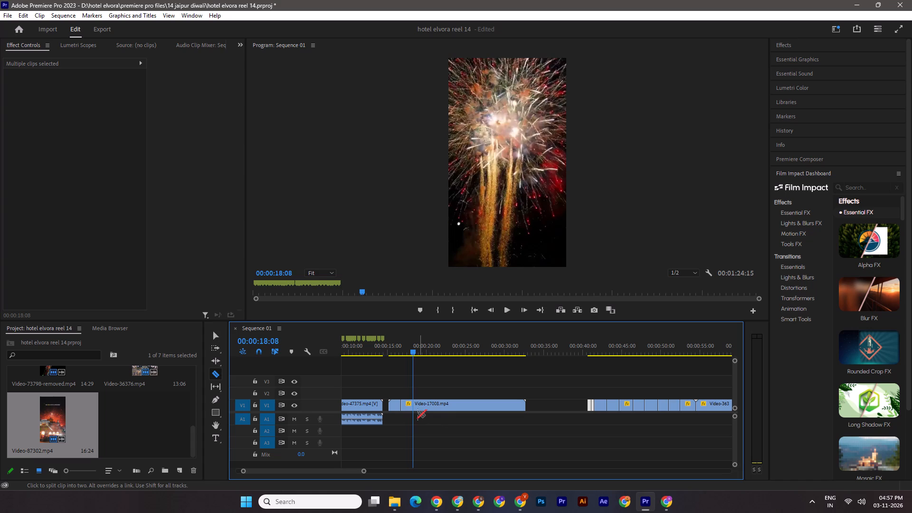
key("Left")
key("Left")
key("Right")
left_click(412, 406)
Split Video-17008.mp4 at 00:00:19:22, where the fireworks burst changes to the illuminated monument with the crowd.
key("Right")
key("Right")
key("Right")
key("Right")
key("Right")
key("Right")
key("Right")
key("Right")
key("Right")
key("Right")
key("Right")
key("Right")
key("Right")
key("Right")
key("Right")
key("Right")
key("Right")
key("Right")
key("Right")
key("Right")
key("Right")
key("Right")
key("Right")
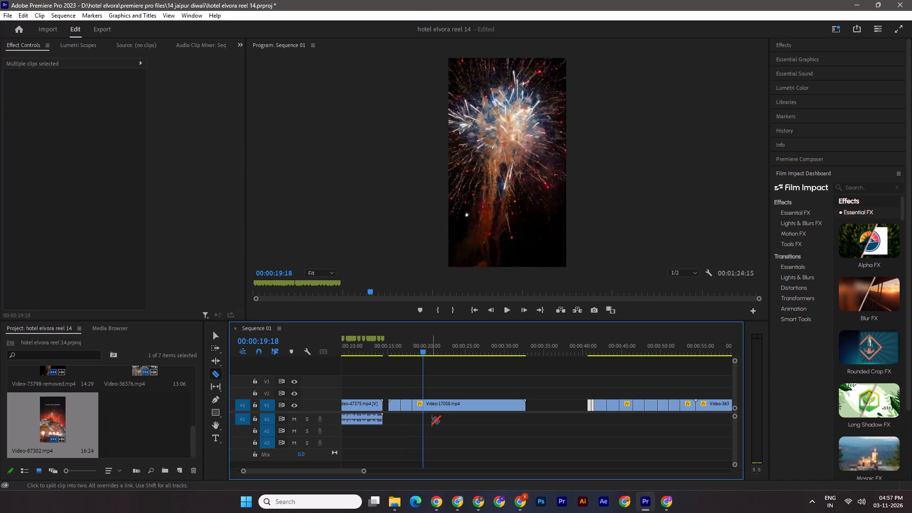
key("Right")
key("Right")
key("Right")
key("Right")
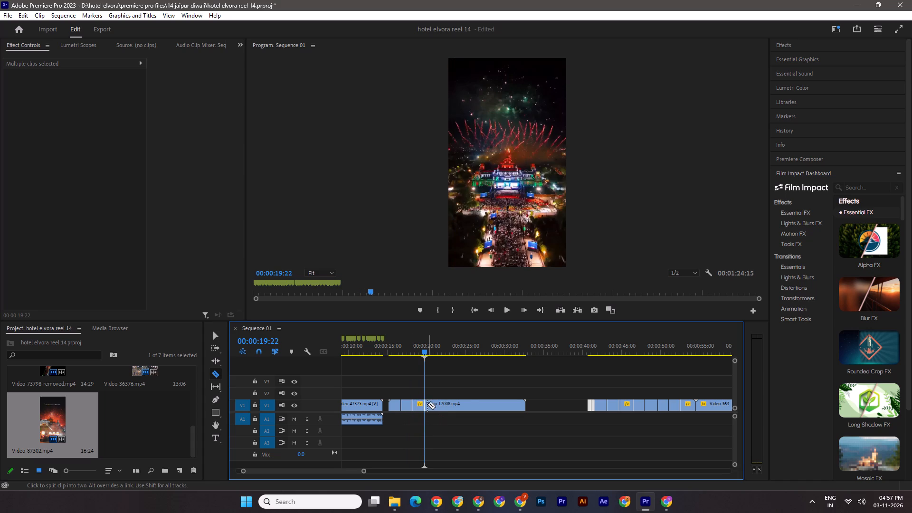
left_click(424, 404)
Split Video-17008.mp4 at 00:00:21:07, where the illuminated monument changes to the aerial view of the lit roundabout.
key("Right")
key("Right")
key("Right")
key("Right")
key("Right")
key("Right")
key("Right")
key("Right")
key("Right")
key("Right")
key("Right")
key("Right")
key("Right")
key("Right")
key("Right")
key("Right")
key("Right")
key("Right")
key("Right")
key("Right")
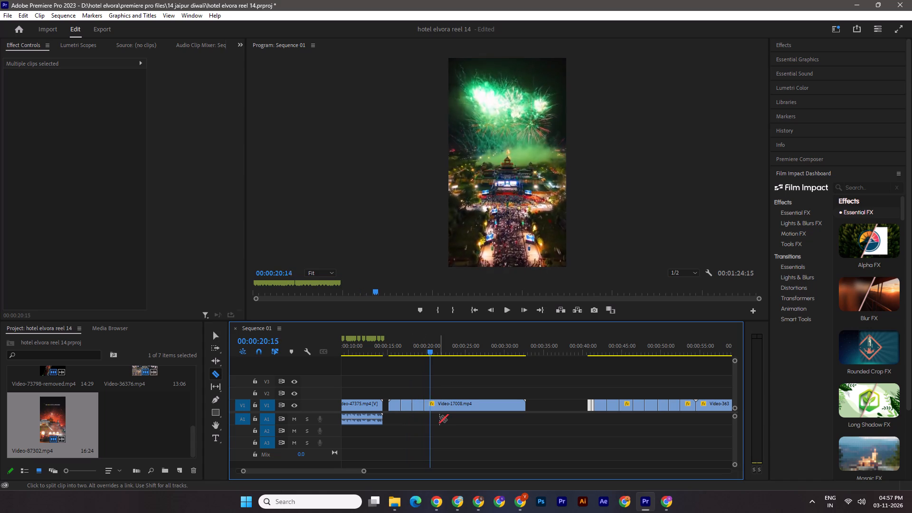
key("Right")
key("Right")
key("Right")
key("Right")
key("Right")
key("Right")
key("Right")
key("Right")
key("Right")
key("Right")
key("Right")
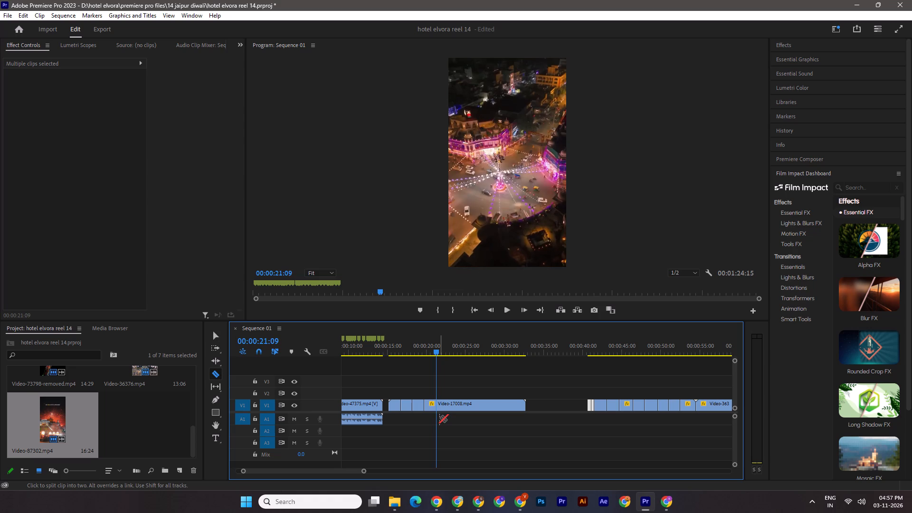
key("Left")
key("Left")
key("Left")
key("Right")
left_click(435, 407)
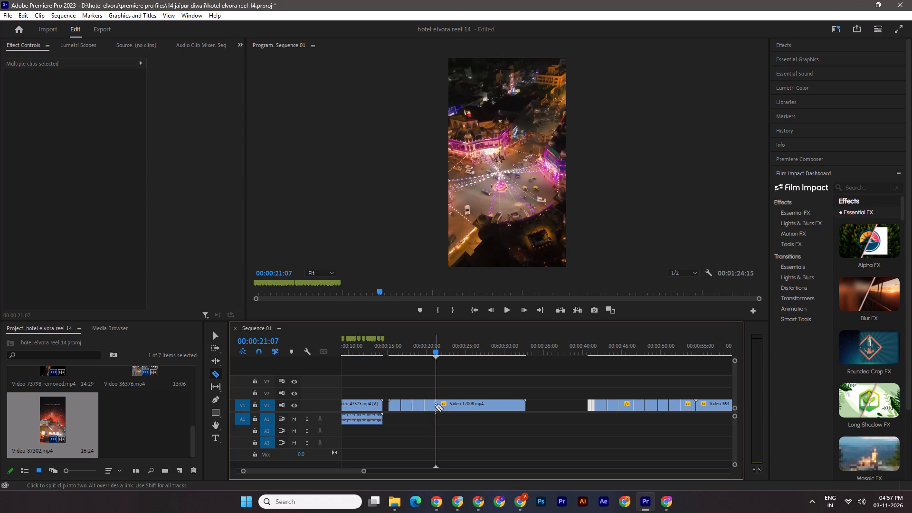
Split Video-17008.mp4 on V1 at 00:00:22:22, where the aerial roundabout view changes to the street under green and purple string lights.
key("Right")
key("Right")
key("Right")
key("Right")
key("Right")
key("Right")
key("Right")
key("Right")
key("Right")
key("Right")
key("Right")
key("Right")
key("Right")
key("Right")
key("Right")
key("Right")
key("Right")
key("Right")
key("Right")
key("Right")
key("Right")
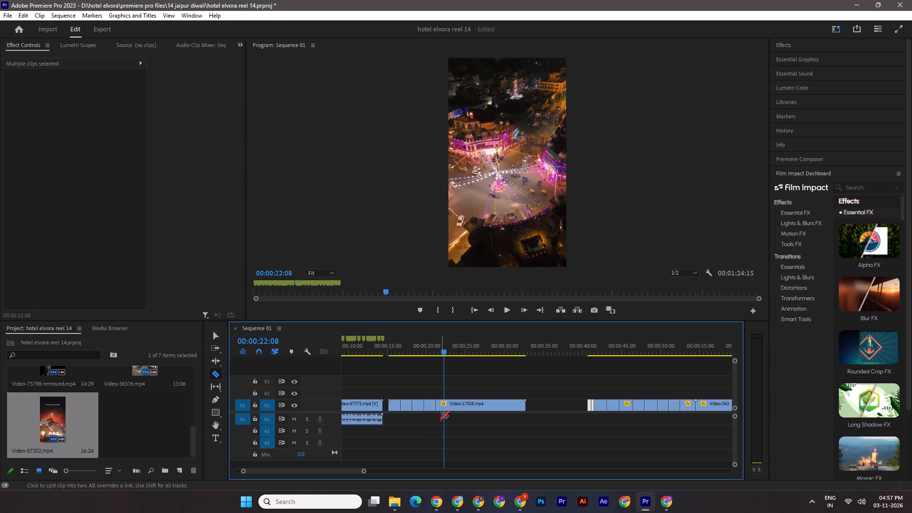
key("Right")
key("Right")
key("Right")
key("Right")
key("Right")
key("Right")
key("Right")
key("Right")
key("Right")
key("Right")
key("Right")
key("Right")
key("Right")
key("Right")
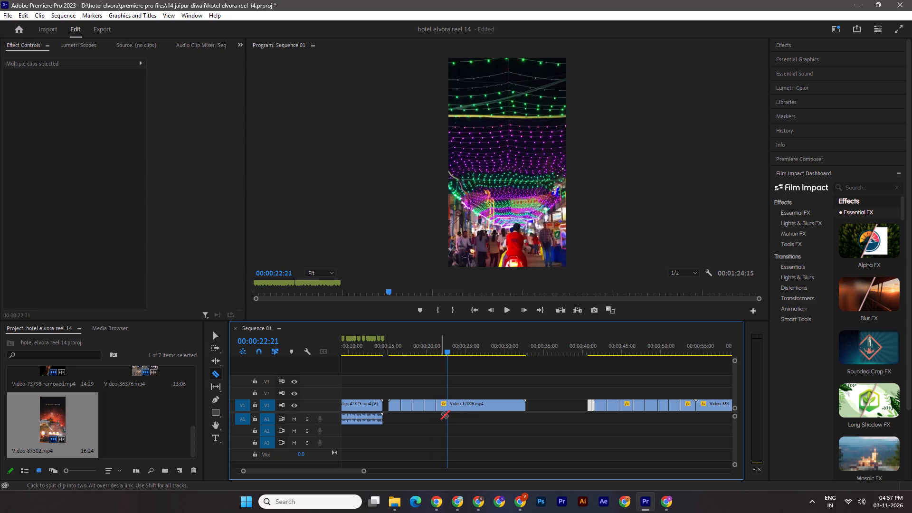
key("Left")
key("Right")
left_click(447, 411)
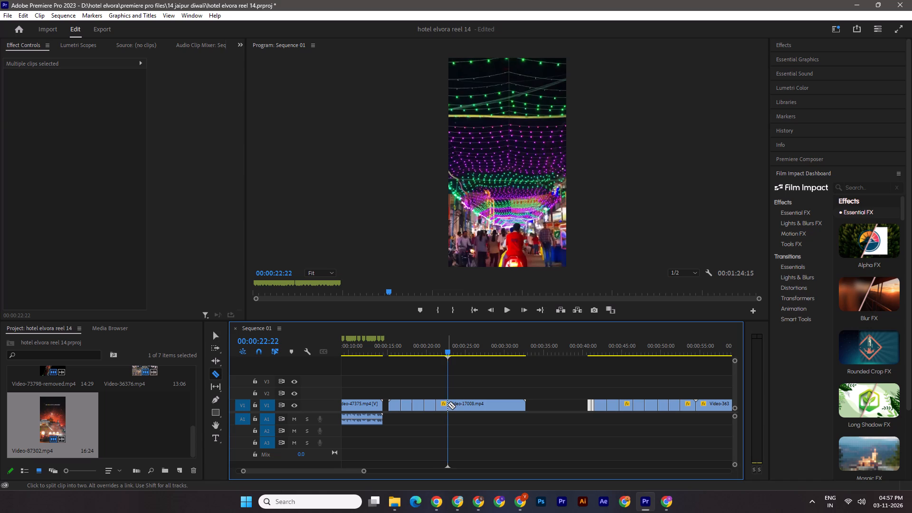
left_click(447, 404)
Split Video-17008.mp4 around 00:00:24:07, where the string-light street changes to the orange fireworks burst.
key("Right")
key("Right")
key("Right")
key("Right")
key("Right")
key("Right")
key("Right")
key("Right")
key("Right")
key("Right")
key("Right")
key("Right")
key("Right")
key("Right")
key("Right")
key("Right")
key("Right")
key("Right")
key("Right")
key("Right")
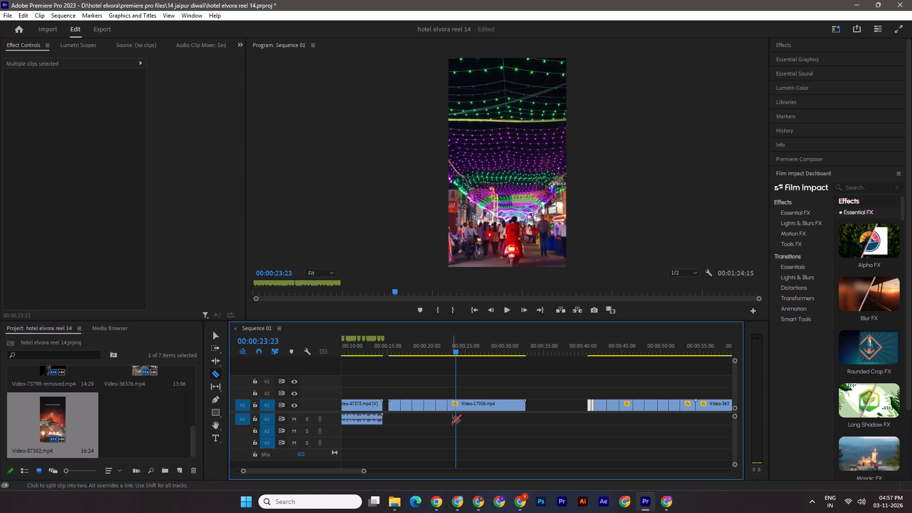
key("Right")
key("Right")
key("Right")
key("Right")
key("Right")
key("Right")
key("Right")
key("Right")
key("Right")
key("Right")
key("Right")
key("Right")
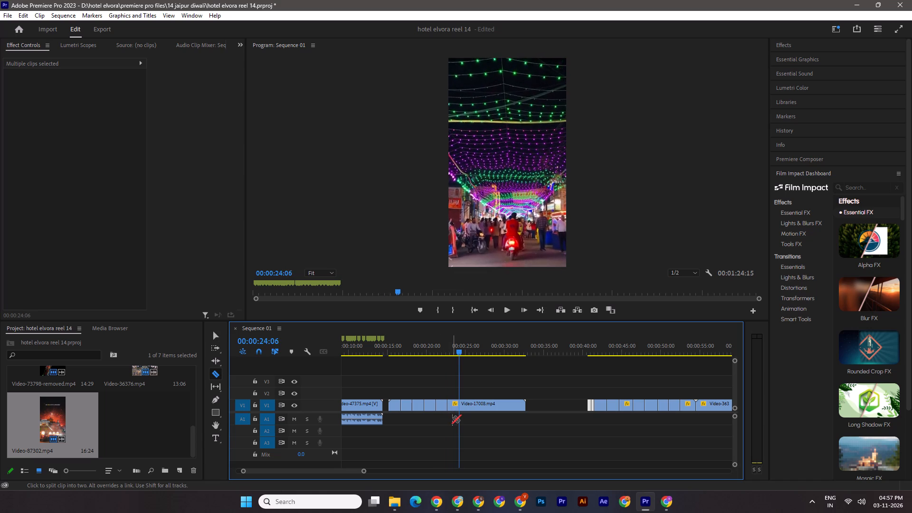
key("Right")
left_click(460, 410)
Split Video-17008.mp4 around 00:00:25:22, where the orange fireworks burst changes to the overhead night view of the glowing city.
key("Right")
key("Right")
key("Right")
key("Right")
key("Right")
key("Right")
key("Right")
key("Right")
key("Right")
key("Right")
key("Right")
key("Right")
key("Right")
key("Right")
key("Right")
key("Right")
key("Right")
key("Right")
key("Right")
key("Right")
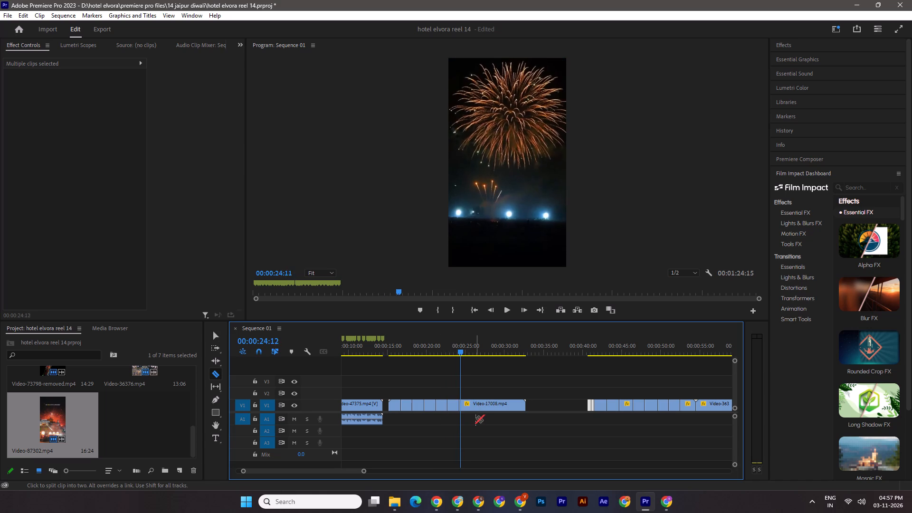
key("Right")
key("Right")
key("Right")
key("Right")
key("Right")
key("Right")
key("Right")
key("Right")
key("Right")
key("Right")
key("Right")
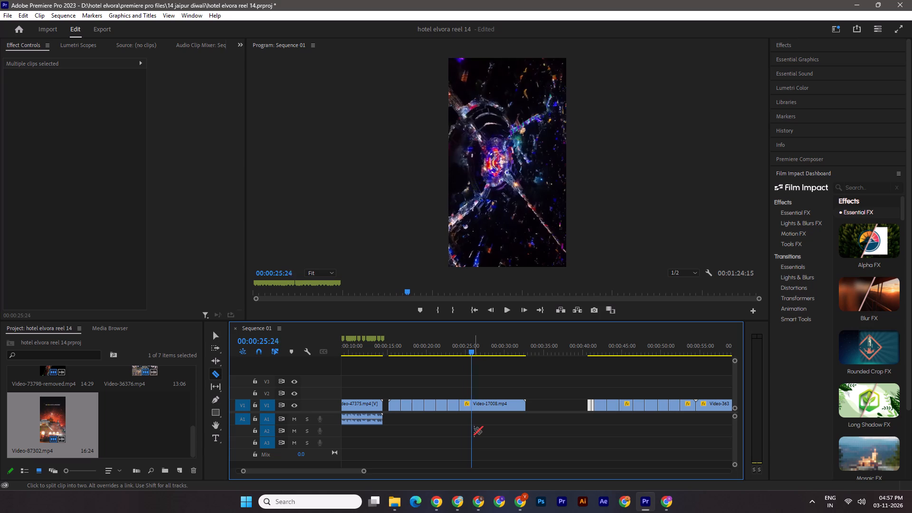
key("Left")
key("Left")
key("Left")
key("Left")
key("Left")
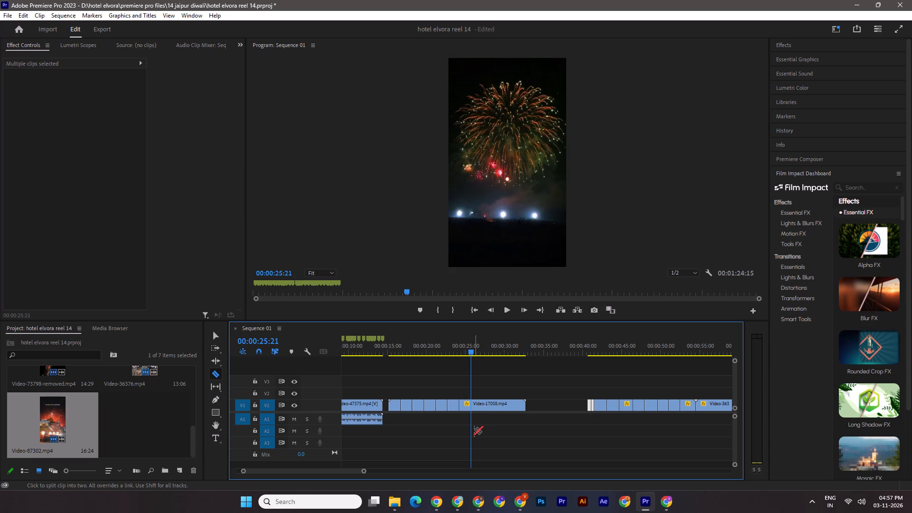
key("Right")
left_click(470, 410)
Split Video-17008.mp4 at 00:00:27:07, where the overhead night view of the glowing city changes to the market street under string lights.
key("Right")
key("Right")
key("Right")
key("Right")
key("Right")
key("Right")
key("Right")
key("Right")
key("Right")
key("Right")
key("Right")
key("Right")
key("Right")
key("Right")
key("Right")
key("Right")
key("Right")
key("Right")
key("Right")
key("Right")
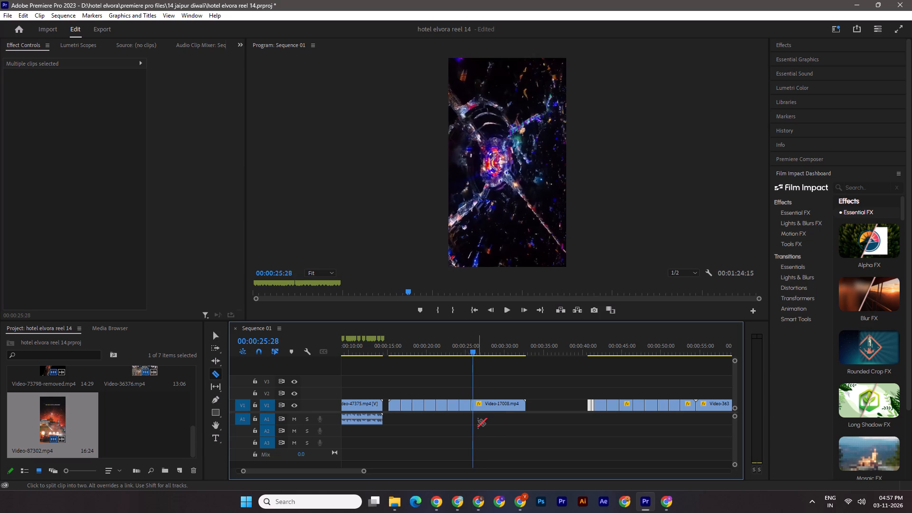
key("Right")
key("Right")
key("Right")
key("Right")
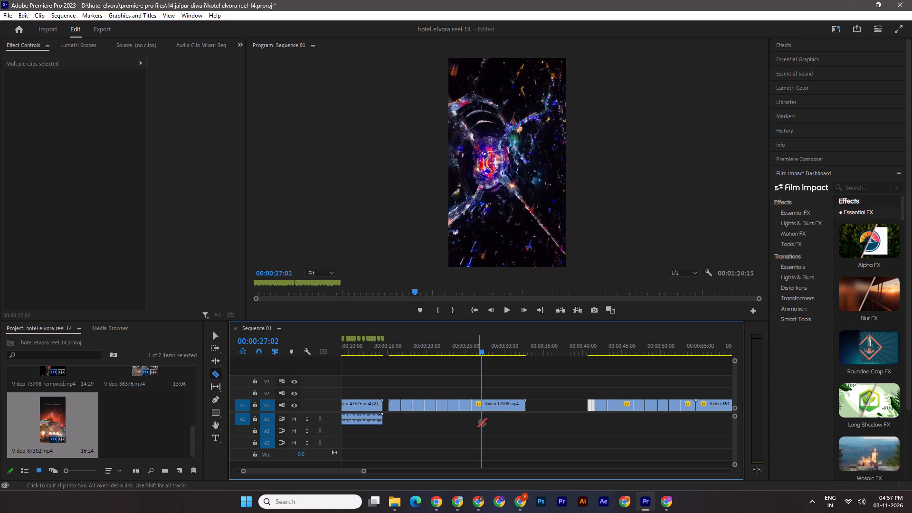
key("Right")
key("Right")
key("Right")
key("Right")
key("Right")
key("Left")
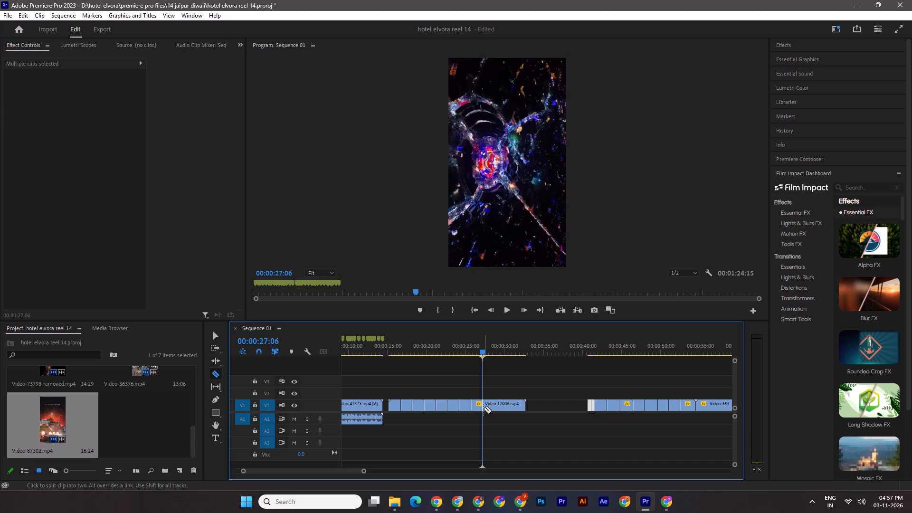
key("Right")
left_click(483, 407)
Split Video-17008.mp4 at 00:00:28:22, where the string-light market street changes to the aerial view of orange fireworks over the city.
key("Right")
key("Right")
key("Right")
key("Right")
key("Right")
key("Right")
key("Right")
key("Right")
key("Right")
key("Right")
key("Right")
key("Right")
key("Right")
key("Right")
key("Right")
key("Right")
key("Right")
key("Right")
key("Right")
key("Right")
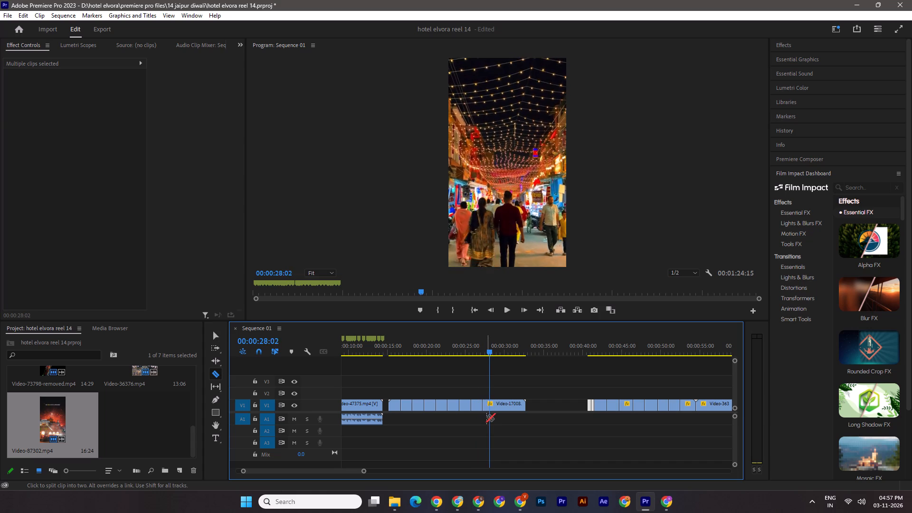
key("Right")
key("Right")
key("Right")
key("Right")
key("Right")
key("Right")
key("Right")
key("Right")
key("Right")
key("Right")
key("Right")
key("Right")
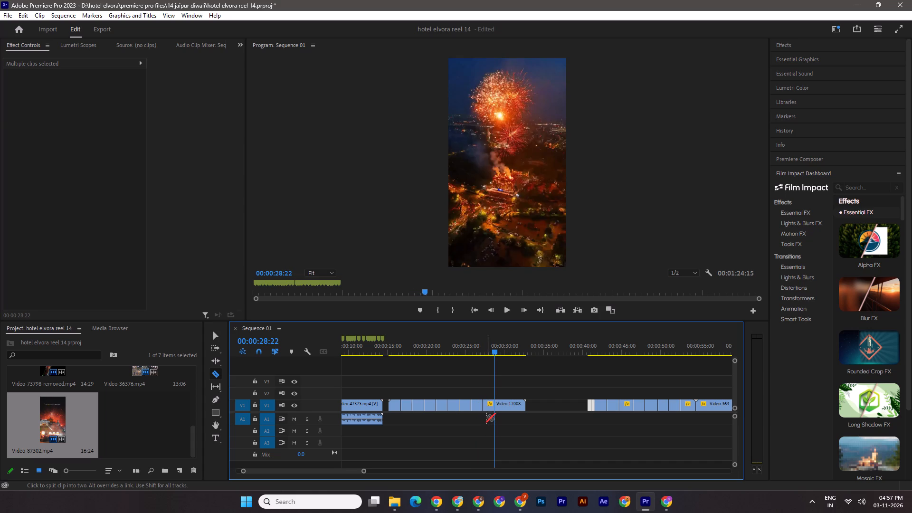
key("Left")
key("Right")
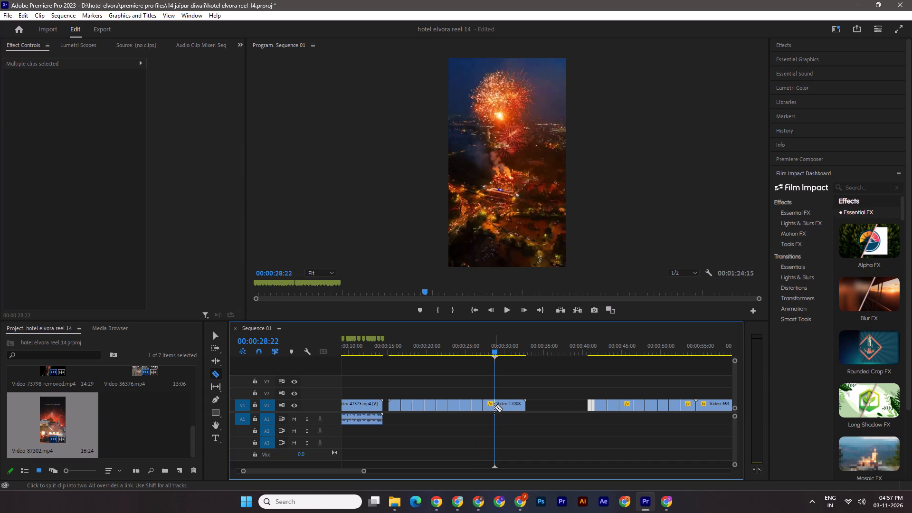
left_click(494, 407)
Split Video-17008.mp4 around 00:00:30:08, where the aerial city fireworks change to the crowd before the brightly lit palace.
key("Right")
key("Right")
key("Right")
key("Right")
key("Right")
key("Right")
key("Right")
key("Right")
key("Right")
key("Right")
key("Right")
key("Right")
key("Right")
key("Right")
key("Right")
key("Right")
key("Right")
key("Right")
key("Right")
key("Right")
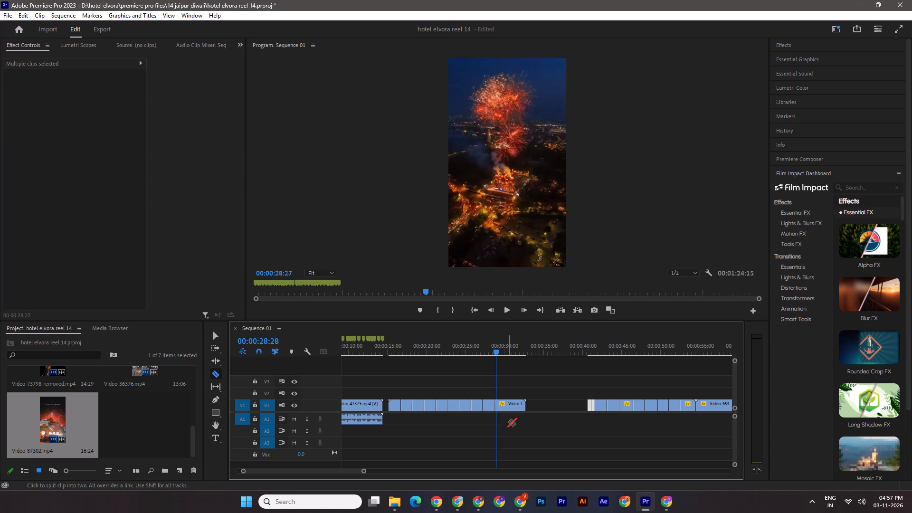
key("Right")
key("Right")
key("Right")
key("Right")
key("Right")
key("Right")
key("Right")
key("Right")
key("Right")
key("Right")
key("Right")
key("Right")
key("Right")
key("Right")
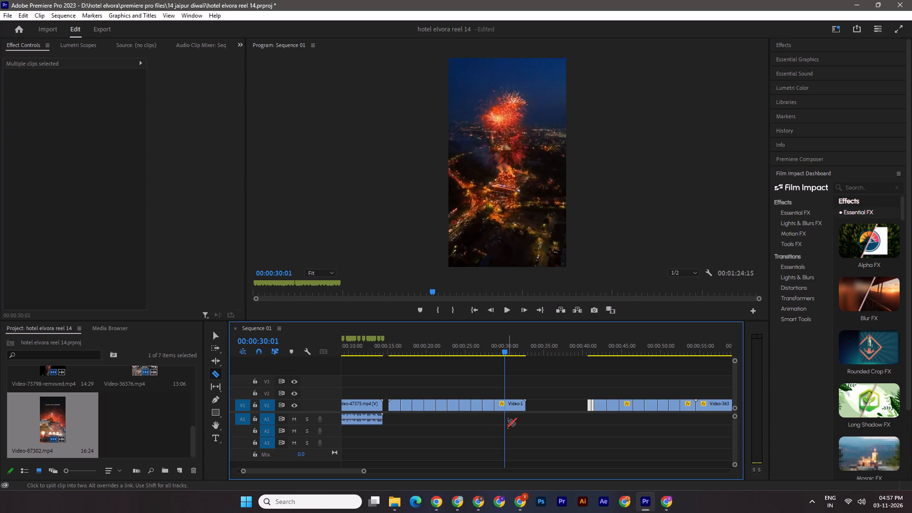
key("Right")
key("Right")
key("Right")
key("Right")
key("Right")
key("Right")
key("Left")
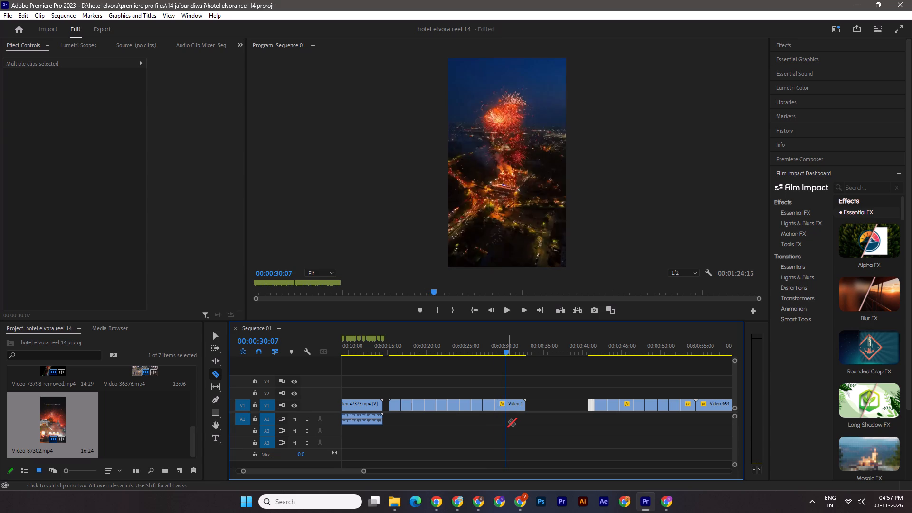
key("Right")
left_click(508, 402)
Step frame by frame through the rest of Video-17008.mp4 after 00:00:30:07 to check for further shot changes.
key("Right")
key("Right")
key("Right")
key("Right")
key("Right")
key("Right")
key("Right")
key("Right")
key("Right")
key("Right")
key("Right")
key("Right")
key("Right")
key("Right")
key("Right")
key("Right")
key("Right")
key("Right")
key("Right")
key("Right")
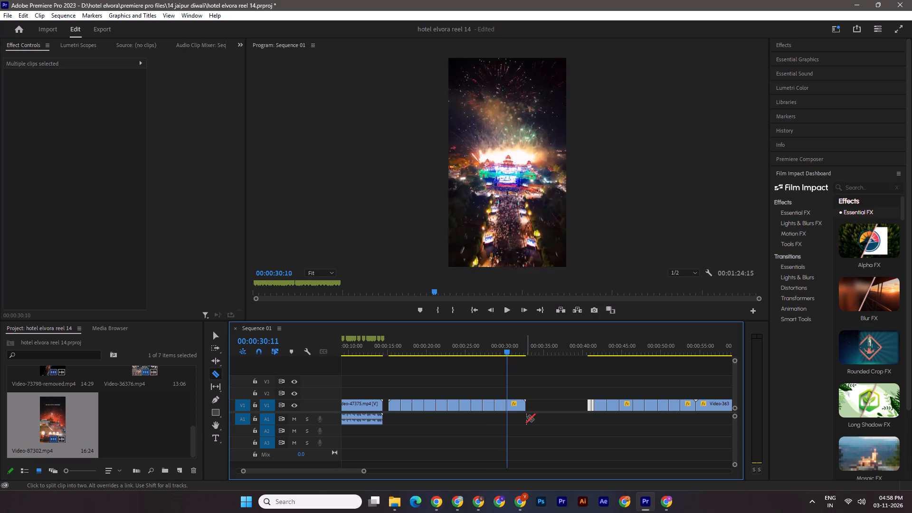
key("Right")
key("Right")
key("Right")
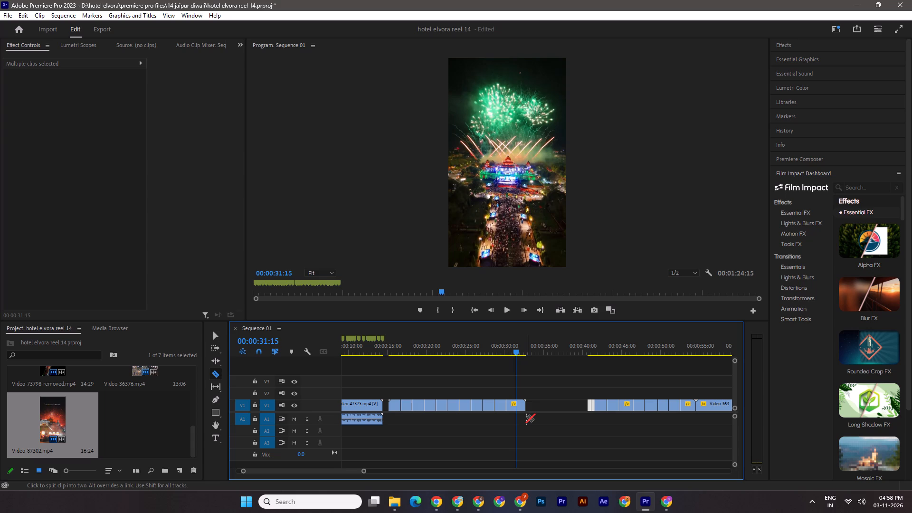
key("Right")
key("Right")
key("Right")
key("Right")
key("Right")
key("Right")
key("Right")
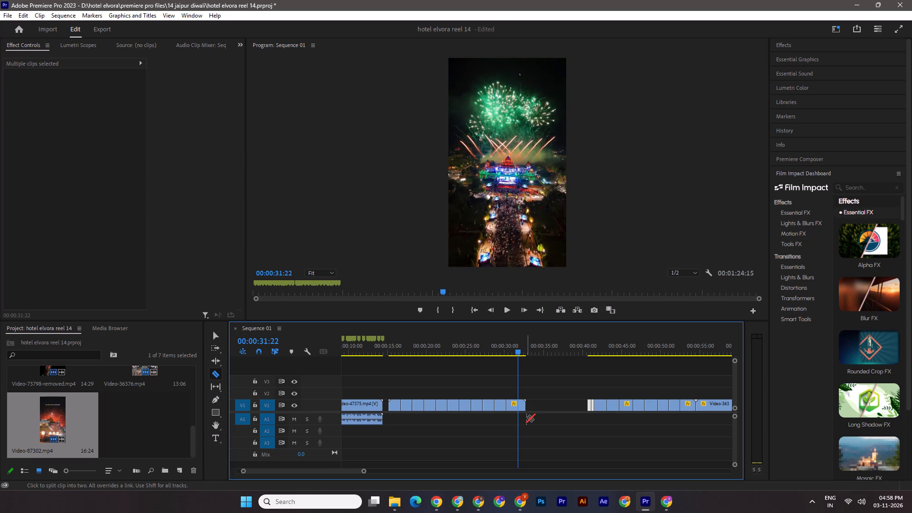
key("Right")
key("Right")
key("Right")
key("Right")
key("Right")
key("Right")
key("Right")
key("Right")
key("Right")
key("Right")
key("Right")
key("Right")
key("Right")
key("Right")
key("Right")
key("Right")
key("Right")
key("Right")
key("Right")
key("Right")
key("Right")
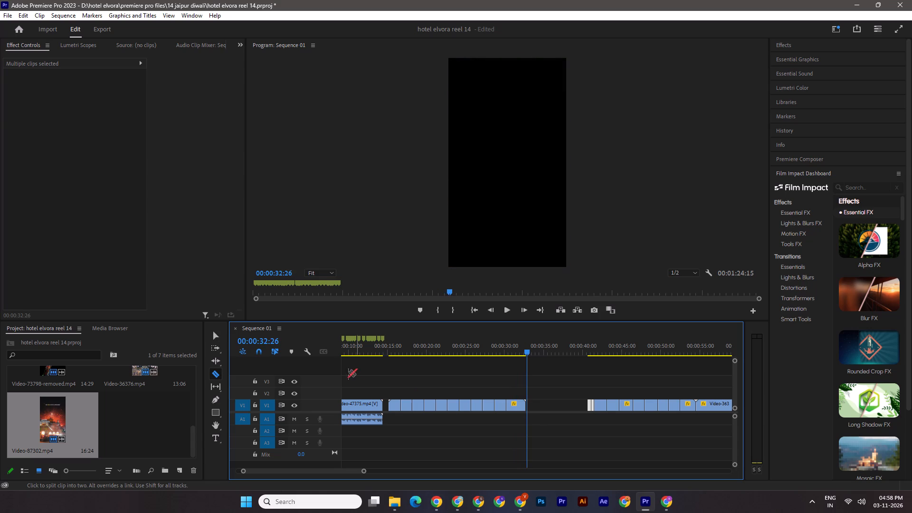
Ripple delete the empty gap on V1 between the end of Video-17008.mp4 and the following clip.
left_click(217, 333)
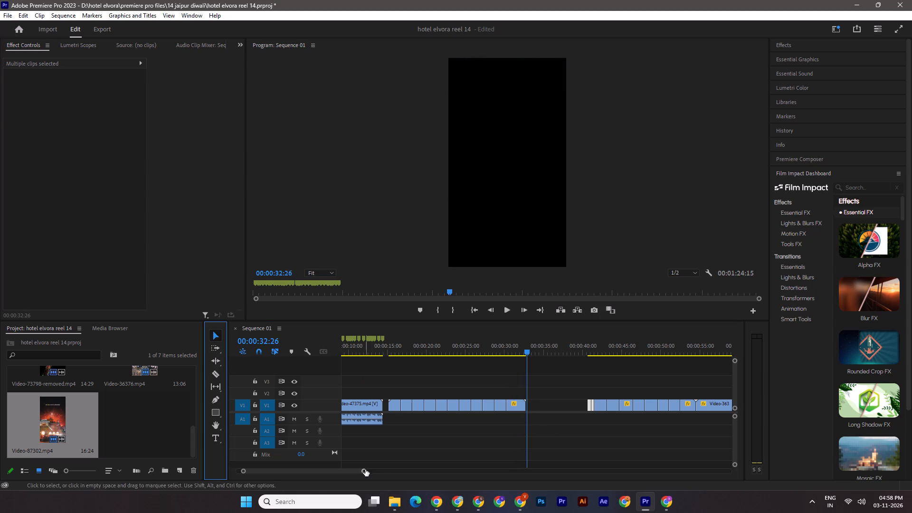
left_click_drag(365, 469, 425, 469)
left_click(465, 405)
right_click(465, 405)
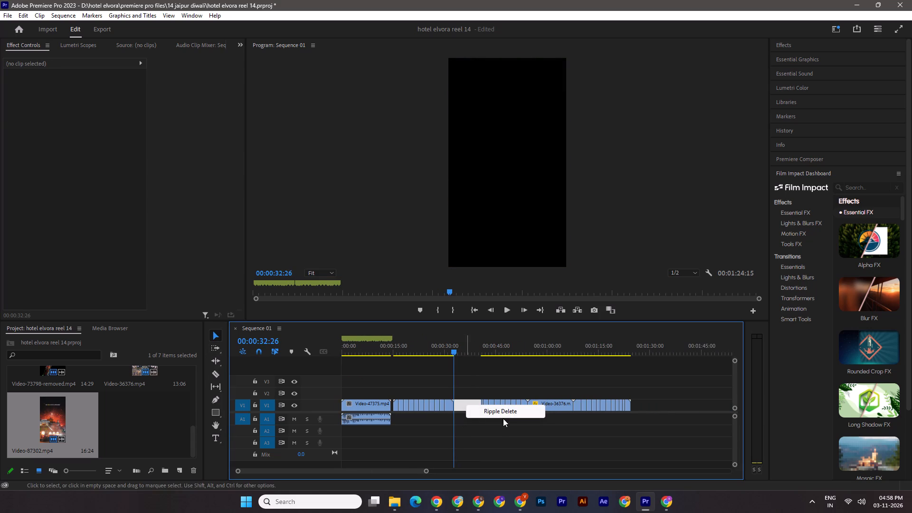
left_click(500, 412)
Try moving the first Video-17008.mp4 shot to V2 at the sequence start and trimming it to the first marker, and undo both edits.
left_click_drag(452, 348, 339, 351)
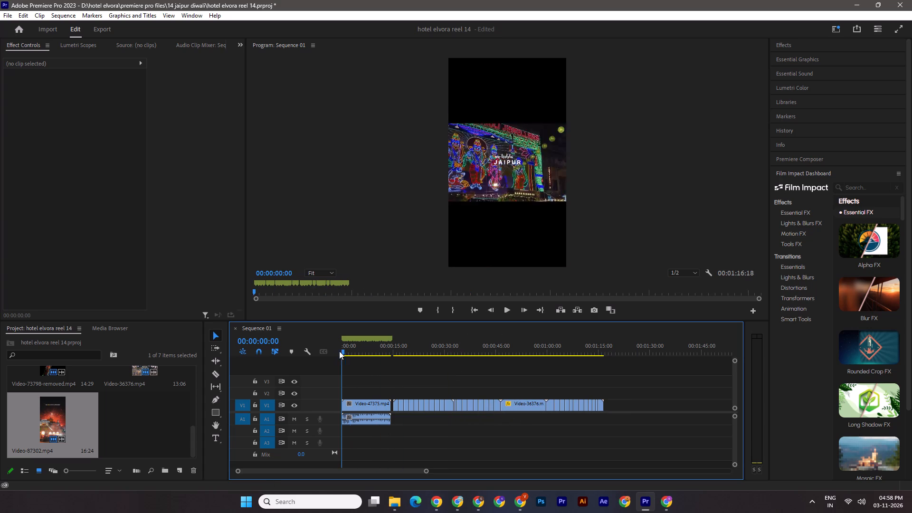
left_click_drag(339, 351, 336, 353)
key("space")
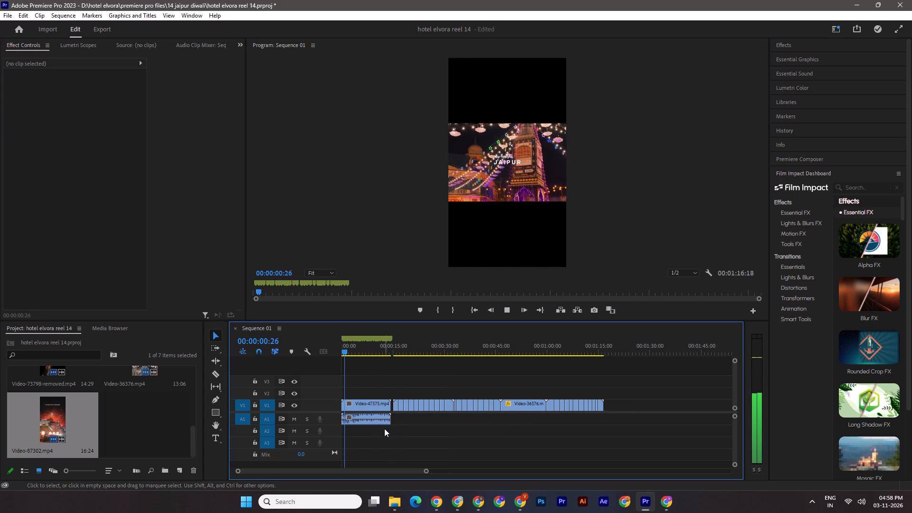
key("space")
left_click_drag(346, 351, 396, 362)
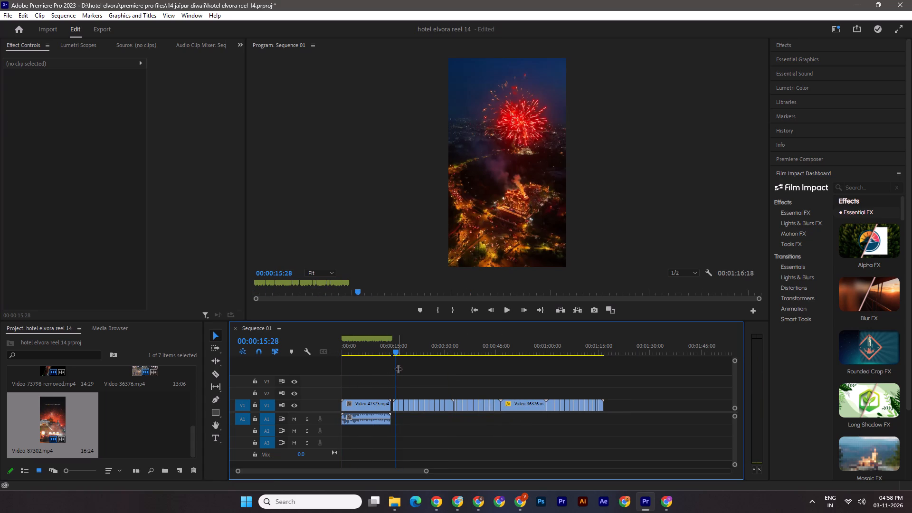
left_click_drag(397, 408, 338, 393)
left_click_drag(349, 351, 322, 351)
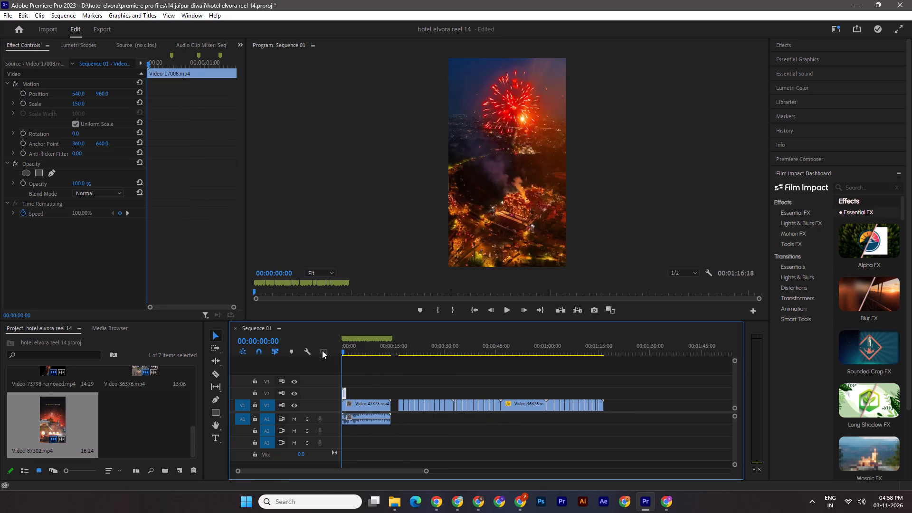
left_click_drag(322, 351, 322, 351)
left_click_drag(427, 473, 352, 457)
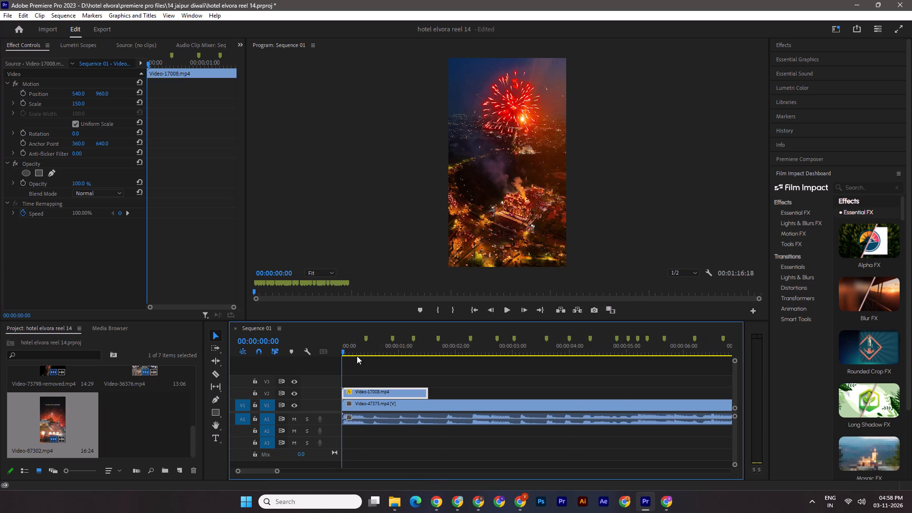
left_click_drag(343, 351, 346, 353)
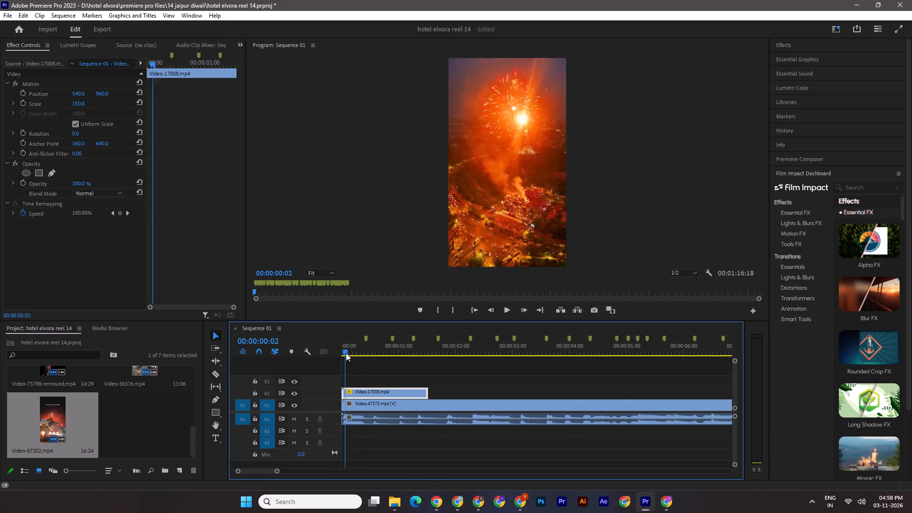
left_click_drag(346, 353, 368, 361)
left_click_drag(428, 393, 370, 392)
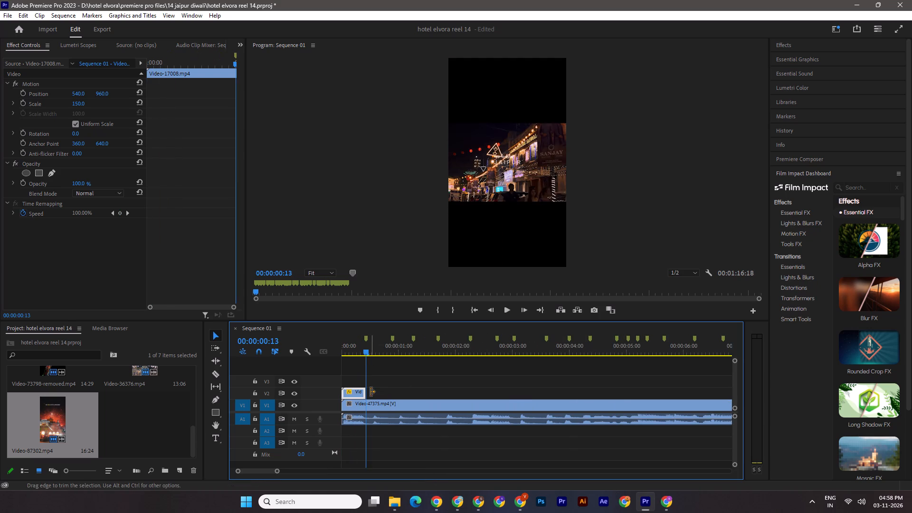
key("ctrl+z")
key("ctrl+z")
Duplicate the first Video-17008.mp4 fireworks shot onto V2 at the start of the sequence, keeping the original on V1.
left_click_drag(277, 472, 332, 472)
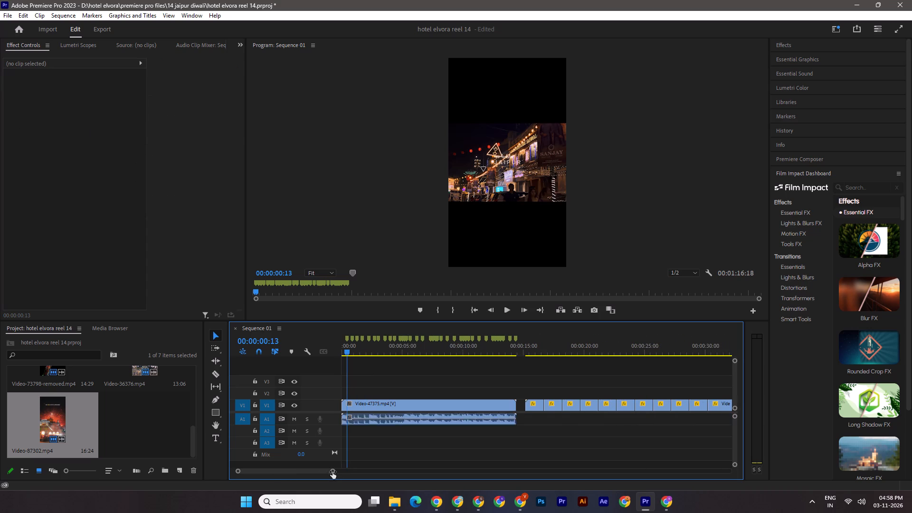
left_click_drag(332, 472, 333, 471)
left_click_drag(531, 406, 351, 389, "alt")
Trim the V2 fireworks copy to end at the first marker, 00:00:00:13, and save the project.
left_click(344, 350, "shift")
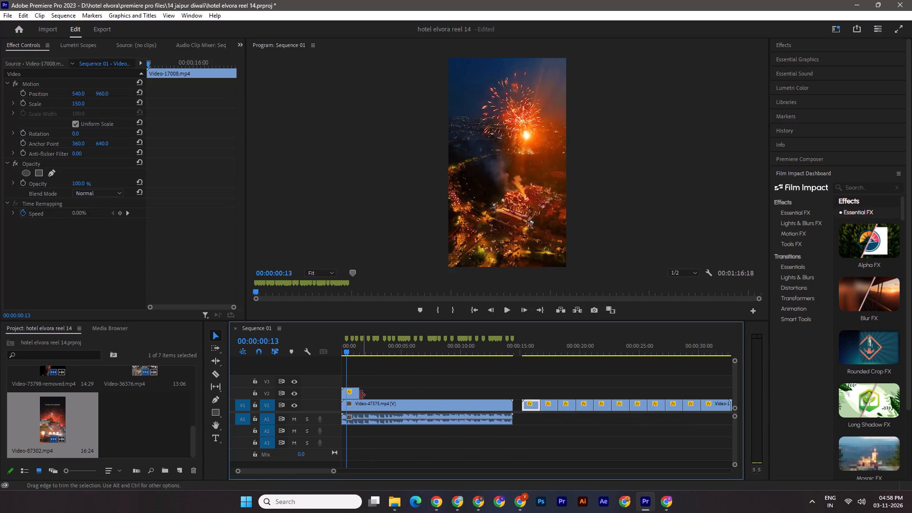
left_click_drag(361, 395, 350, 391)
key("ctrl+s")
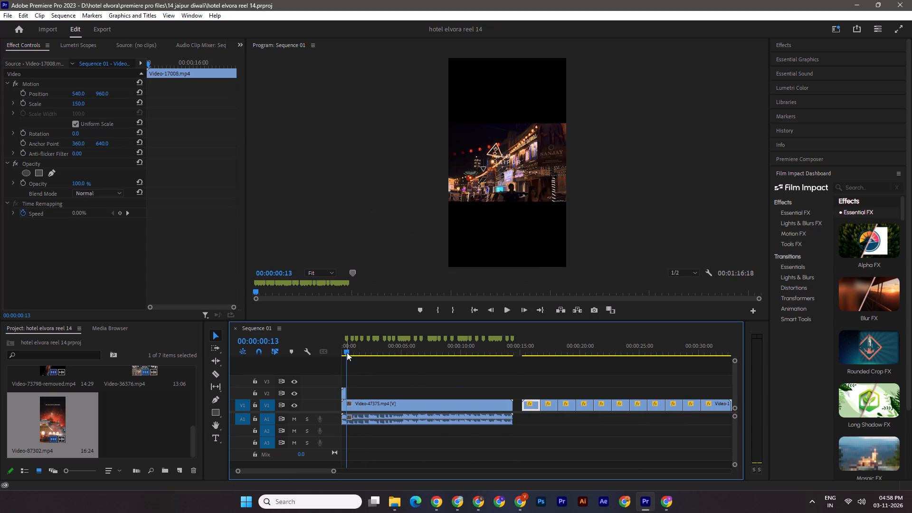
Find the Video-73798-removed.mp4 shot of the lit city intersection at 00:00:34:04 and copy it onto V2 near the sequence start.
left_click_drag(347, 351, 322, 351)
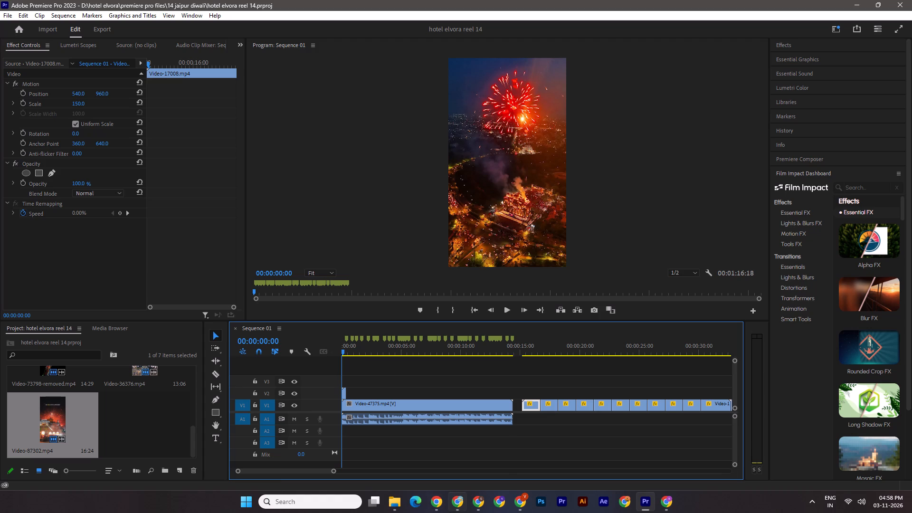
left_click_drag(332, 471, 390, 476)
left_click_drag(342, 352, 427, 368)
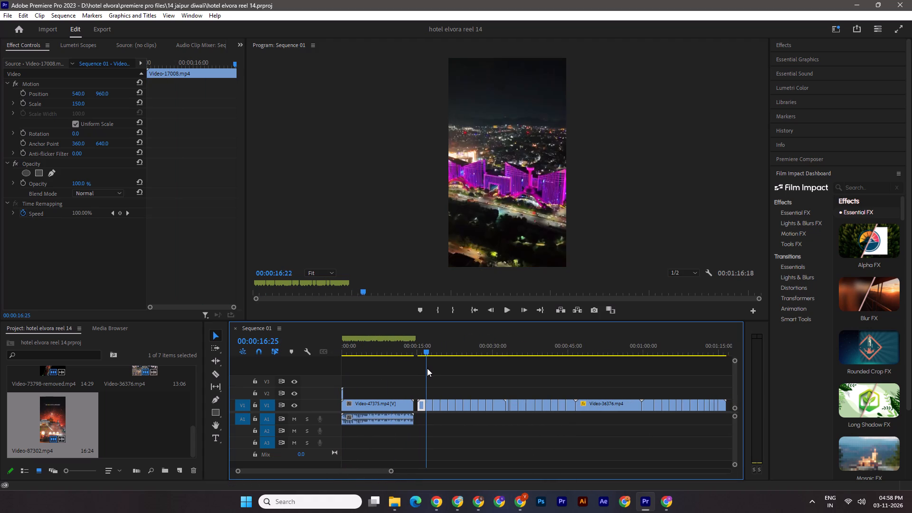
left_click_drag(427, 368, 431, 369)
left_click_drag(430, 349, 432, 350)
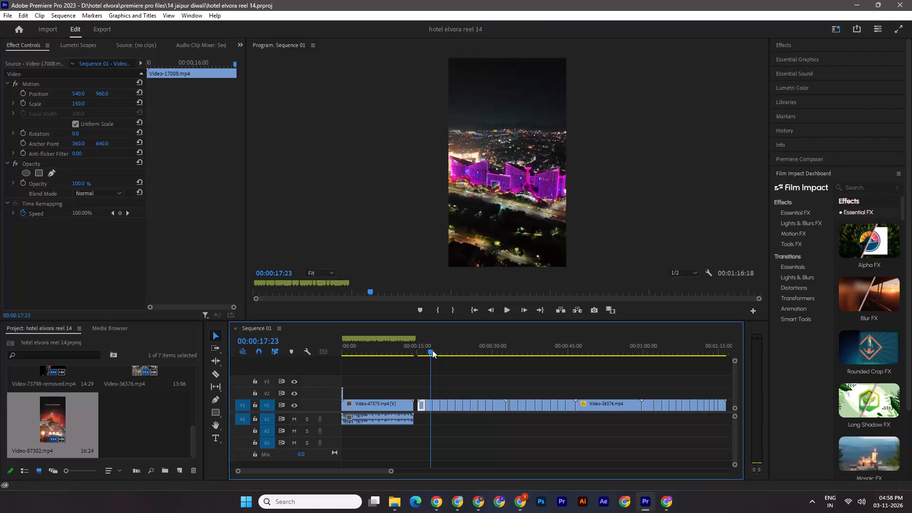
left_click_drag(432, 350, 449, 353)
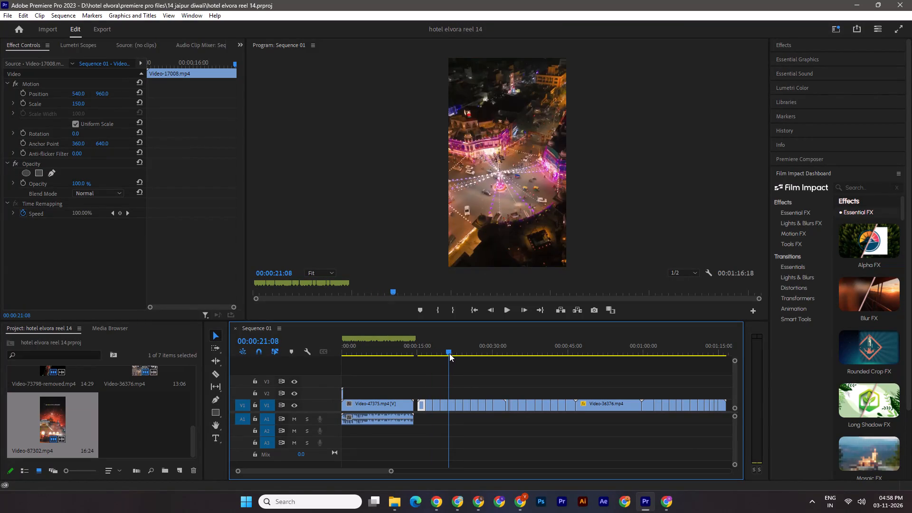
left_click_drag(449, 353, 456, 354)
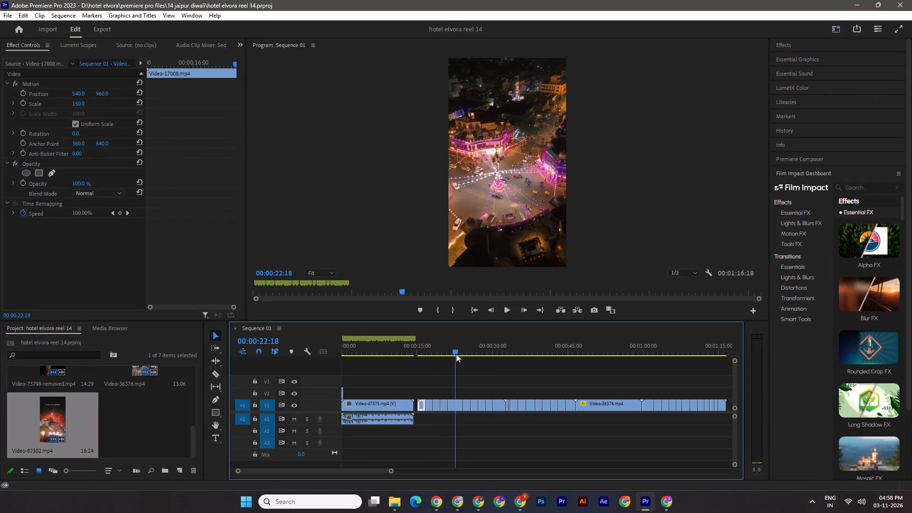
left_click_drag(456, 354, 457, 355)
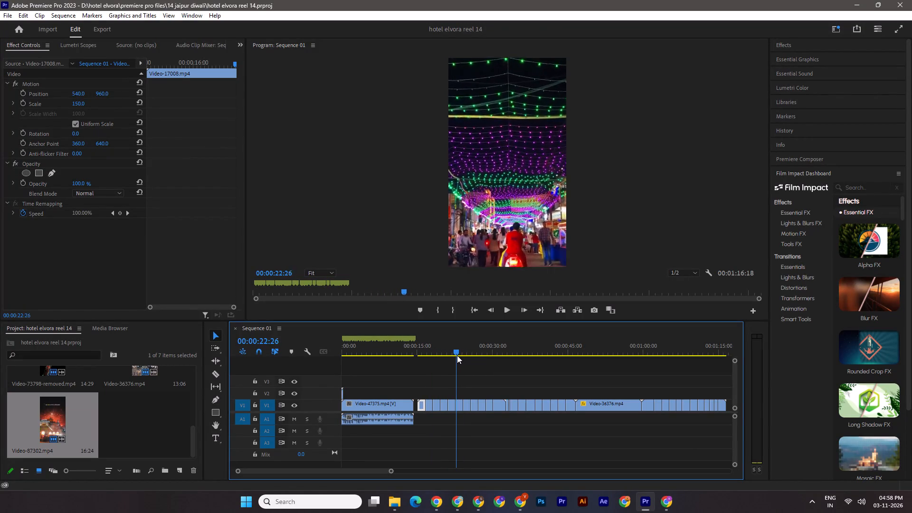
left_click_drag(457, 355, 454, 356)
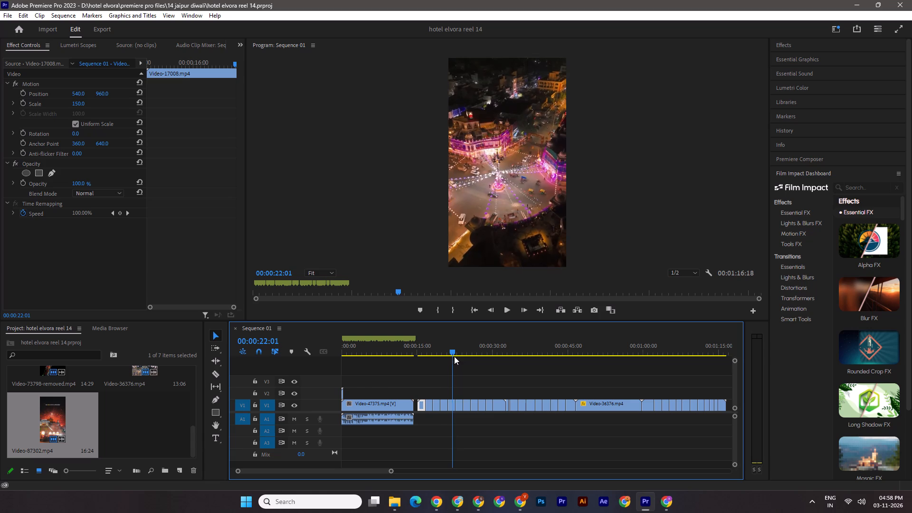
left_click_drag(454, 356, 487, 364)
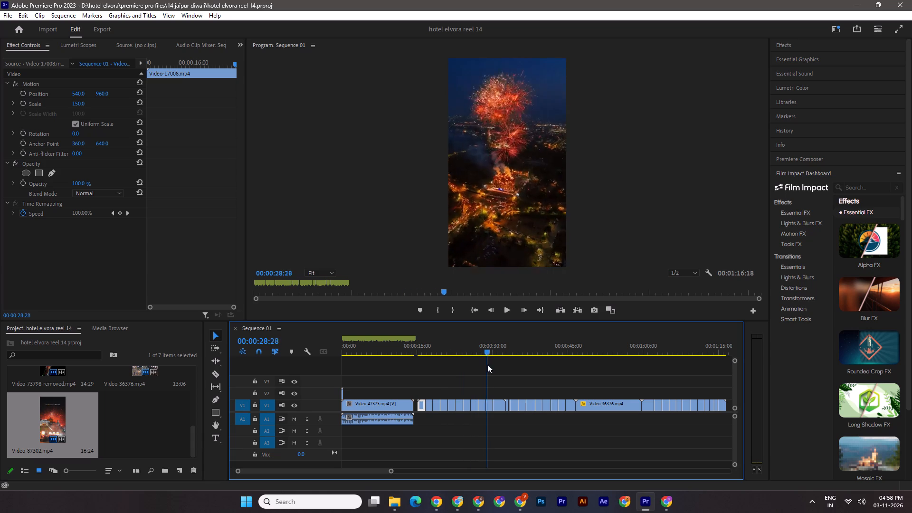
left_click_drag(487, 364, 510, 370)
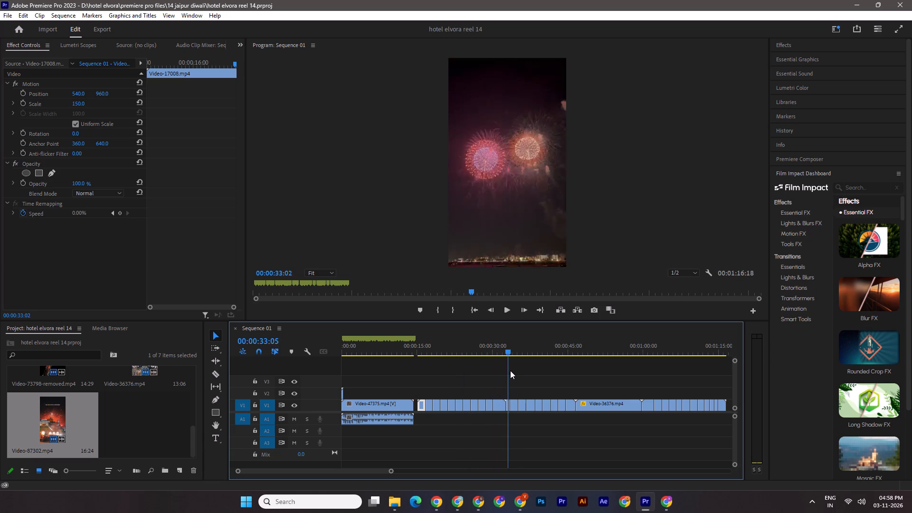
left_click_drag(510, 370, 514, 370)
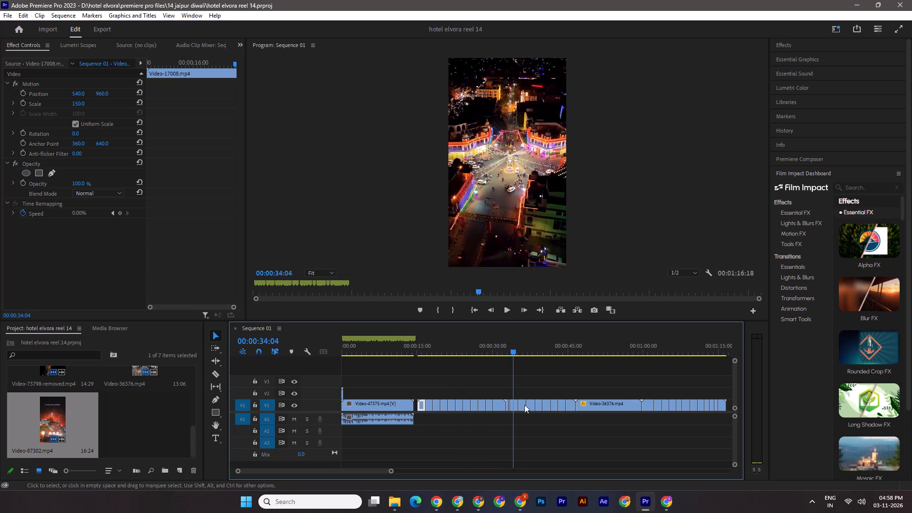
left_click_drag(514, 405, 366, 395, "alt")
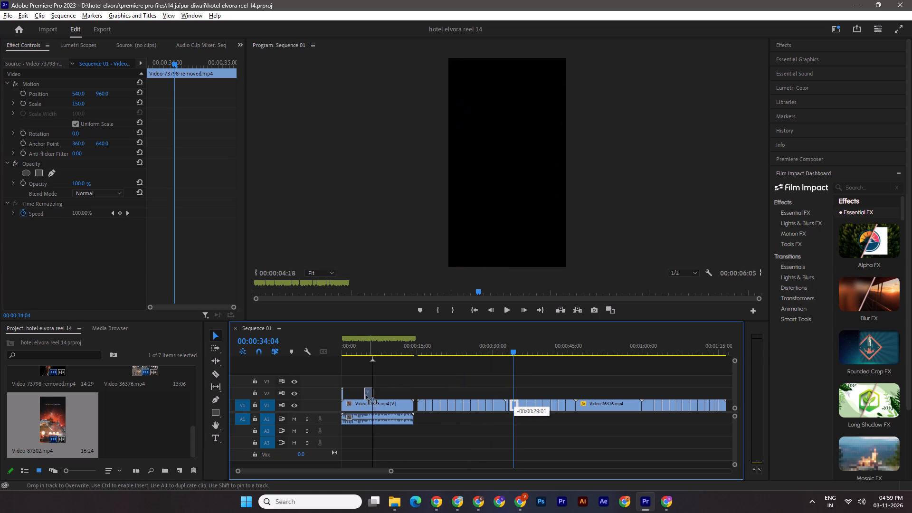
left_click_drag(366, 395, 349, 394, "alt")
Move the Video-73798-removed.mp4 copy on V2 directly against the end of the opening fireworks clip at 00:00:00:13.
left_click(345, 350)
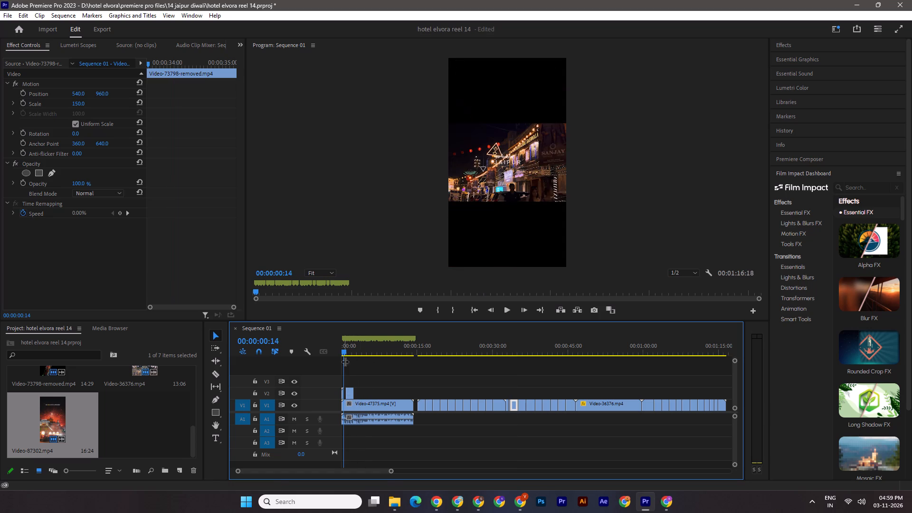
left_click_drag(391, 471, 342, 458)
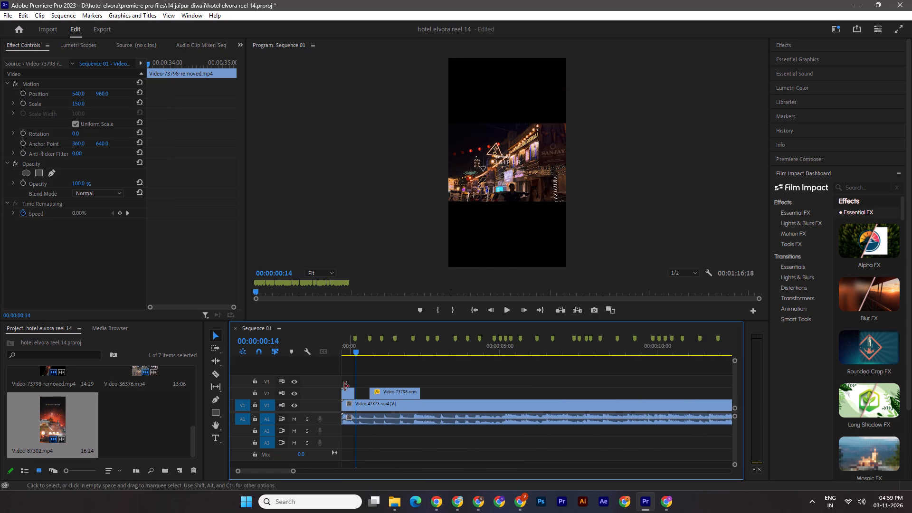
left_click(351, 350)
left_click_drag(386, 395, 374, 395)
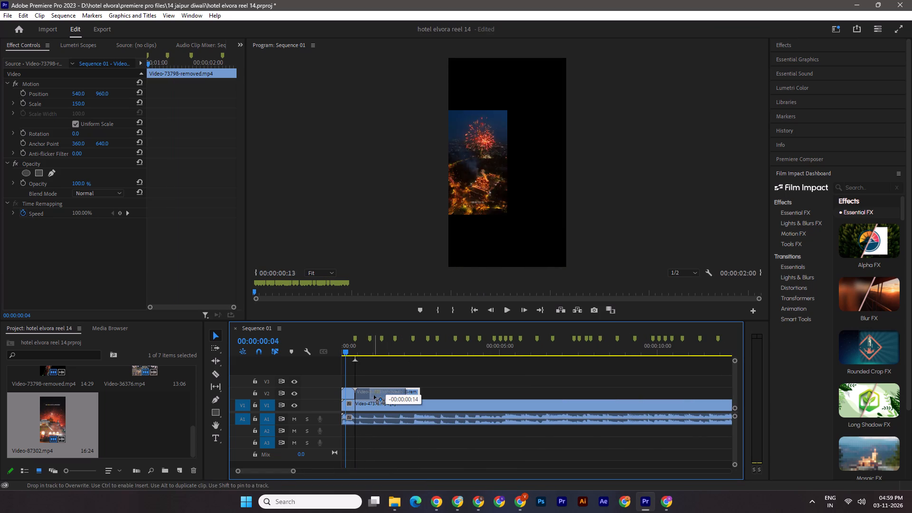
left_click_drag(374, 395, 370, 396)
left_click_drag(347, 351, 332, 351)
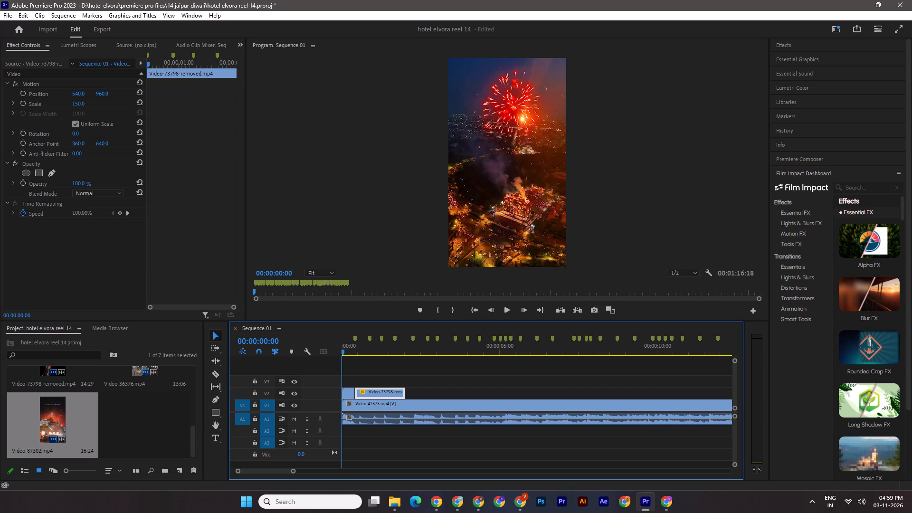
Disconnect the Mivi DuoPods Marathon in the Windows Bluetooth settings and return to Premiere Pro.
left_click(857, 507)
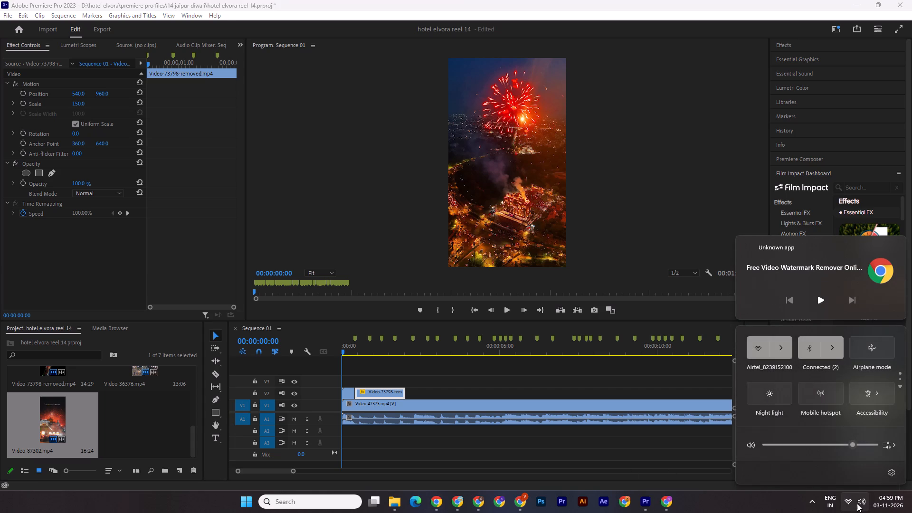
left_click(833, 351)
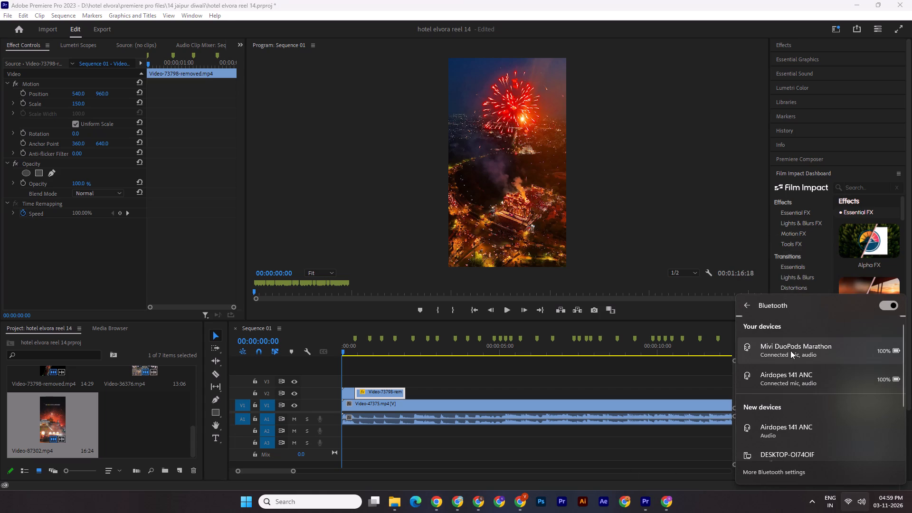
left_click(790, 347)
left_click(877, 374)
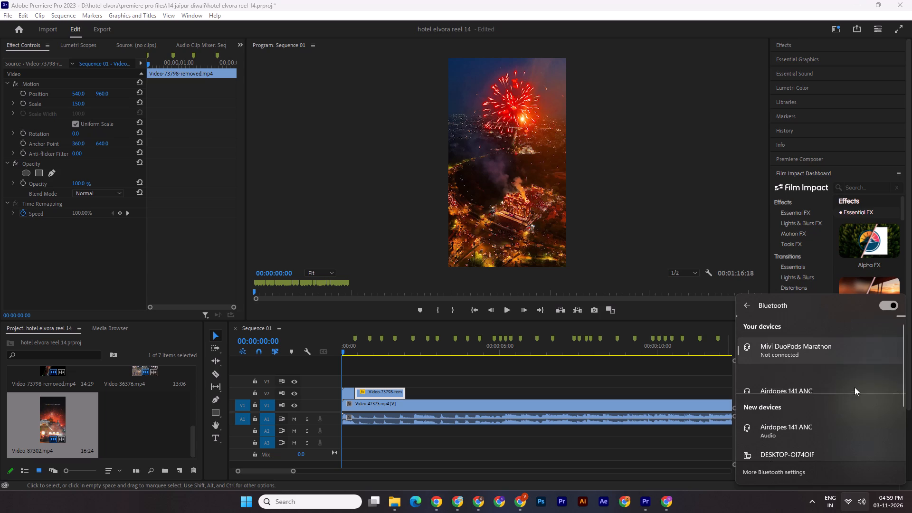
left_click(669, 235)
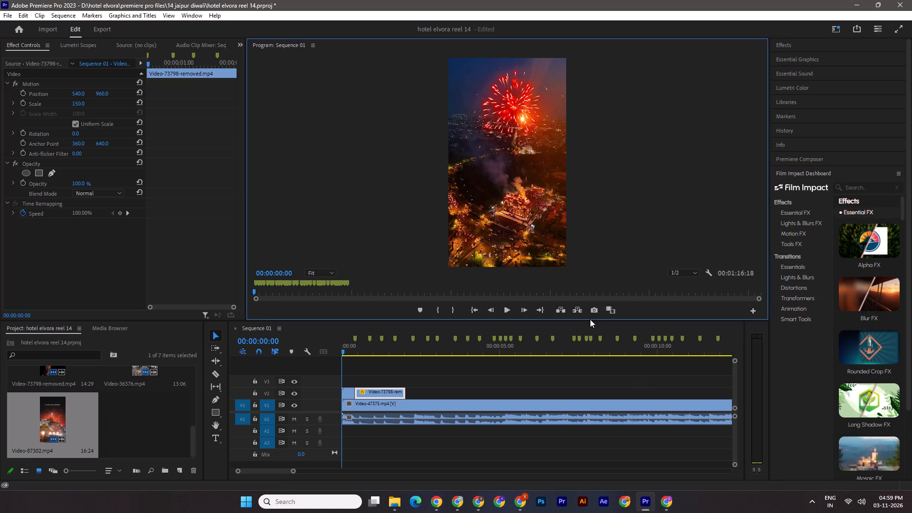
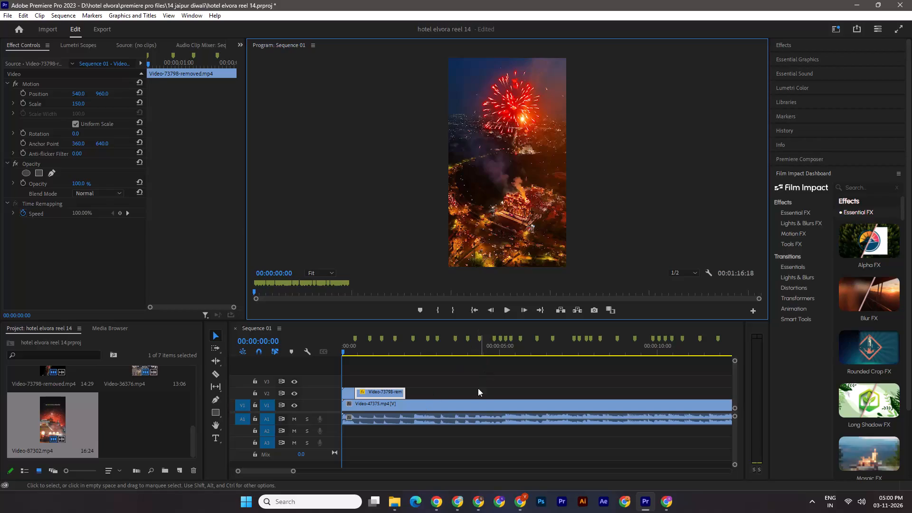
Trim the start of the V2 intersection clip to 00:00:01:03 and move the clip back against the opening fireworks clip.
left_click_drag(341, 352, 359, 354)
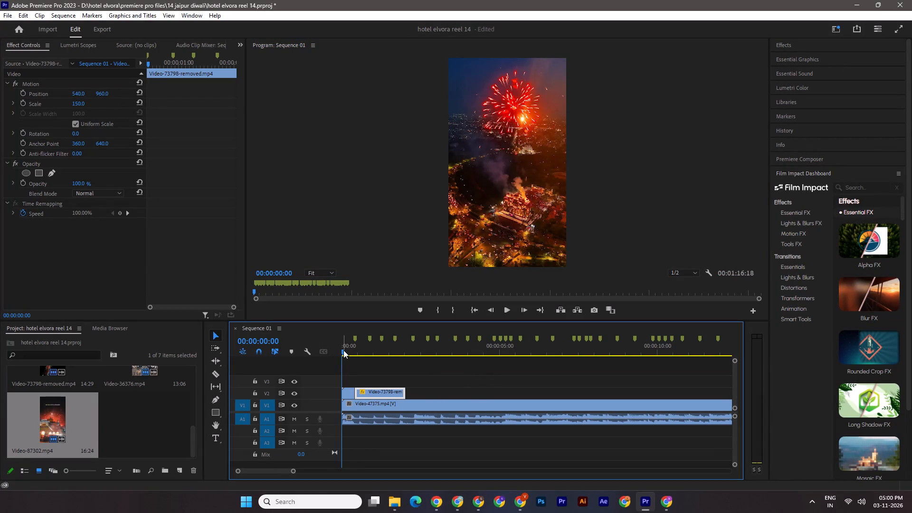
left_click_drag(343, 350, 380, 357)
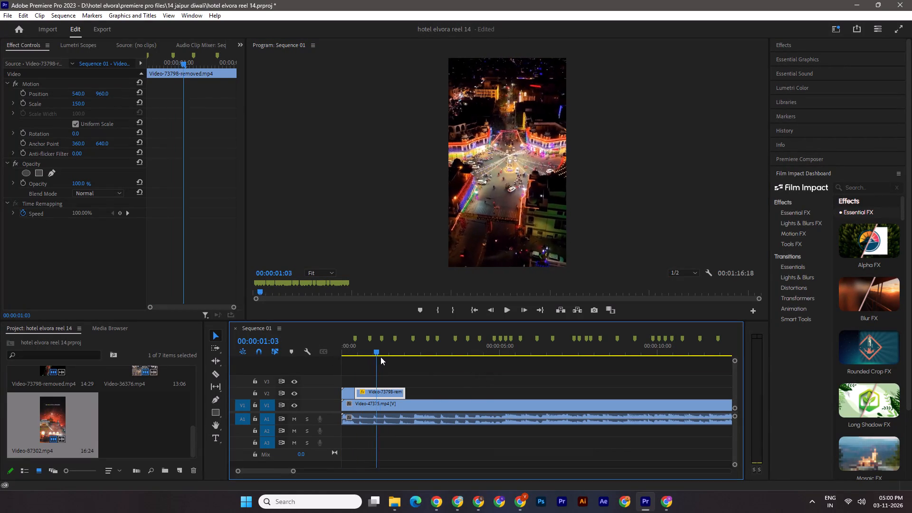
left_click_drag(380, 357, 378, 360)
left_click_drag(358, 394, 370, 395)
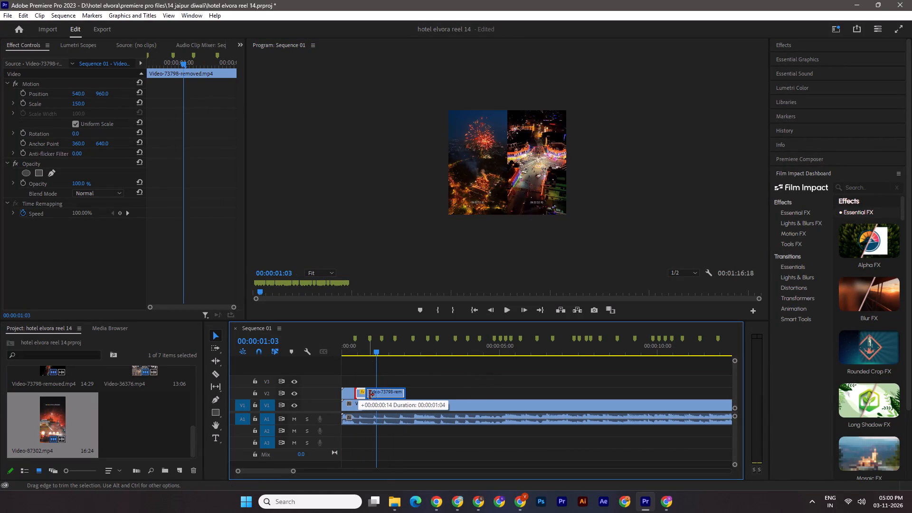
left_click_drag(370, 395, 377, 395)
left_click_drag(388, 396, 370, 395)
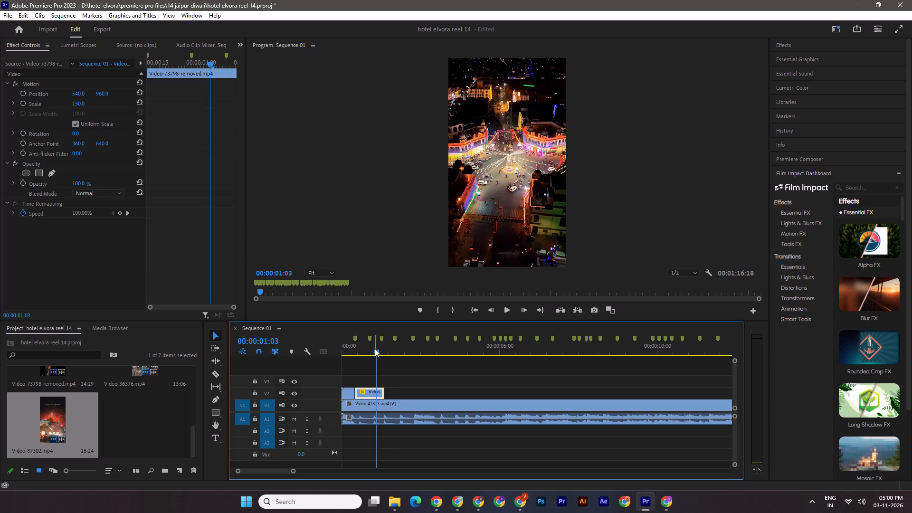
Trim the end of the V2 intersection clip to the marker at 00:00:00:27 and save the project.
left_click_drag(375, 349, 370, 349)
left_click_drag(385, 395, 369, 392)
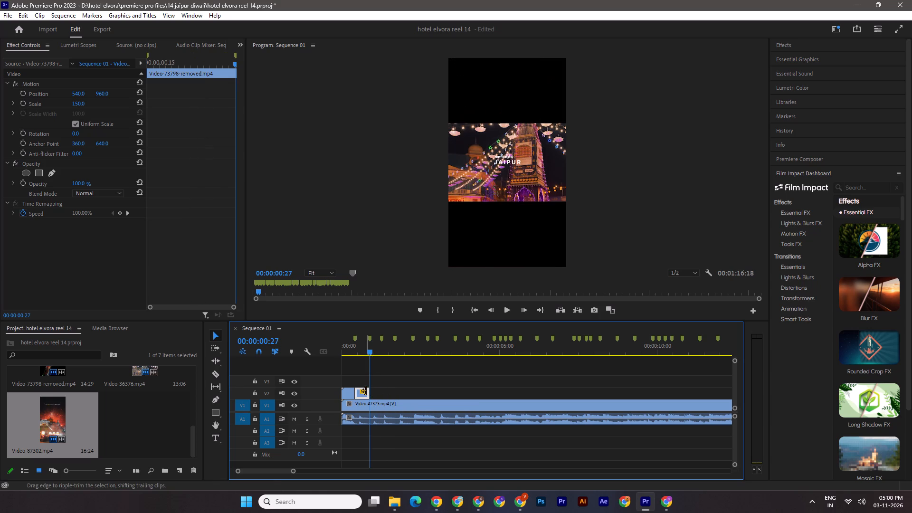
key("ctrl+s")
Move the uncut Video-36376.mp4 clip to the end of the V1 footage, ripple deleting the gap it leaves at 00:00:46:18.
left_click_drag(294, 470, 323, 472)
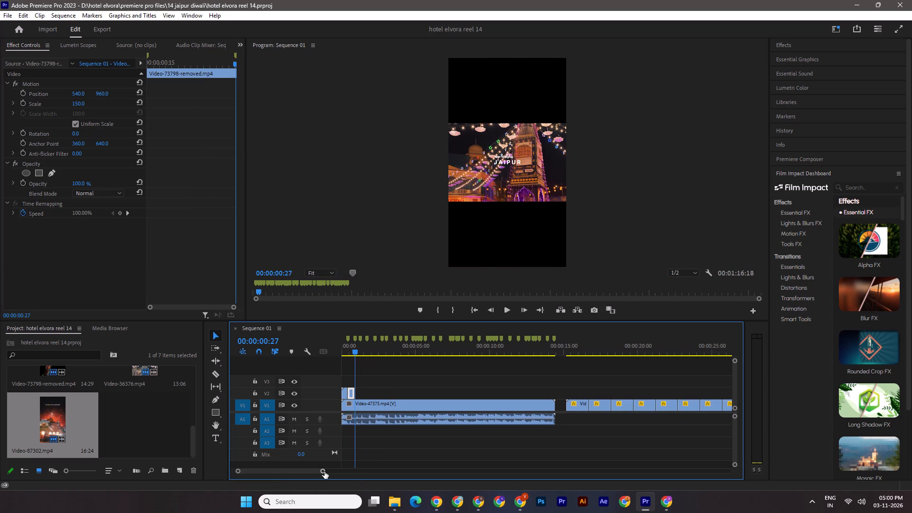
left_click_drag(321, 471, 340, 471)
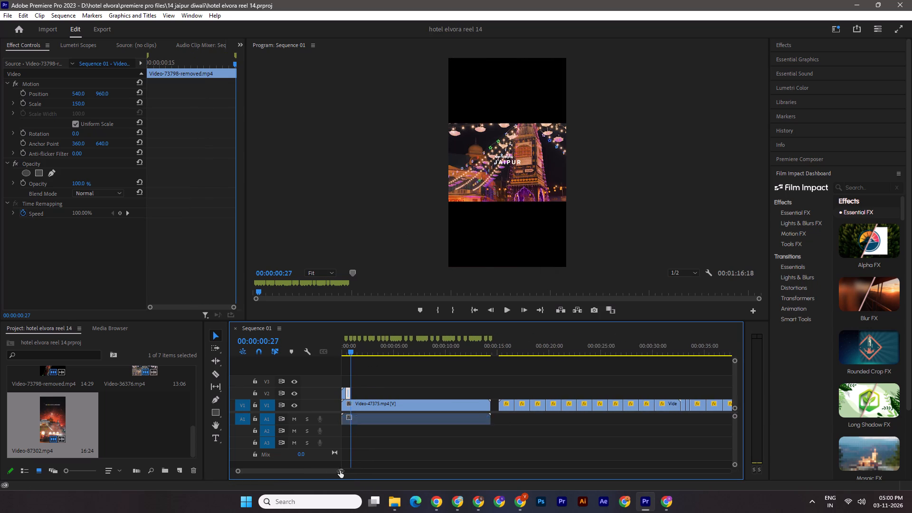
left_click_drag(340, 471, 362, 472)
left_click_drag(361, 471, 369, 471)
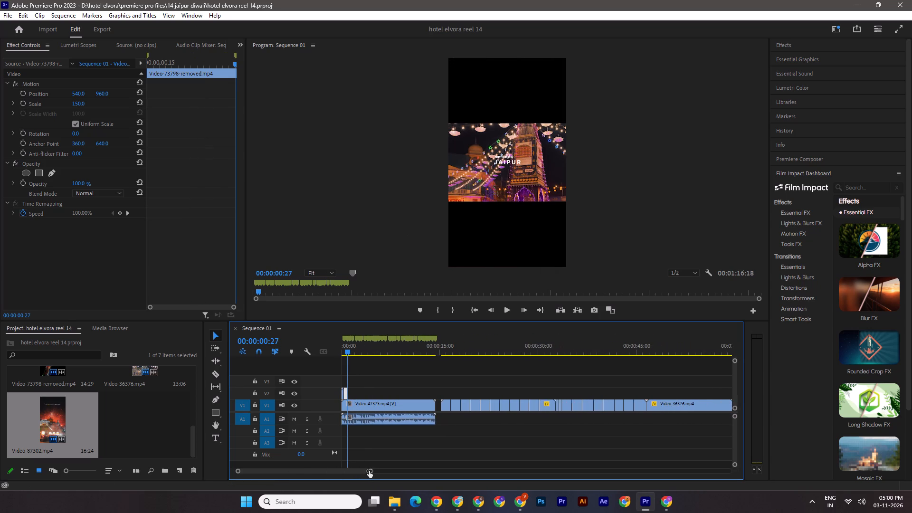
left_click_drag(369, 471, 391, 473)
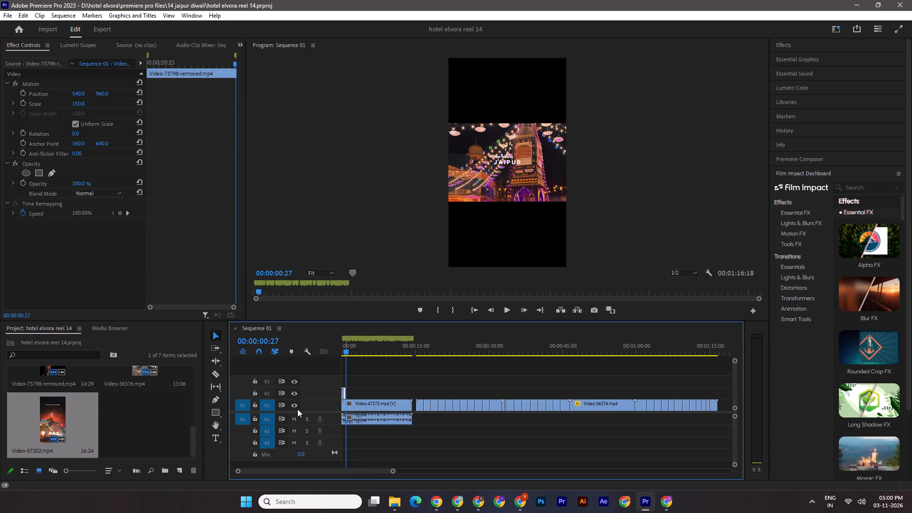
left_click_drag(347, 348, 560, 360)
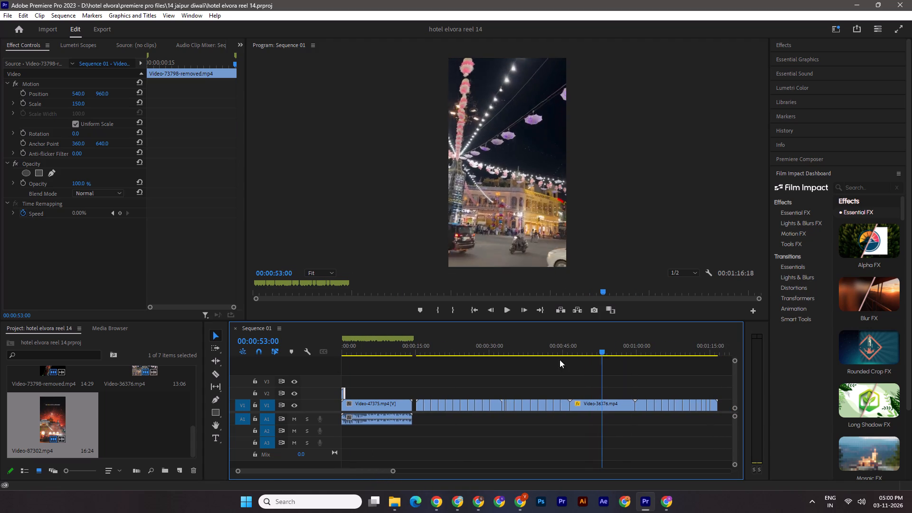
left_click_drag(560, 360, 418, 371)
left_click_drag(599, 404, 609, 380)
left_click(596, 404)
right_click(596, 404)
left_click(638, 409)
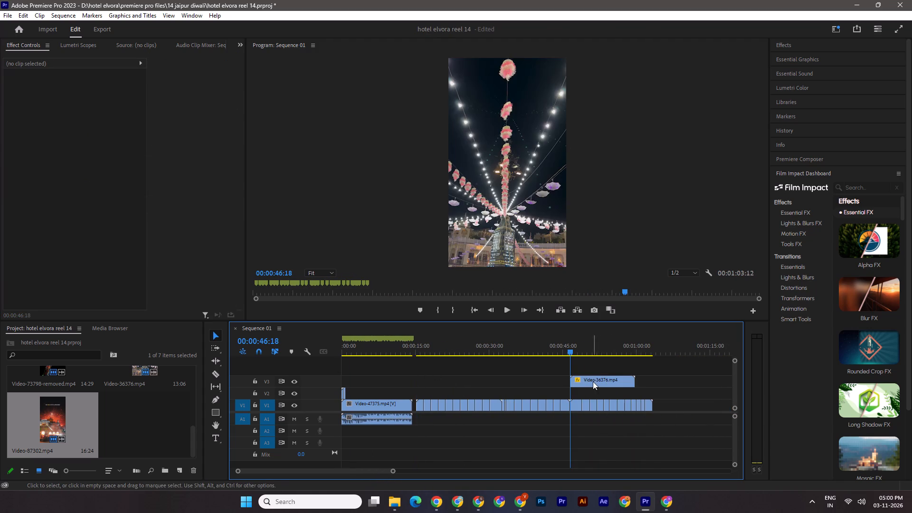
left_click_drag(593, 381, 678, 402)
Copy the Video-73798-removed.mp4 shots at 00:00:37:18, 00:00:39:05 and 00:00:44:06 onto V2, spaced apart after the opening clips.
left_click_drag(566, 350, 494, 349)
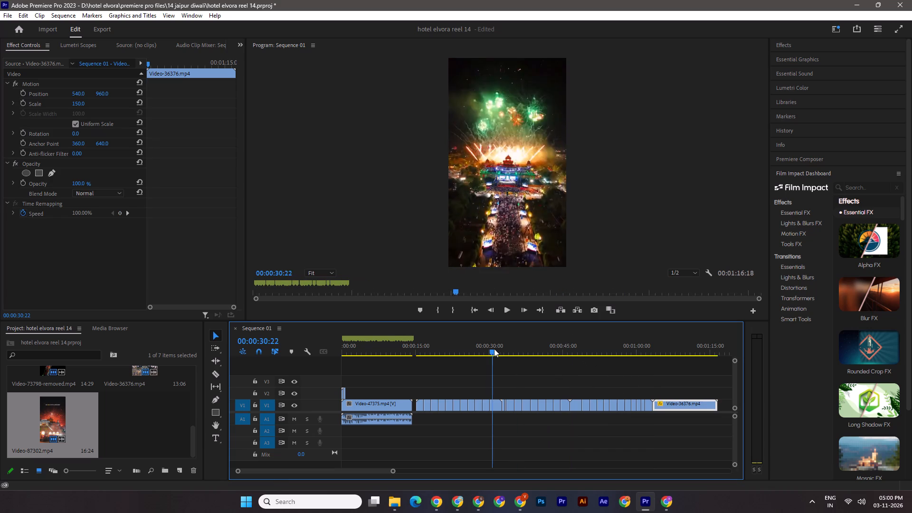
left_click_drag(494, 349, 522, 354)
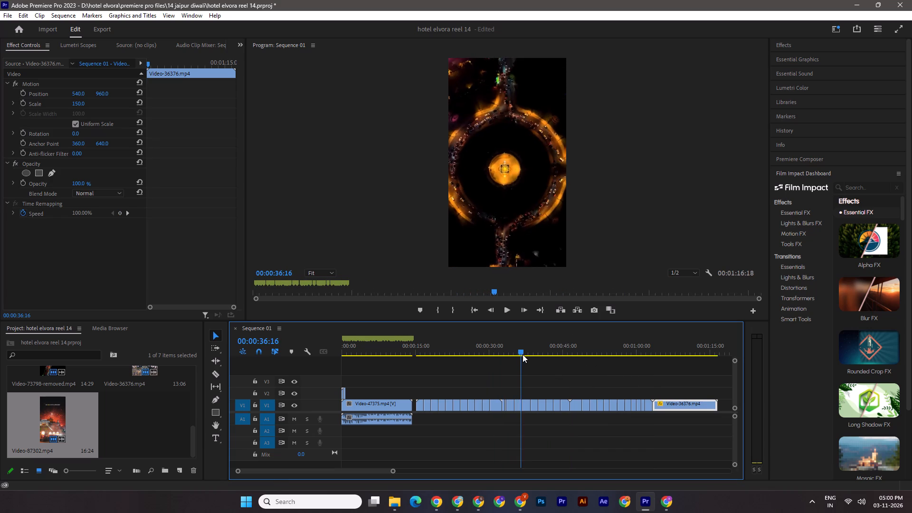
left_click_drag(522, 354, 528, 356)
left_click_drag(527, 407, 512, 390, "alt")
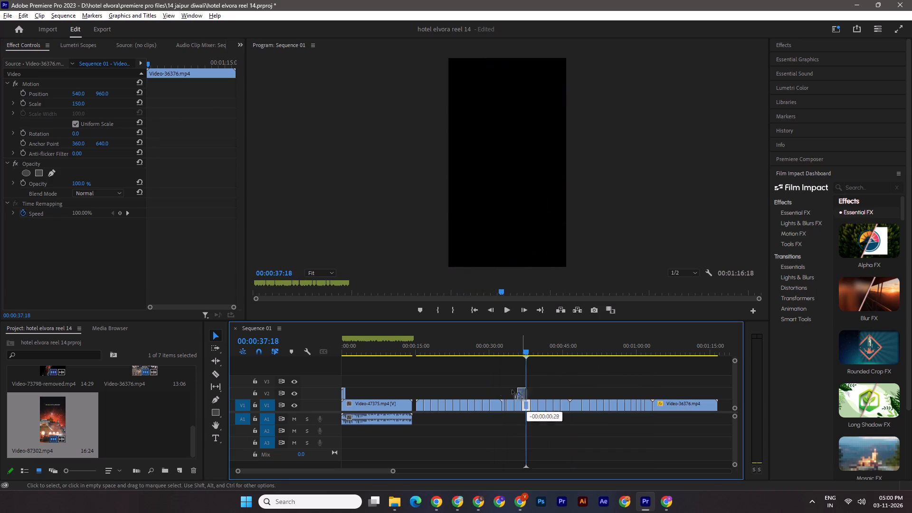
left_click_drag(512, 390, 362, 395, "alt")
left_click_drag(527, 351, 534, 353)
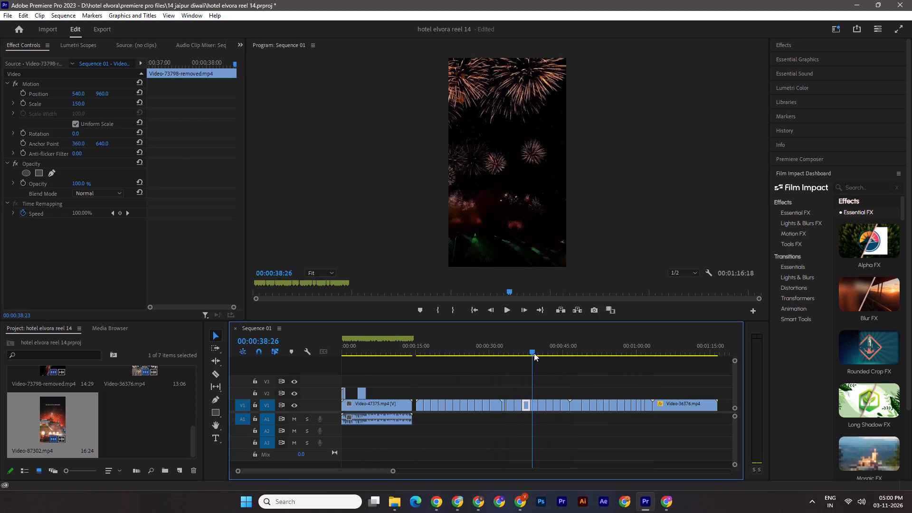
left_click_drag(534, 353, 535, 353)
left_click_drag(535, 404, 392, 389, "alt")
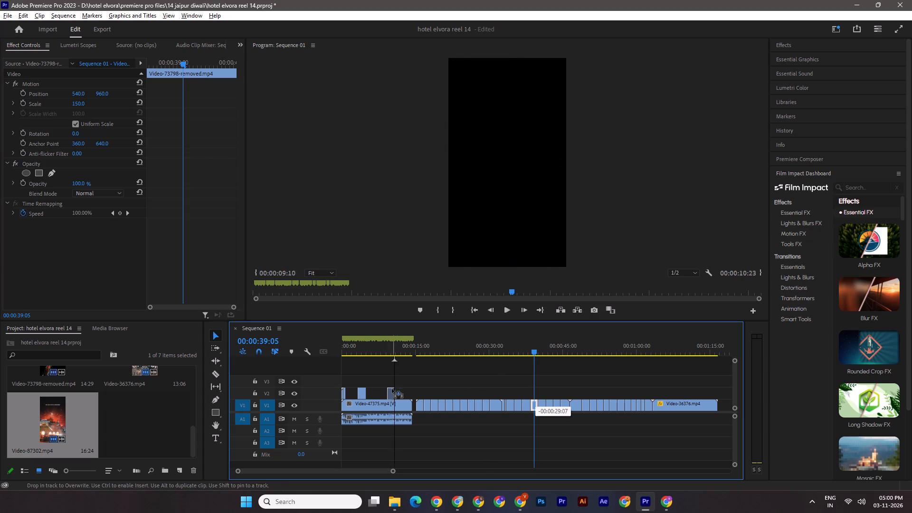
left_click_drag(392, 389, 377, 389, "alt")
left_click_drag(535, 348, 546, 350)
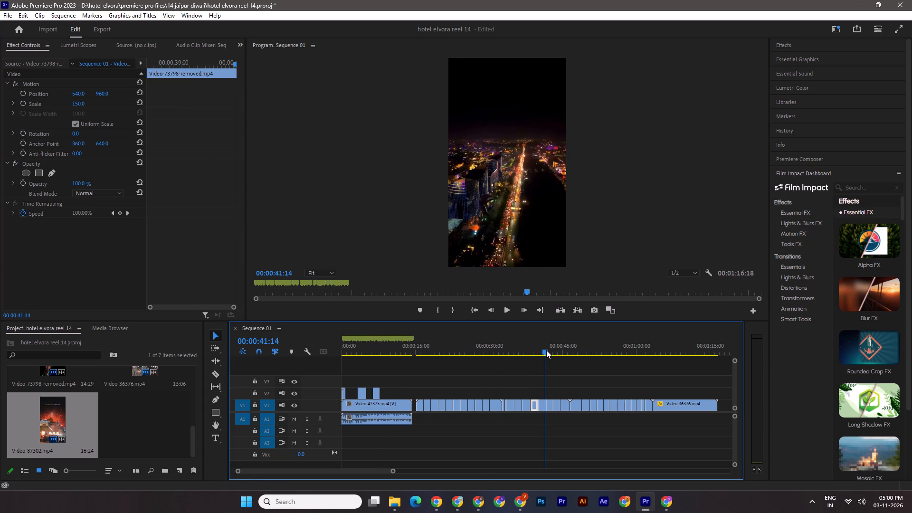
left_click_drag(546, 350, 560, 352)
left_click_drag(556, 404, 399, 387, "alt")
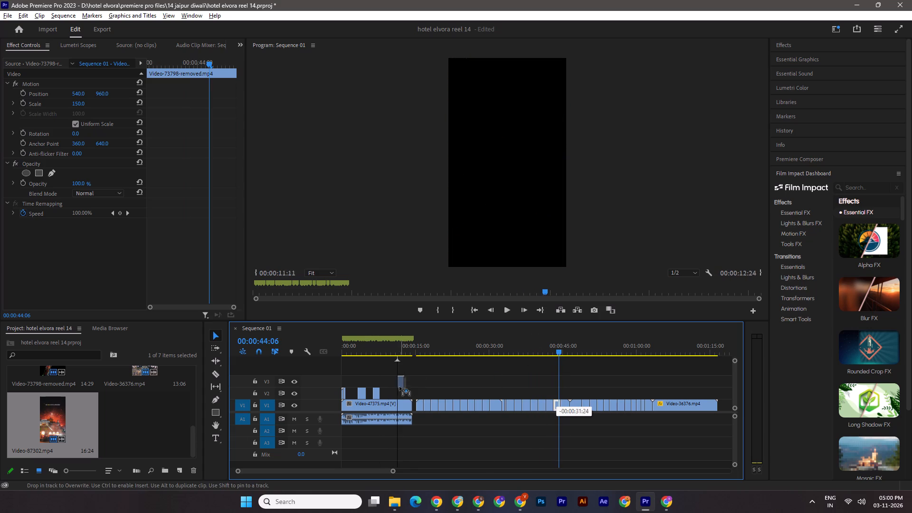
left_click_drag(399, 387, 391, 392, "alt")
Copy the Video-87302.mp4 shots at 00:00:47:17, 00:00:55:00, 00:00:57:07 and 00:00:58:27 onto V3, after the copies on V2.
left_click_drag(560, 352, 584, 354)
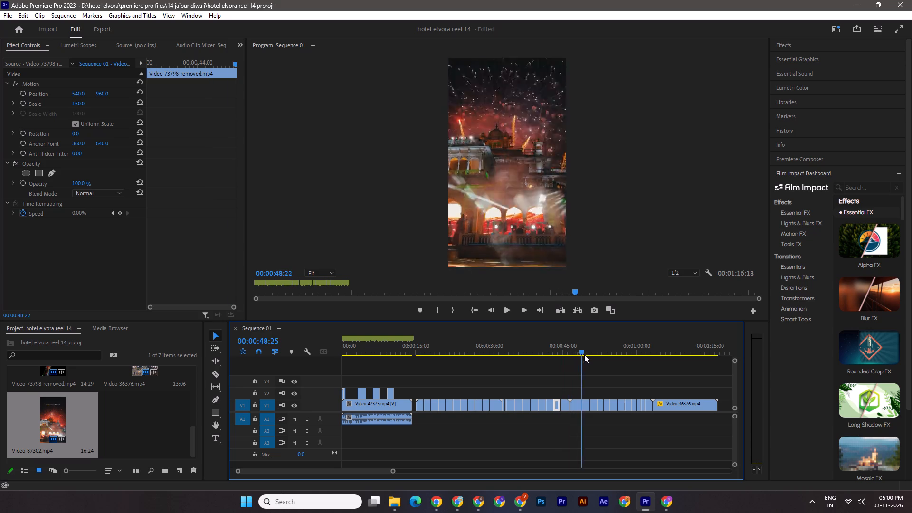
left_click_drag(584, 354, 577, 355)
left_click(579, 409, "alt")
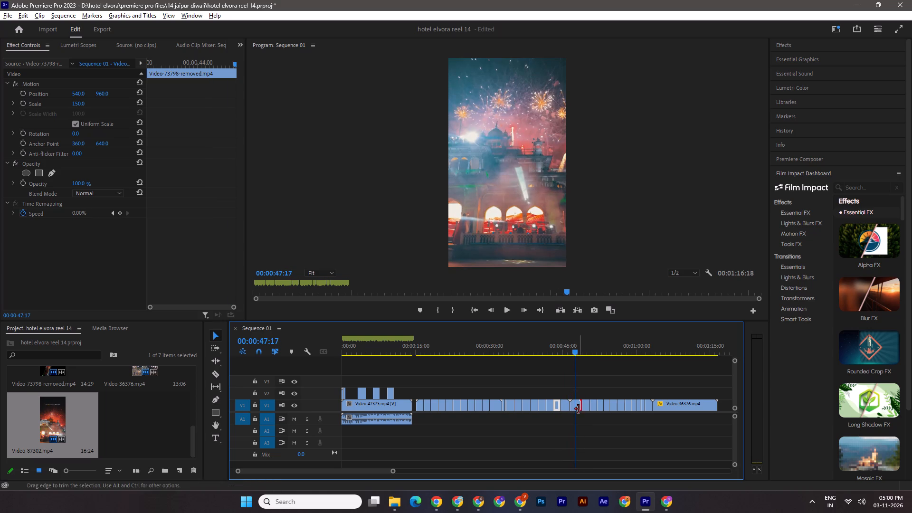
left_click_drag(576, 406, 401, 381, "alt")
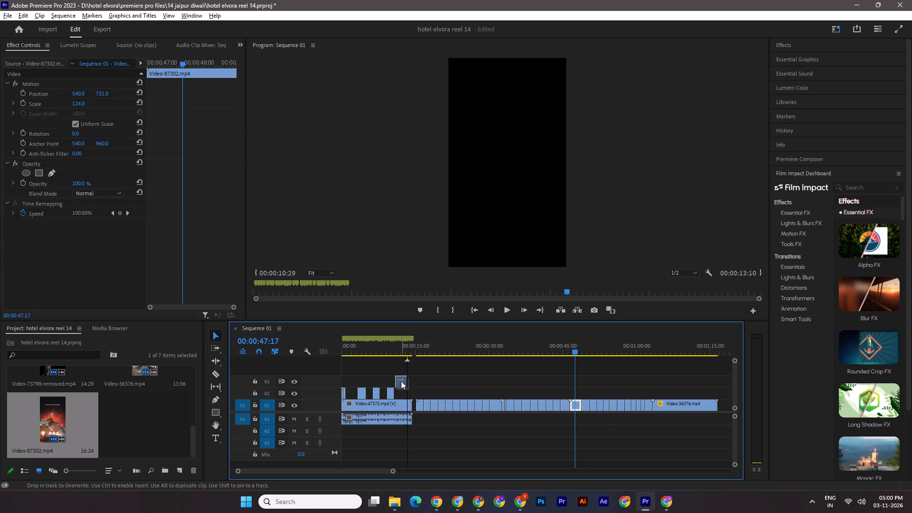
left_click_drag(573, 352, 585, 353)
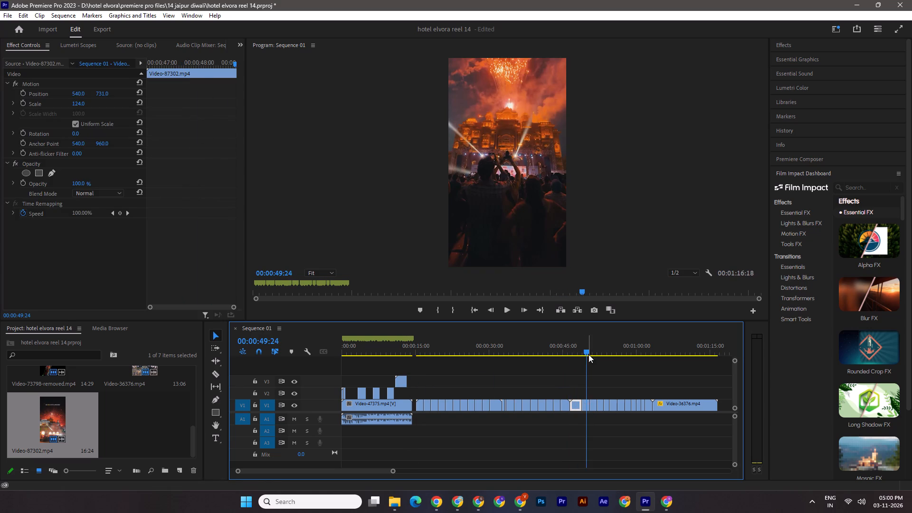
left_click_drag(585, 349, 603, 353)
left_click_drag(599, 349, 608, 350)
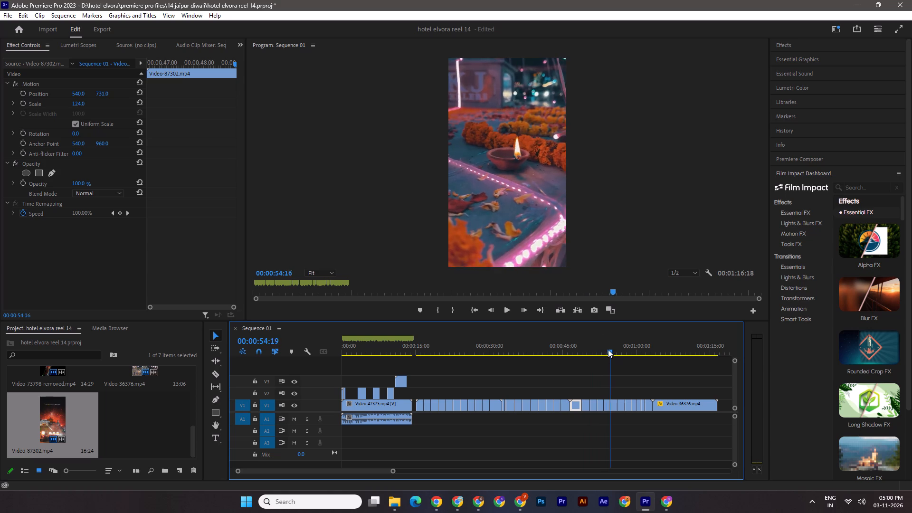
left_click_drag(608, 350, 610, 351)
left_click_drag(614, 404, 435, 383, "alt")
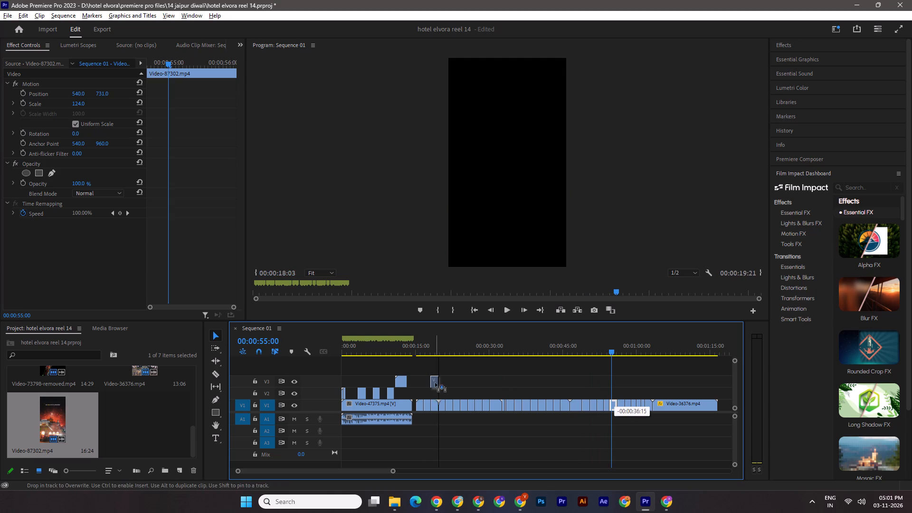
left_click_drag(435, 383, 426, 380, "alt")
left_click_drag(612, 350, 623, 352)
left_click_drag(620, 408, 414, 380, "alt")
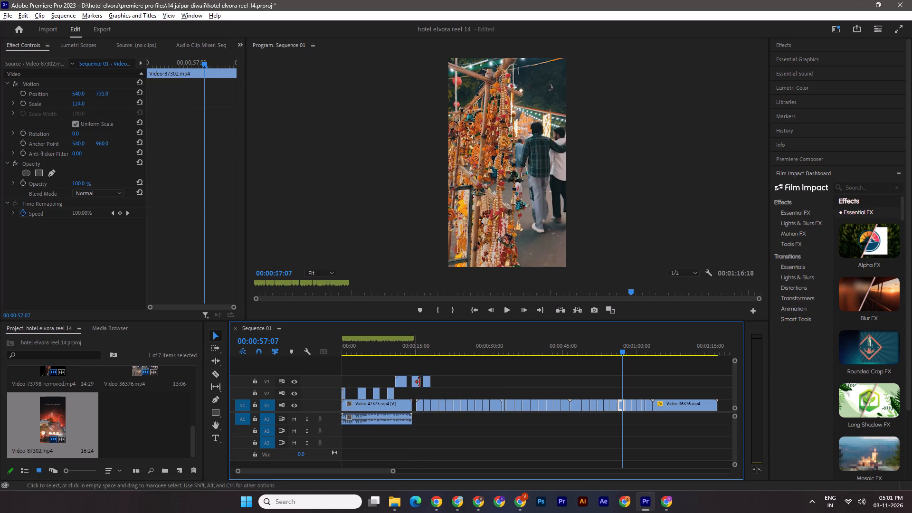
left_click_drag(623, 351, 631, 352)
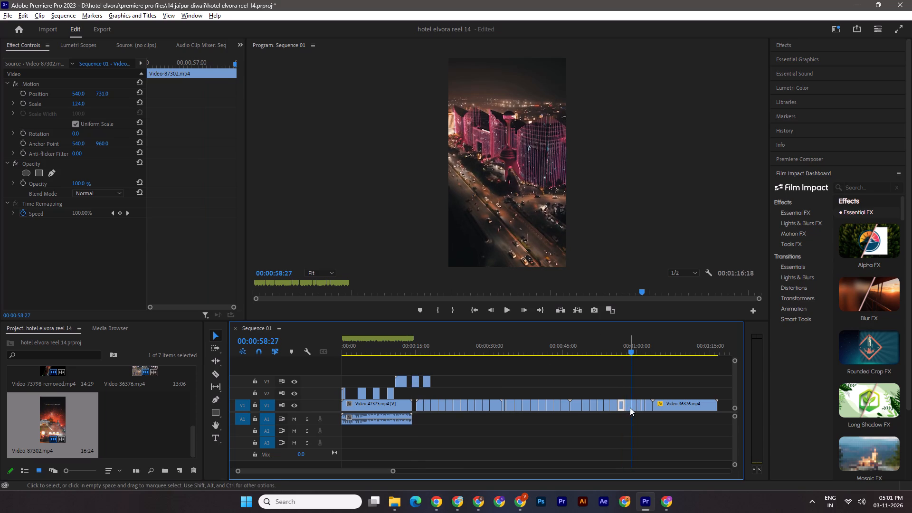
left_click_drag(628, 406, 437, 380, "alt")
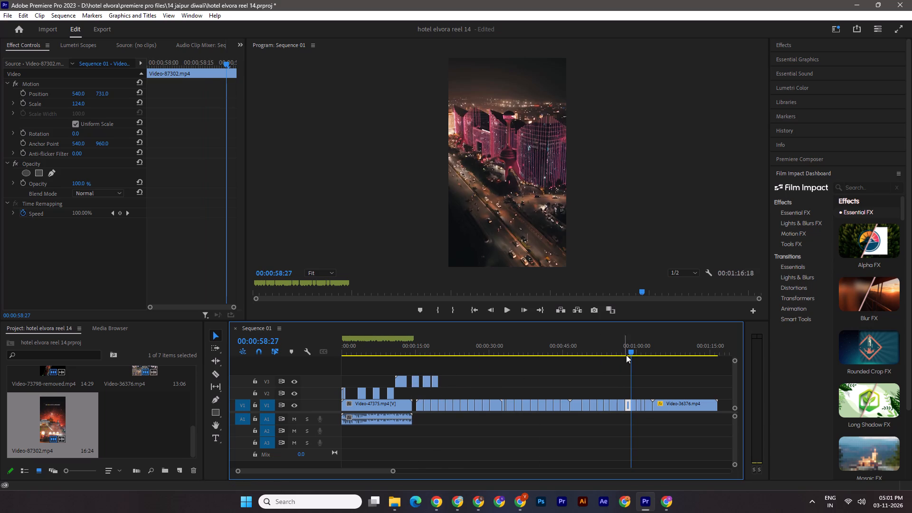
Review the remaining V1 shots up to 00:01:02:20 and back to 00:00:27:28 for further shots to use.
left_click_drag(632, 353, 636, 353)
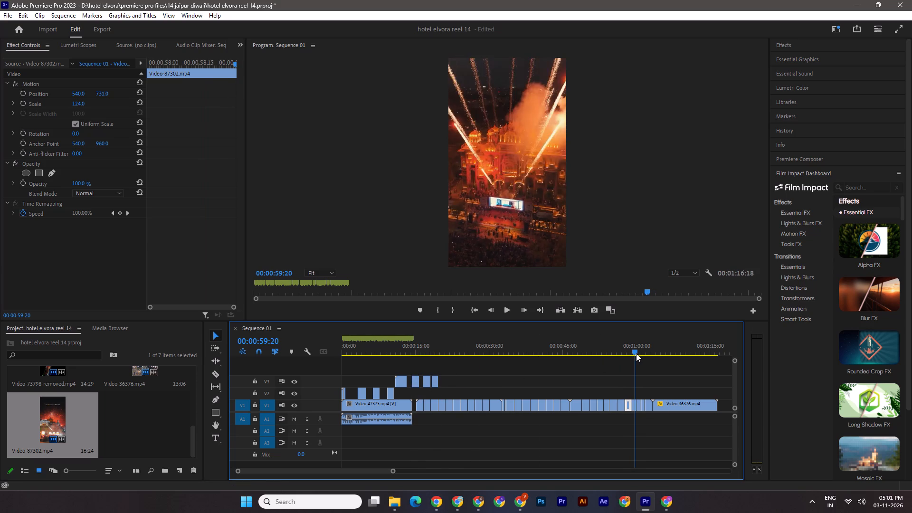
left_click_drag(636, 353, 648, 355)
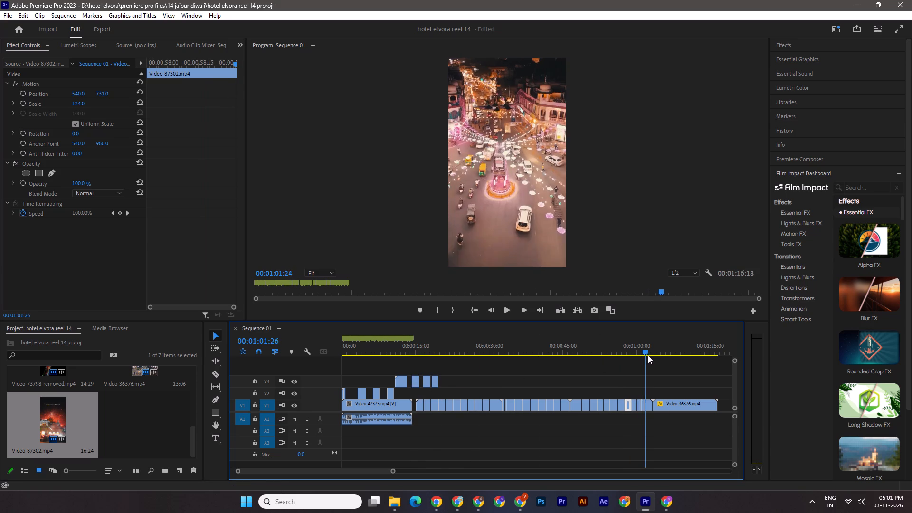
left_click_drag(648, 355, 651, 355)
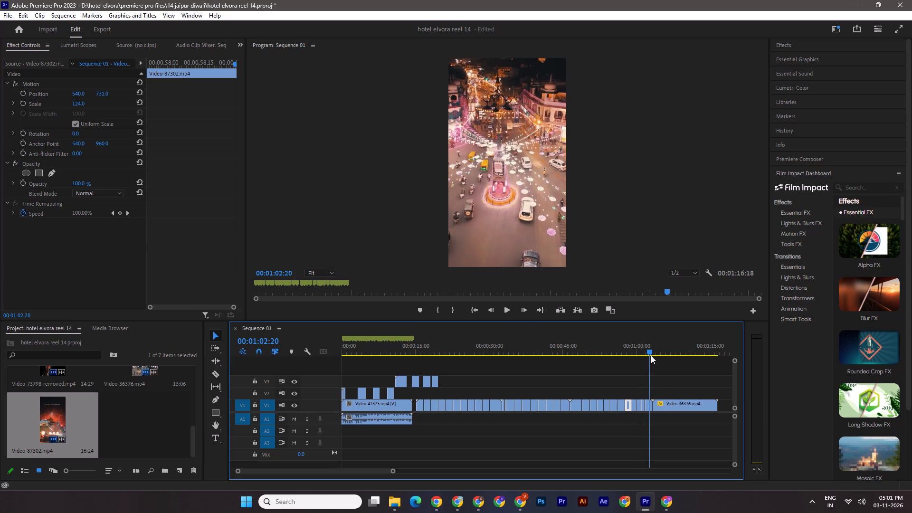
left_click_drag(651, 355, 607, 355)
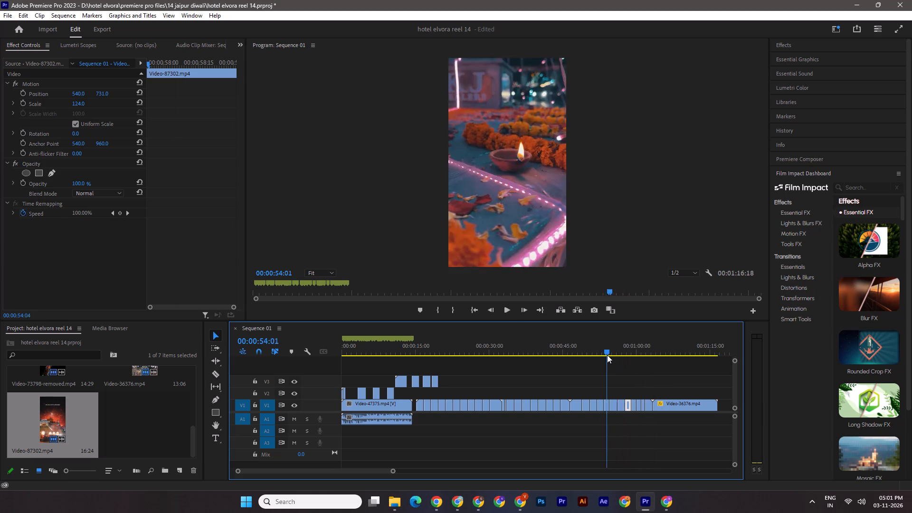
left_click_drag(607, 355, 561, 357)
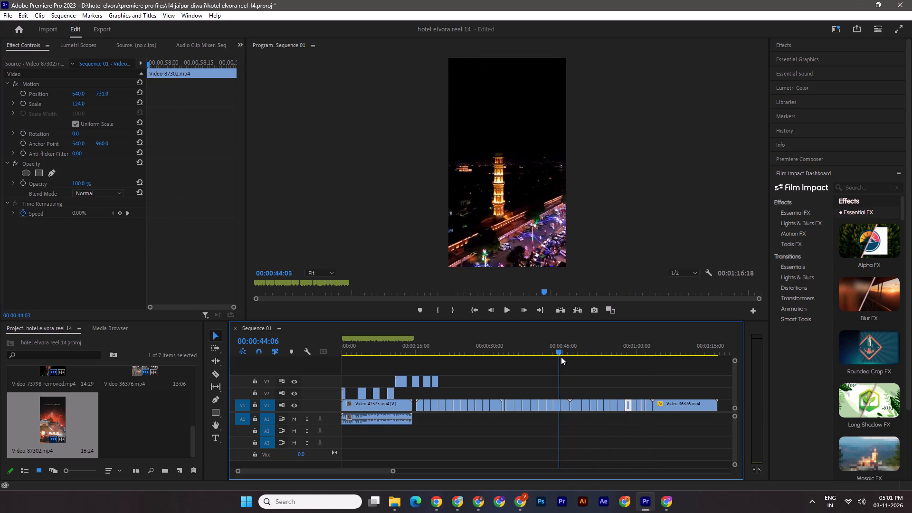
left_click_drag(561, 357, 541, 358)
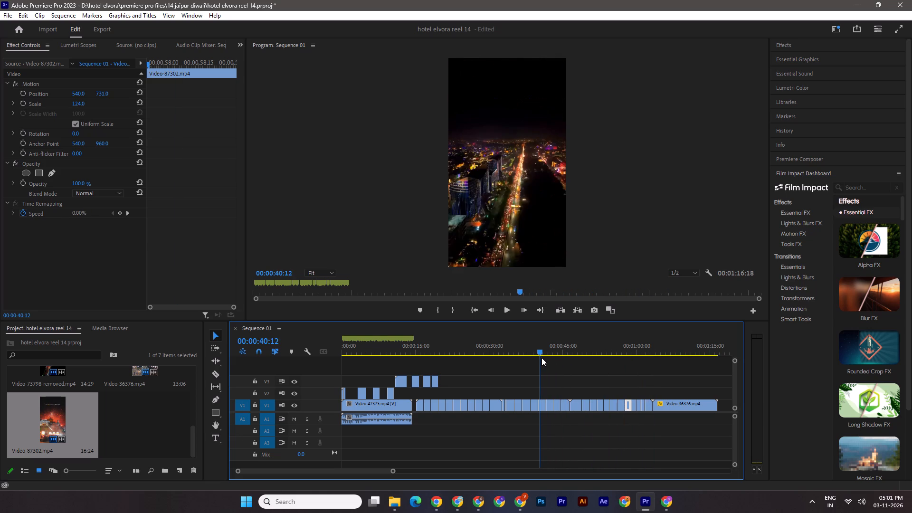
left_click_drag(541, 358, 490, 354)
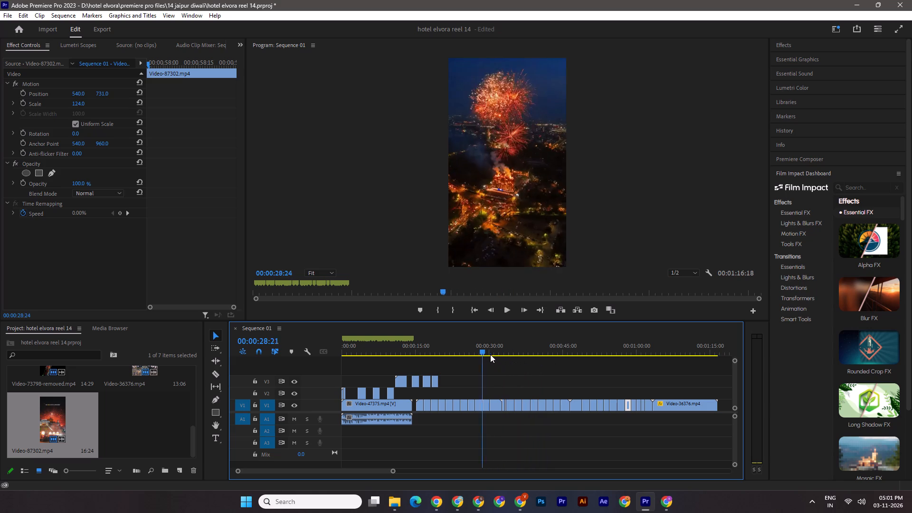
left_click_drag(490, 354, 480, 354)
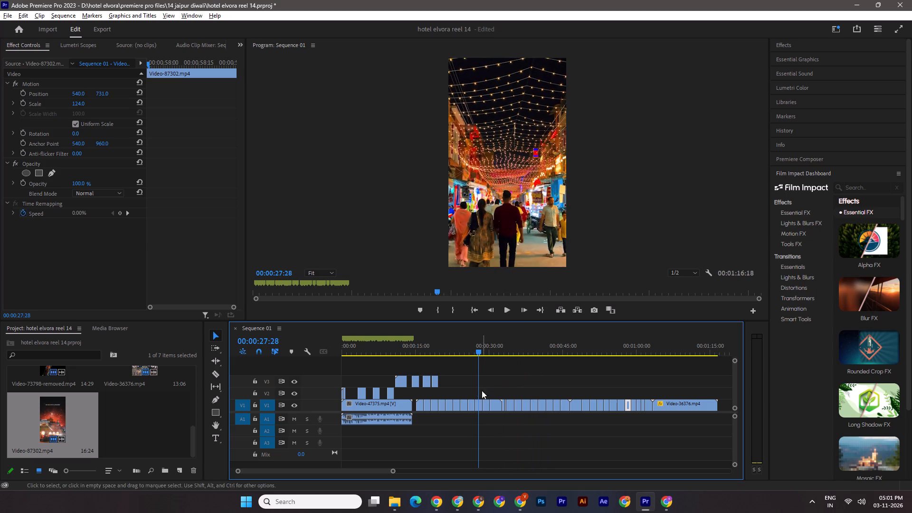
Copy the Video-17008.mp4 shot at 00:00:27:28 on V1 onto V4, above the first shots collected on V3.
left_click_drag(478, 405, 407, 370, "alt")
Review the V1 shots before 00:00:27:28 and the start of the sequence up to 00:00:06:20 for the next shot to place.
left_click_drag(477, 348, 460, 348)
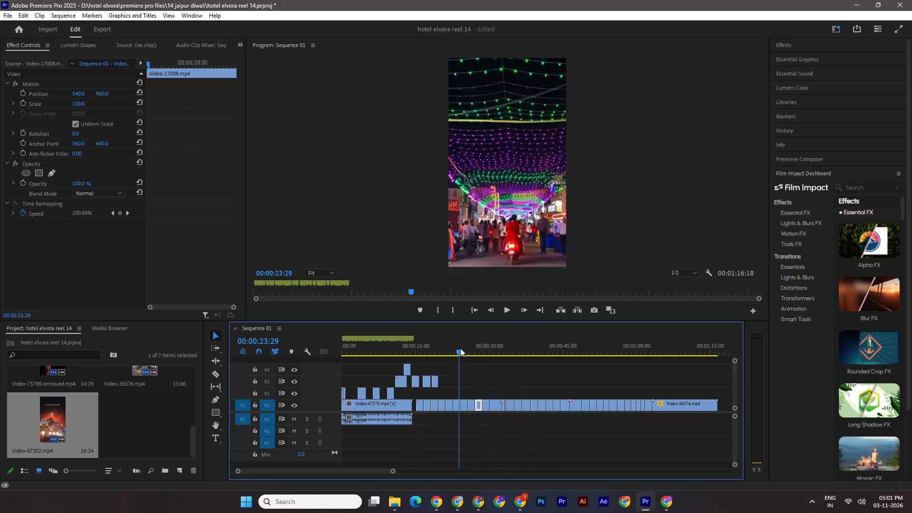
left_click_drag(460, 348, 441, 347)
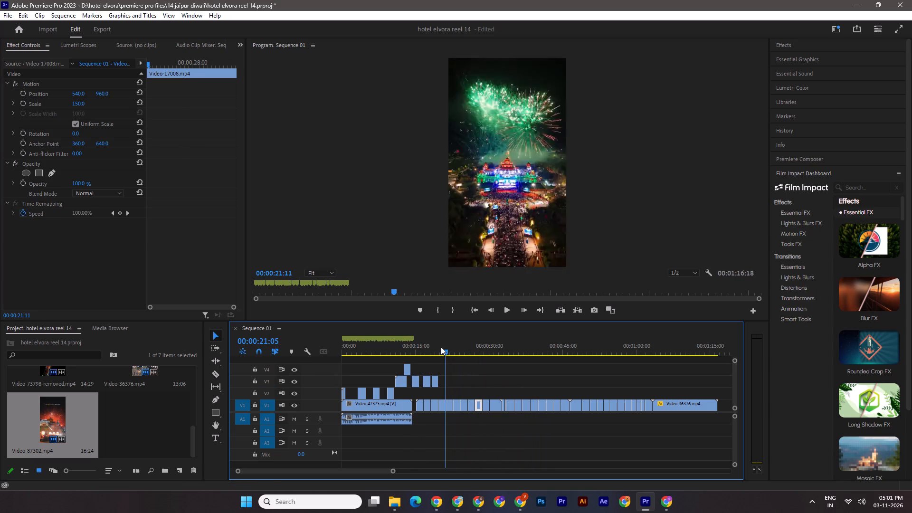
left_click_drag(441, 347, 423, 346)
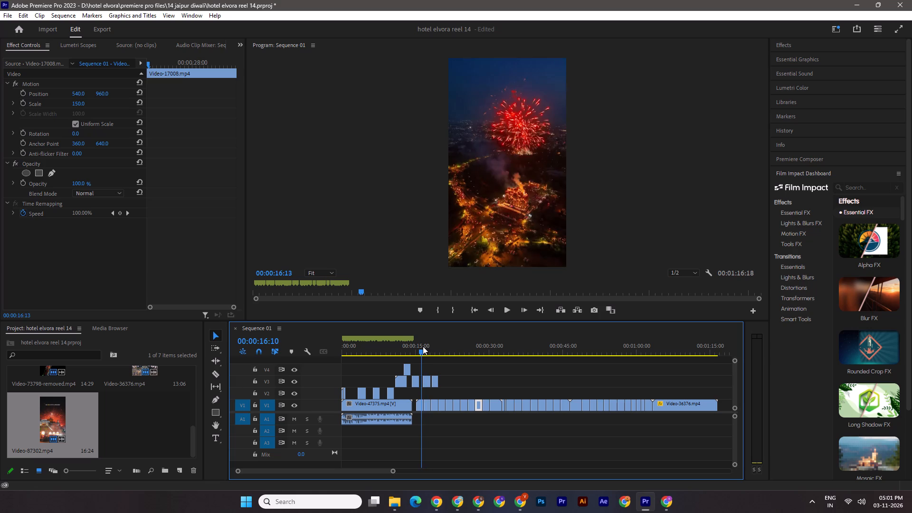
left_click_drag(423, 346, 422, 346)
left_click_drag(418, 342, 332, 343)
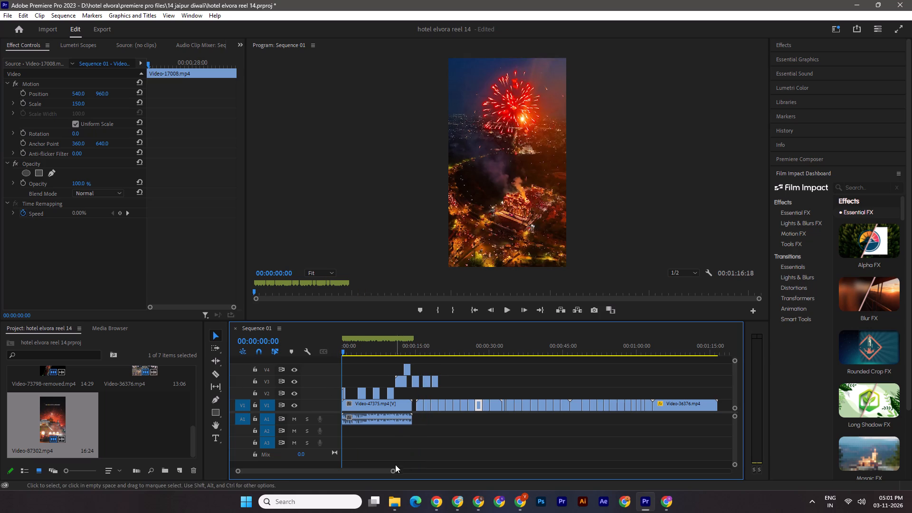
left_click_drag(392, 470, 360, 458)
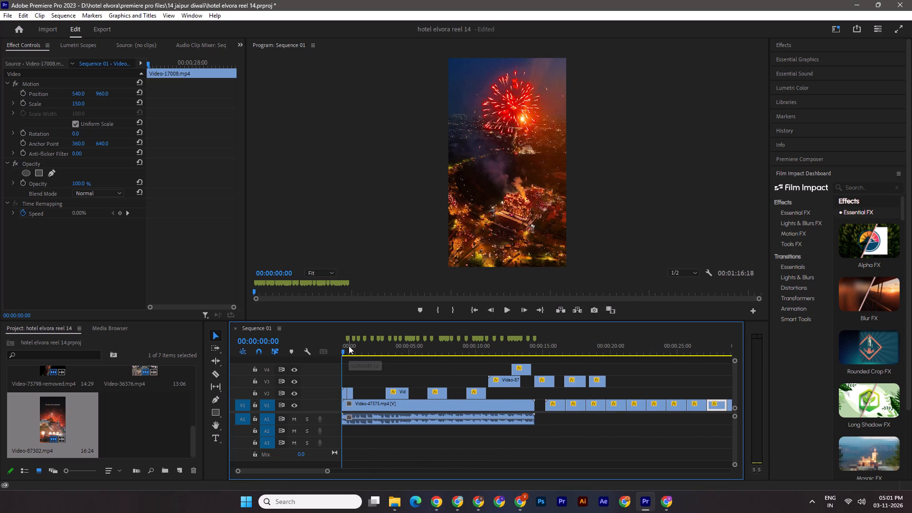
left_click_drag(344, 351, 435, 358)
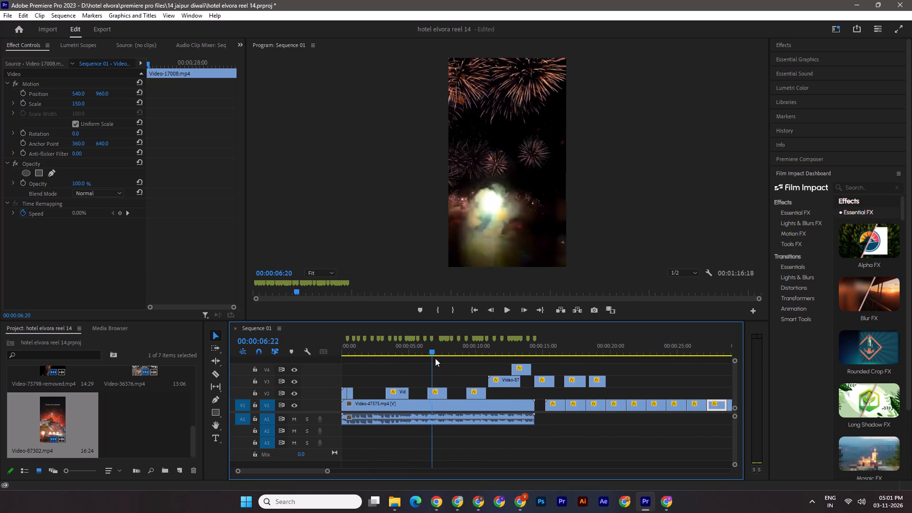
left_click_drag(435, 358, 422, 355)
Move the Video-73798-removed.mp4 shot near 00:00:06:20 against the opening V2 clips and trim its end to the marker at 00:00:01:08.
left_click_drag(435, 393, 361, 392)
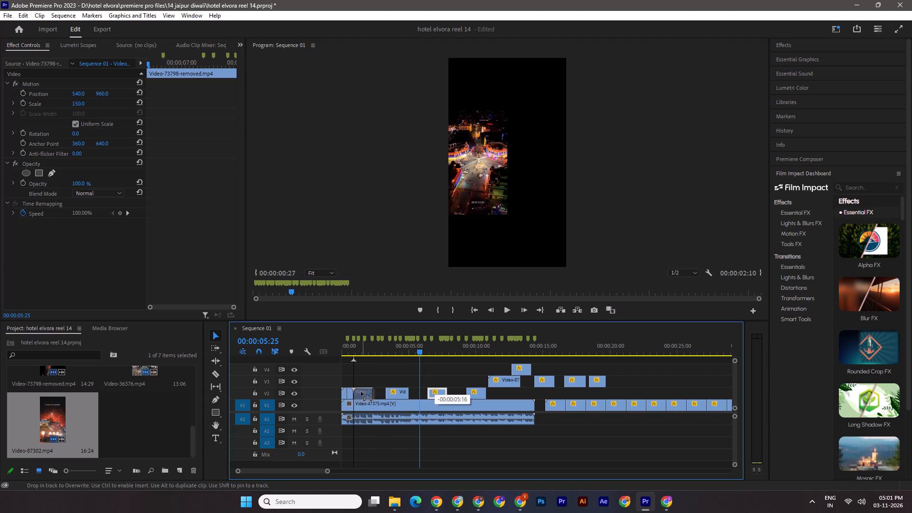
left_click_drag(361, 392, 361, 392)
left_click_drag(350, 350, 359, 349)
left_click_drag(372, 389, 357, 388)
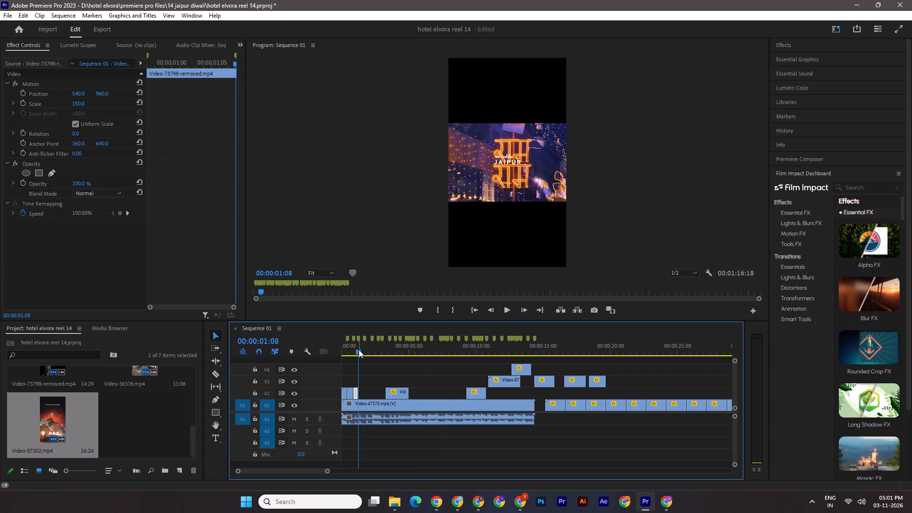
Move the Video-87302.mp4 shot near 00:00:12:03 from V3 onto V2 at 00:00:01:08, trimming its end to the marker at 00:00:01:21.
left_click_drag(361, 354, 483, 368)
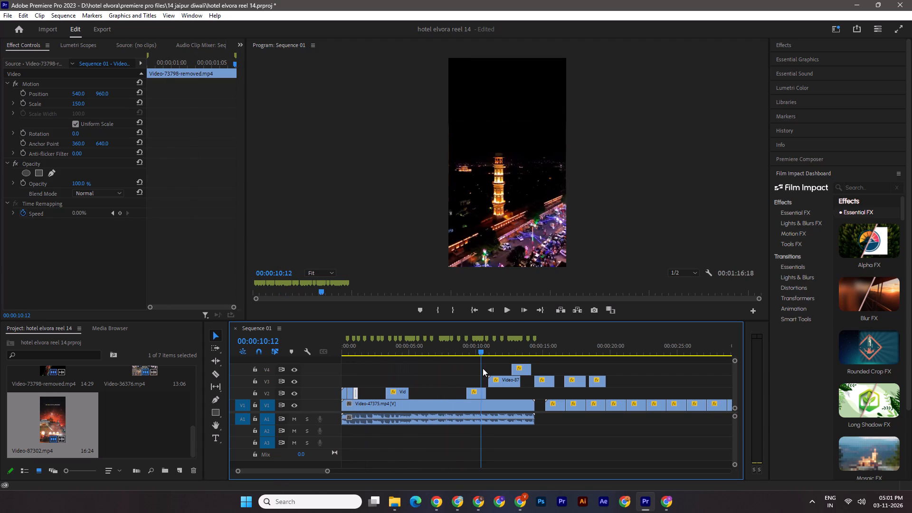
left_click_drag(483, 368, 505, 368)
left_click_drag(495, 380, 370, 400)
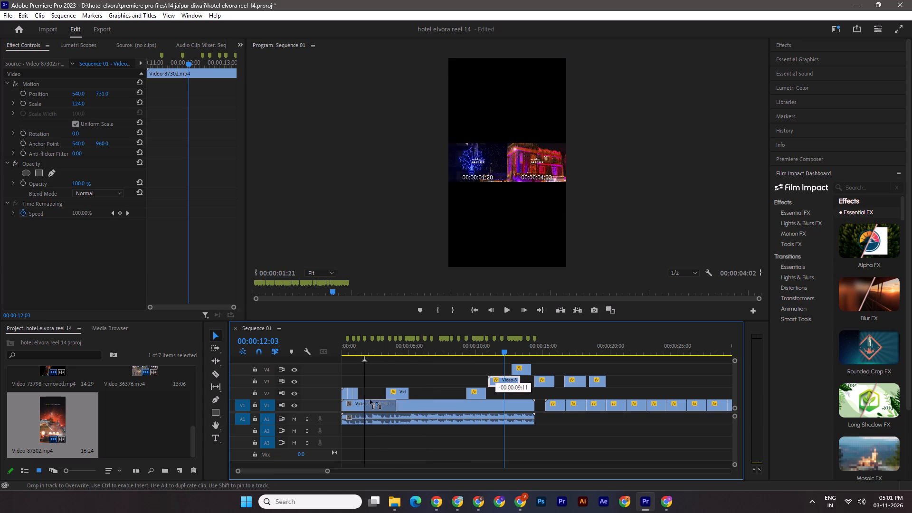
left_click_drag(370, 400, 366, 382)
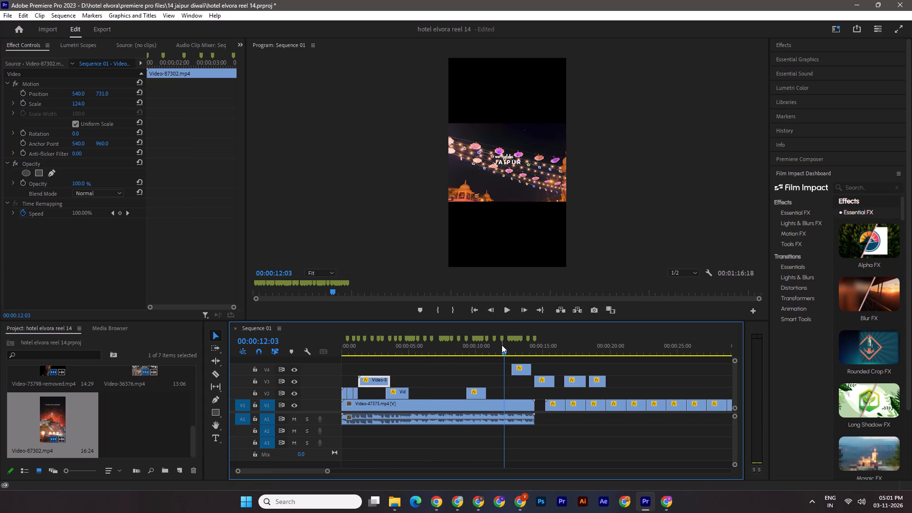
left_click(502, 345)
left_click_drag(389, 379, 363, 376)
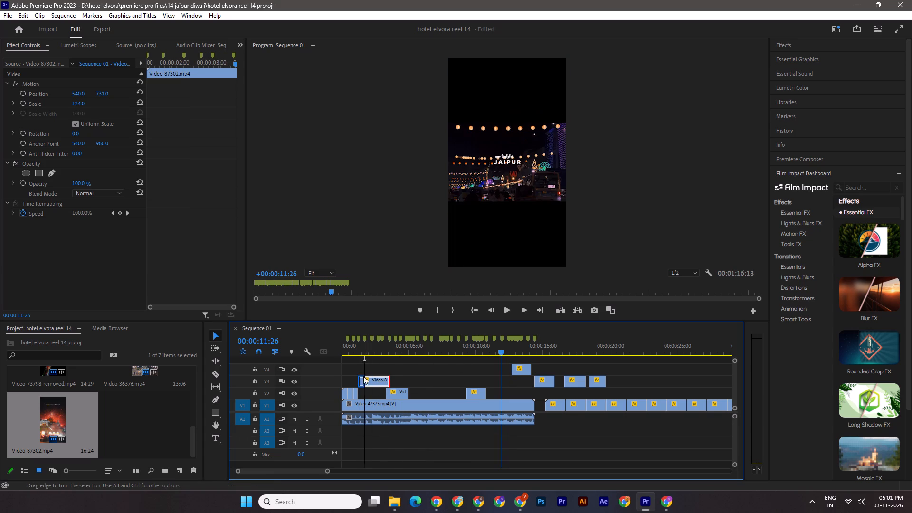
left_click_drag(362, 383, 362, 394, "shift")
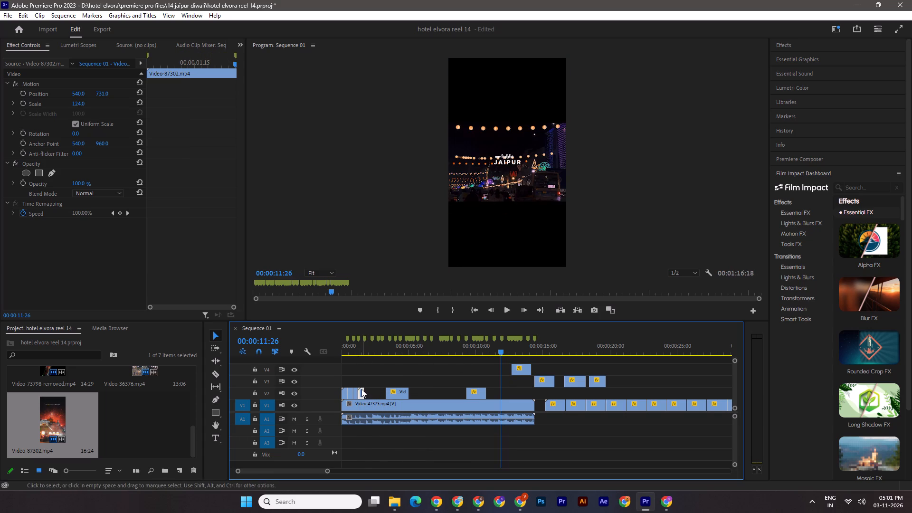
left_click(364, 348)
left_click_drag(364, 348, 369, 350, "shift")
left_click_drag(365, 350, 370, 351, "shift")
left_click(365, 351)
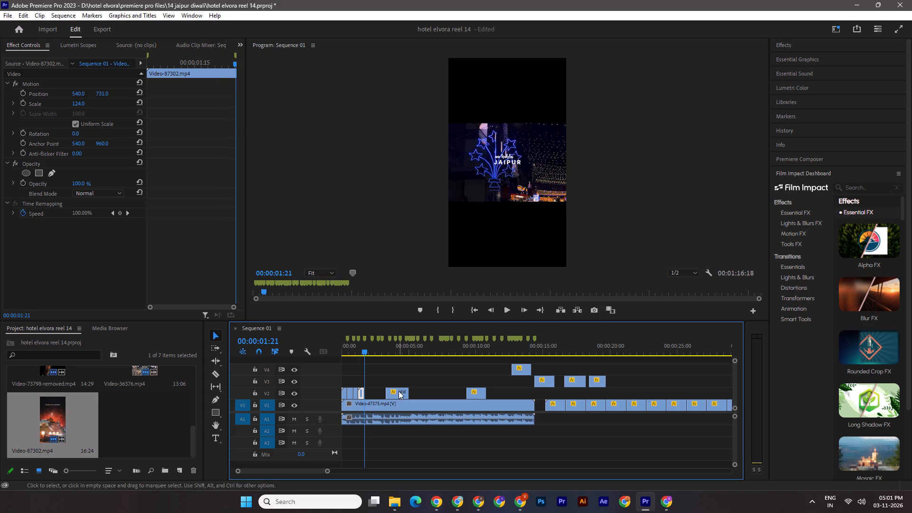
Copy the Video-87302.mp4 shot at 00:00:14:23 to 00:00:01:21 on V3 and trim its end to the marker at 00:00:02:08.
left_click_drag(363, 353, 538, 358)
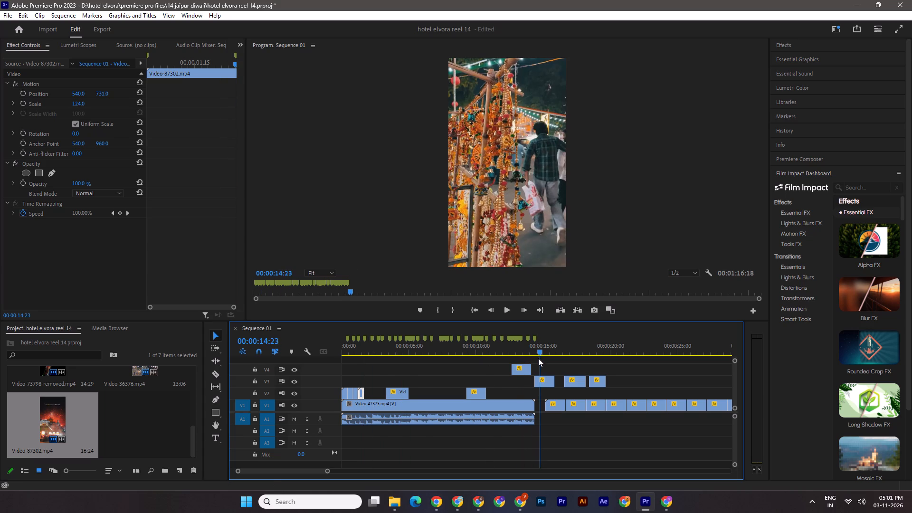
left_click_drag(538, 358, 541, 360)
left_click_drag(545, 381, 380, 389, "alt")
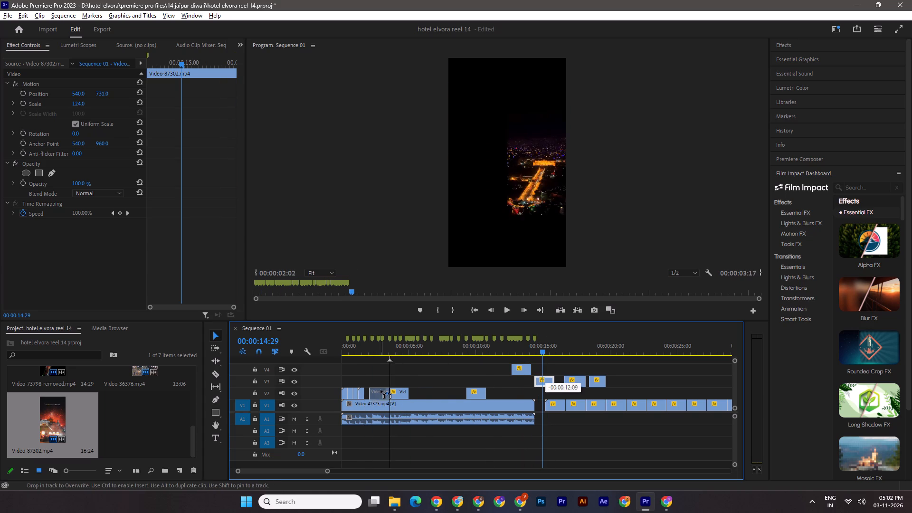
left_click_drag(380, 389, 375, 387, "alt")
left_click_drag(538, 345, 494, 345)
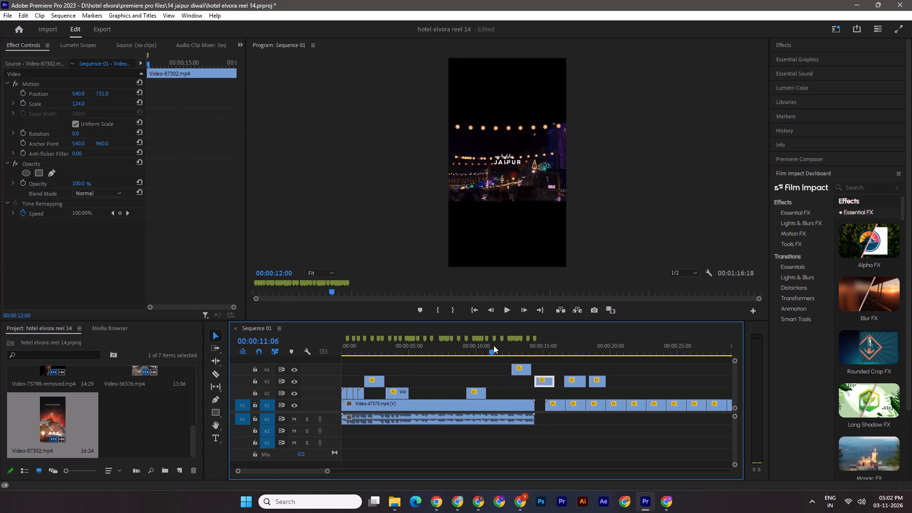
left_click_drag(494, 345, 371, 362)
left_click_drag(384, 382, 371, 379)
Swap the last two Video-87302.mp4 shots on V2, starting the new copy at 00:00:01:08 with a 00:00:00:13 duration.
left_click_drag(361, 395, 376, 386)
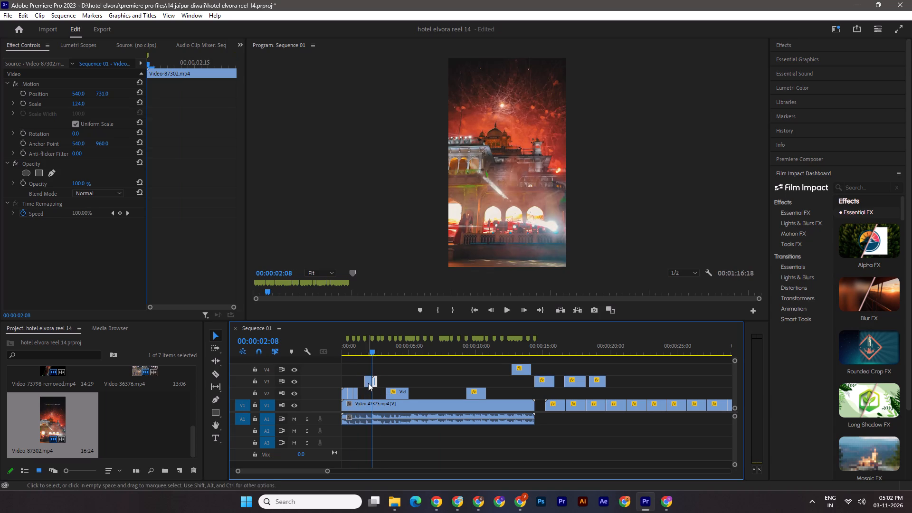
left_click_drag(368, 383, 366, 394)
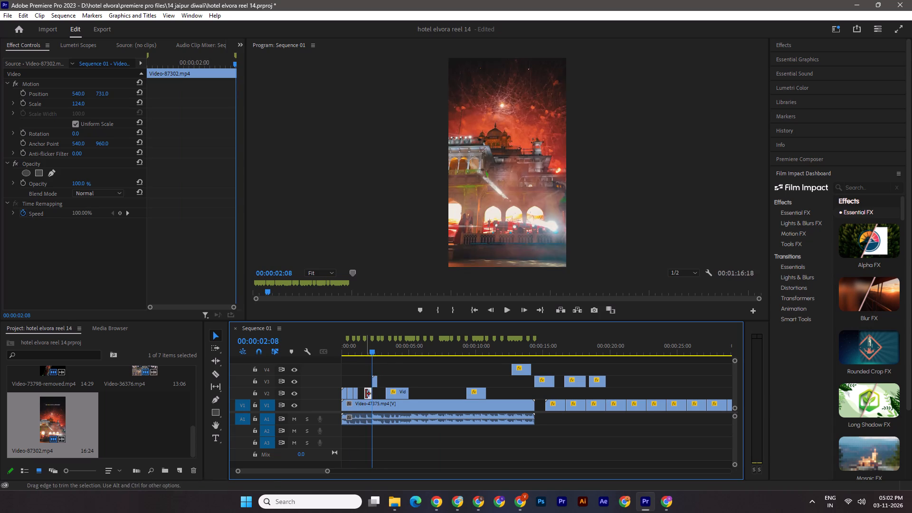
left_click_drag(367, 394, 362, 394)
left_click(365, 394)
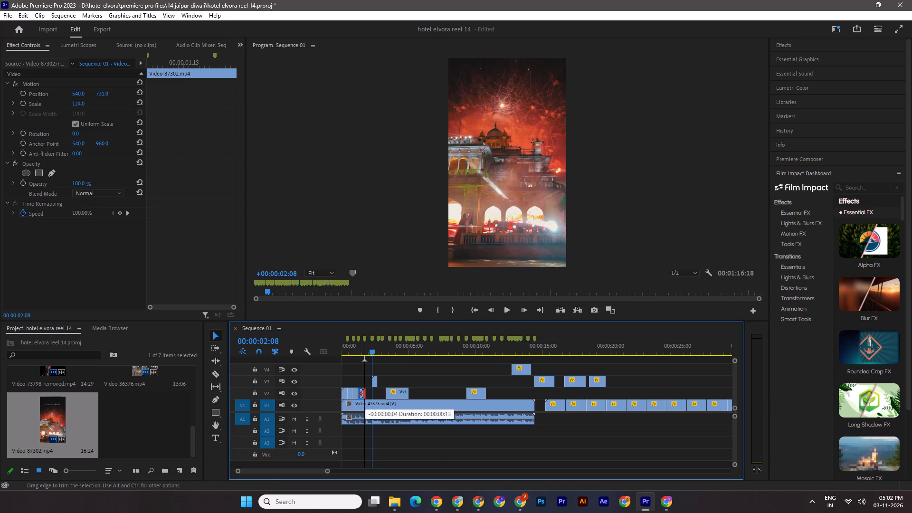
left_click_drag(376, 380, 367, 391)
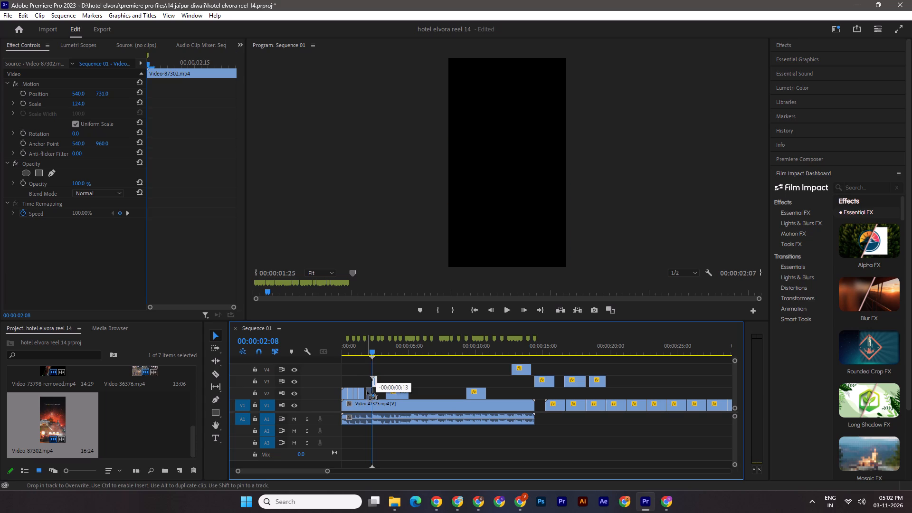
left_click_drag(367, 391, 366, 391)
Close the gap before the last Video-87302.mp4 shot on V2, extend its end to 00:00:02:08 and save the project.
left_click_drag(326, 470, 314, 467)
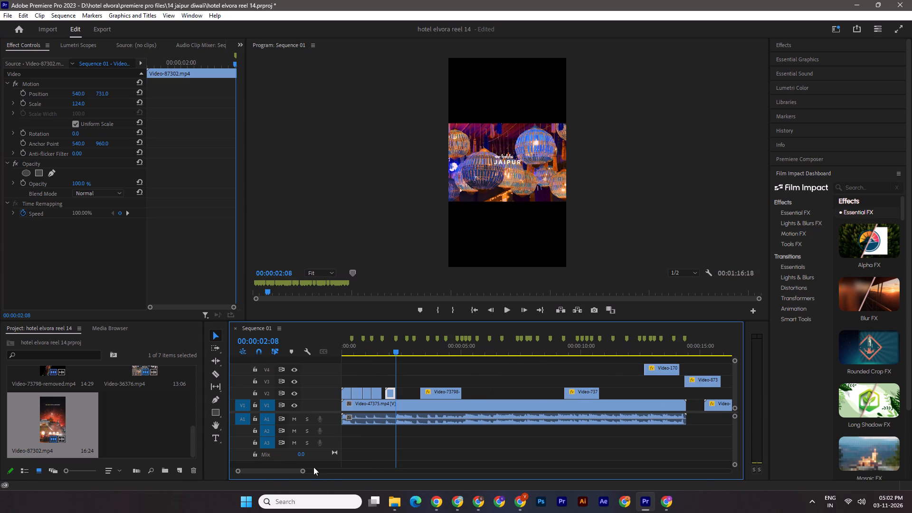
left_click_drag(389, 394, 385, 394)
left_click_drag(392, 395, 397, 396)
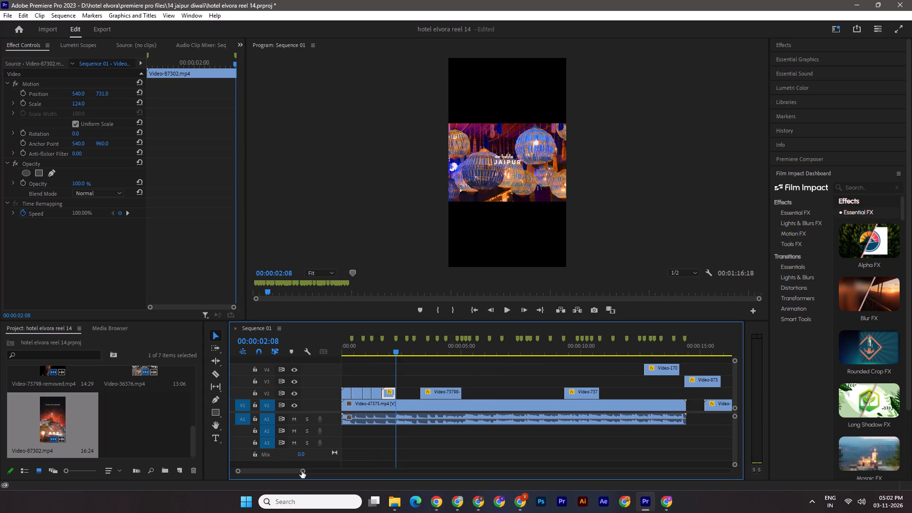
left_click_drag(304, 469, 328, 469)
key("ctrl+s")
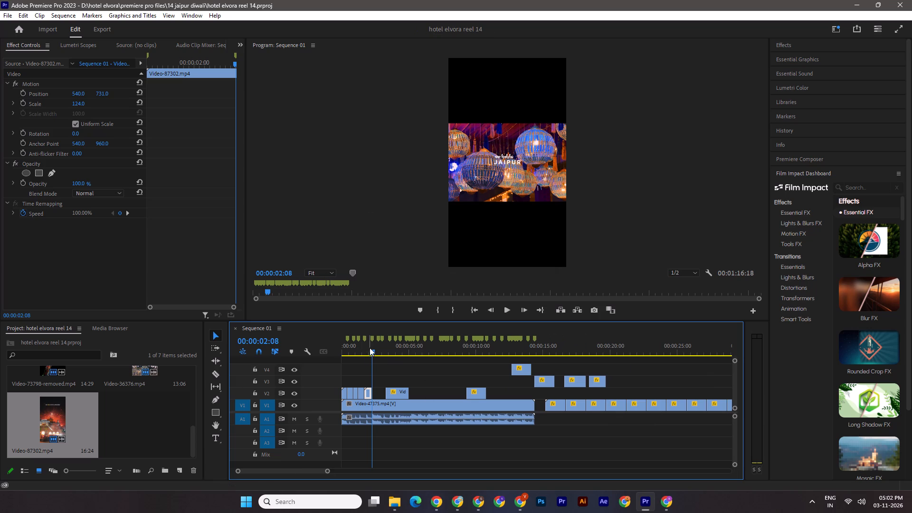
Move the Video-73798-removed.mp4 shot just after 00:00:03:00 from V2 up to V4, near 00:00:06:20.
left_click_drag(370, 348, 504, 361)
left_click_drag(393, 393, 415, 379)
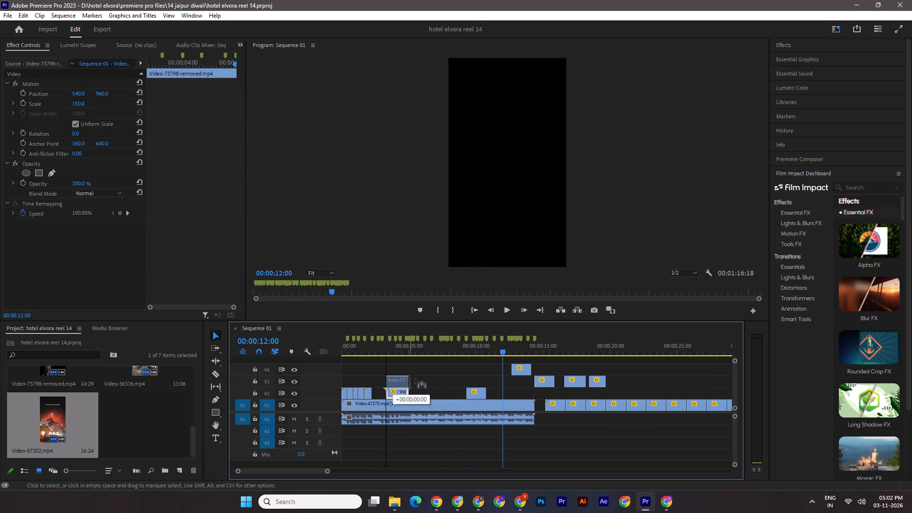
left_click_drag(415, 379, 439, 375)
Play the sequence from the start to about 00:00:04:20 to check the placed shots against the reference.
left_click_drag(500, 346, 324, 344)
key("space")
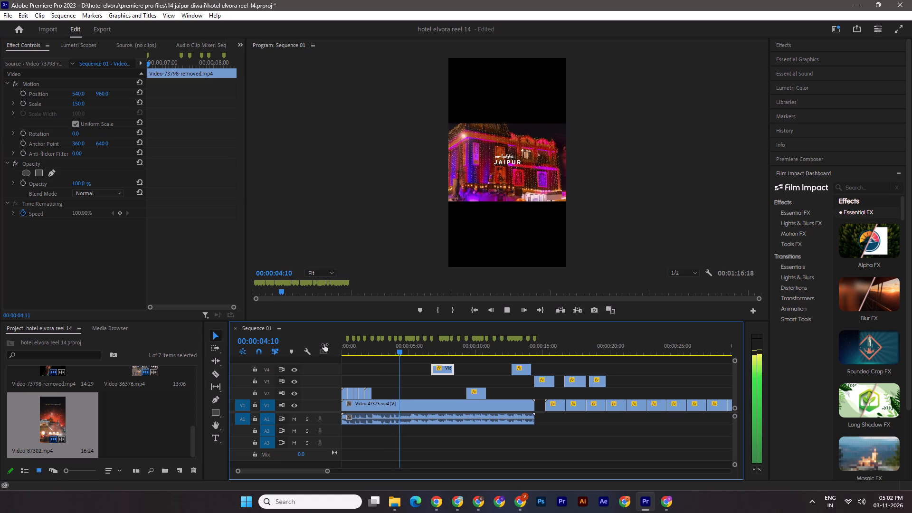
key("space")
left_click(406, 351)
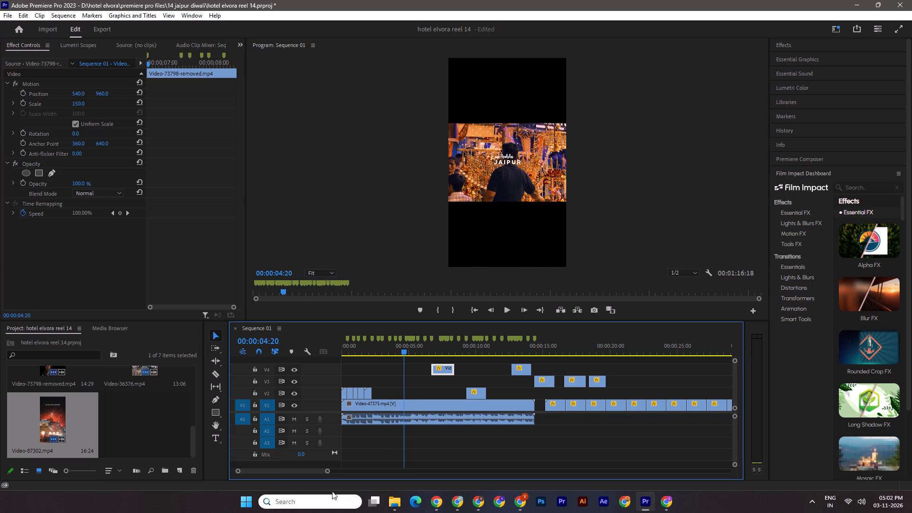
Gather the Video-17008.mp4 shot and the three Video-87302.mp4 shots from V3 together on V4, from about 00:00:09:25 onward.
left_click_drag(327, 470, 336, 473)
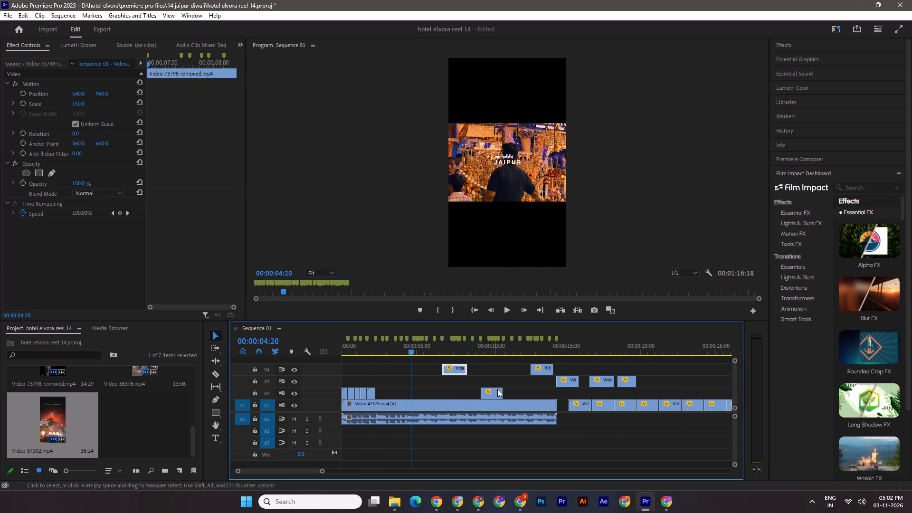
left_click_drag(539, 370, 495, 370)
left_click_drag(571, 383, 530, 369)
left_click_drag(607, 385, 555, 368)
left_click_drag(627, 380, 573, 370)
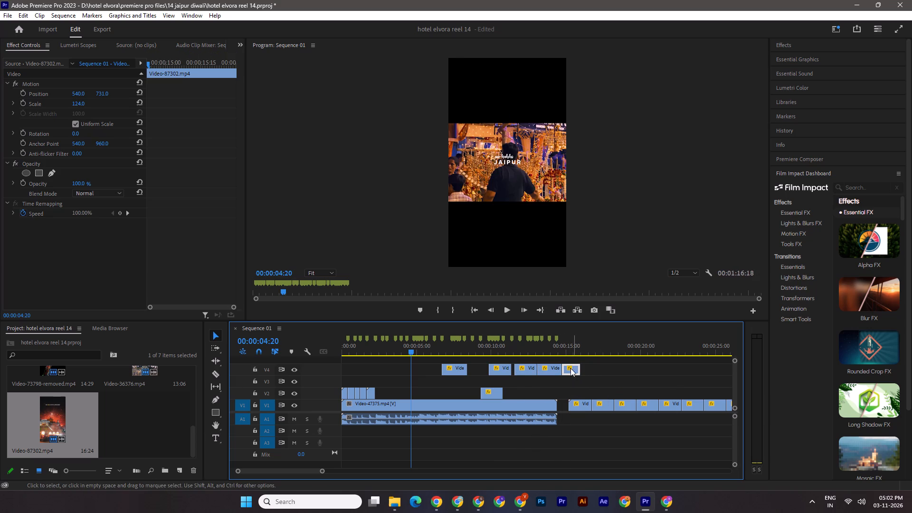
Move the Video-73798-removed.mp4 shot at 00:00:09:06 on V2 to 00:00:02:08 and trim its end to the next beat marker.
left_click_drag(487, 393, 472, 391)
left_click_drag(411, 349, 468, 361)
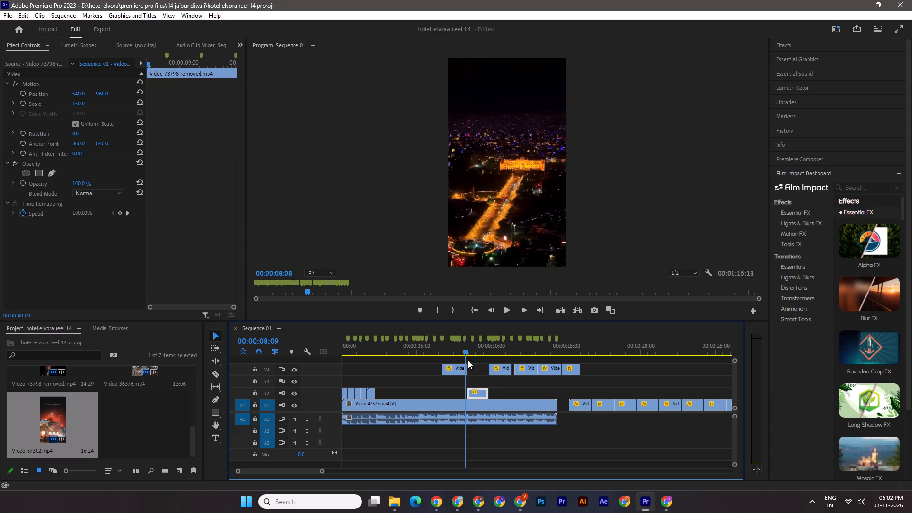
left_click_drag(468, 361, 479, 365)
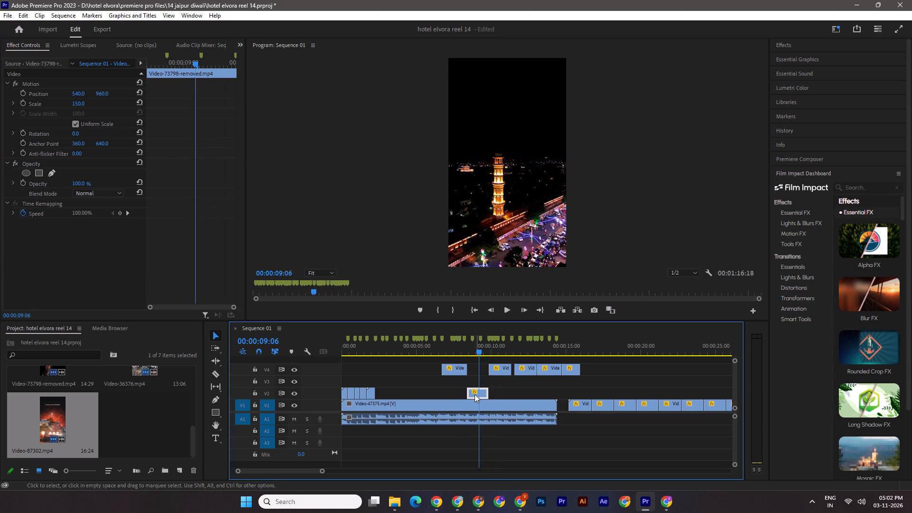
left_click_drag(475, 394, 382, 395)
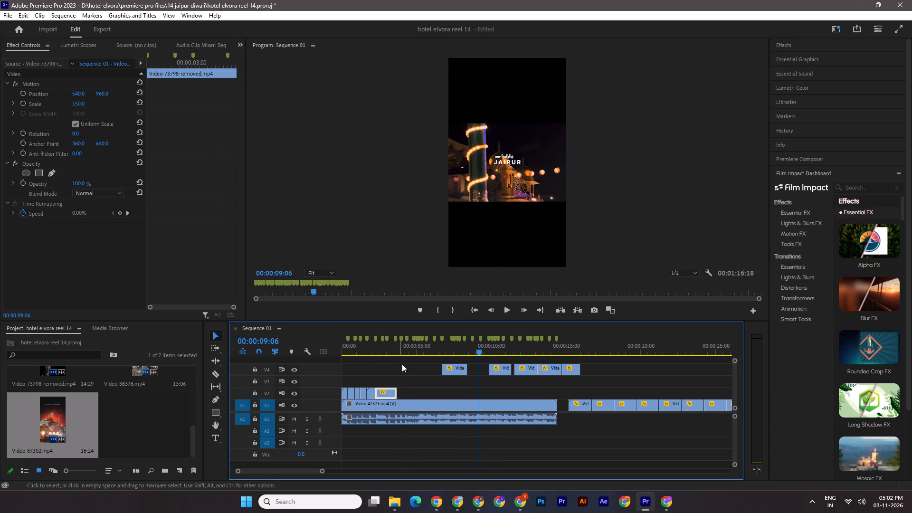
left_click_drag(394, 393, 380, 392)
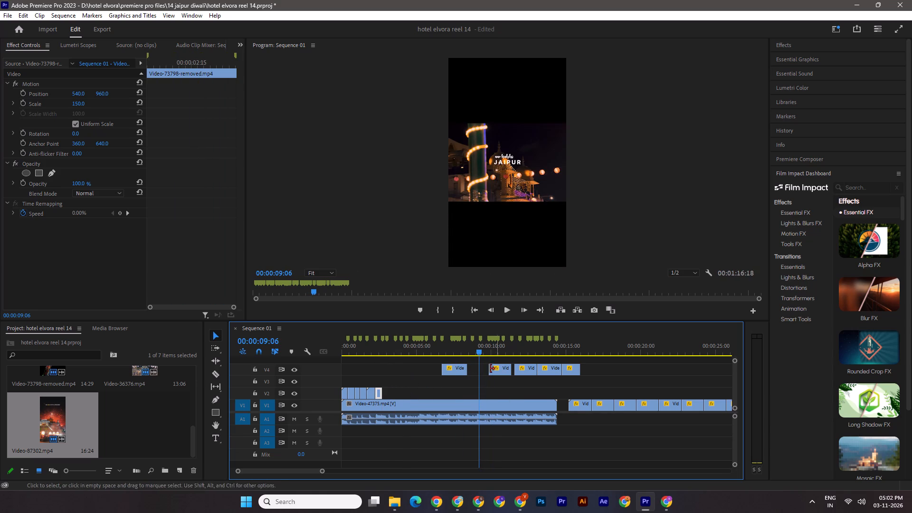
Move the Video-17008.mp4 shot from V4 to the end of the V2 run and trim its end to the marker at 00:00:03:01.
left_click_drag(479, 351, 503, 352)
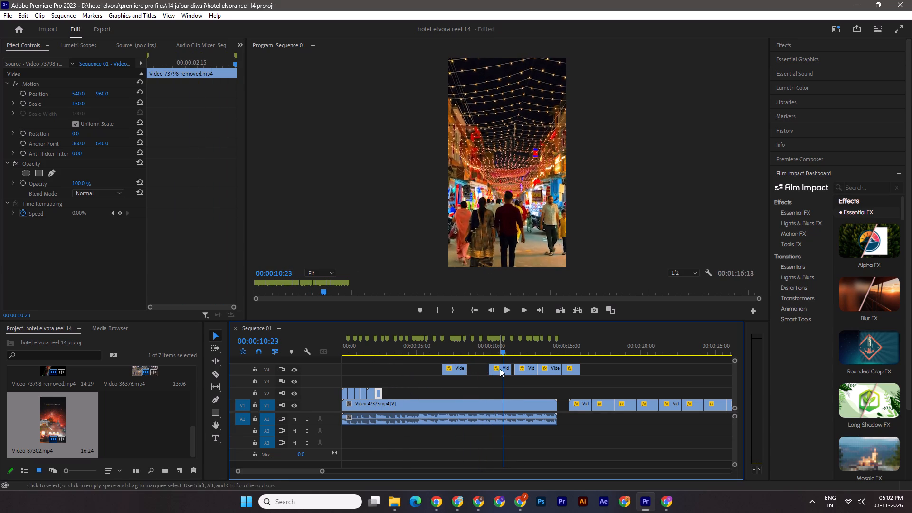
left_click_drag(499, 369, 393, 396)
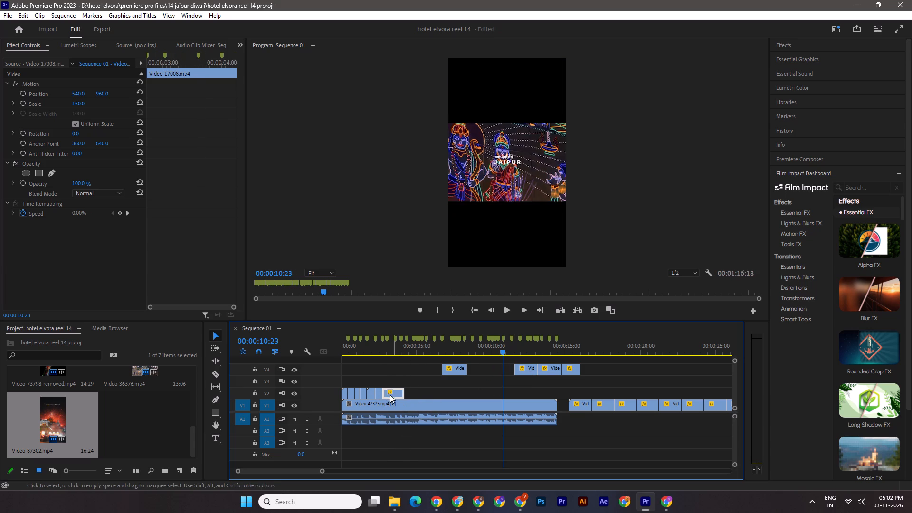
left_click_drag(405, 392, 389, 389)
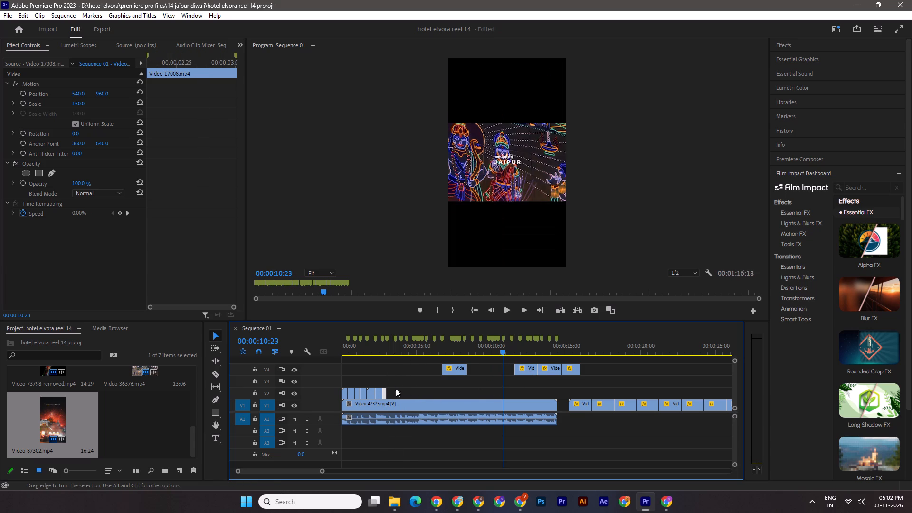
Move the middle Video-87302.mp4 shot, the fireworks one near 00:00:13:13, from V4 to V2 at the beat marker around 00:00:03:17.
left_click_drag(501, 348, 544, 353)
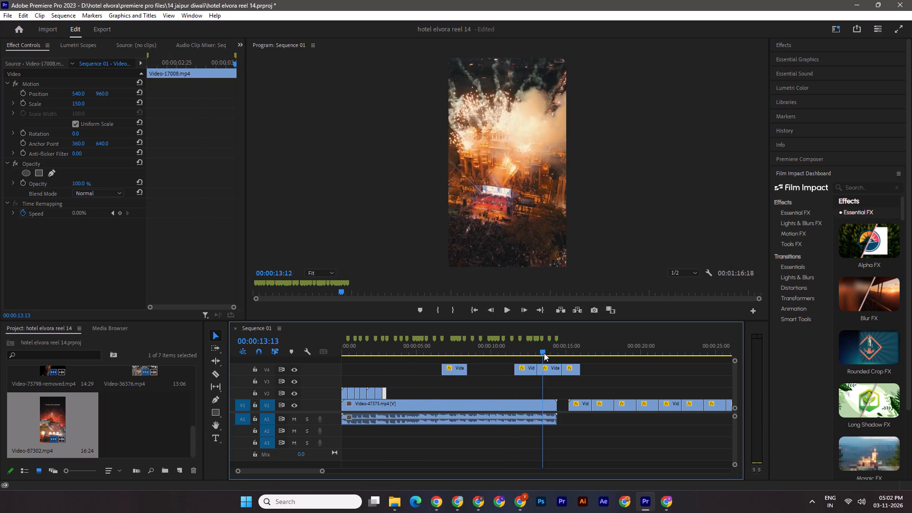
left_click_drag(544, 353, 553, 354)
left_click_drag(545, 369, 422, 392)
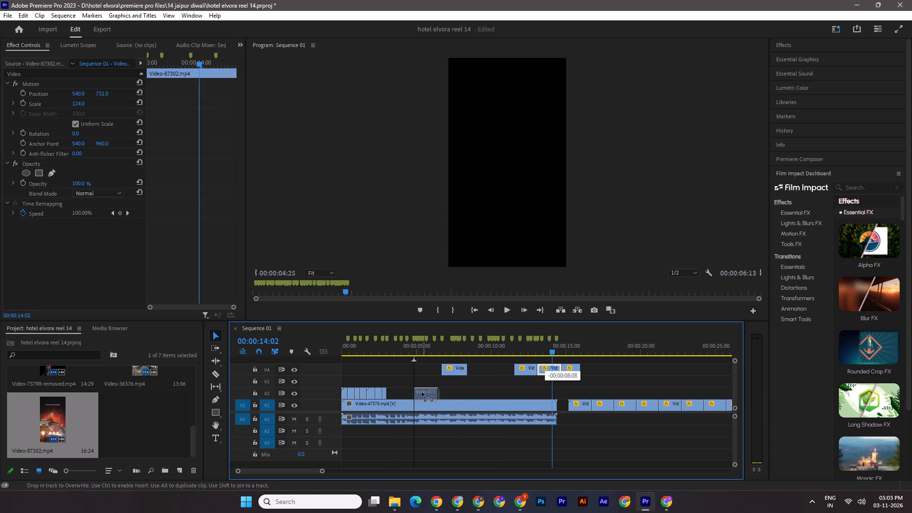
left_click_drag(422, 392, 395, 392)
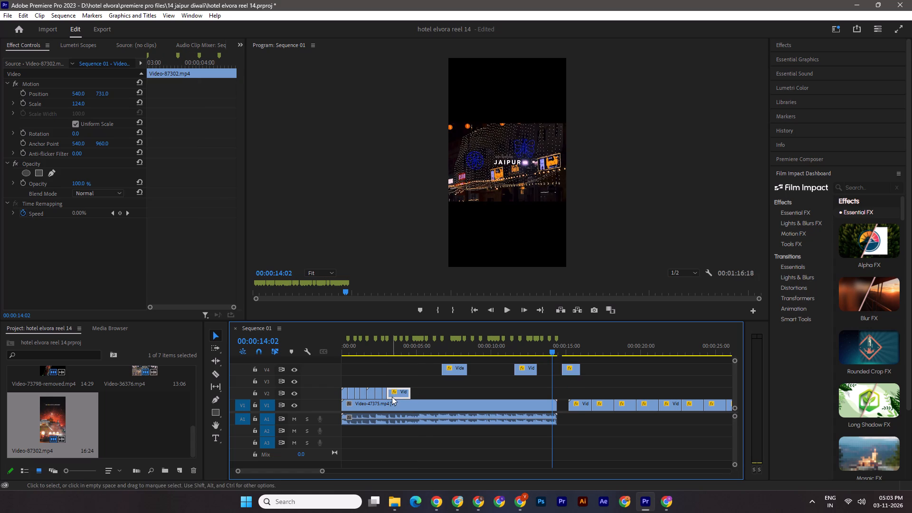
left_click_drag(392, 397, 398, 393)
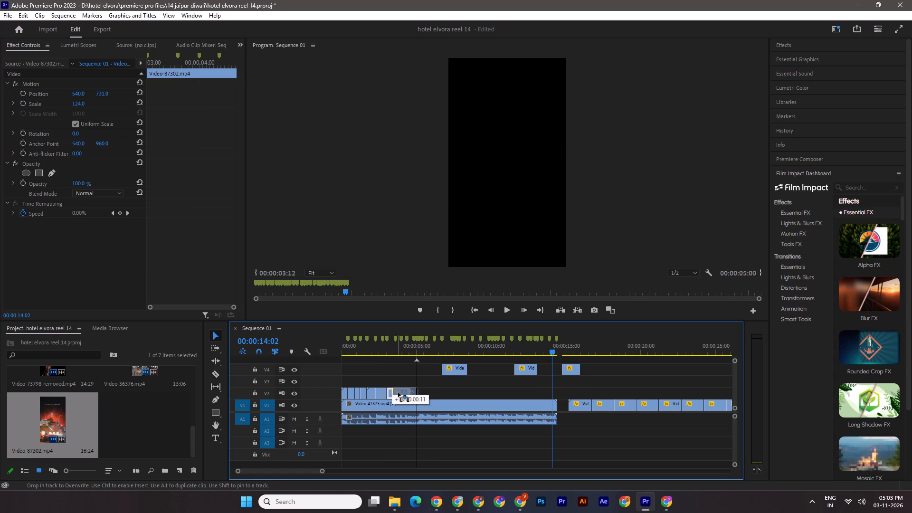
left_click_drag(398, 393, 399, 393)
Try the V4 Video-73798-removed.mp4 shot on V3 at 00:00:03:01, shorten its end, and park it on V3 near 00:00:09:25.
left_click(454, 348)
left_click_drag(454, 348, 541, 355)
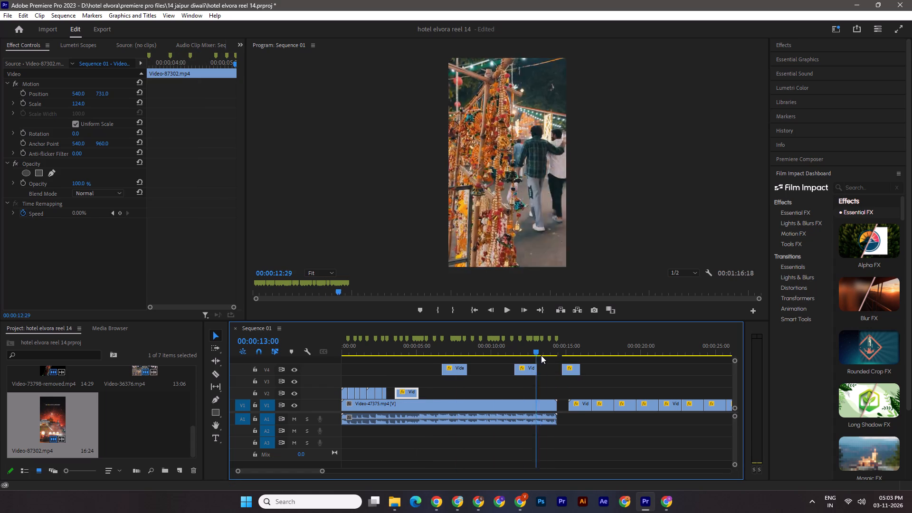
left_click_drag(541, 355, 523, 357)
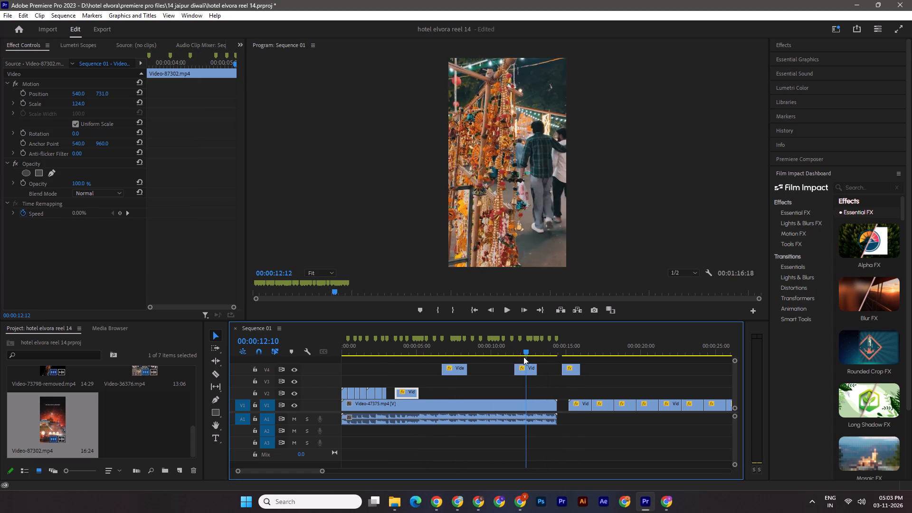
left_click_drag(523, 357, 454, 366)
left_click_drag(447, 371, 393, 380)
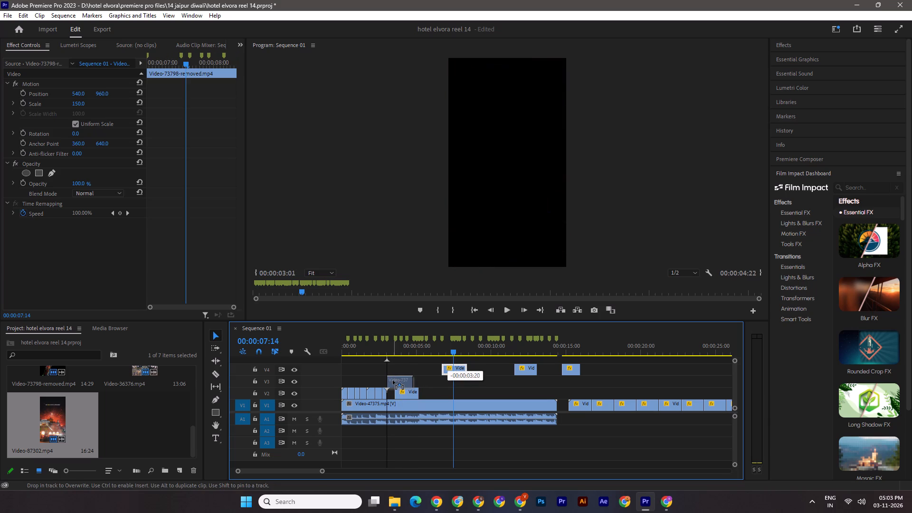
left_click_drag(393, 380, 392, 380)
left_click(410, 380)
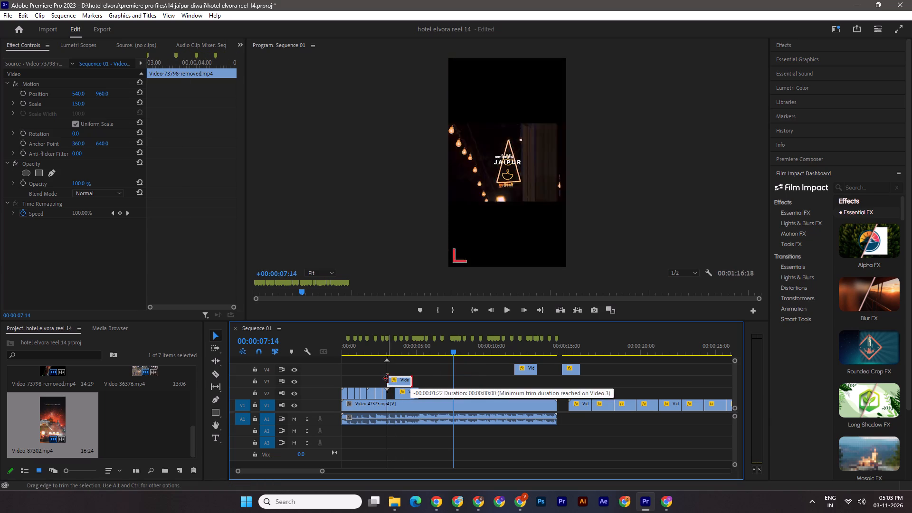
left_click_drag(396, 382, 497, 382)
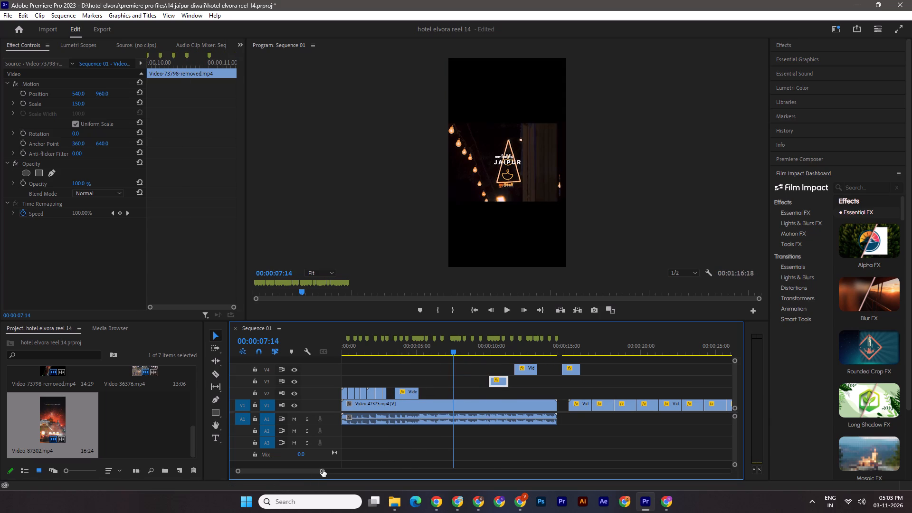
Review the V1 source shots from about 00:00:18:00 and move the aerial roundabout shot near 00:00:36:02 to V3 at 00:00:03:01.
left_click_drag(323, 470, 380, 471)
left_click_drag(389, 351, 448, 360)
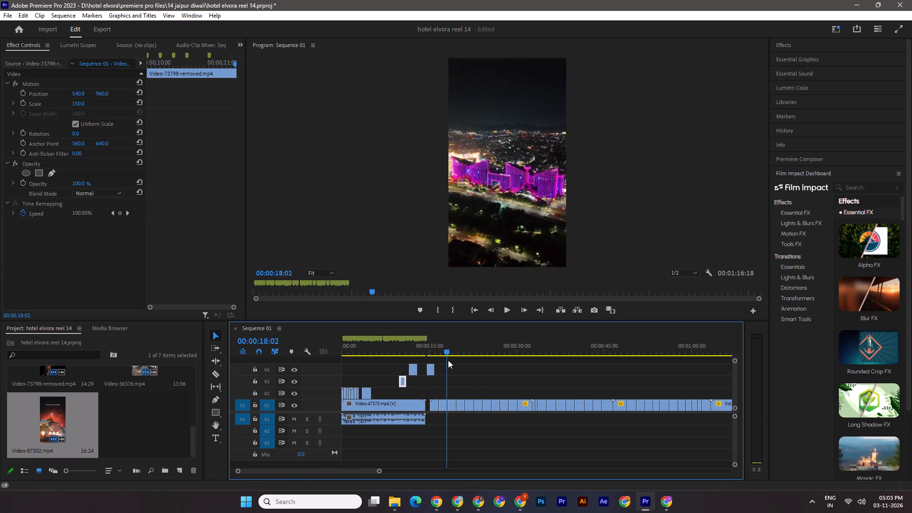
left_click_drag(448, 360, 446, 361)
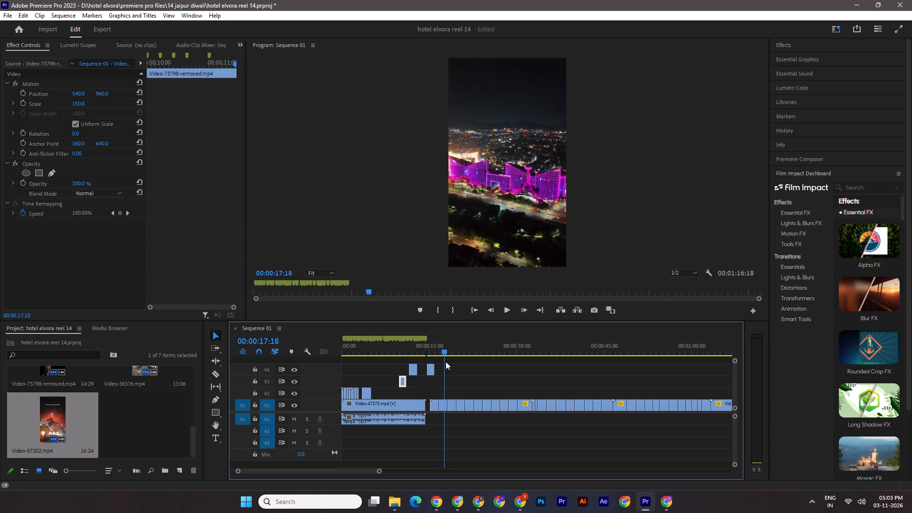
left_click_drag(446, 361, 460, 363)
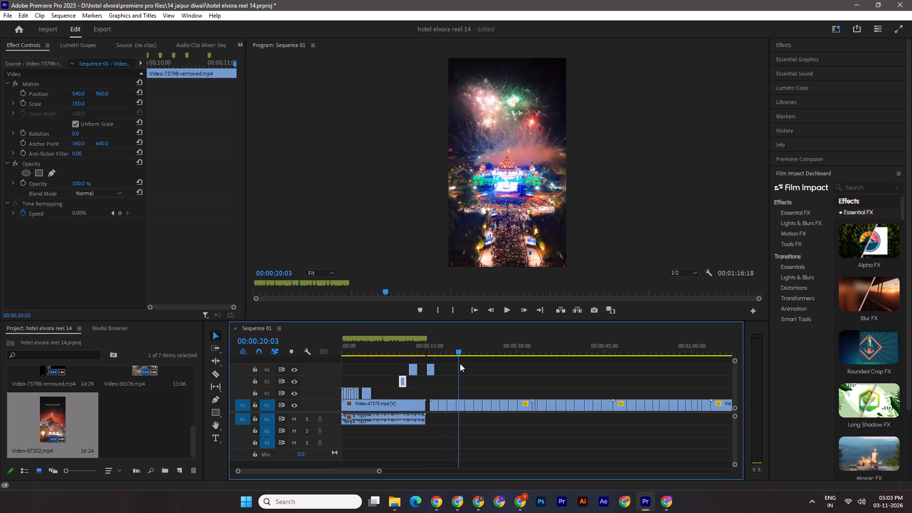
left_click_drag(460, 363, 467, 364)
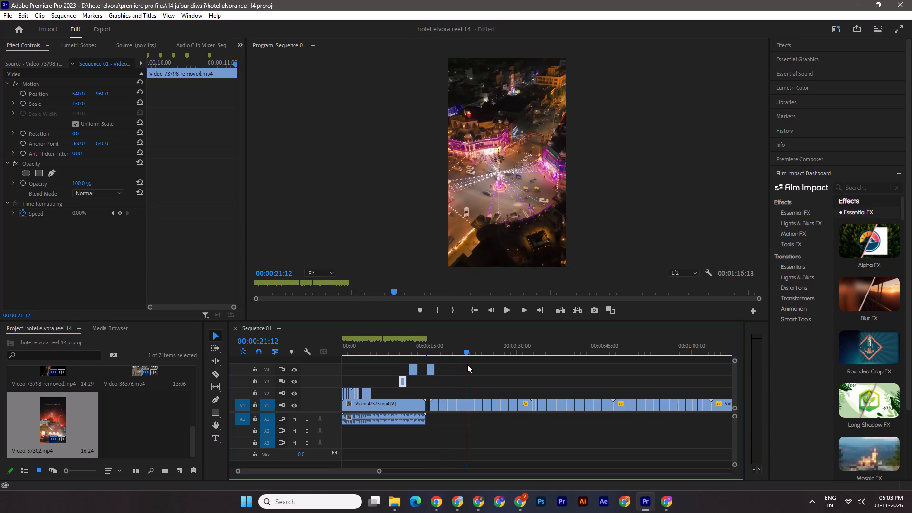
left_click_drag(467, 364, 488, 368)
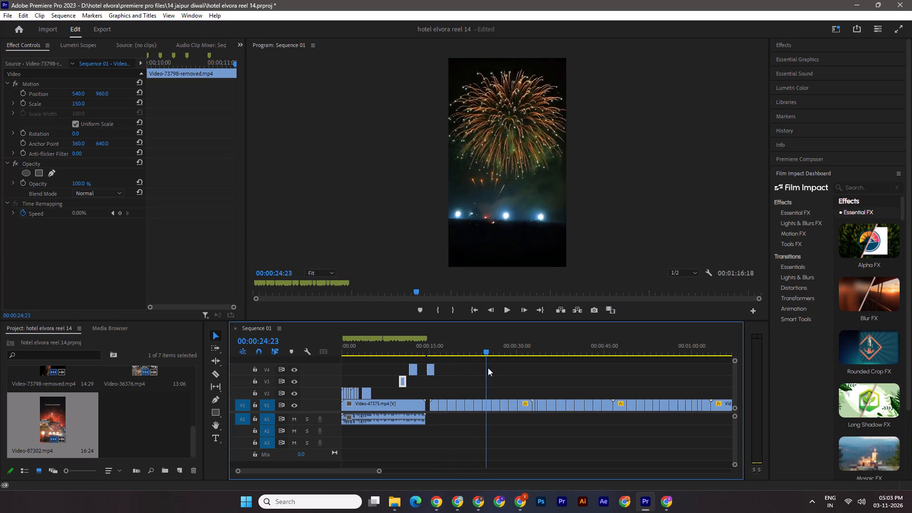
left_click_drag(488, 368, 505, 370)
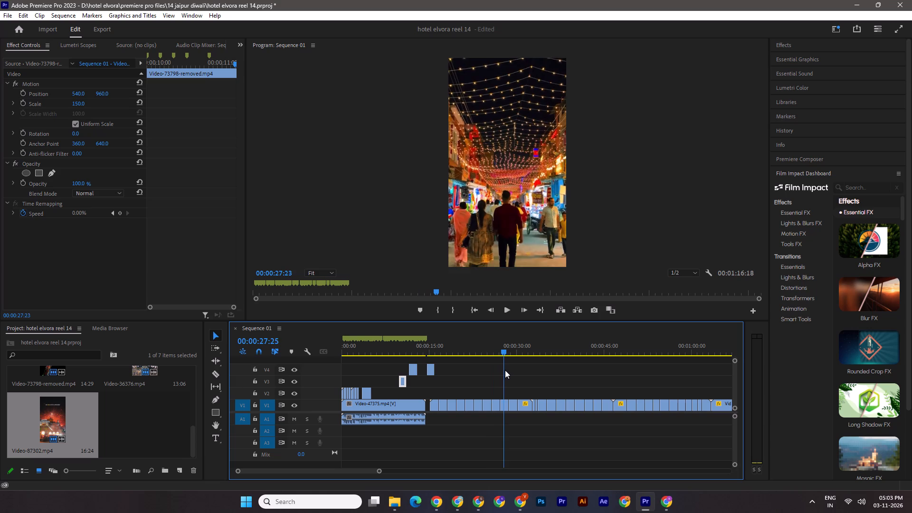
left_click_drag(505, 370, 519, 371)
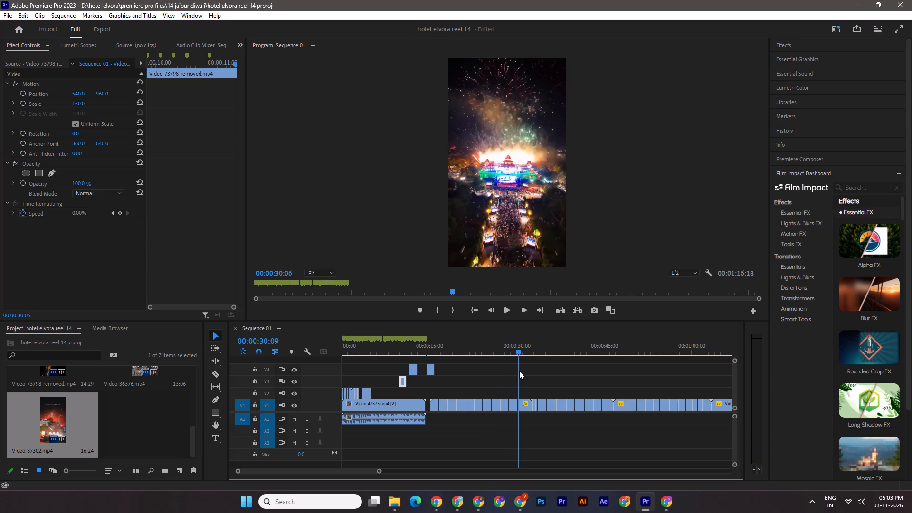
left_click_drag(519, 371, 538, 373)
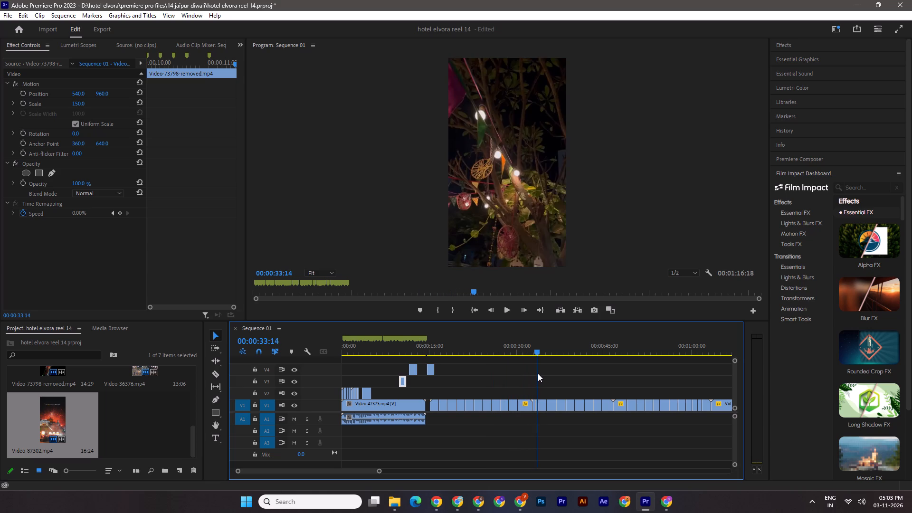
left_click_drag(538, 373, 545, 375)
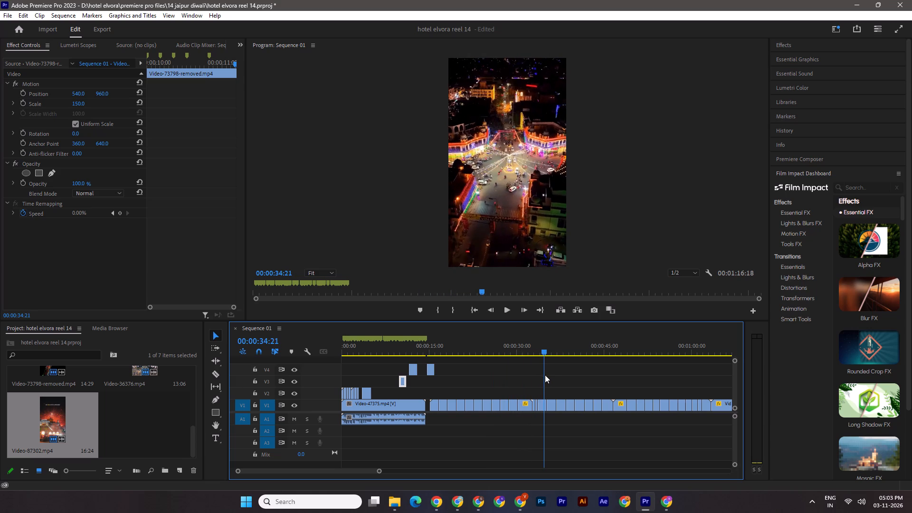
left_click_drag(545, 375, 553, 376)
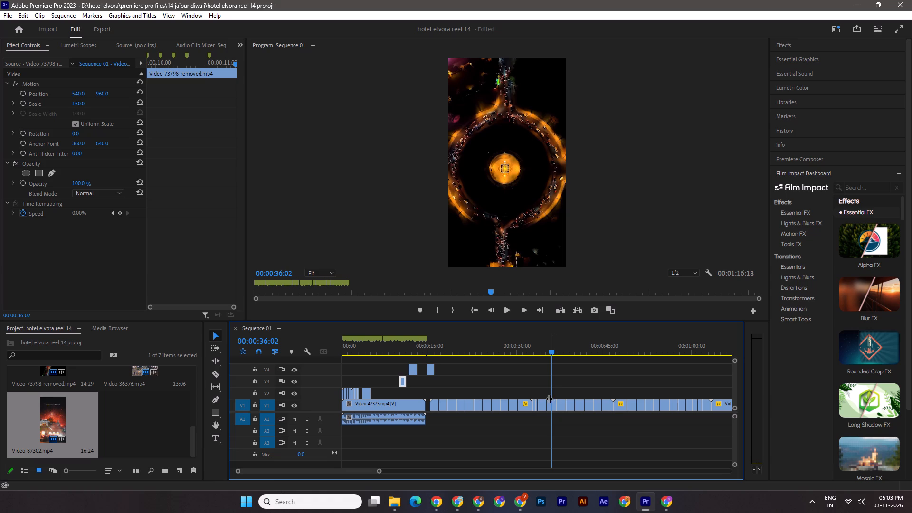
left_click_drag(552, 408, 362, 378)
left_click(360, 351)
left_click_drag(382, 470, 344, 463)
left_click_drag(418, 382, 425, 381)
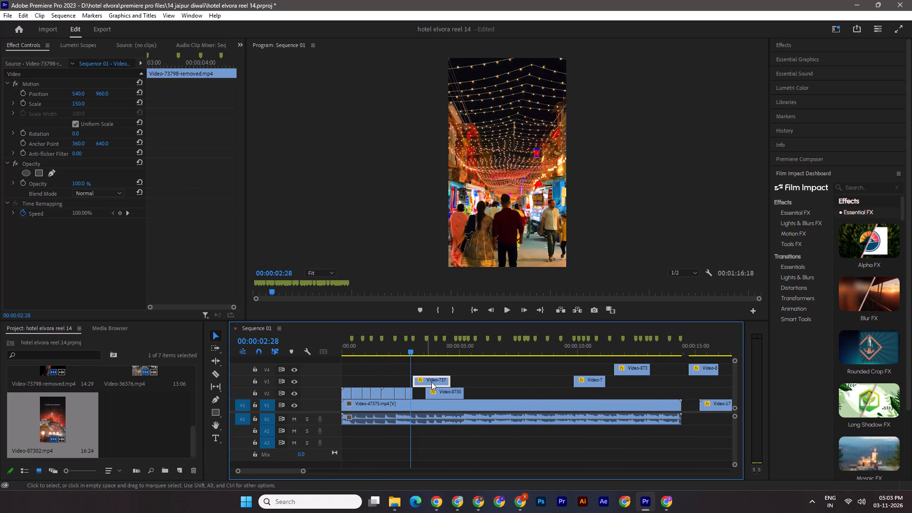
Trim the roundabout shot's end to the start of the following Video-87302.mp4 shot and drop it from V3 into the gap on V2.
left_click_drag(449, 381, 414, 380)
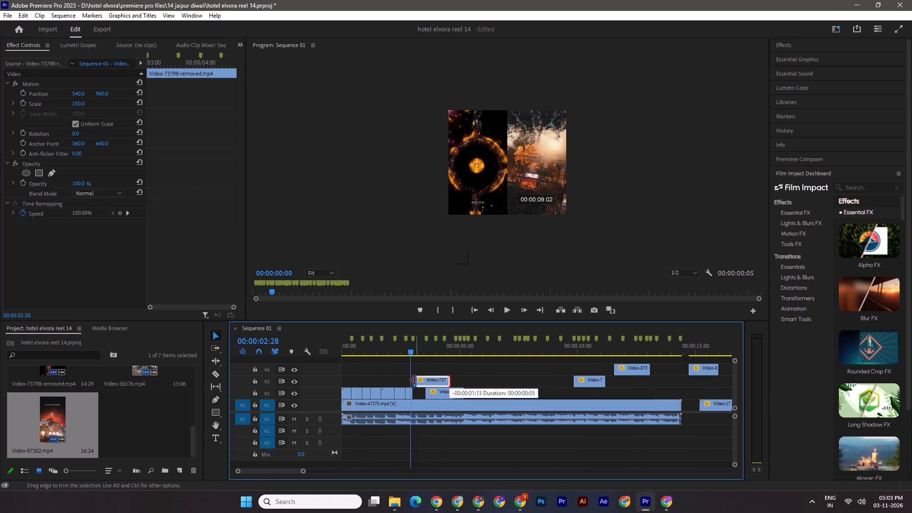
left_click_drag(414, 380, 420, 381)
left_click(408, 351)
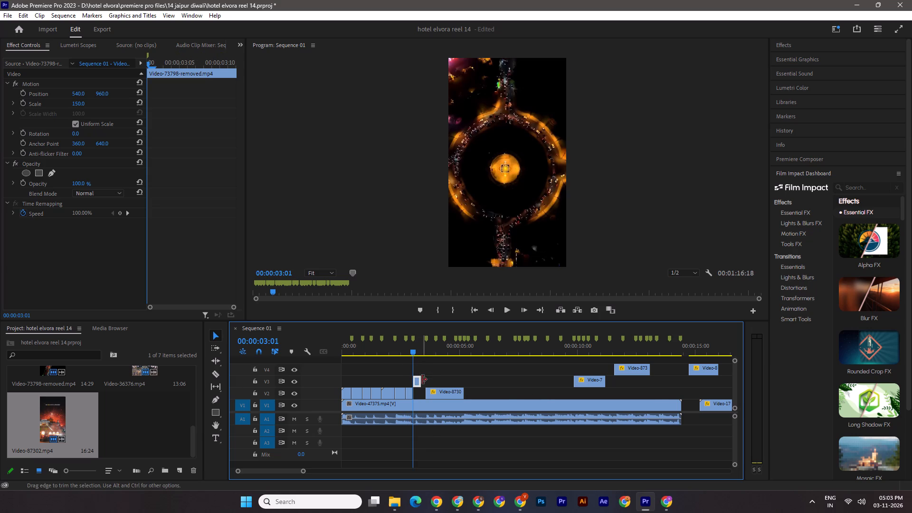
left_click_drag(422, 380, 428, 380)
left_click_drag(419, 381, 419, 386)
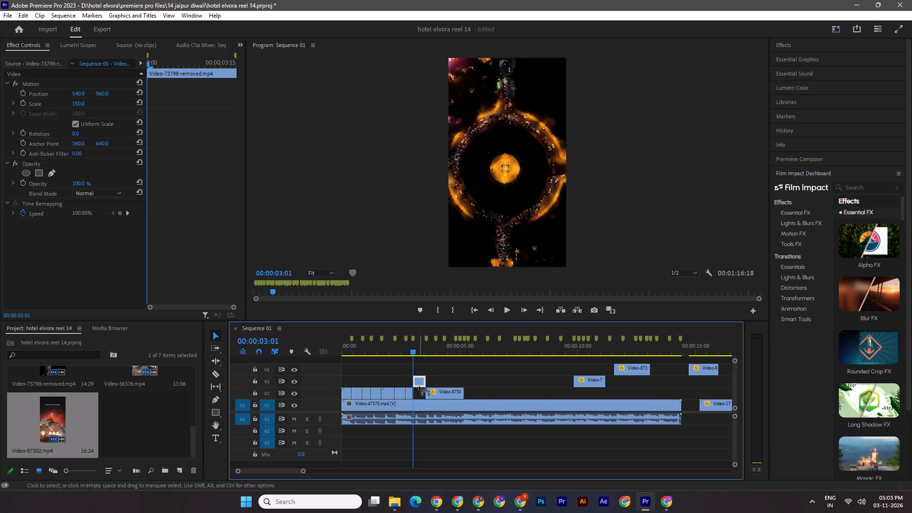
left_click_drag(419, 386, 418, 393)
Trim the end of the fireworks Video-87302.mp4 shot on V2 to the beat marker at 00:00:04:00.
left_click_drag(415, 349, 429, 353)
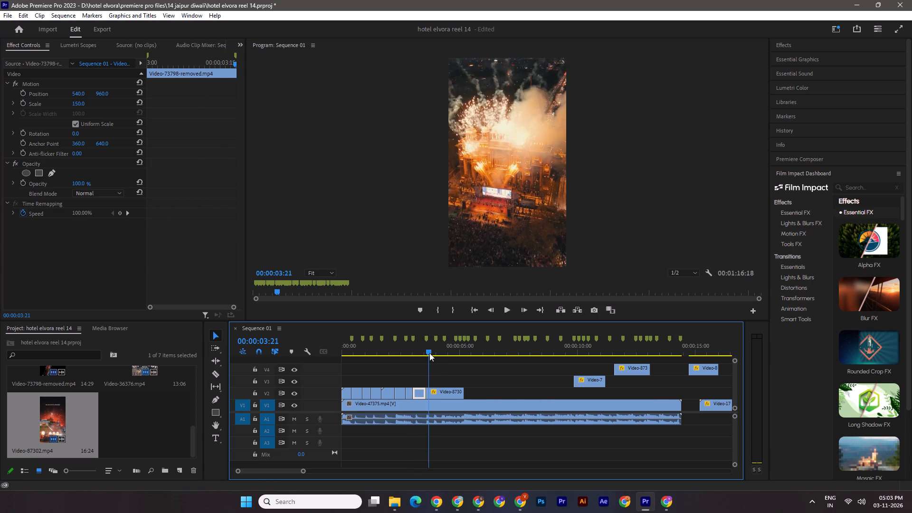
left_click_drag(429, 353, 438, 353)
left_click_drag(462, 388, 436, 385)
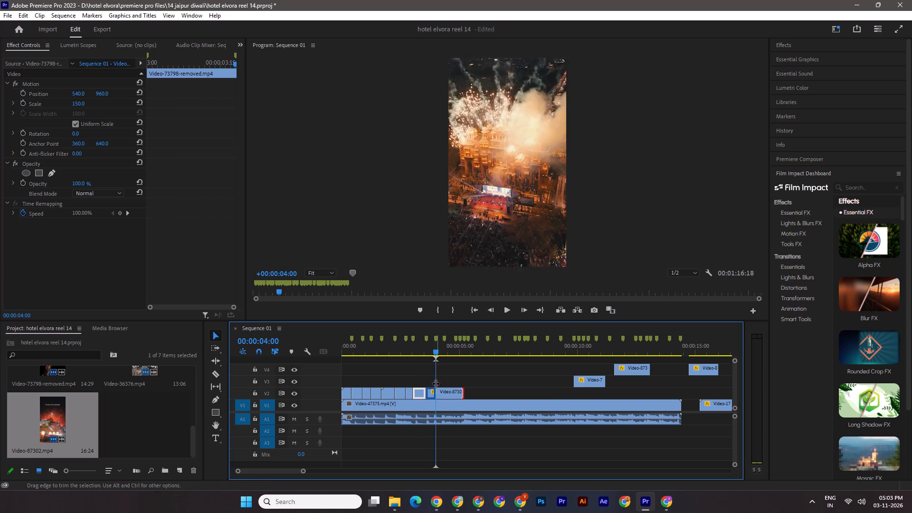
Move the last Video-87302.mp4 shot, near 00:00:14:25 on V4, to V2 at 00:00:04:00 and trim its end to 00:00:04:11.
left_click_drag(433, 352, 616, 359)
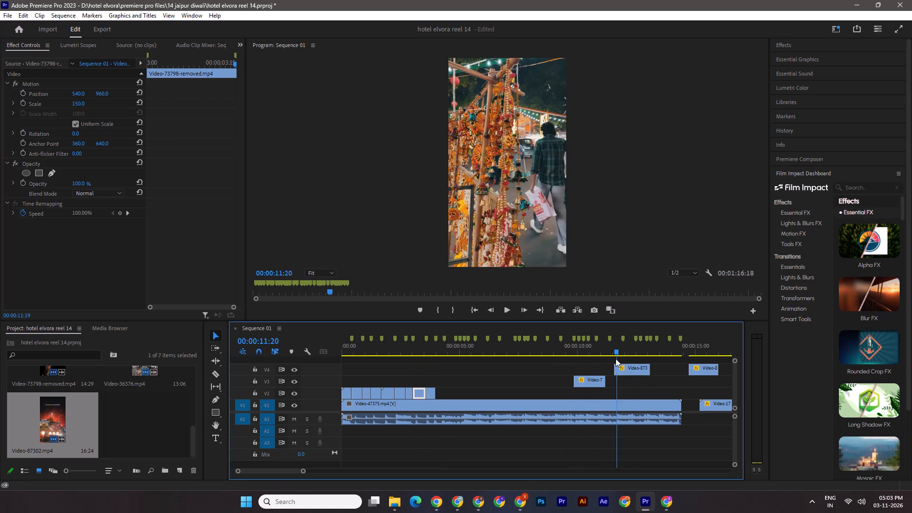
left_click_drag(616, 359, 689, 369)
left_click_drag(703, 369, 653, 372)
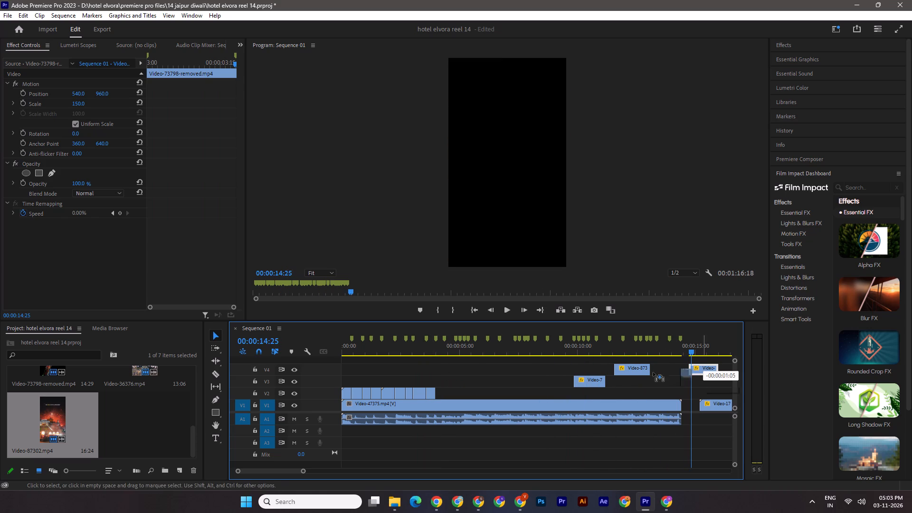
left_click_drag(653, 372, 450, 395)
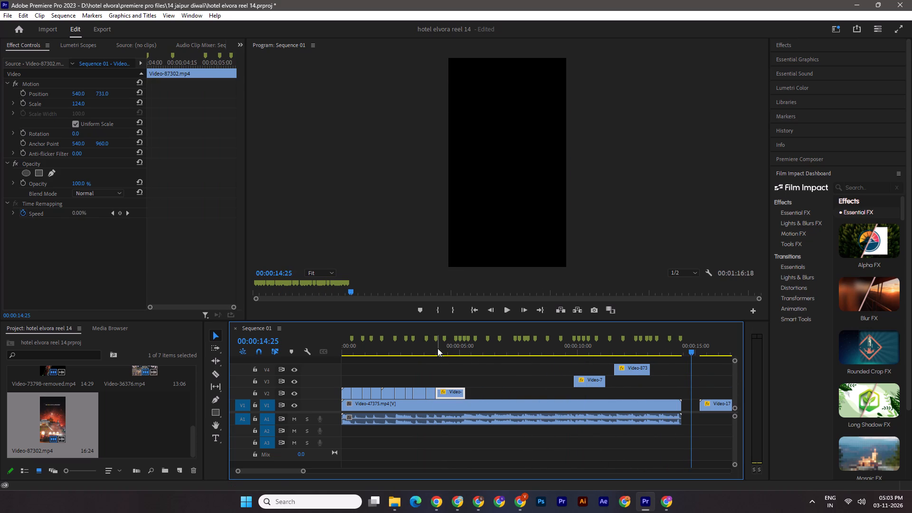
left_click(437, 348)
left_click_drag(435, 350, 443, 351, "shift")
left_click_drag(465, 392, 445, 388)
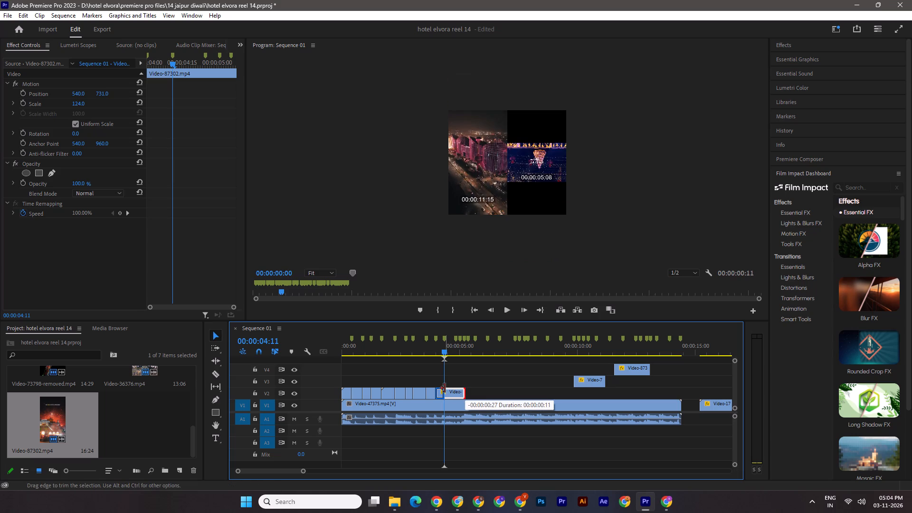
left_click_drag(445, 388, 444, 388)
Place the Video-73798-removed.mp4 aerial shot near 00:00:10:00 on V3 onto V2 at 00:00:04:11, trim its end to 00:00:04:25 and save.
left_click_drag(449, 349, 591, 361)
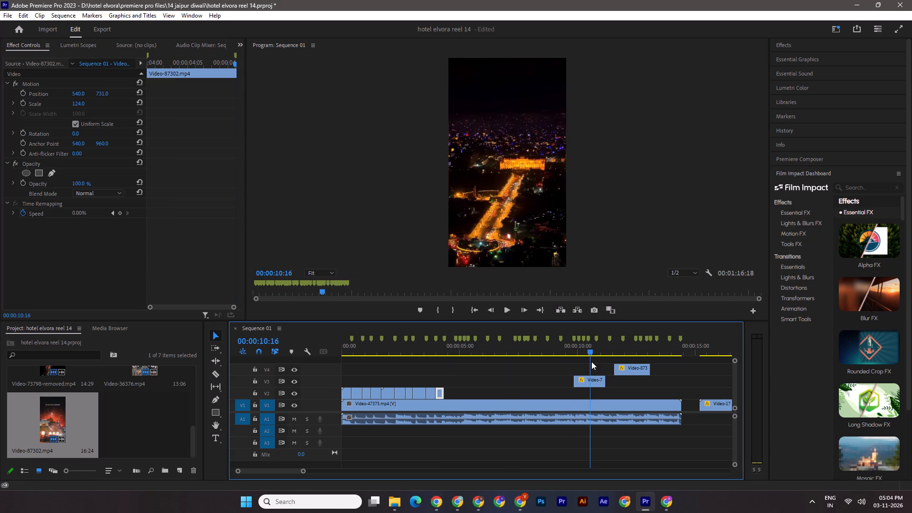
left_click_drag(591, 361, 602, 363)
left_click_drag(589, 378, 460, 390)
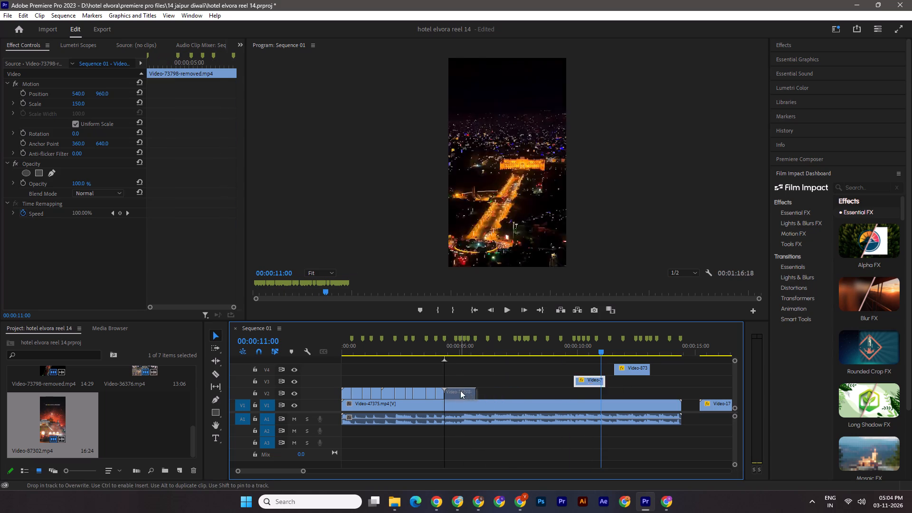
double_click(456, 351)
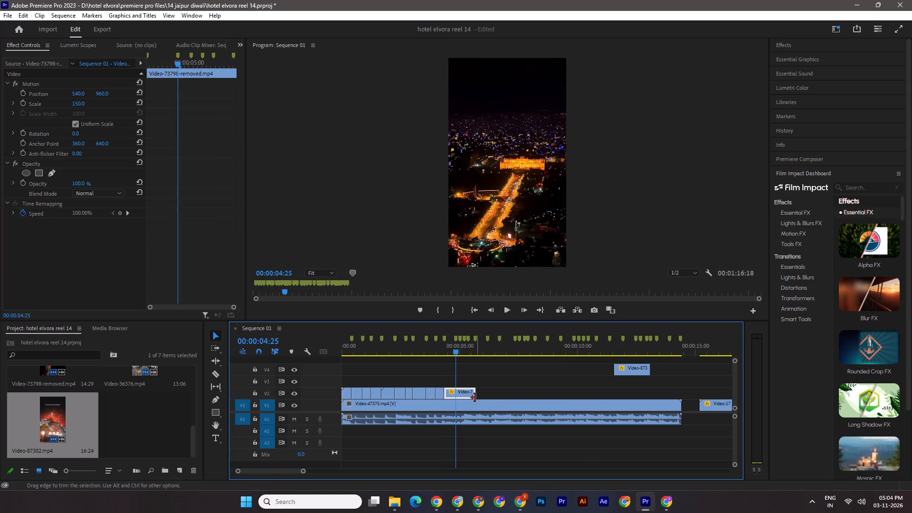
left_click_drag(477, 393, 457, 391)
key("ctrl+s")
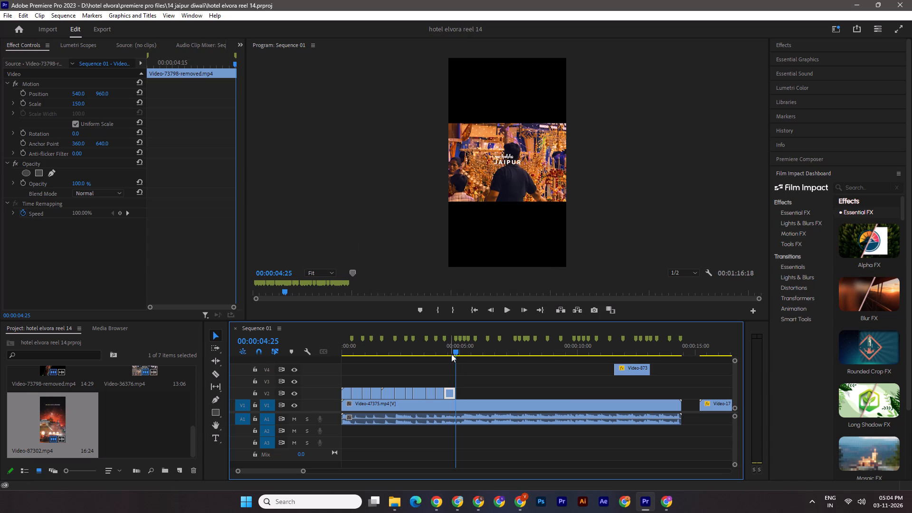
Play back the sequence from the start and replay the section after about 00:00:04:11 to check the cuts against the reference.
left_click_drag(453, 354, 325, 356)
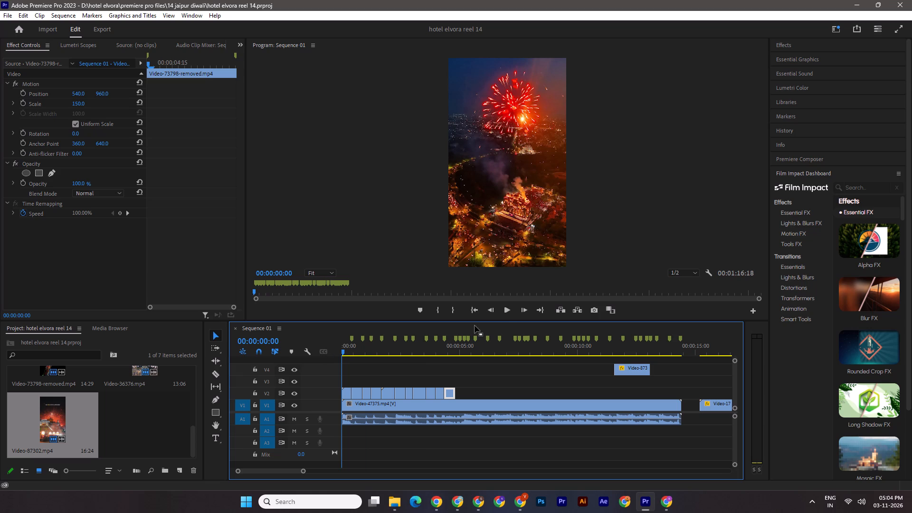
left_click(503, 316)
left_click(506, 311)
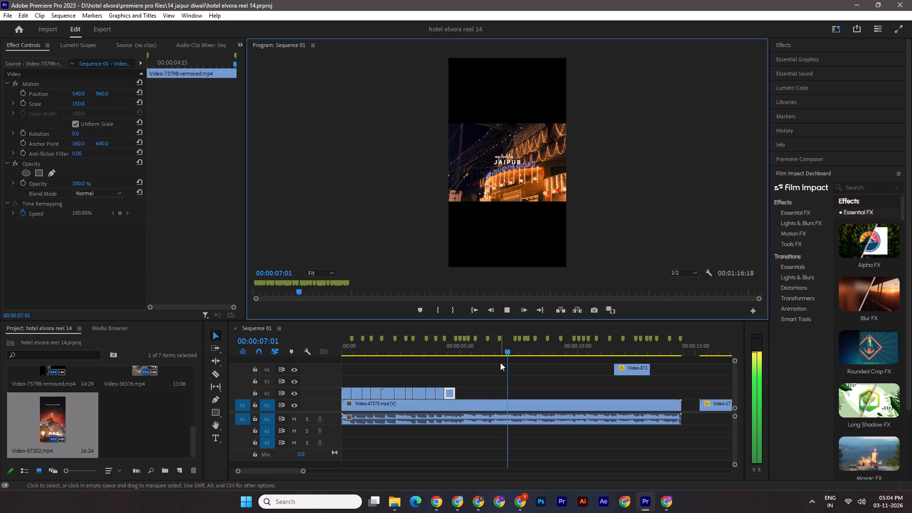
key("space")
left_click_drag(513, 351, 322, 367)
key("ctrl+s")
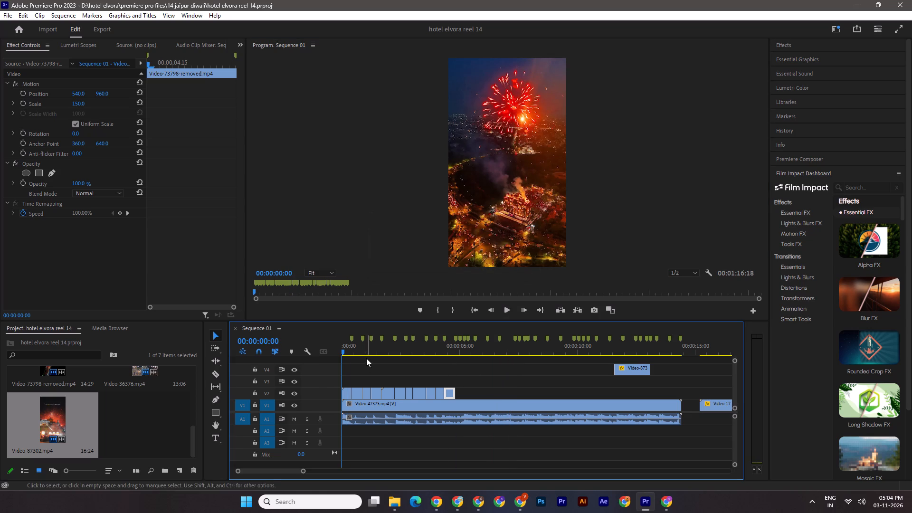
left_click_drag(343, 349, 456, 354)
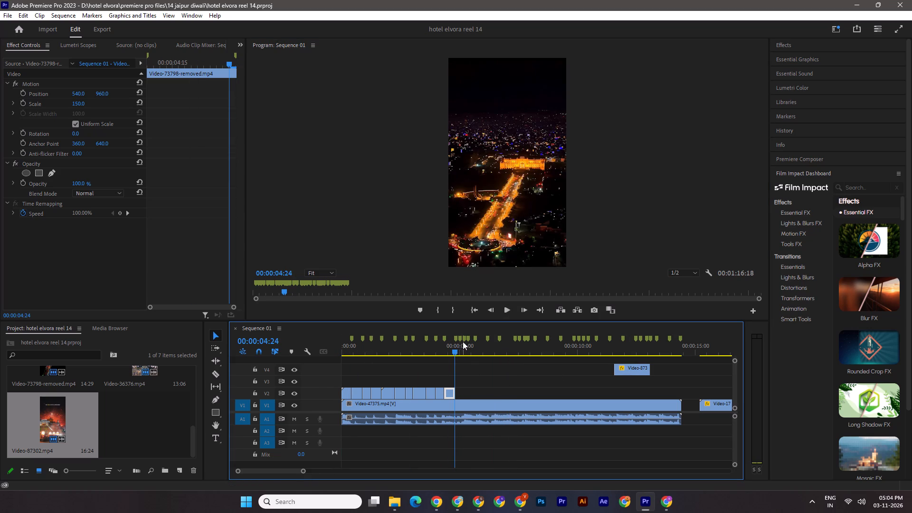
key("space")
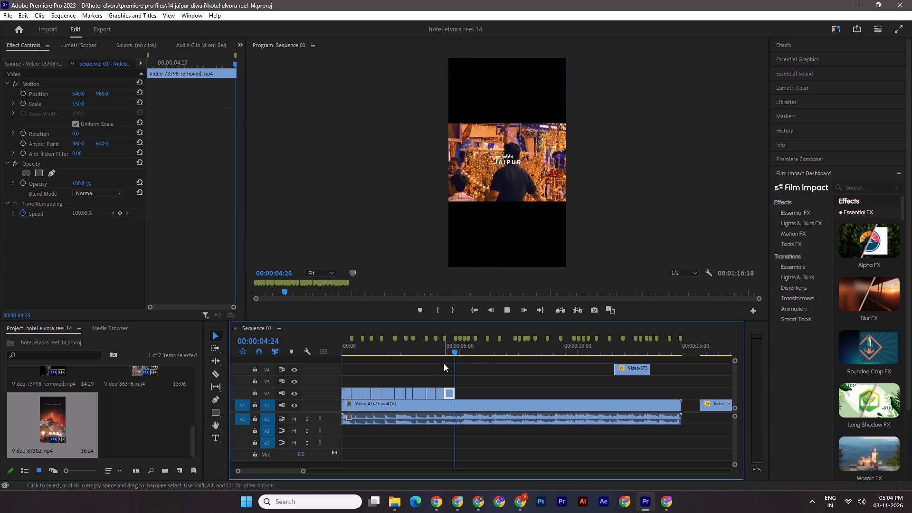
key("space")
left_click_drag(482, 347, 445, 342)
key("space")
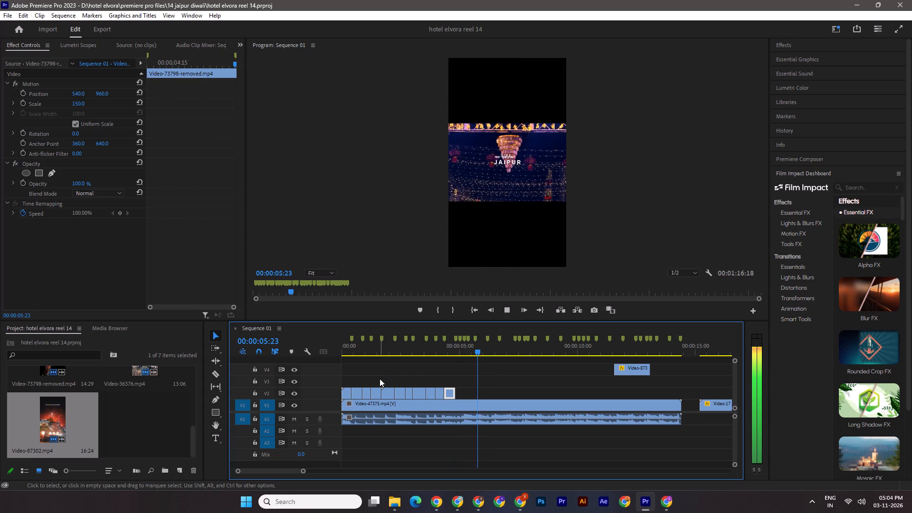
key("space")
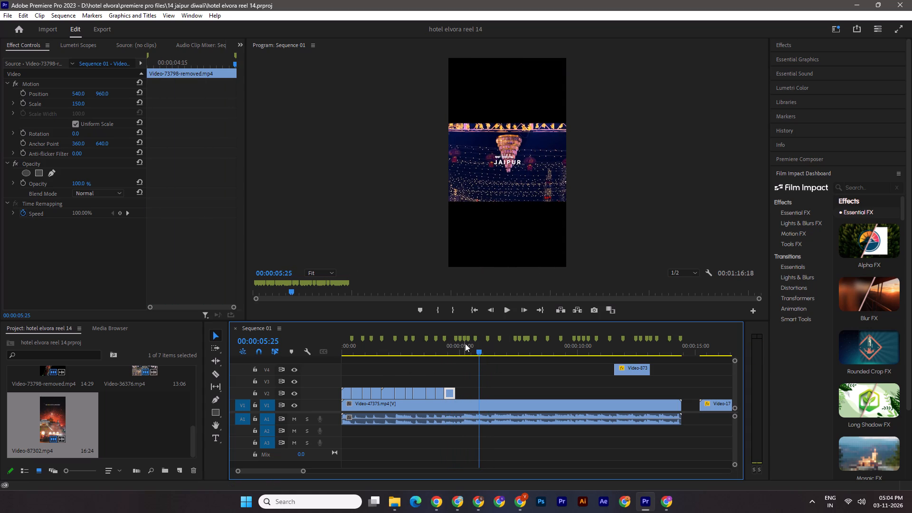
Delete the leftover Video-87302.mp4 market shot on V4 near 00:00:12:08.
left_click_drag(305, 469, 344, 469)
left_click_drag(399, 350, 465, 351)
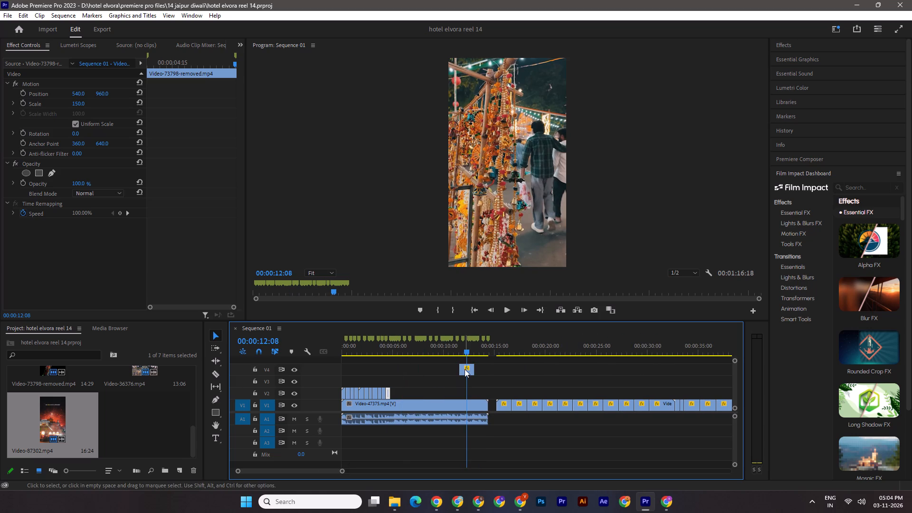
left_click(465, 369)
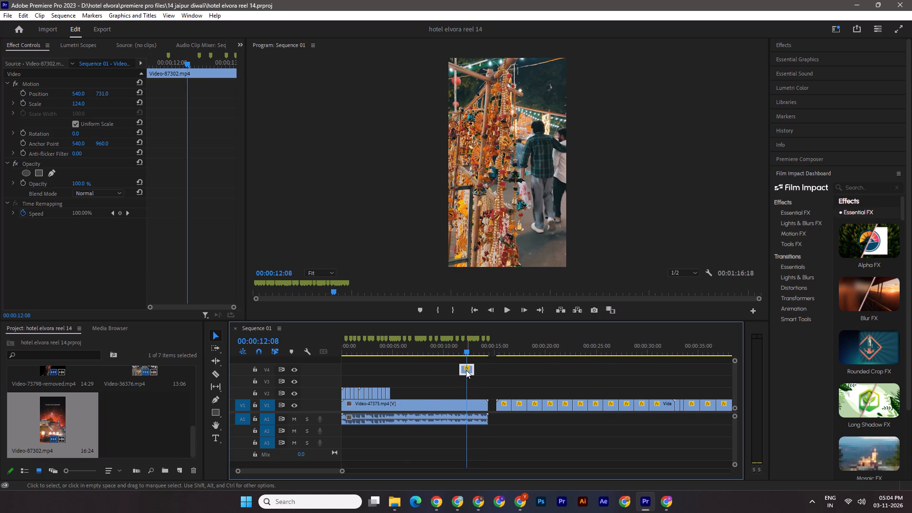
key("Delete")
Duplicate the Video-17008.mp4 shots near 00:00:17:23, 00:00:19:00 and 00:00:20:10 from V1 onto V2, V3 and V4 near 00:00:12:00.
left_click_drag(344, 469, 383, 470)
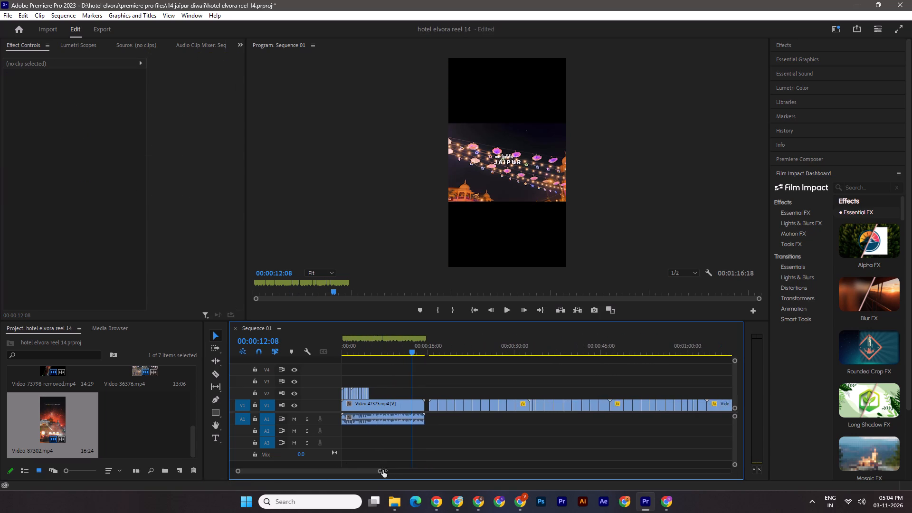
left_click_drag(383, 470, 393, 470)
left_click_drag(406, 350, 420, 353)
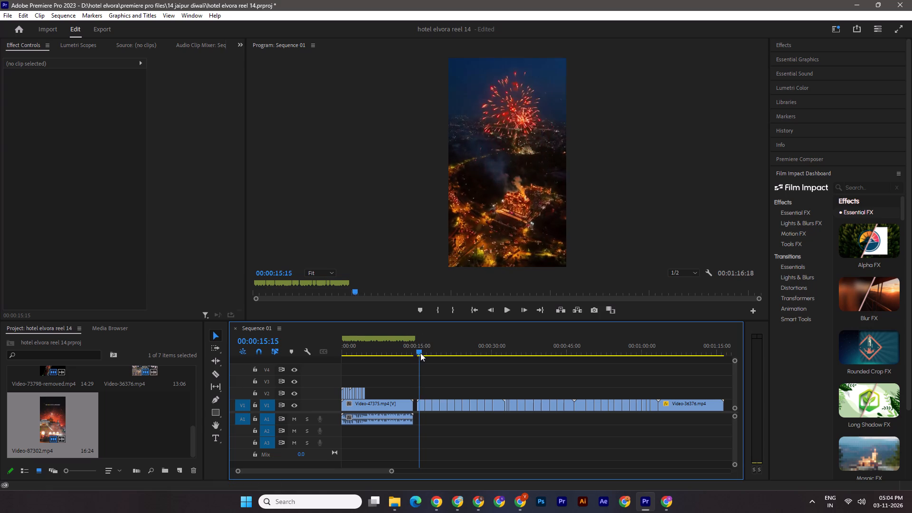
left_click_drag(420, 353, 433, 359)
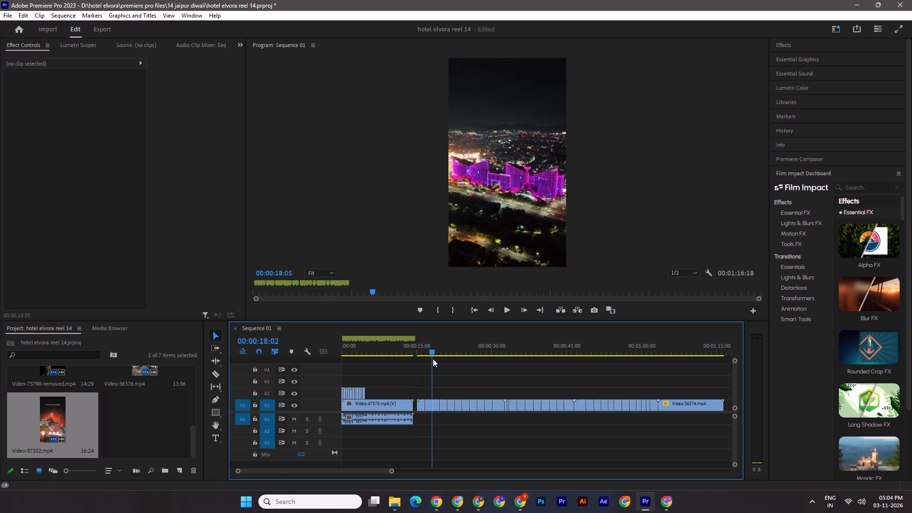
left_click_drag(433, 359, 432, 359)
left_click_drag(428, 407, 403, 390, "alt")
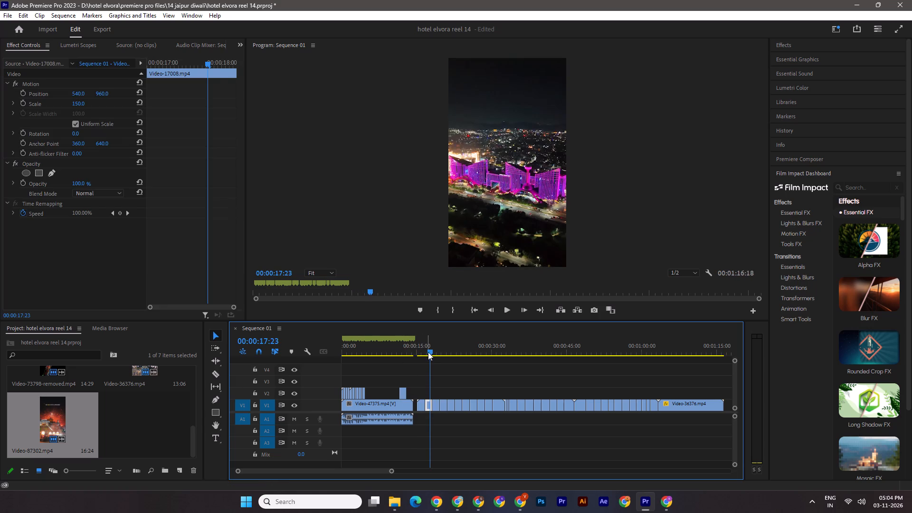
left_click_drag(428, 350, 436, 351)
left_click_drag(436, 407, 402, 381, "alt")
left_click_drag(437, 350, 443, 351)
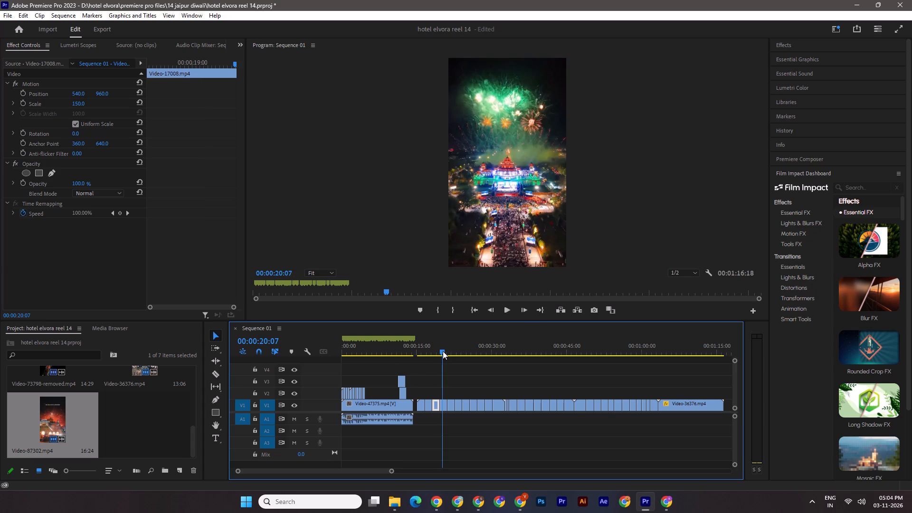
left_click_drag(443, 351, 443, 351)
left_click_drag(445, 407, 406, 369, "alt")
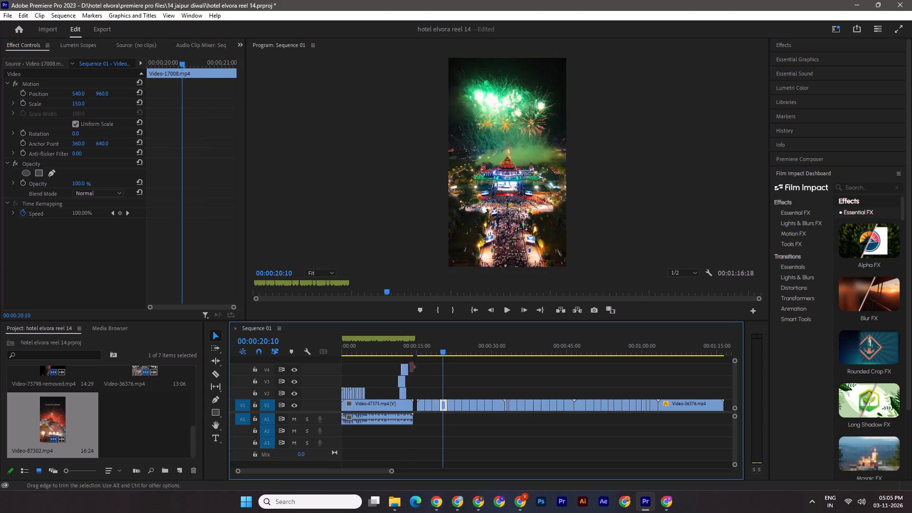
Review the following V1 shots and duplicate the Video-73798-removed.mp4 shot at 00:00:40:18 onto V3 near 00:00:15:00.
left_click_drag(444, 347, 469, 354)
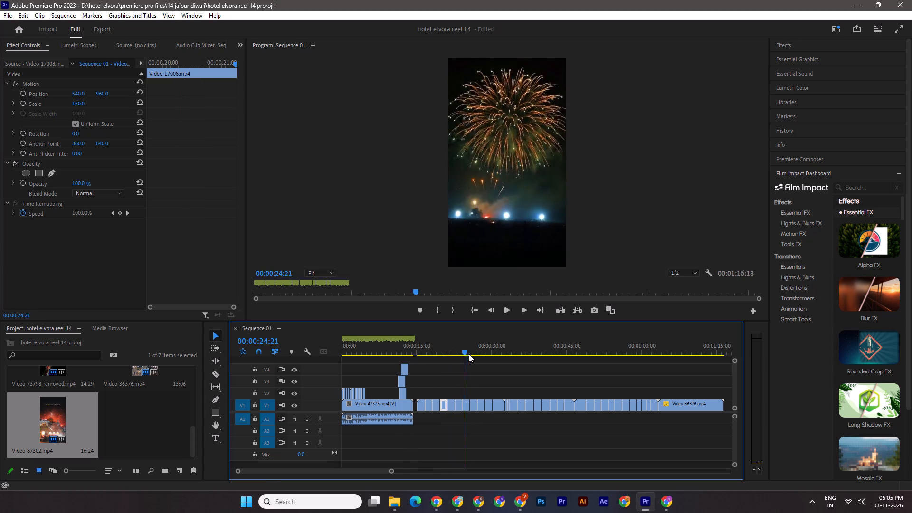
left_click_drag(469, 354, 482, 356)
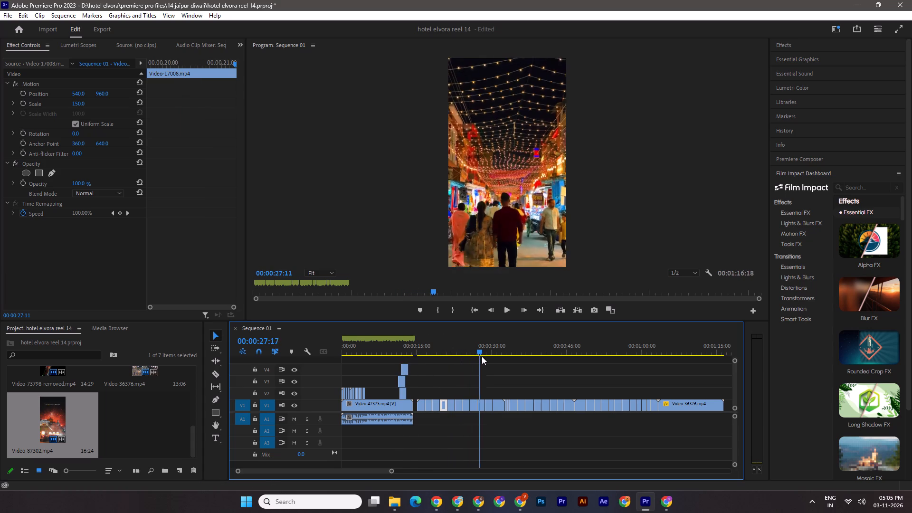
left_click_drag(482, 356, 509, 362)
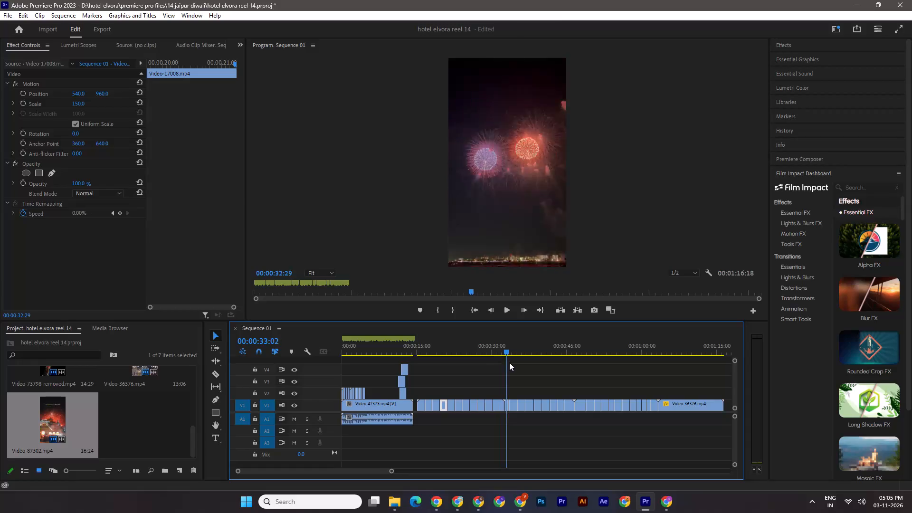
left_click_drag(509, 362, 531, 367)
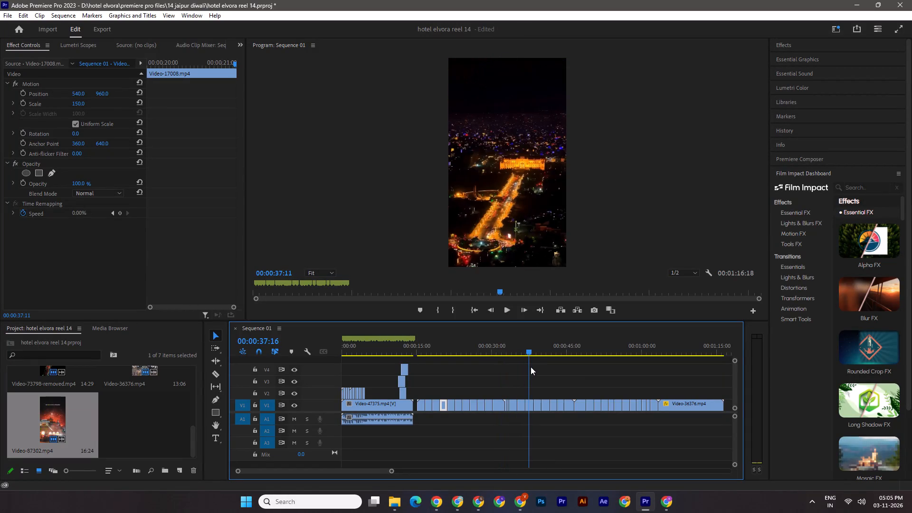
left_click_drag(531, 367, 545, 369)
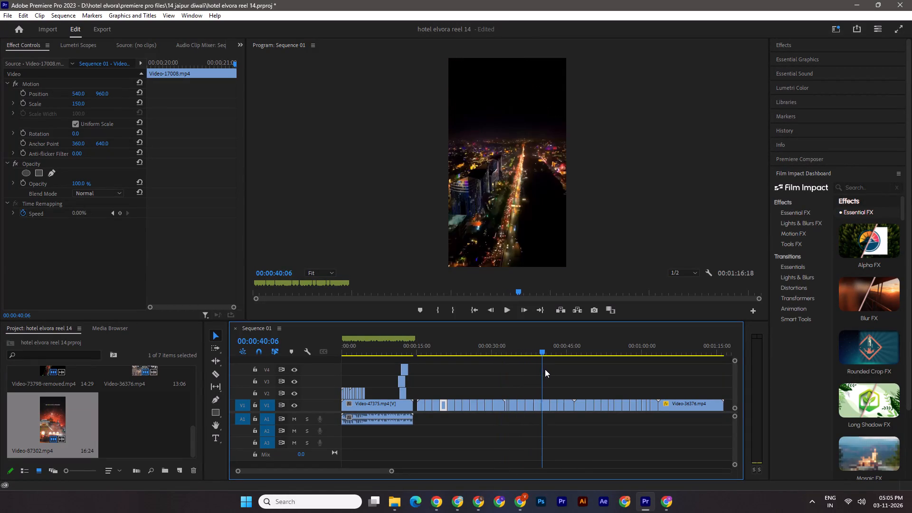
left_click_drag(545, 369, 546, 370)
left_click_drag(546, 405, 419, 382, "alt")
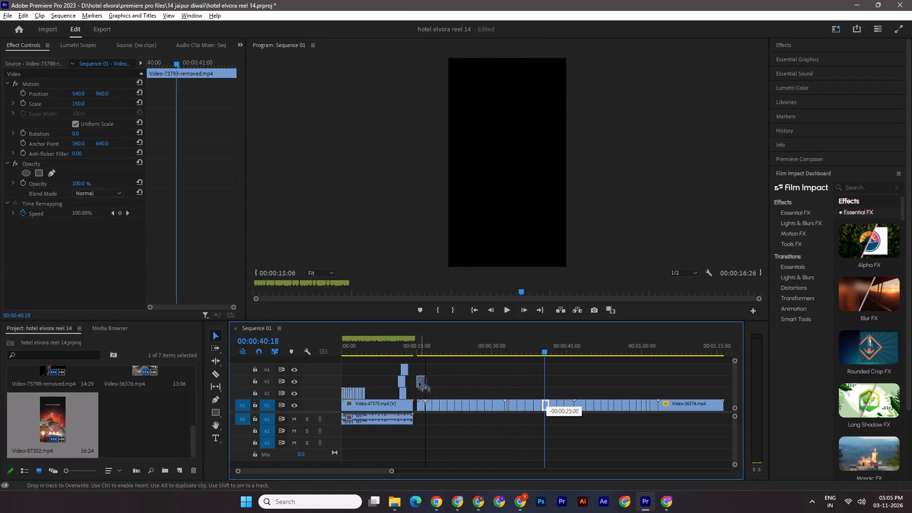
left_click_drag(419, 382, 418, 383, "alt")
Move the four collected clips on V2, V3 and V4 earlier together, so the first starts at about 00:00:07:00.
left_click(367, 351)
left_click_drag(393, 471, 389, 472)
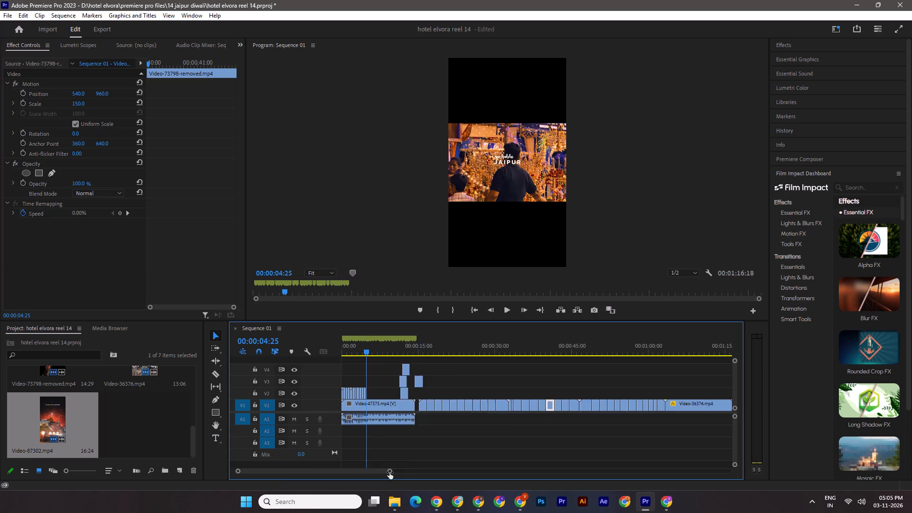
left_click_drag(389, 472, 357, 468)
left_click_drag(614, 369, 525, 392)
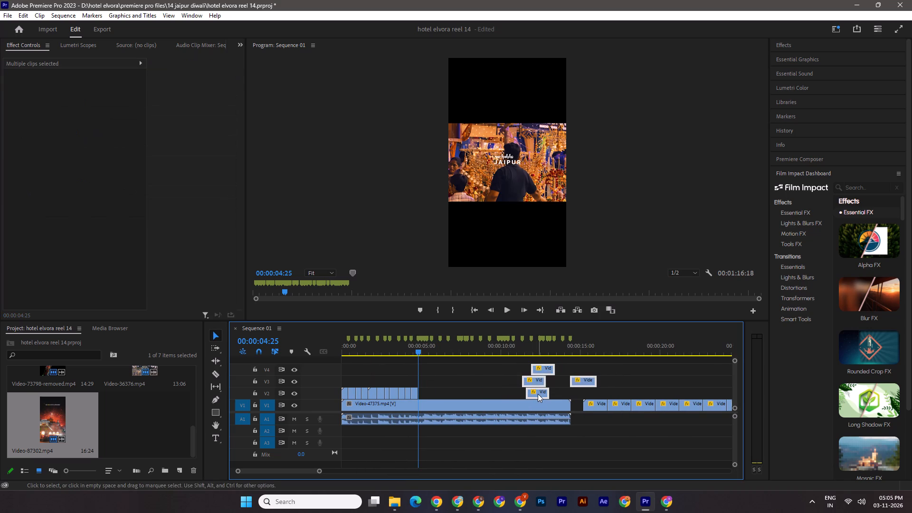
left_click_drag(538, 393, 456, 391)
left_click_drag(319, 471, 308, 471)
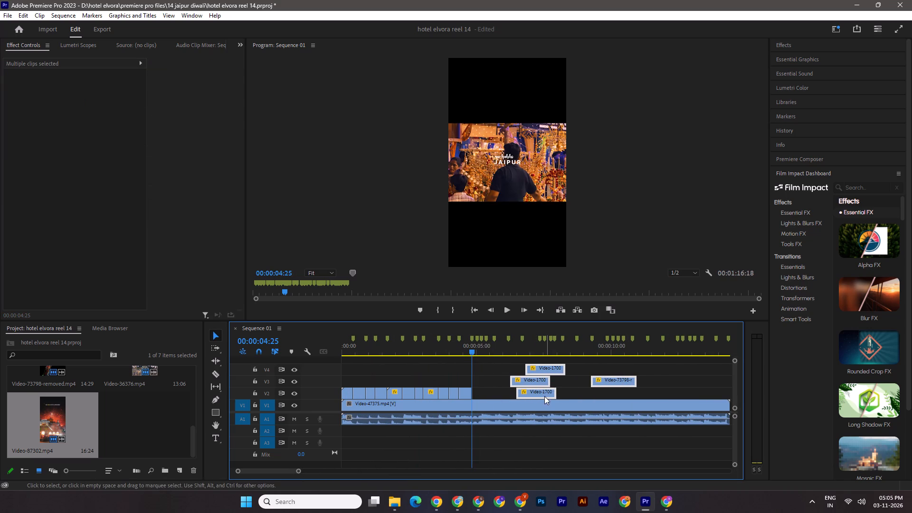
left_click_drag(544, 393, 564, 393)
Move the Video-17008.mp4 purple-lit buildings shot on V2 earlier to start at about 00:00:06:02.
left_click(507, 389)
left_click_drag(547, 395, 516, 391)
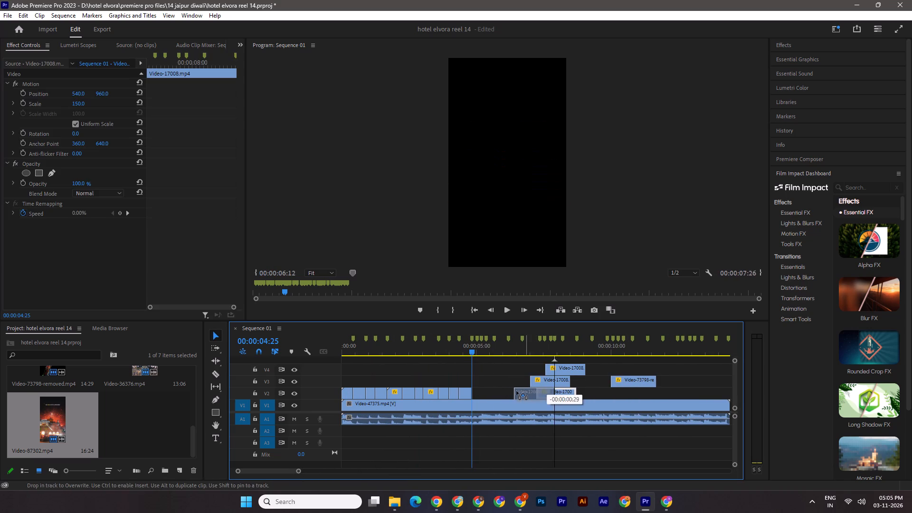
left_click_drag(516, 391, 516, 391)
Place the V4 Video-17008.mp4 green fireworks crowd shot on V2 at about 00:00:05:11, with its end trimmed to about 00:00:05:20.
left_click_drag(473, 346, 559, 356)
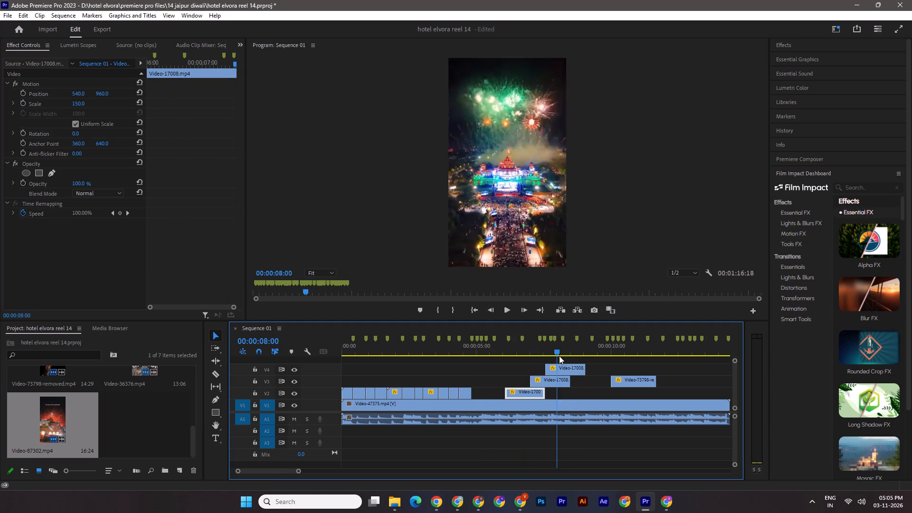
left_click_drag(559, 356, 571, 357)
left_click_drag(560, 370, 505, 370)
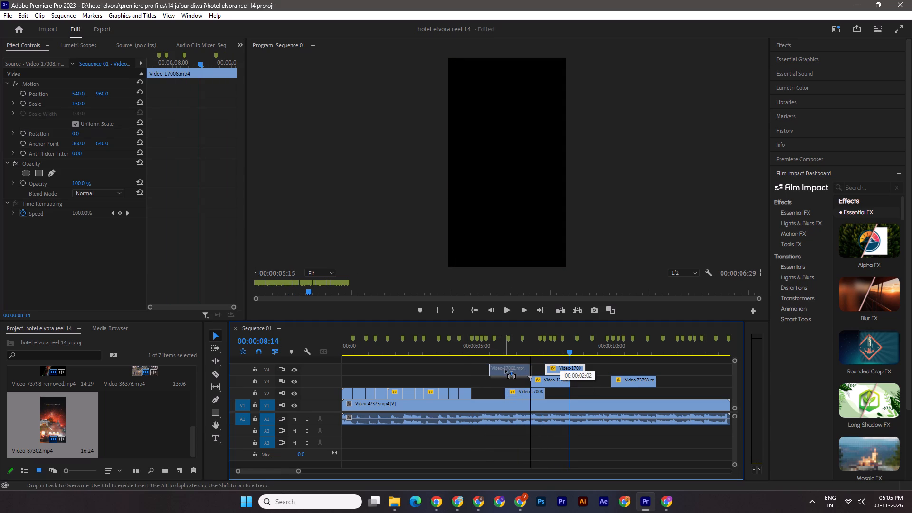
left_click_drag(505, 370, 501, 369)
left_click_drag(524, 370, 503, 369)
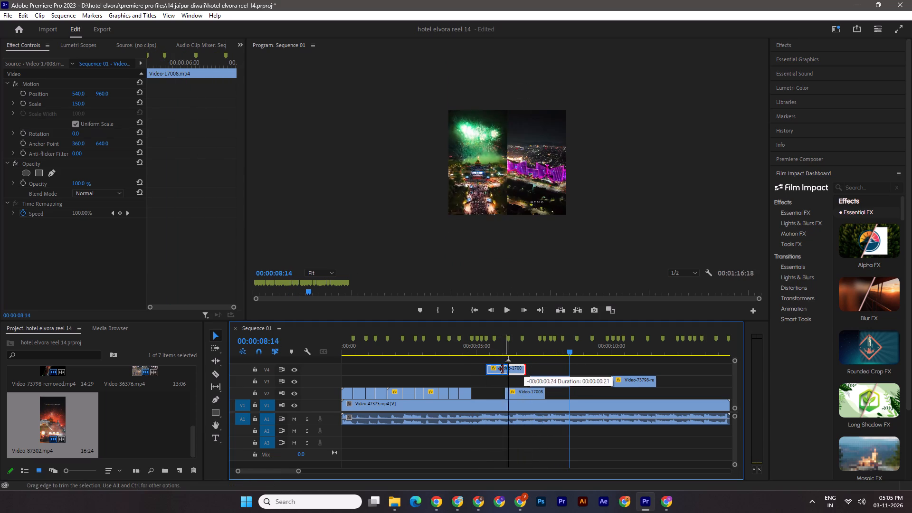
left_click_drag(503, 369, 494, 369)
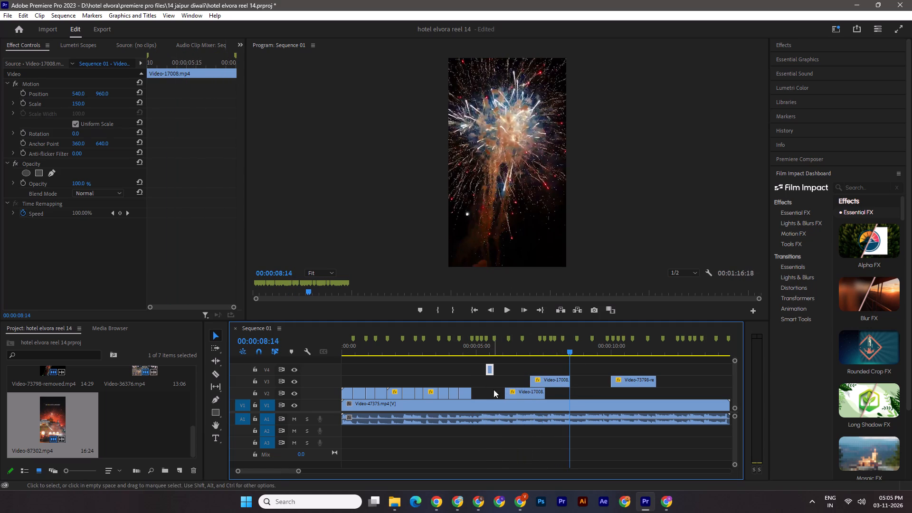
left_click_drag(490, 368, 490, 392)
Place the V3 Video-17008.mp4 golden fireworks shot on V2 at about 00:00:04:25, with its end trimmed to about 00:00:05:01.
left_click_drag(542, 381, 484, 378)
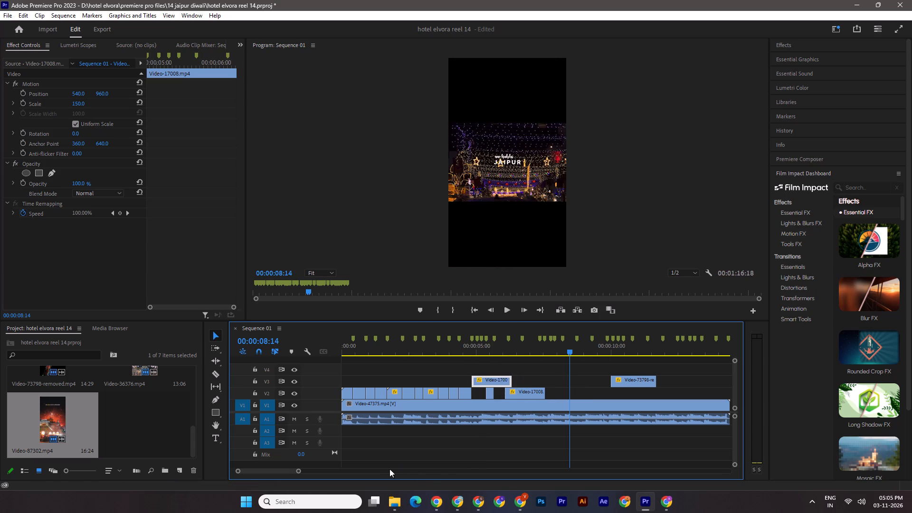
left_click_drag(636, 382, 543, 380)
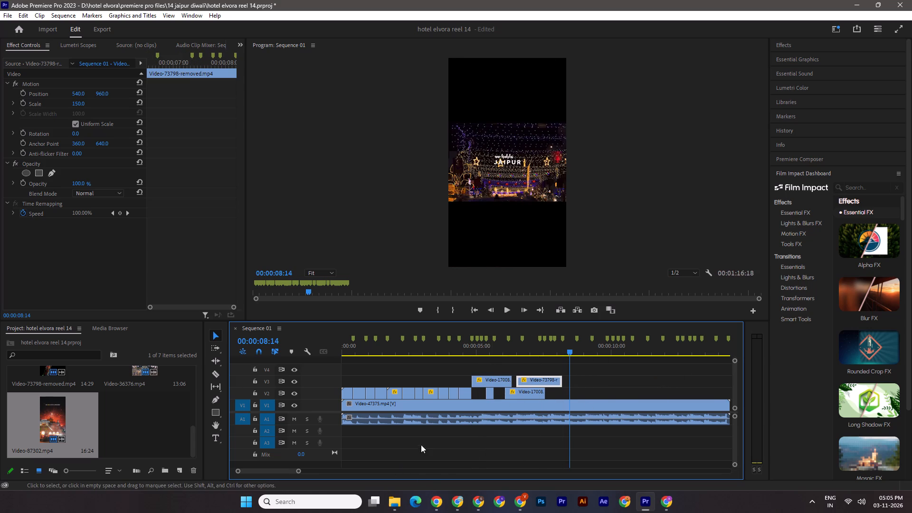
left_click_drag(300, 472, 294, 474)
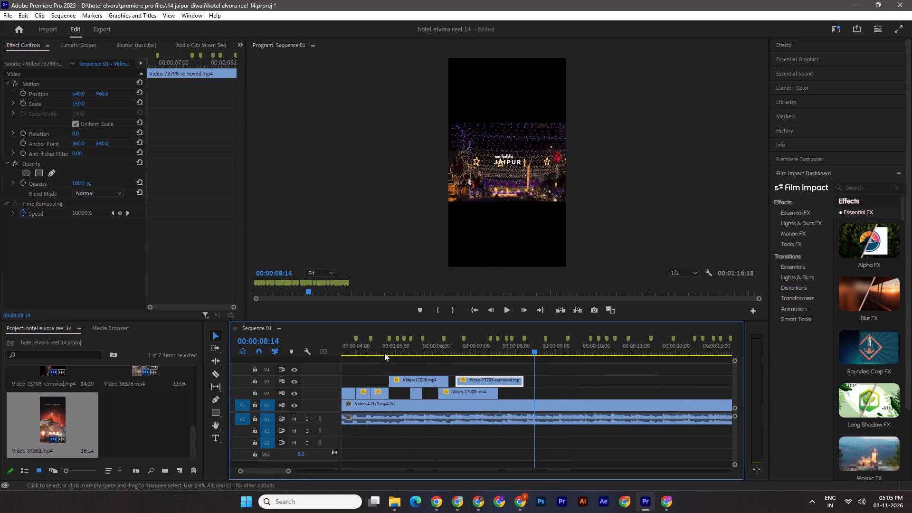
left_click(394, 351)
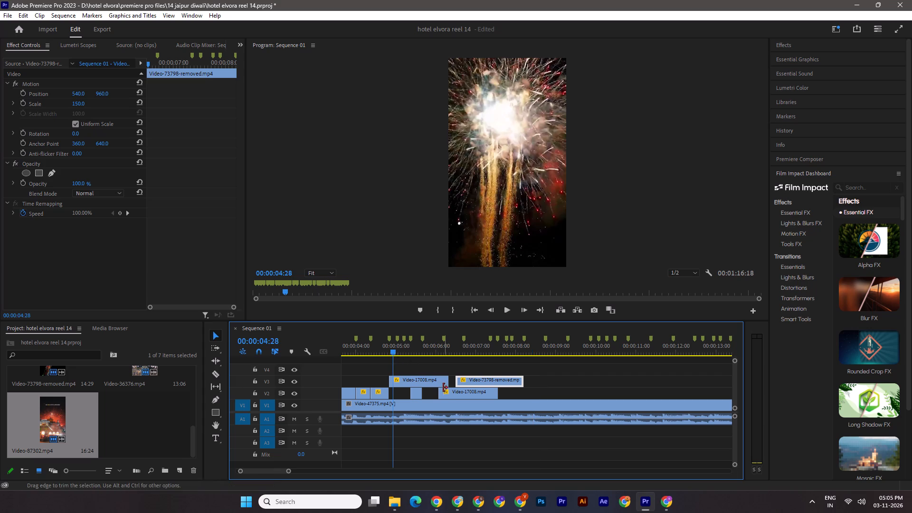
left_click_drag(444, 381, 394, 378)
left_click_drag(391, 383, 391, 389)
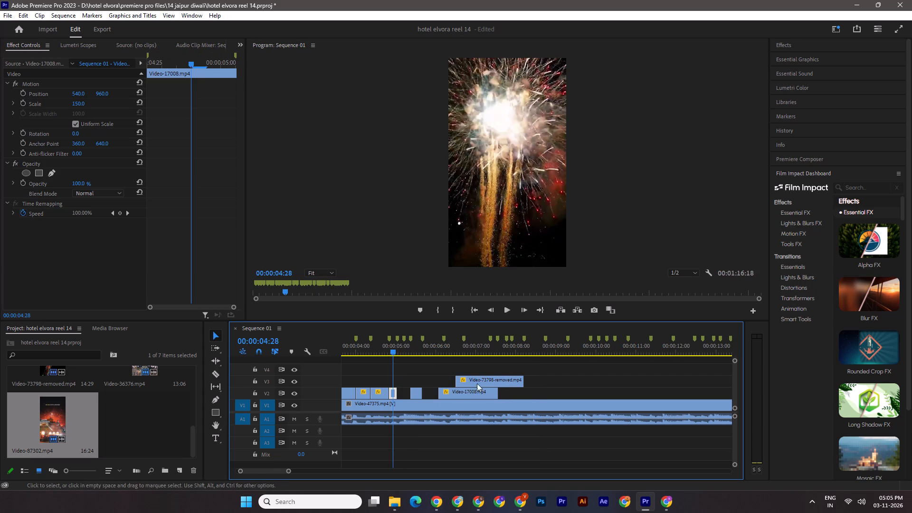
Place the V3 Video-73798-removed.mp4 aerial road shot on V2 at about 00:00:05:01, with its end trimmed to about 00:00:05:06.
left_click_drag(491, 381, 434, 383)
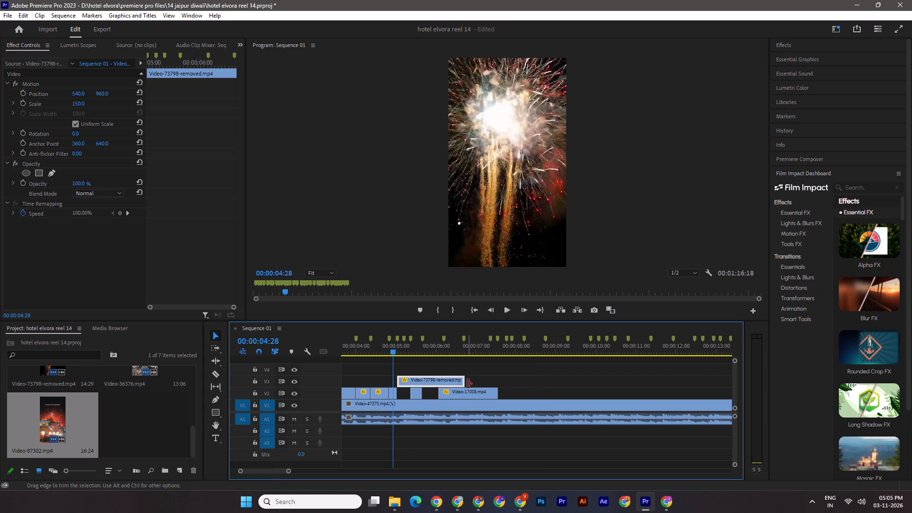
left_click_drag(393, 344, 406, 349)
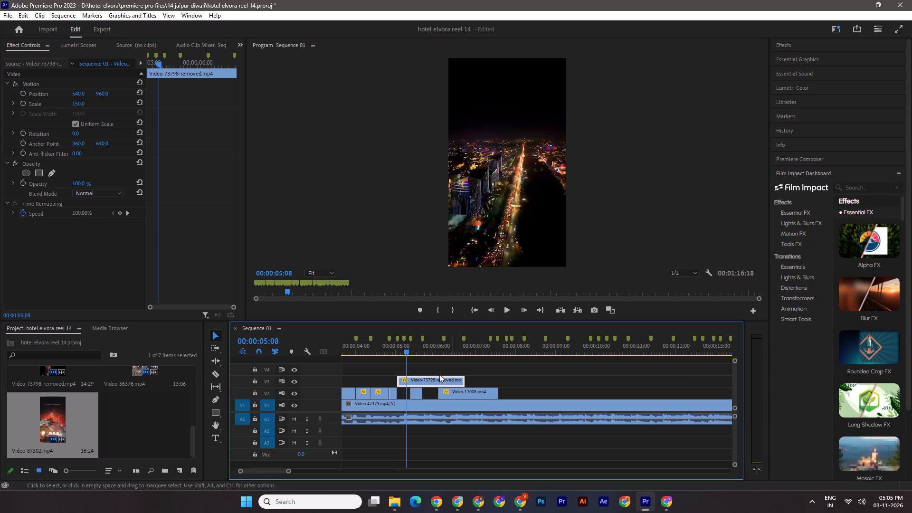
left_click_drag(404, 351, 385, 349)
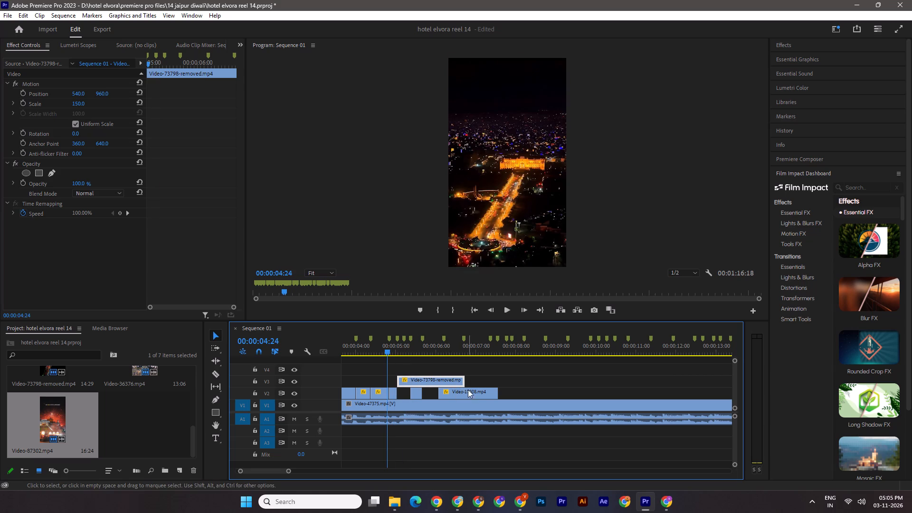
left_click_drag(464, 383, 399, 377)
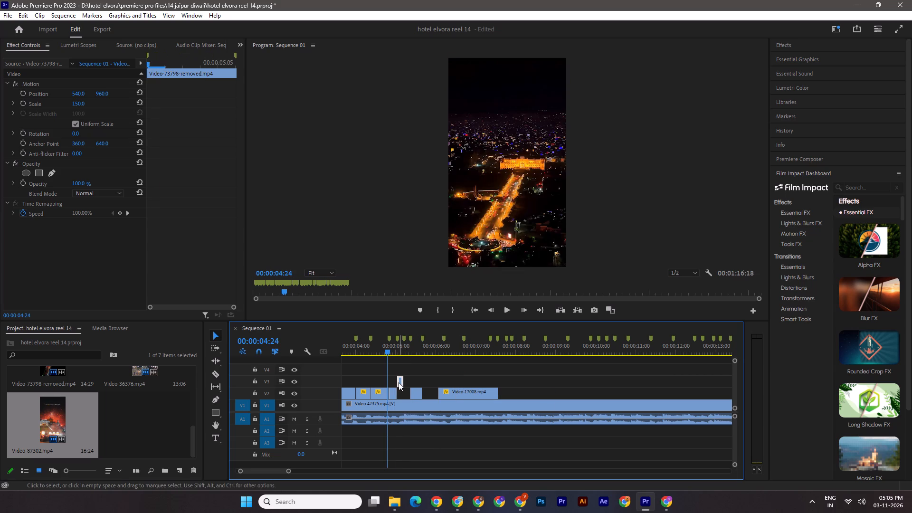
left_click_drag(391, 347, 468, 363)
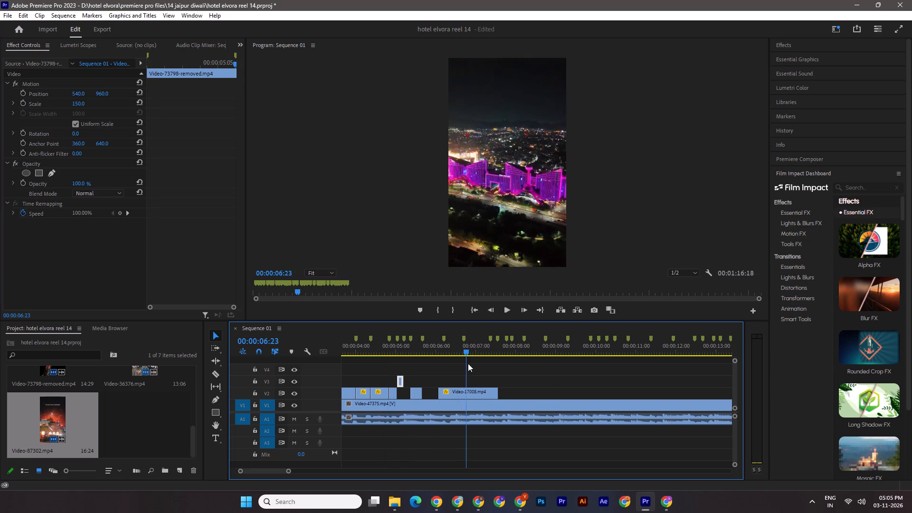
left_click_drag(468, 363, 383, 369)
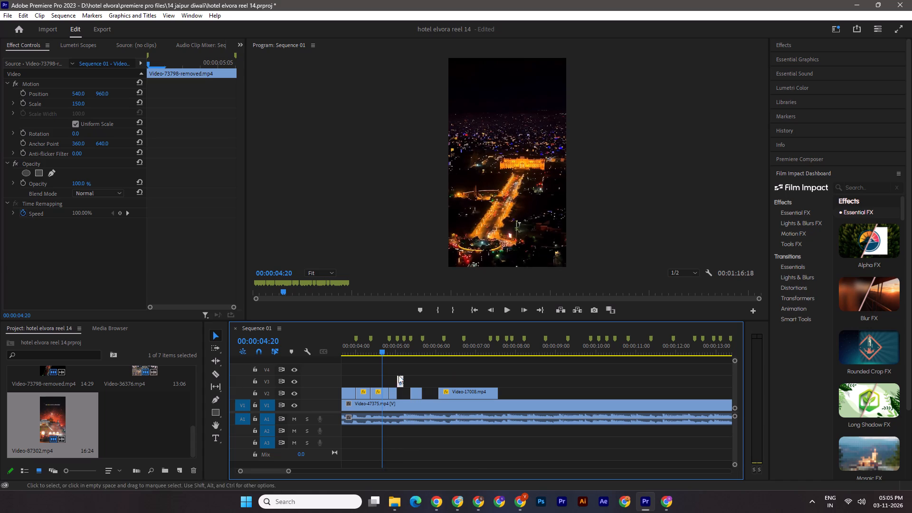
left_click_drag(400, 381, 399, 390)
Fill the remaining V2 gap with the Video-17008.mp4 purple-lit buildings shot, from about 00:00:05:06 to 00:00:05:11.
left_click_drag(457, 394, 421, 380)
left_click_drag(465, 380, 428, 380)
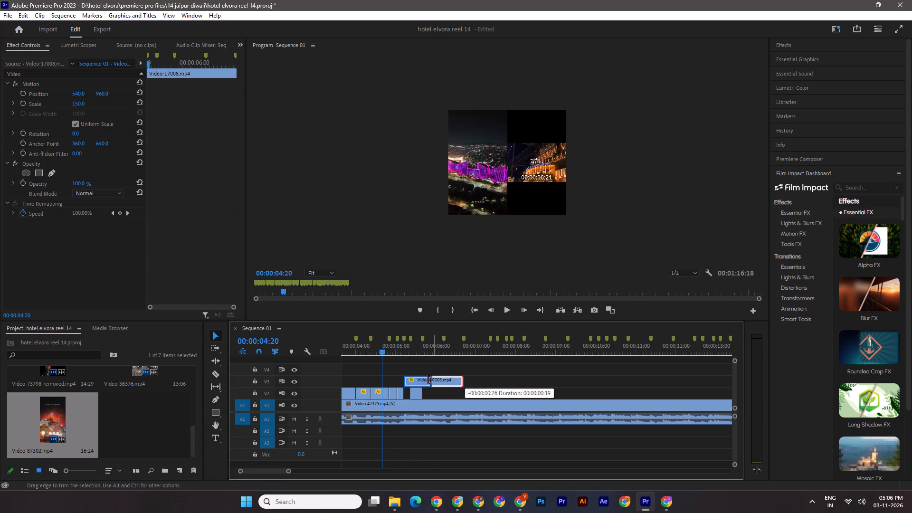
left_click_drag(428, 380, 413, 380)
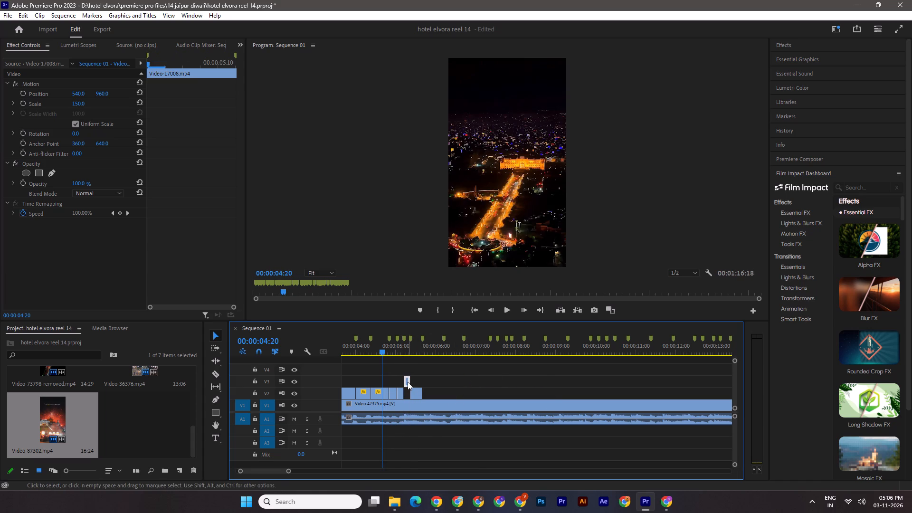
left_click_drag(408, 382, 404, 392)
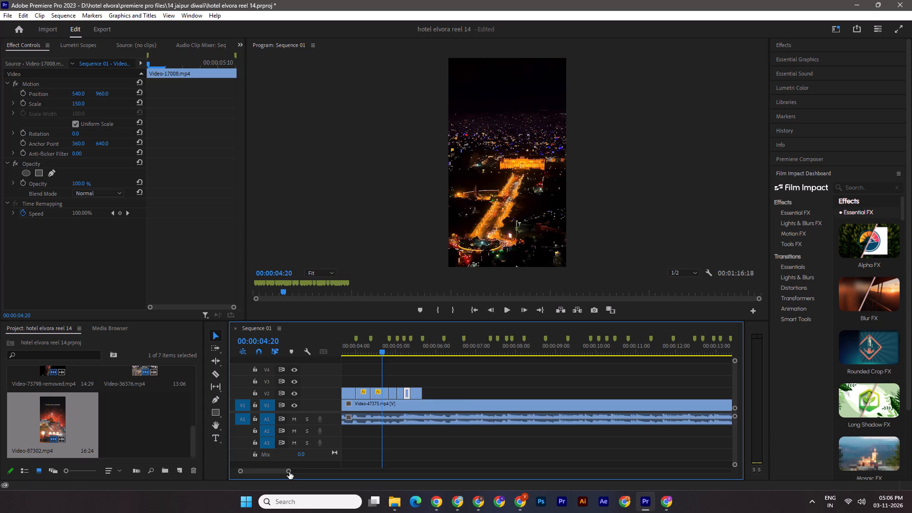
Save the project and play the sequence from the start to review the shots assembled on V2.
left_click_drag(289, 472, 323, 475)
left_click_drag(411, 352, 320, 349)
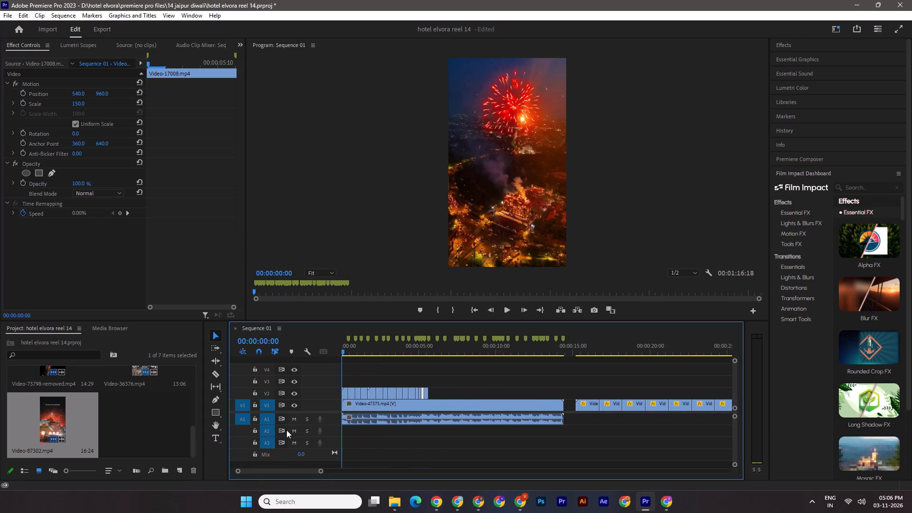
key("s")
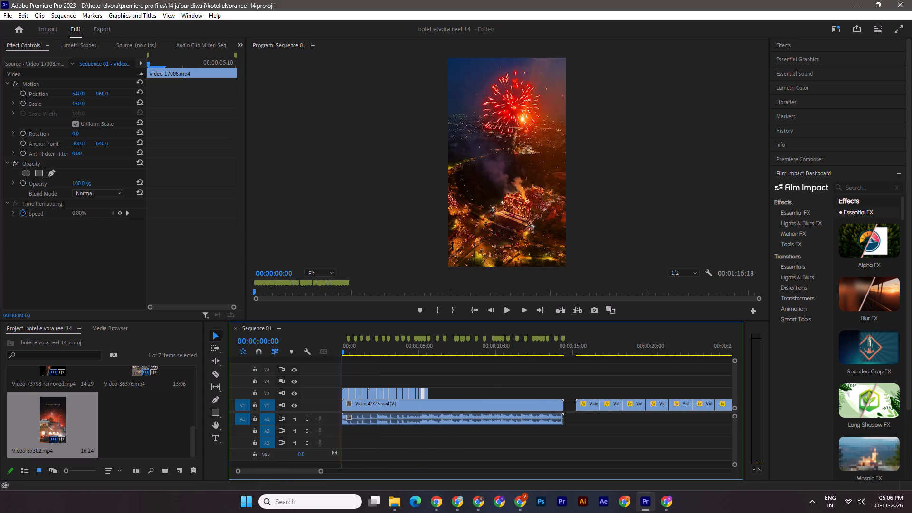
key("ctrl+s")
key("space")
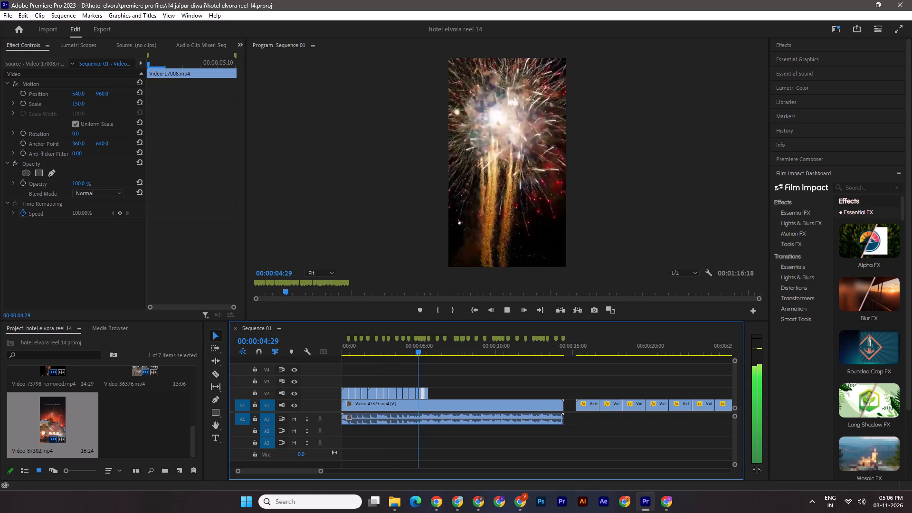
key("space")
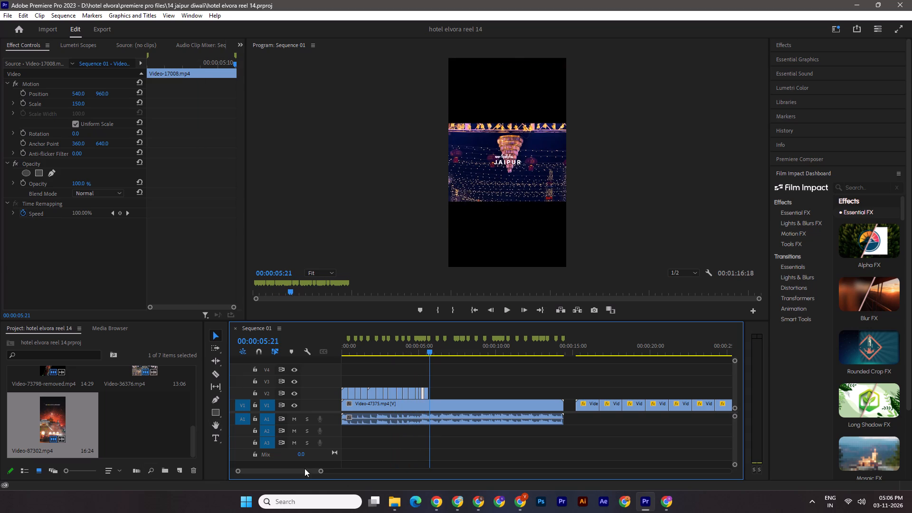
Keyframe the V2 golden fireworks shot's Scale from 200 at 00:00:04:25 to 150 at 00:00:05:01, and preview the zoom.
left_click_drag(318, 471, 304, 470)
left_click_drag(320, 470, 279, 463)
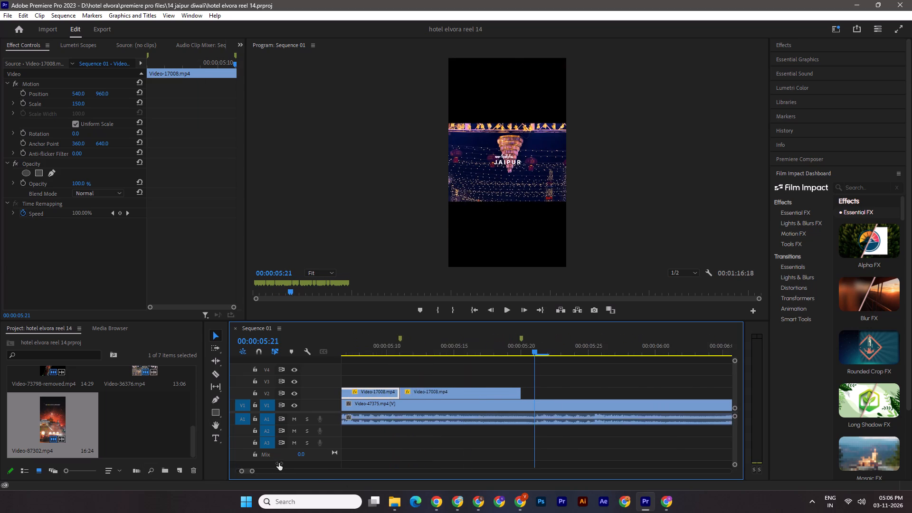
left_click_drag(279, 463, 296, 467)
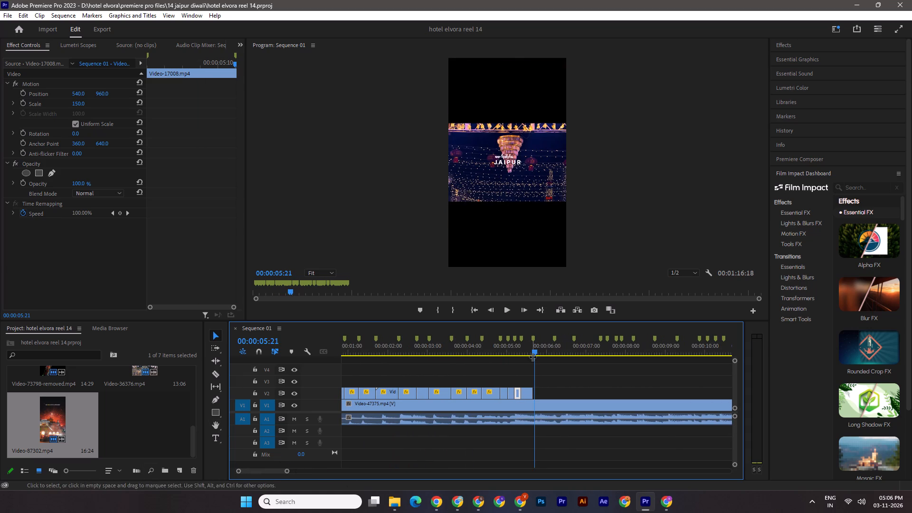
left_click_drag(537, 349, 510, 350)
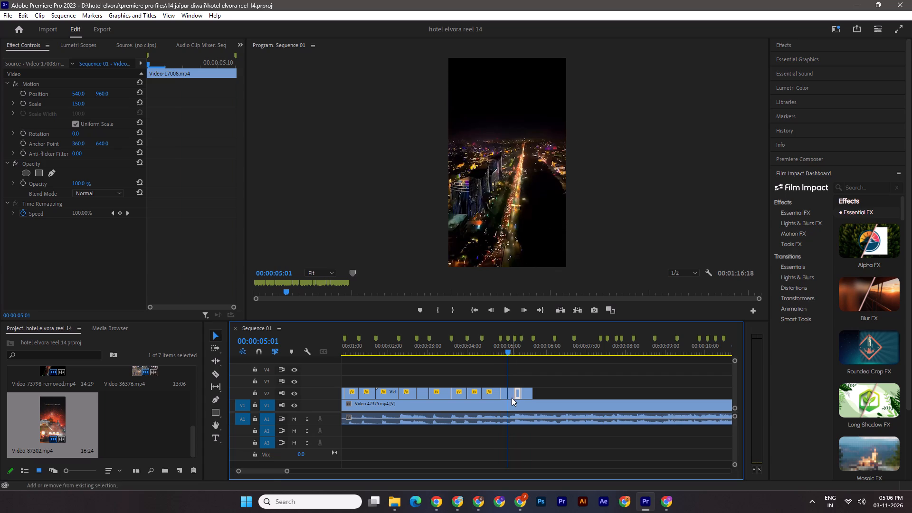
left_click(504, 394)
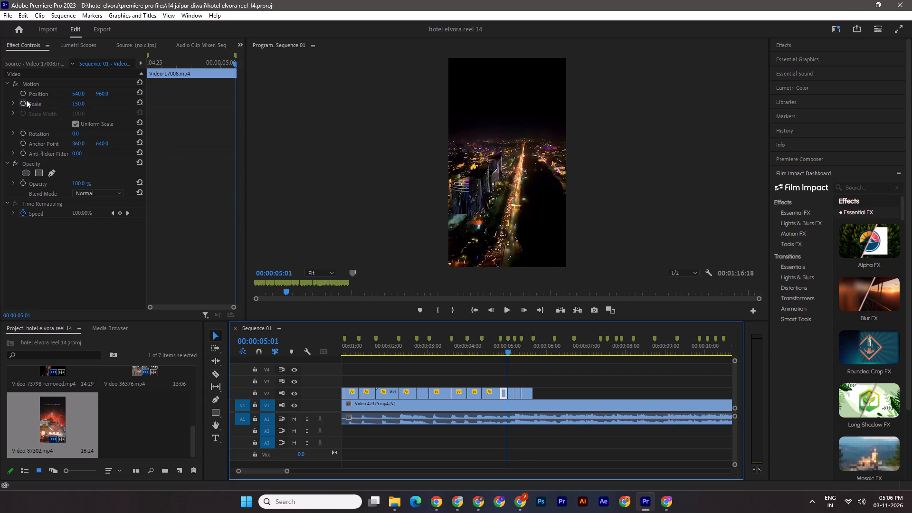
left_click(26, 100)
left_click_drag(512, 349, 506, 351, "shift")
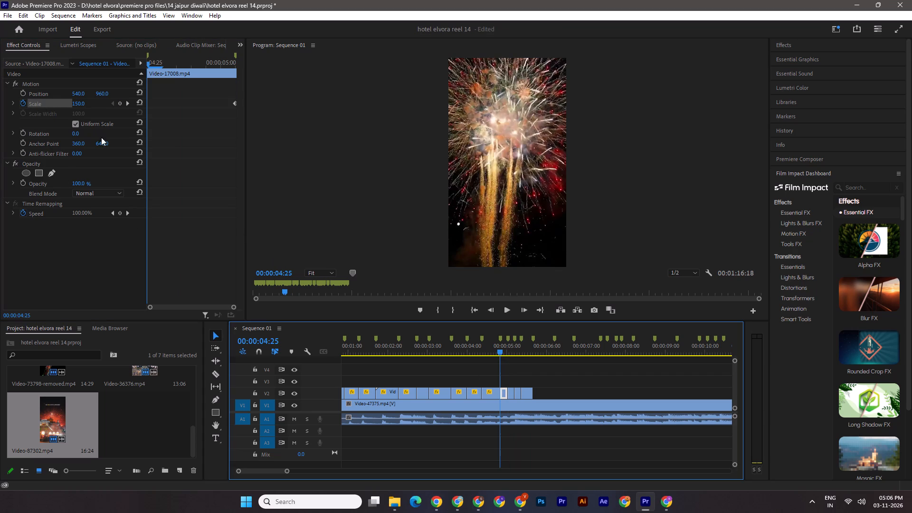
left_click_drag(77, 104, 102, 105)
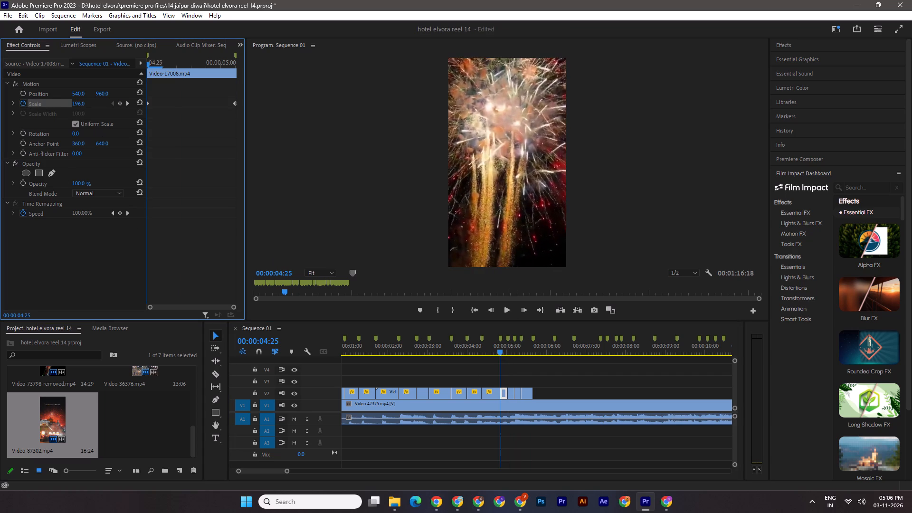
left_click_drag(102, 105, 104, 105)
left_click(495, 348)
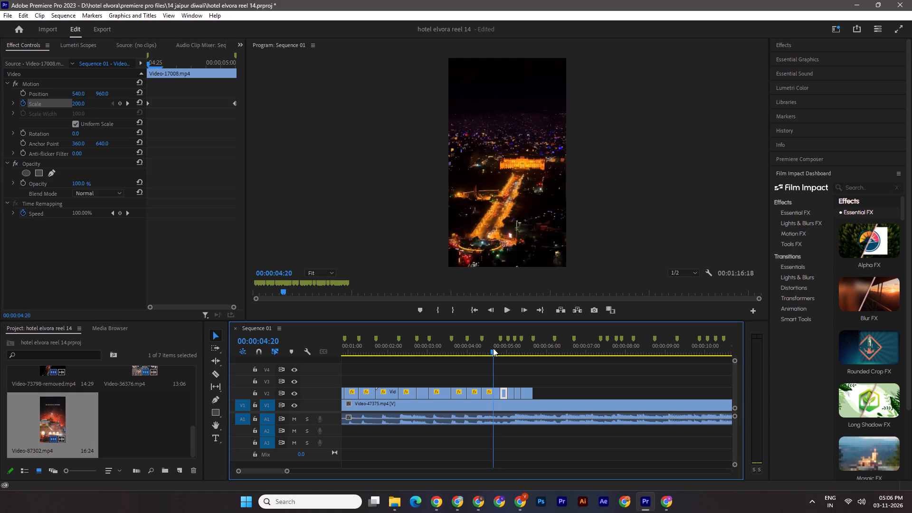
key("space")
key("space")
left_click_drag(515, 351, 504, 351)
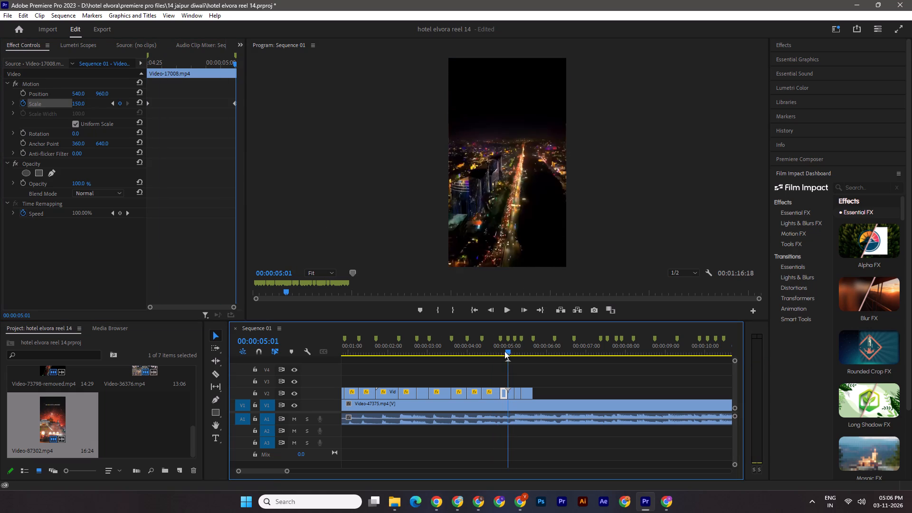
Apply Ease Out to the fireworks shot's first Scale keyframe and Ease In to its last one.
left_click_drag(504, 351, 502, 350)
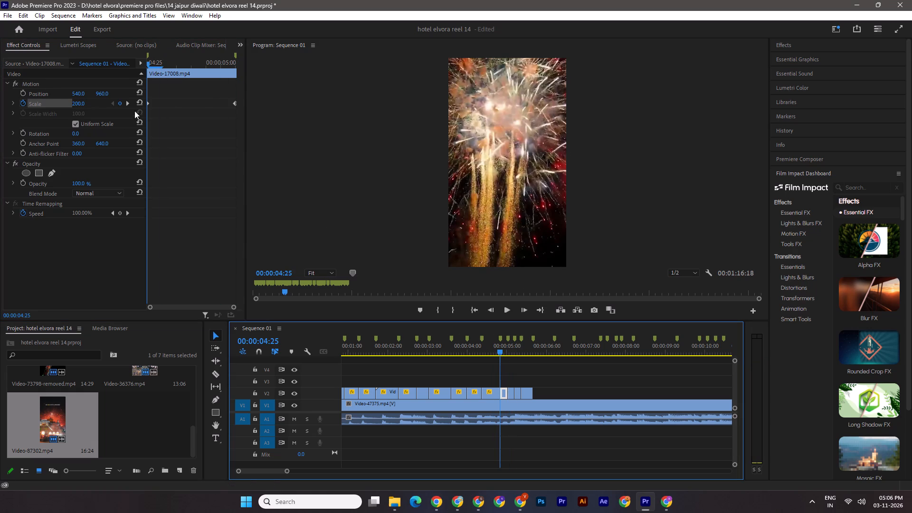
left_click(148, 104)
right_click(148, 104)
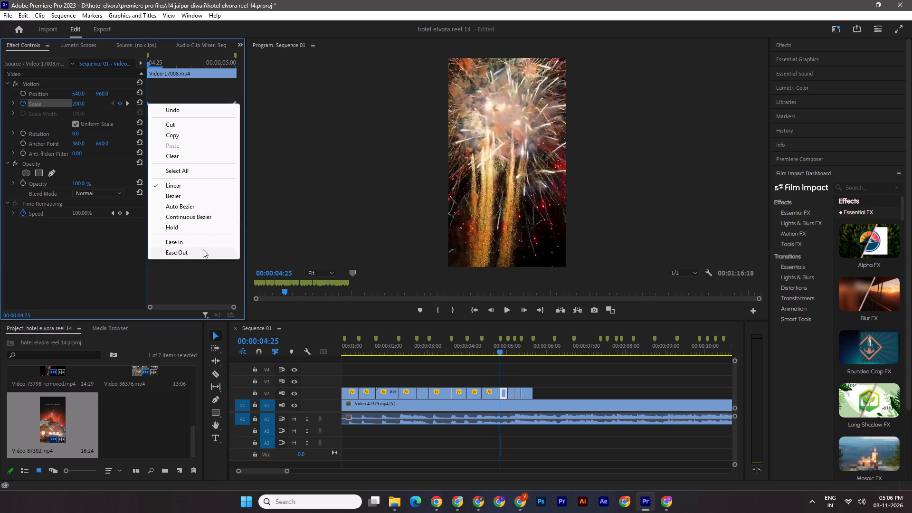
left_click(204, 255)
left_click(235, 103)
right_click(235, 103)
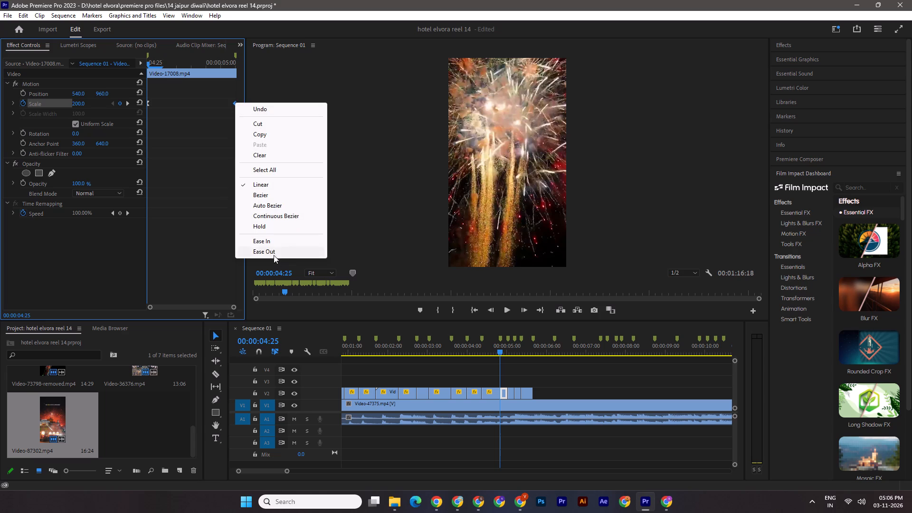
left_click(267, 241)
Expand the fireworks shot's Scale value and velocity graphs, and scrub through the shot to check the eased zoom.
left_click(13, 103)
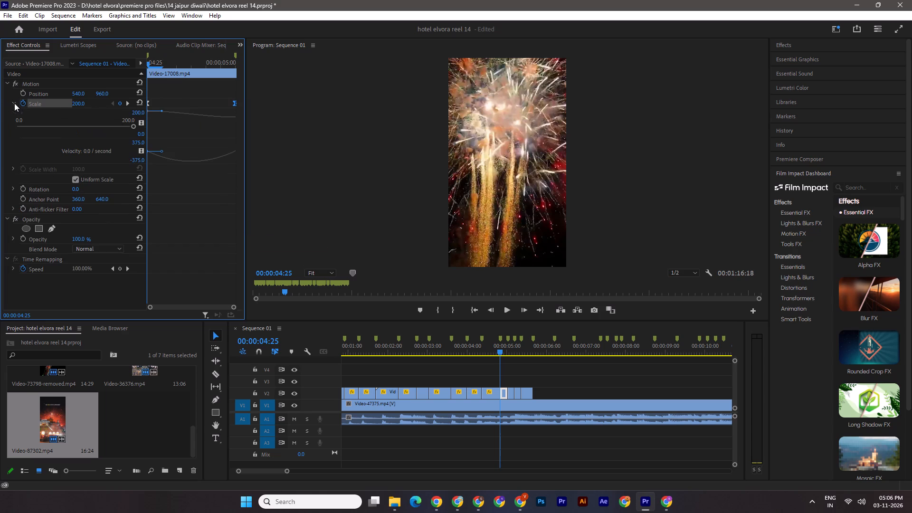
left_click(233, 104)
left_click(235, 103)
left_click(233, 306)
left_click(235, 307)
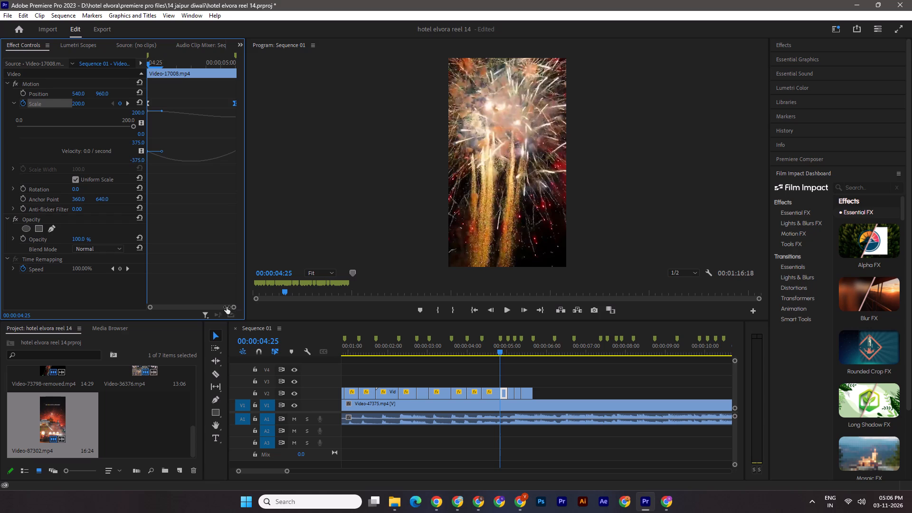
left_click(235, 307)
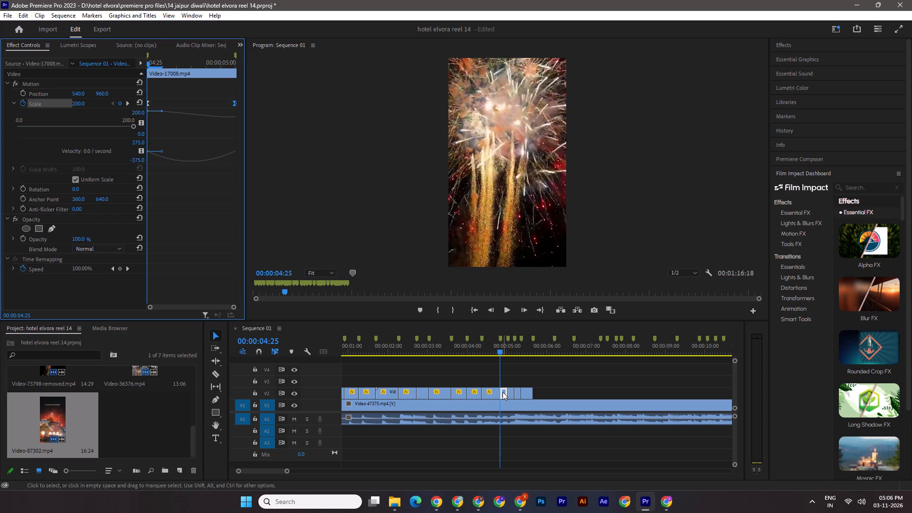
left_click(505, 392)
left_click_drag(498, 348, 506, 351)
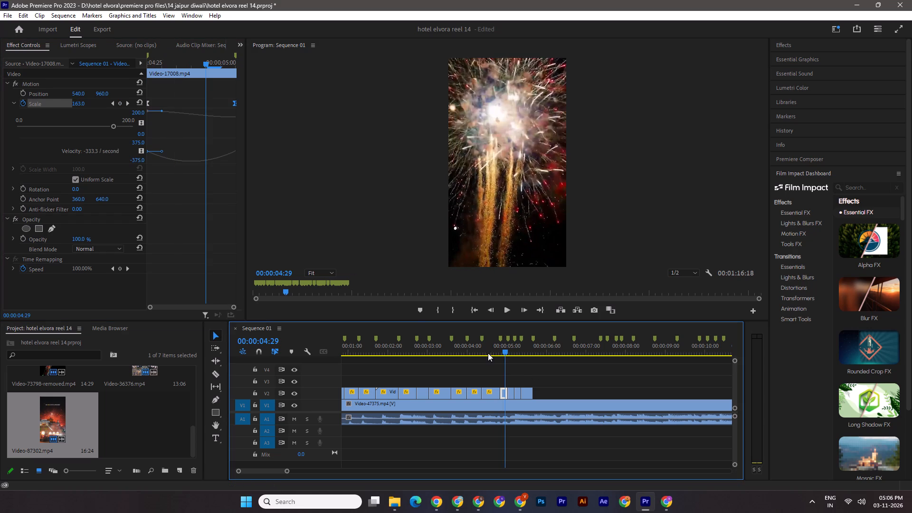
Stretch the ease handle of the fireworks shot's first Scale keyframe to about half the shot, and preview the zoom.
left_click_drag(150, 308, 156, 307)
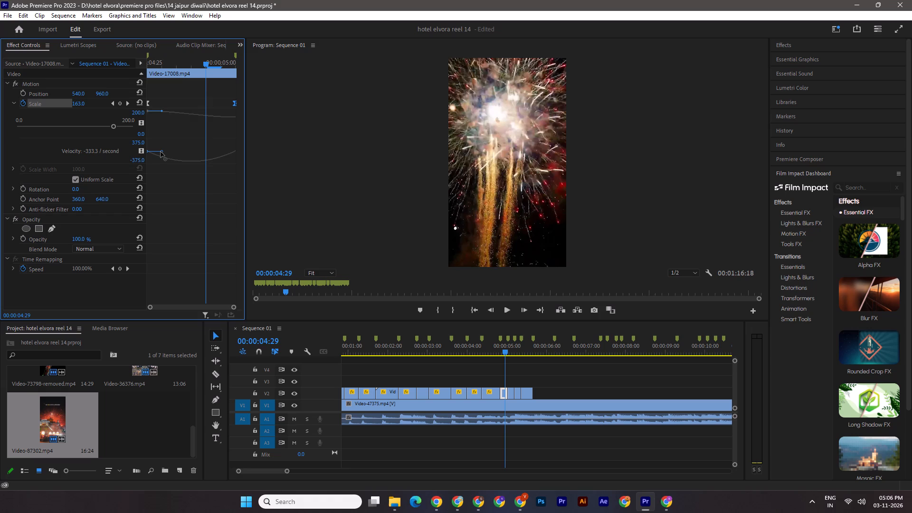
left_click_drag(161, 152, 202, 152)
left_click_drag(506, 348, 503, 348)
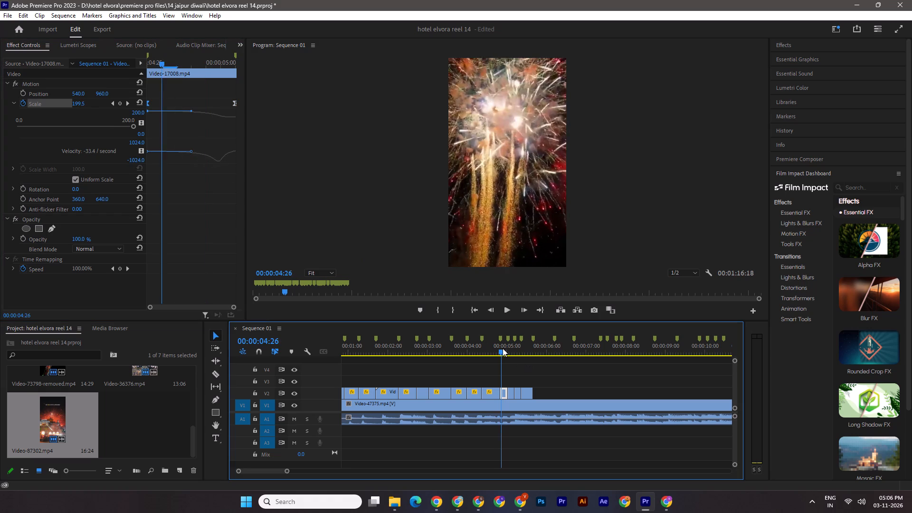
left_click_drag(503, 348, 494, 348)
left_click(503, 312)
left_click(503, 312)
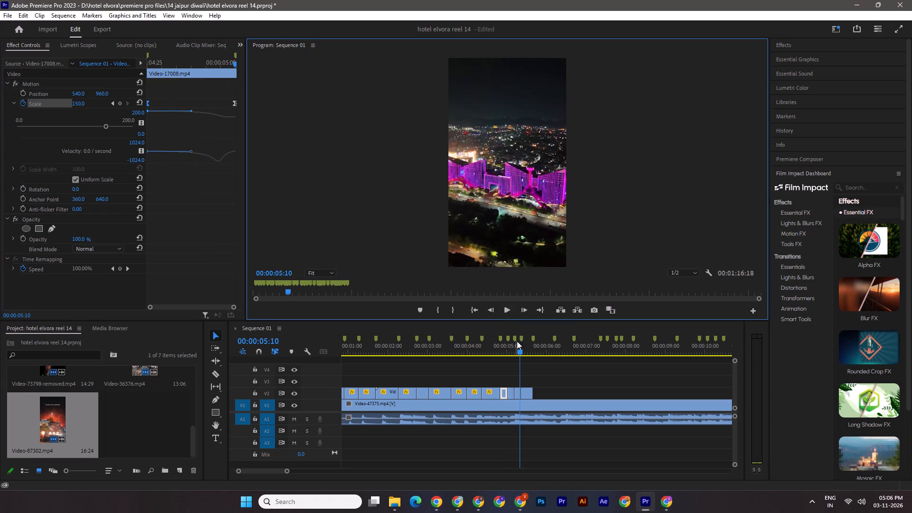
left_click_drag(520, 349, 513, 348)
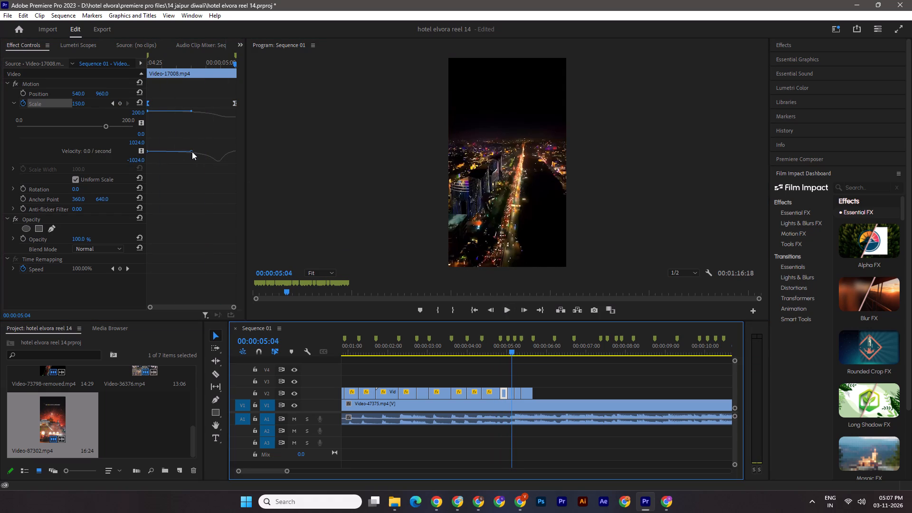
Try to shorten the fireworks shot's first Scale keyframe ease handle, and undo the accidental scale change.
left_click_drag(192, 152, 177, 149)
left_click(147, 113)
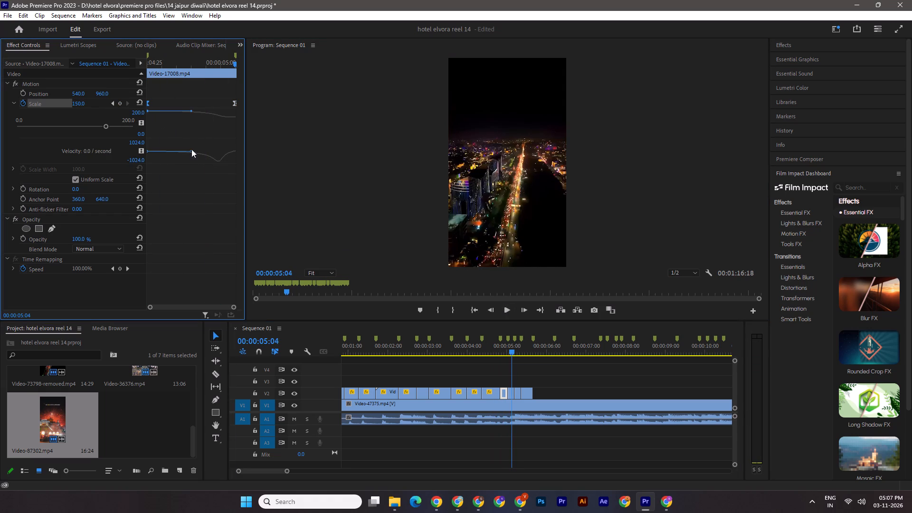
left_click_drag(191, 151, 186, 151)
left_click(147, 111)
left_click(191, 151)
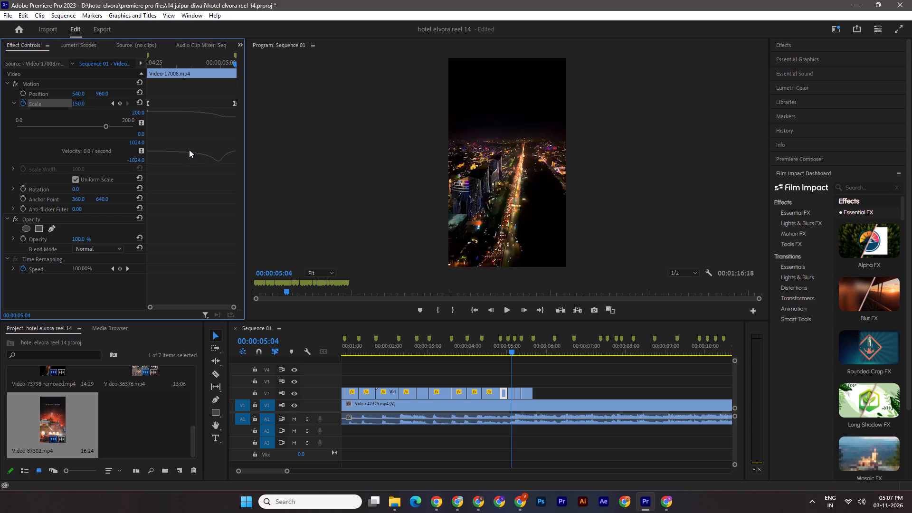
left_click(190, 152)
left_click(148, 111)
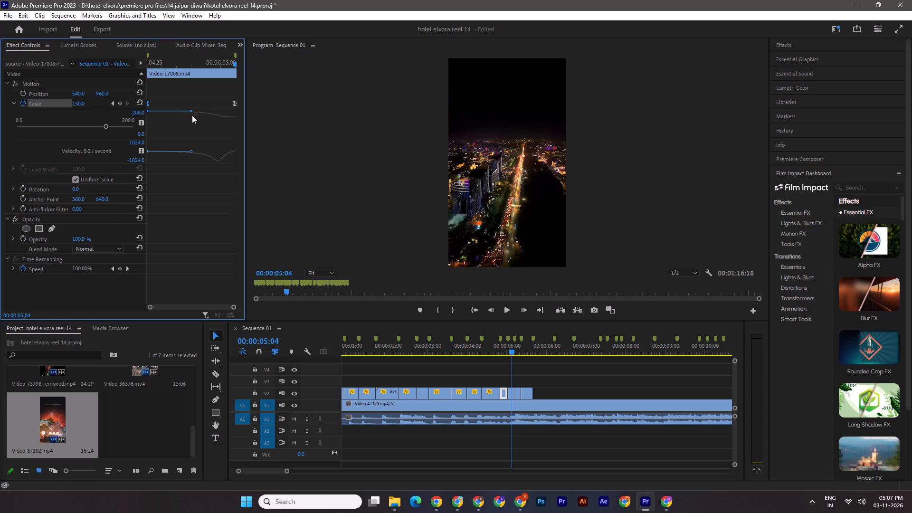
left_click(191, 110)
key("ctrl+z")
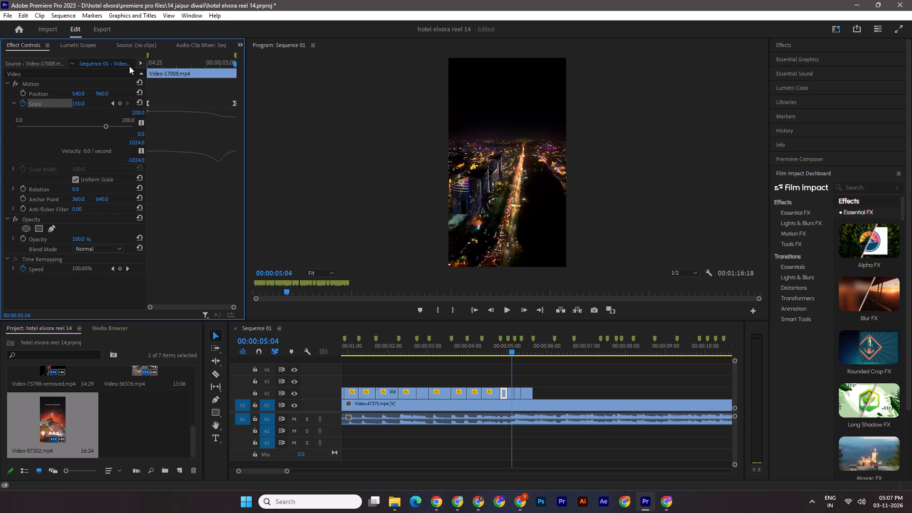
Shorten the ease handle of the fireworks shot's first Scale keyframe to about a quarter of the shot.
left_click(148, 105)
left_click_drag(191, 111, 180, 111)
left_click_drag(180, 111, 168, 111)
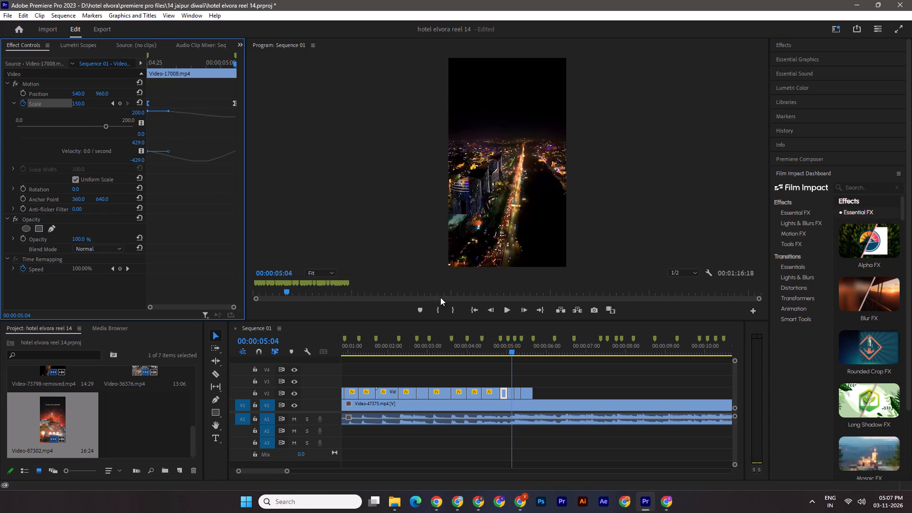
Keyframe the V2 night city road shot's Scale from 200 at 00:00:05:01 to 150 at 00:00:05:06.
left_click(510, 392)
left_click_drag(511, 343, 518, 346, "shift")
left_click(25, 102)
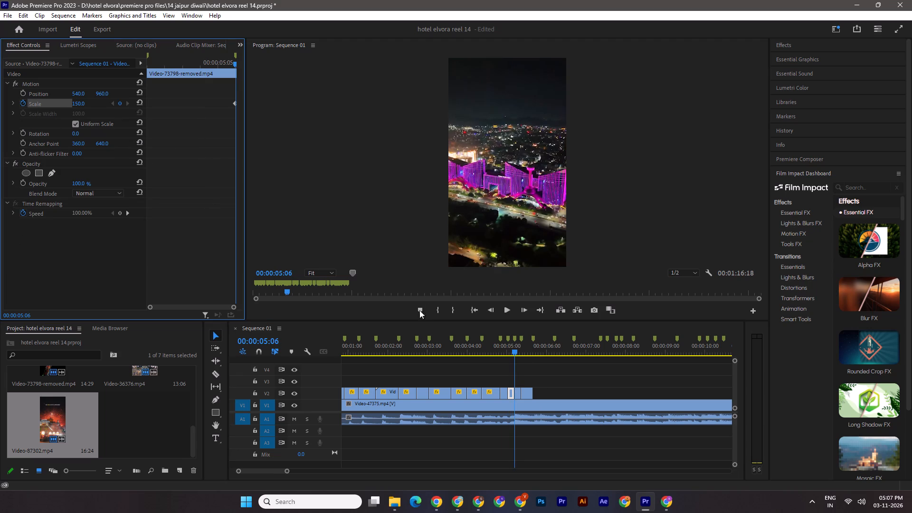
left_click_drag(515, 351, 509, 351, "shift")
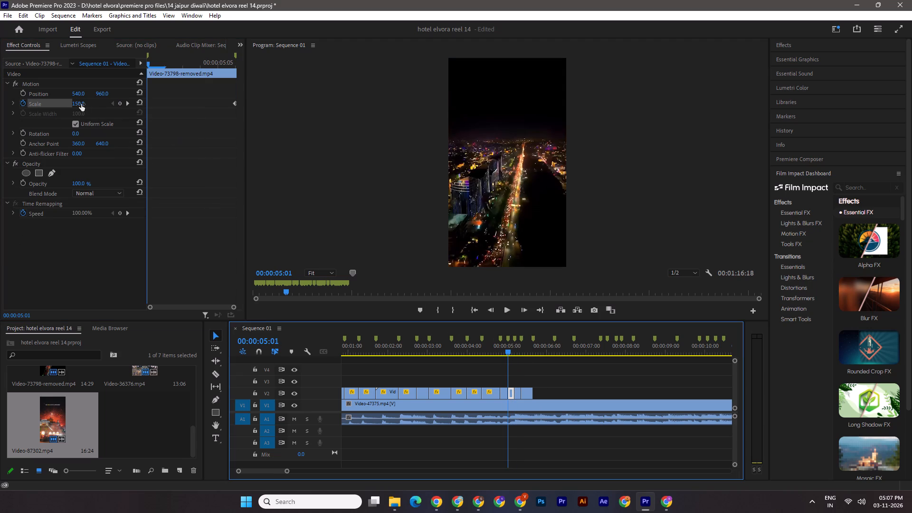
left_click(81, 104)
type("200")
key("Return")
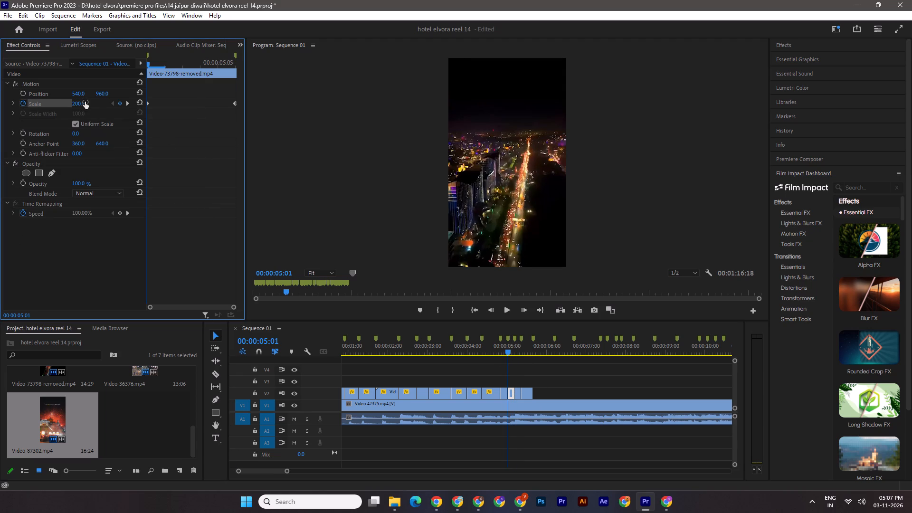
Apply Ease Out to the city road shot's first Scale keyframe and Ease In to its last one.
right_click(148, 103)
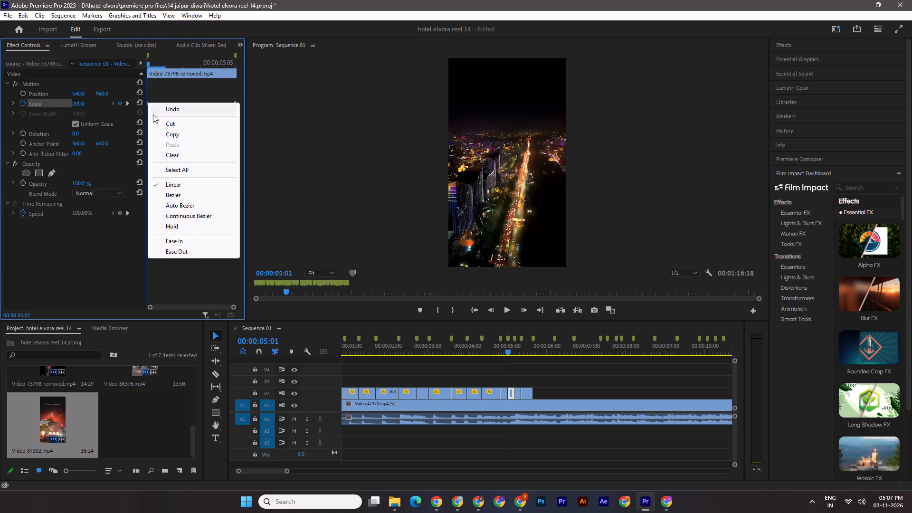
left_click(193, 257)
left_click(233, 104)
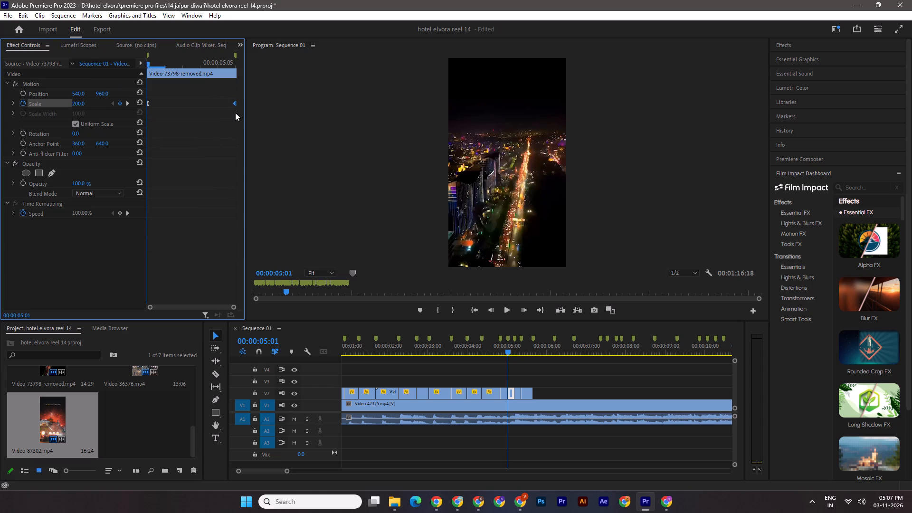
right_click(234, 105)
left_click(261, 238)
left_click(261, 243)
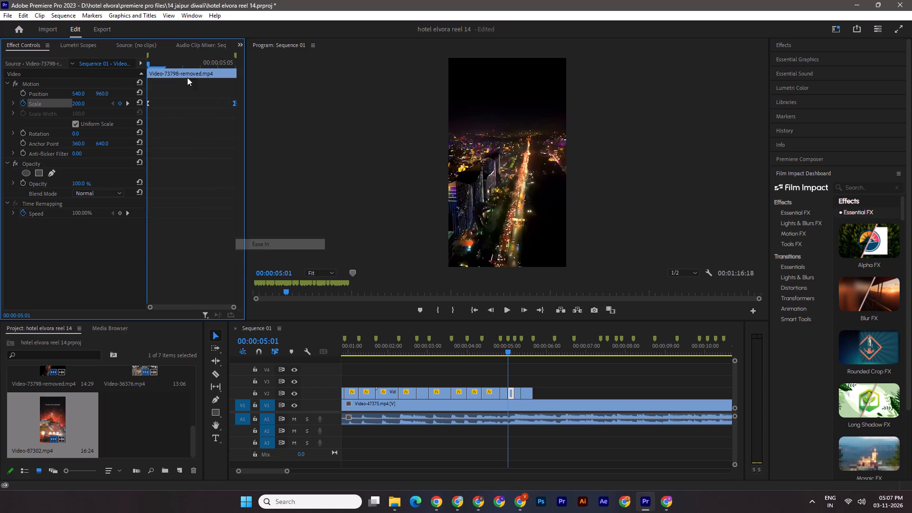
Expand the city road shot's Scale graphs, stretch the first keyframe's ease handle to about 40% of the shot, and preview it.
left_click(148, 104)
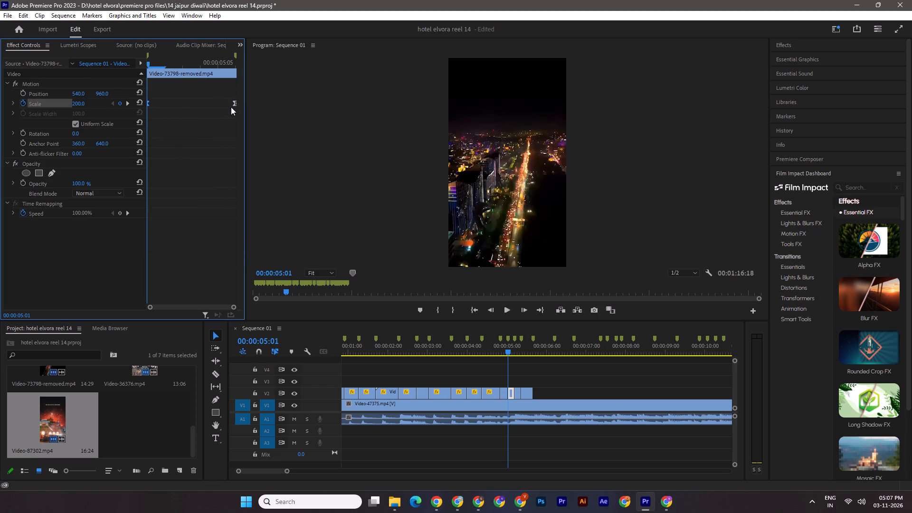
left_click(14, 102)
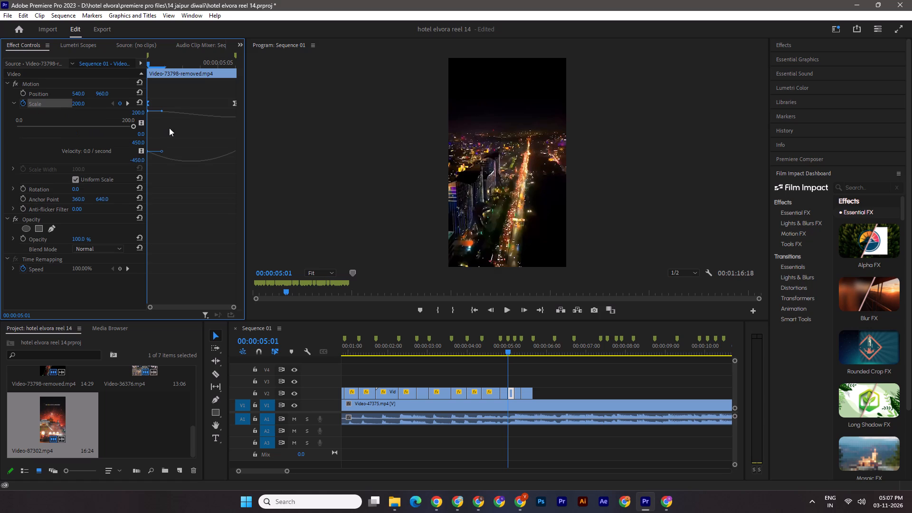
left_click_drag(161, 111, 174, 111, "shift")
left_click(150, 109)
left_click_drag(161, 110, 181, 110)
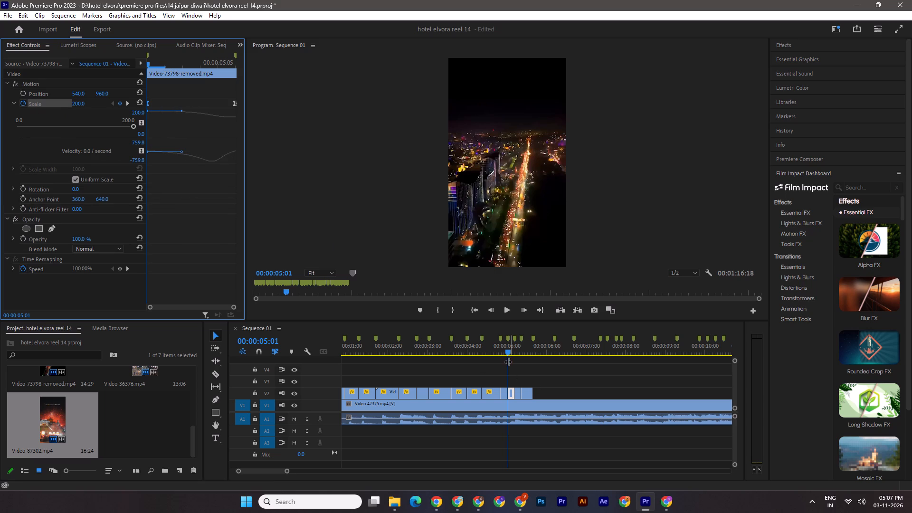
left_click_drag(506, 348, 516, 349)
Keyframe the V2 pink-lit buildings shot's Scale from 200 at 00:00:05:06 to 150 at its end near 00:00:05:11, and save the project.
left_click_drag(513, 348, 521, 349)
left_click(517, 396)
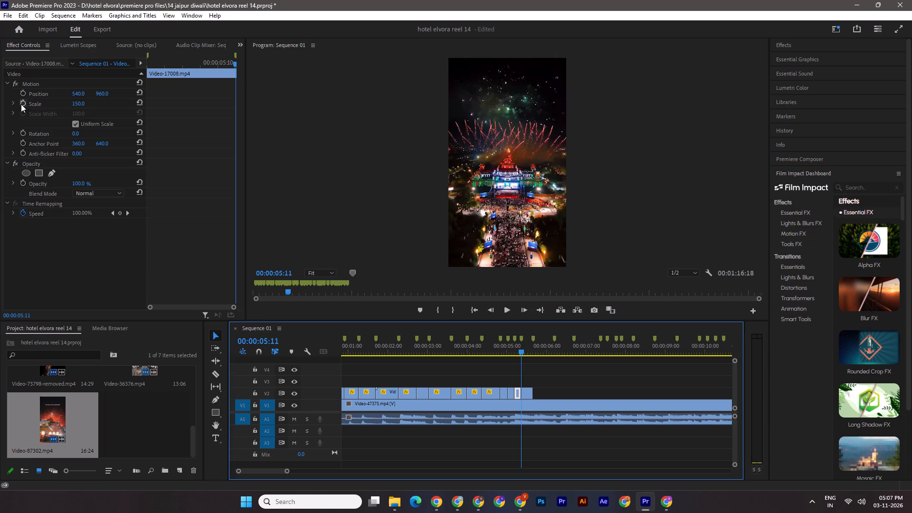
left_click(21, 104)
left_click_drag(522, 347, 517, 349, "shift")
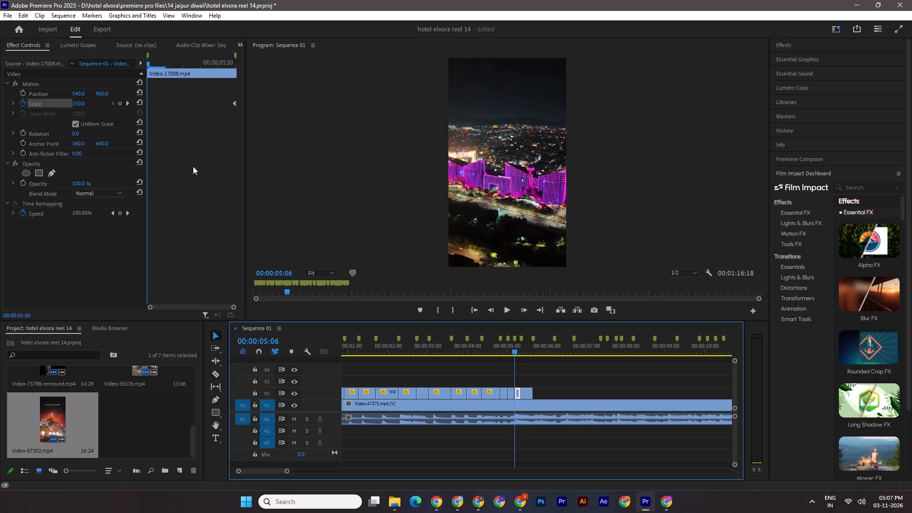
left_click(79, 101)
type("200")
key("Return")
key("ctrl+s")
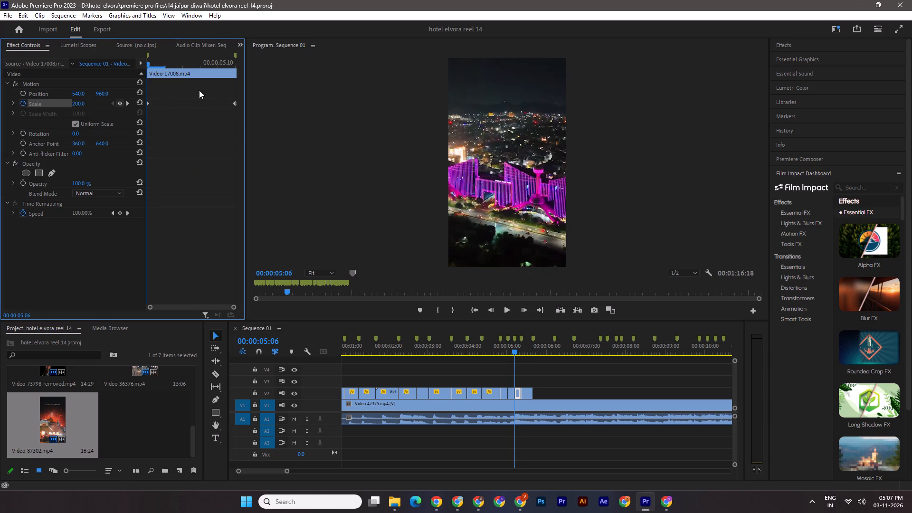
Apply Ease Out to the pink-lit buildings shot's first Scale keyframe and Ease In to its last one.
left_click(147, 105)
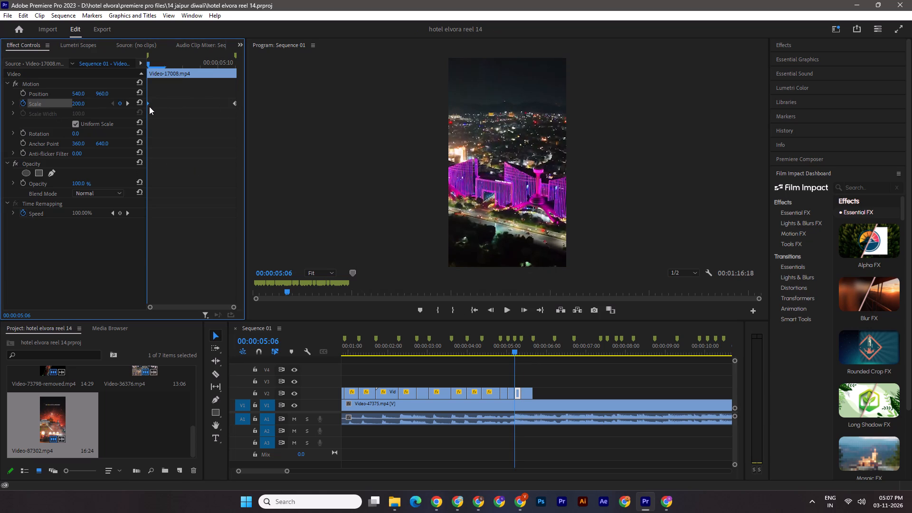
right_click(147, 104)
left_click(199, 248)
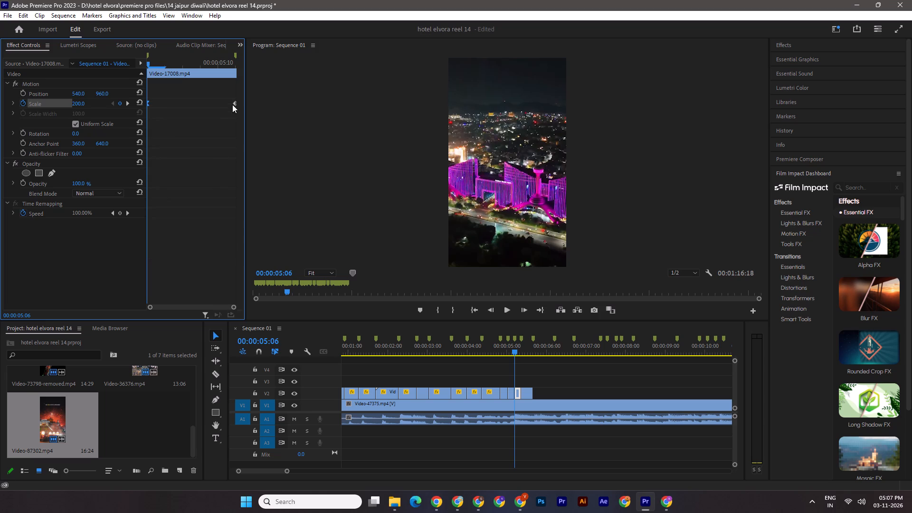
right_click(232, 104)
left_click(267, 242)
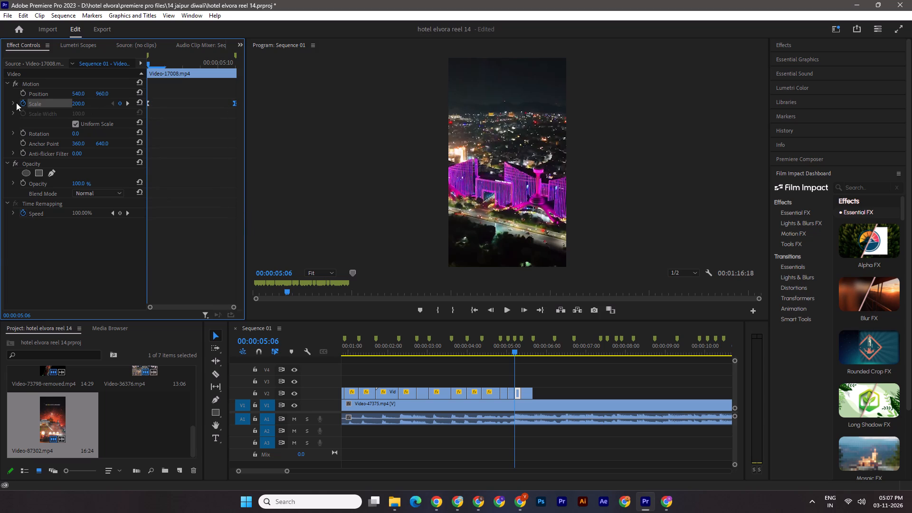
Expand the pink-lit buildings shot's Scale graphs and stretch the first keyframe's ease handle to just over a third of the shot.
left_click(15, 102)
left_click_drag(162, 111, 179, 112, "shift")
Keyframe the last V2 shot, the lit palace with fireworks, with Scale from 200 at 00:00:05:11 to 150 at its end near 00:00:05:20.
left_click_drag(515, 350, 532, 353)
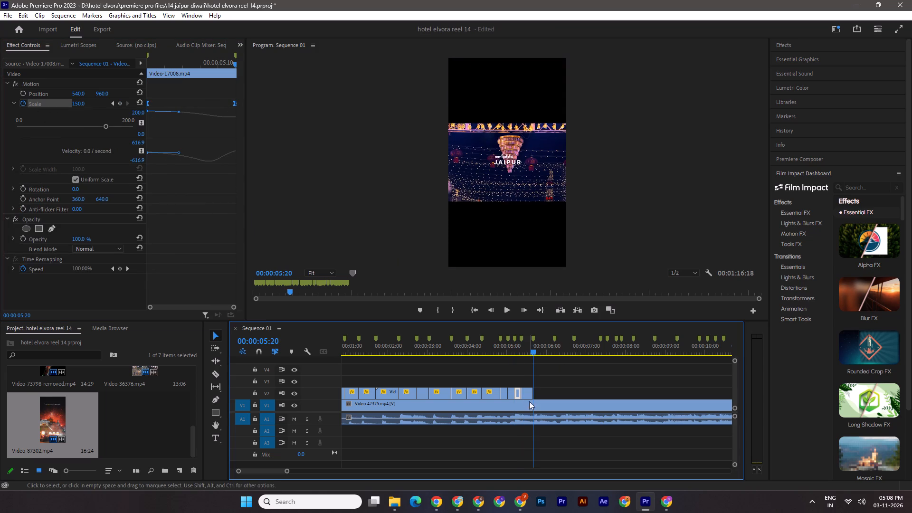
left_click(526, 396)
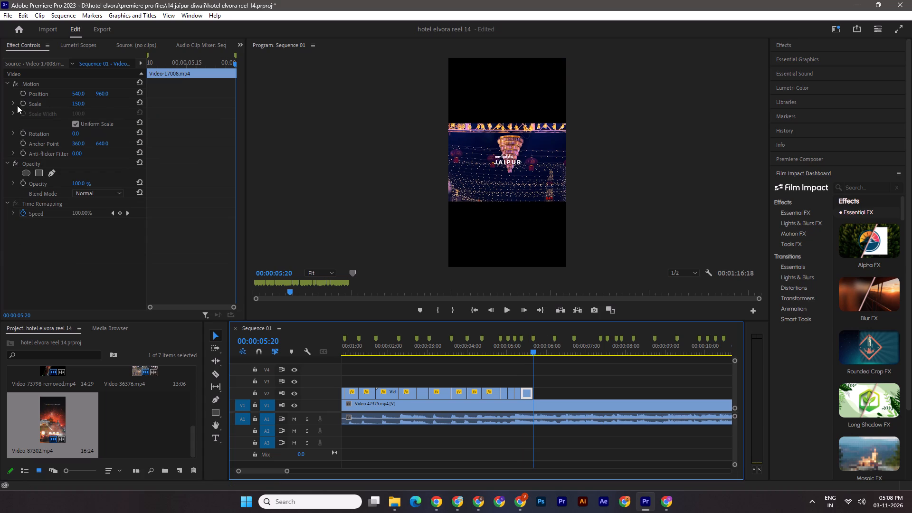
left_click(22, 102)
left_click_drag(534, 349, 524, 347, "shift")
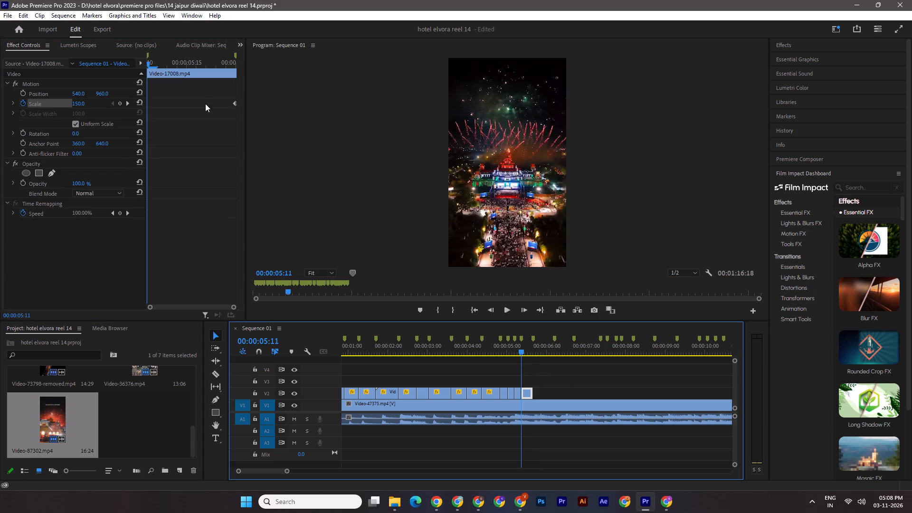
left_click(75, 104)
type("200")
key("Return")
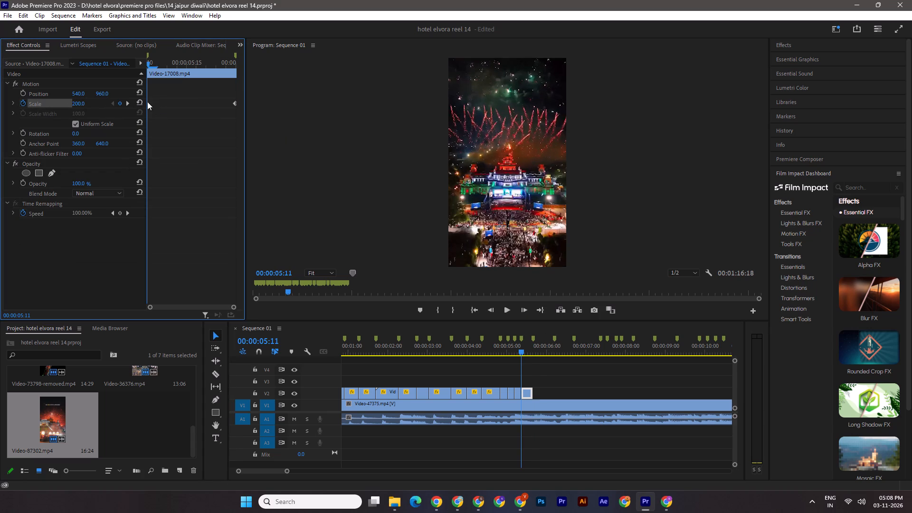
Apply Ease Out to the fireworks palace shot's first Scale keyframe and Ease In to its last one.
right_click(147, 102)
left_click(200, 253)
right_click(235, 99)
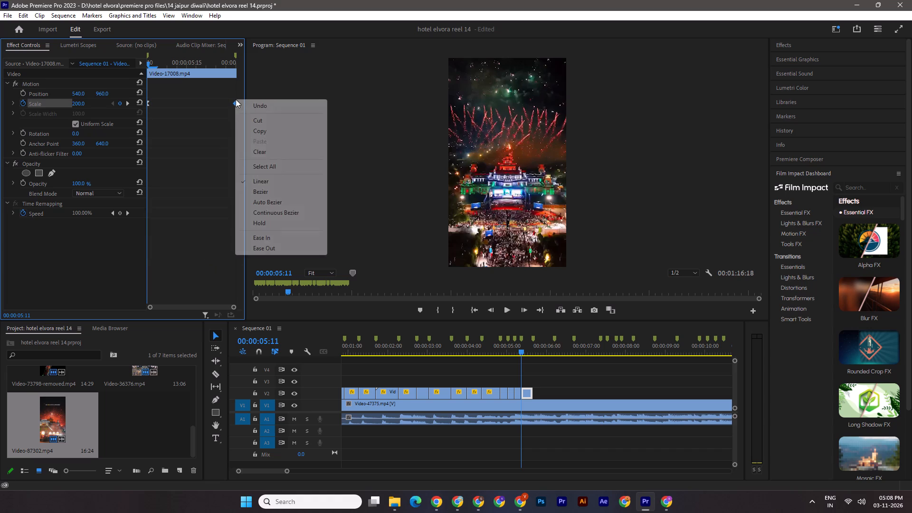
left_click(263, 238)
right_click(147, 104)
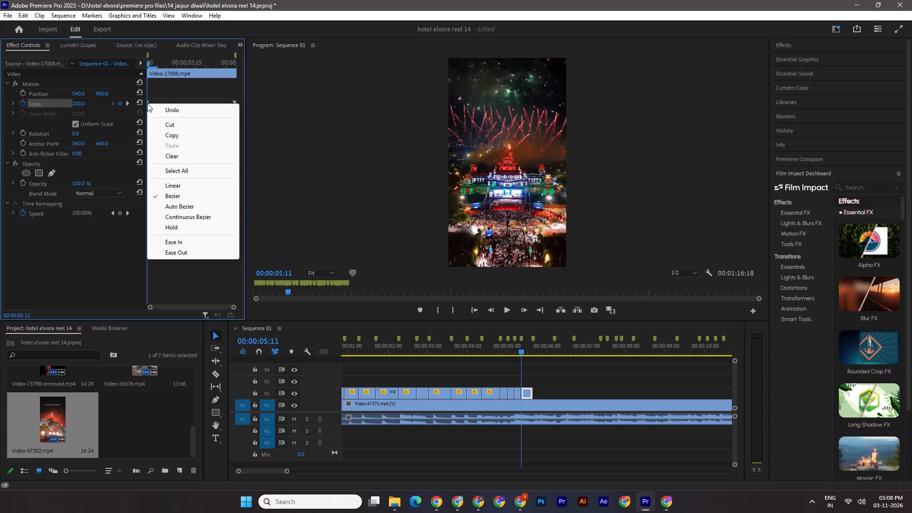
left_click(161, 93)
Expand the fireworks palace shot's Scale graphs, stretch the first keyframe's ease handle to about 40% of the shot, and save the project.
left_click(13, 105)
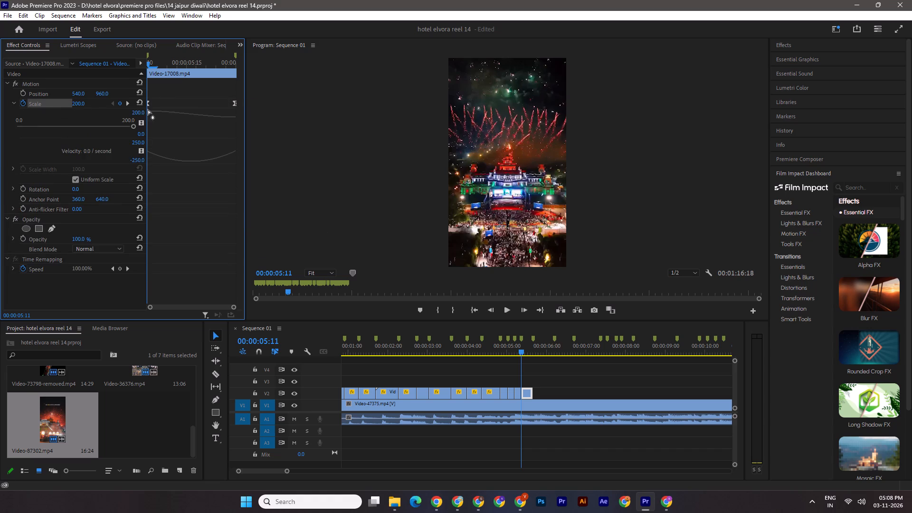
left_click(148, 105)
left_click_drag(161, 111, 164, 111)
left_click_drag(164, 111, 182, 111)
key("ctrl+s")
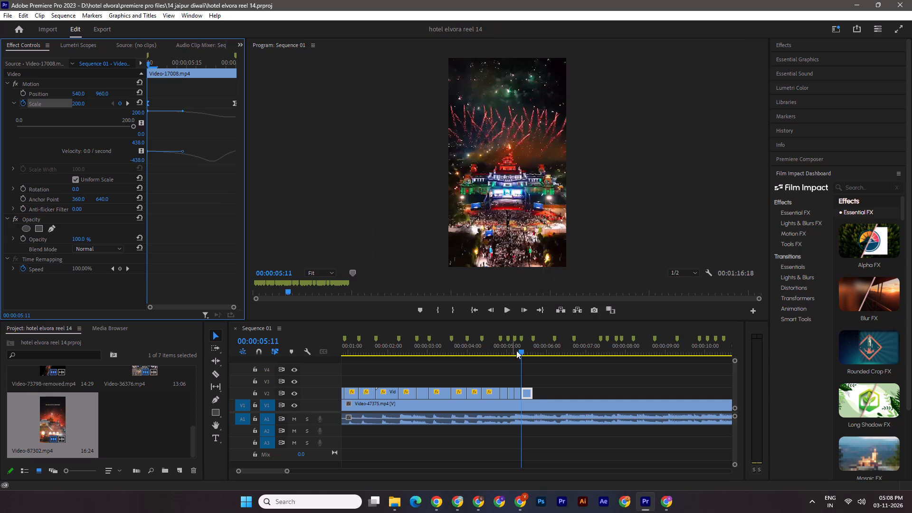
Play the sequence from the start to review the V2 zooms, continue through the reference to about 00:00:09:26, and survey the whole timeline.
left_click_drag(518, 351, 256, 341)
key("space")
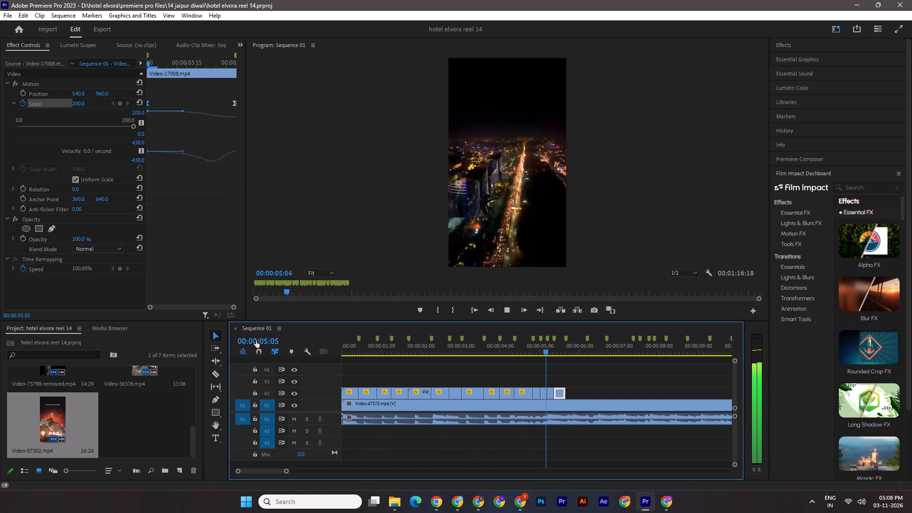
key("space")
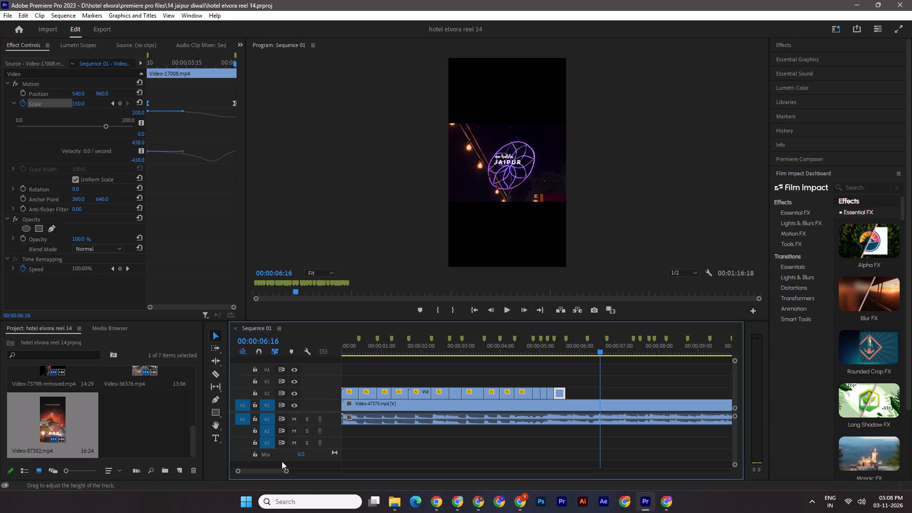
left_click_drag(286, 473, 322, 472)
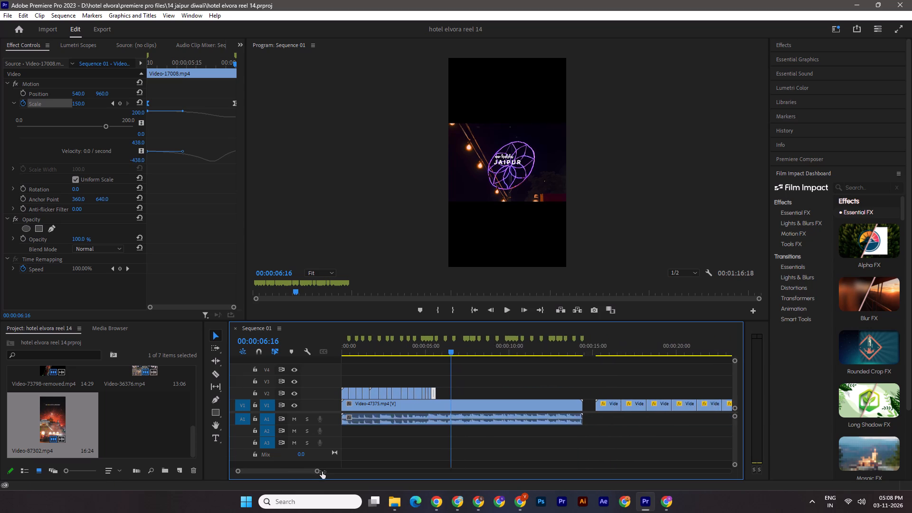
left_click_drag(322, 472, 314, 469)
left_click_drag(496, 350, 298, 346)
key("space")
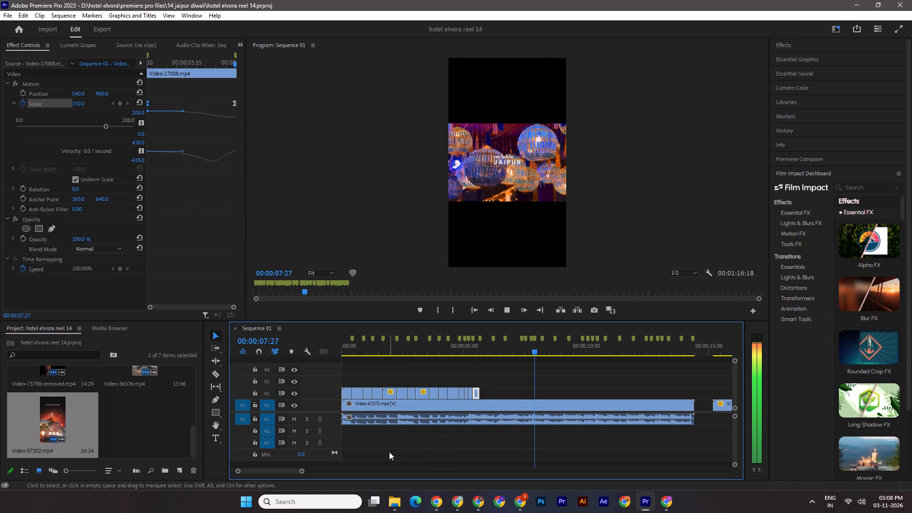
key("space")
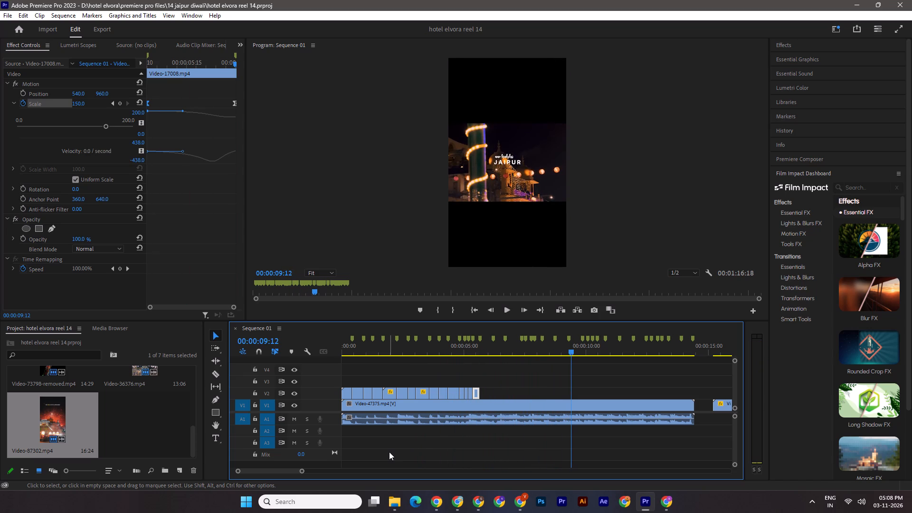
key("space")
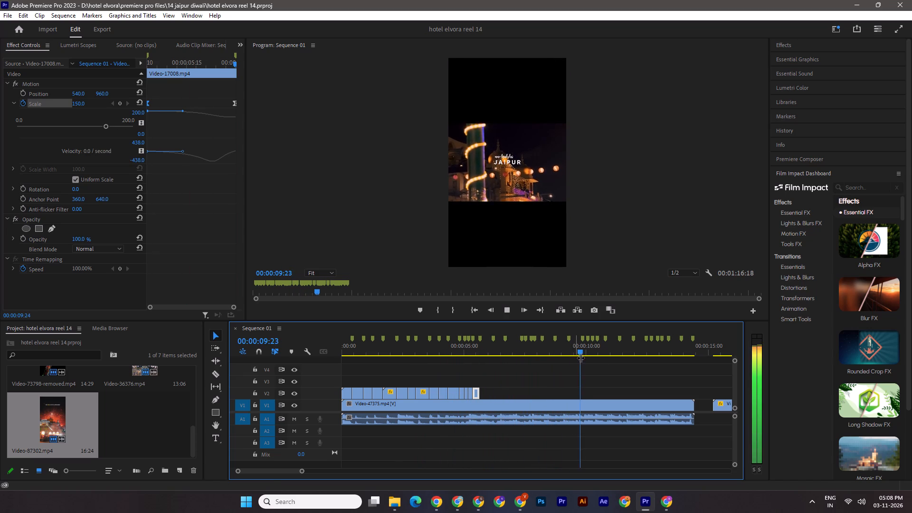
key("space")
left_click_drag(589, 351, 585, 351)
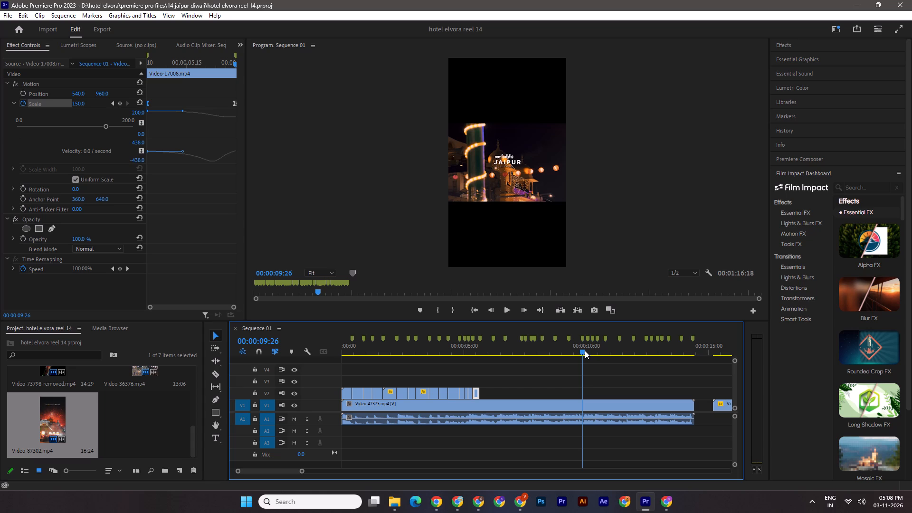
left_click_drag(301, 473, 303, 473)
left_click_drag(303, 473, 378, 480)
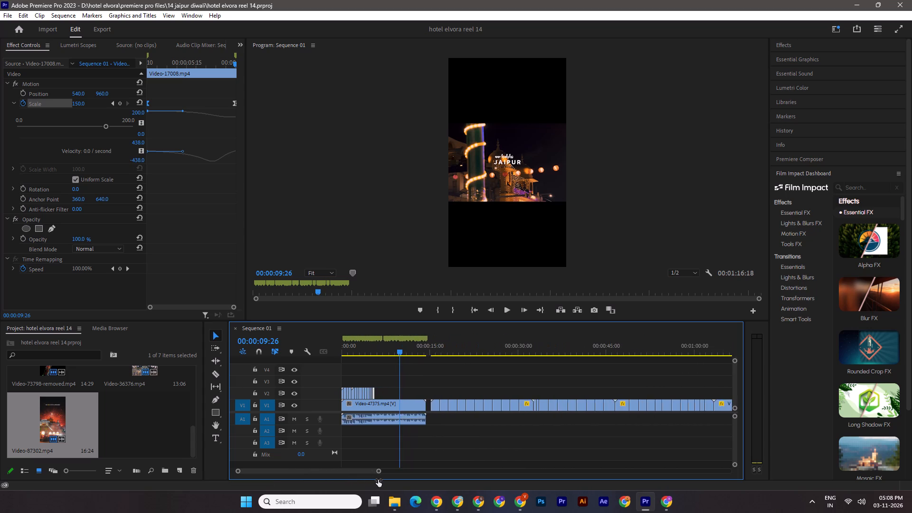
left_click_drag(378, 480, 395, 485)
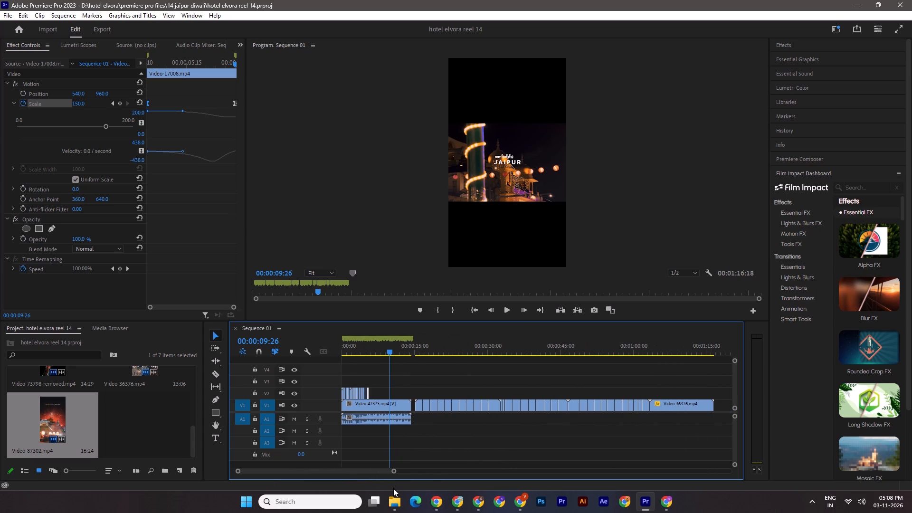
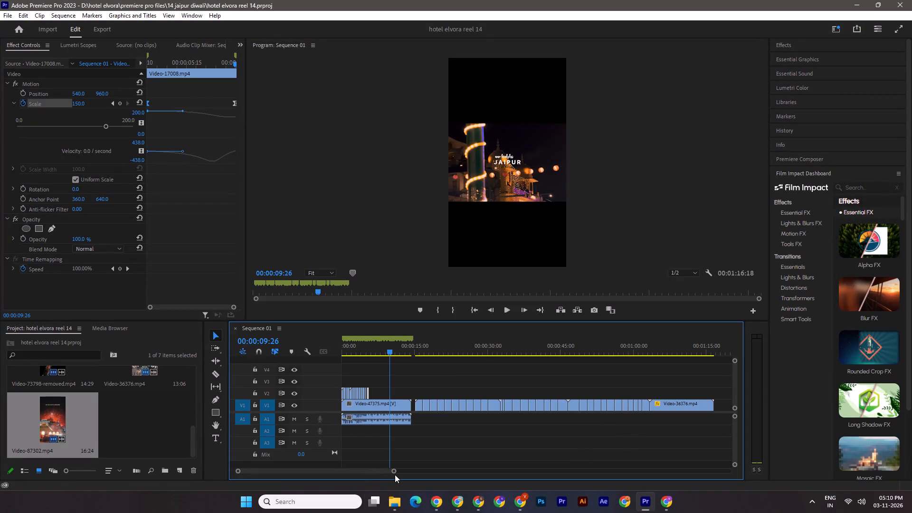
left_click_drag(395, 472, 375, 467)
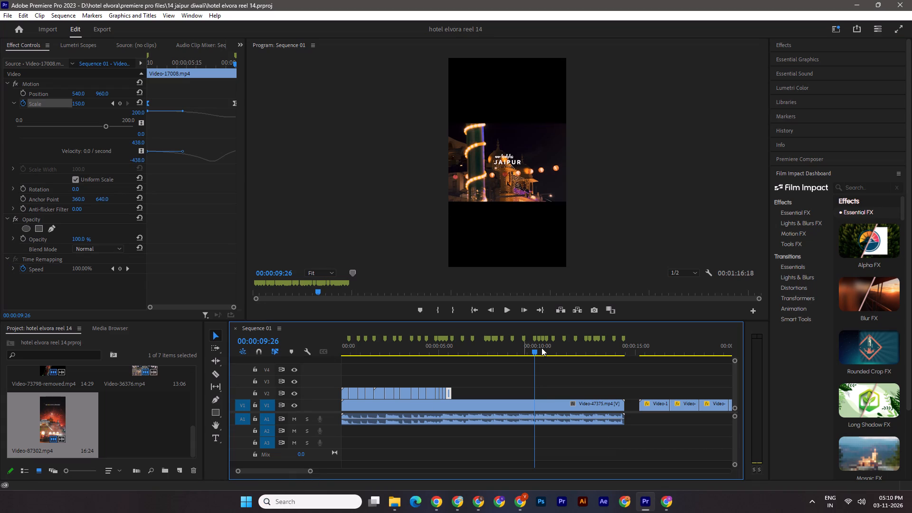
Add a clip marker at 00:00:09:26 on the reference clip Video-47375.mp4 on V1 and save the project.
left_click(535, 353, "shift")
left_click(559, 402)
key("m")
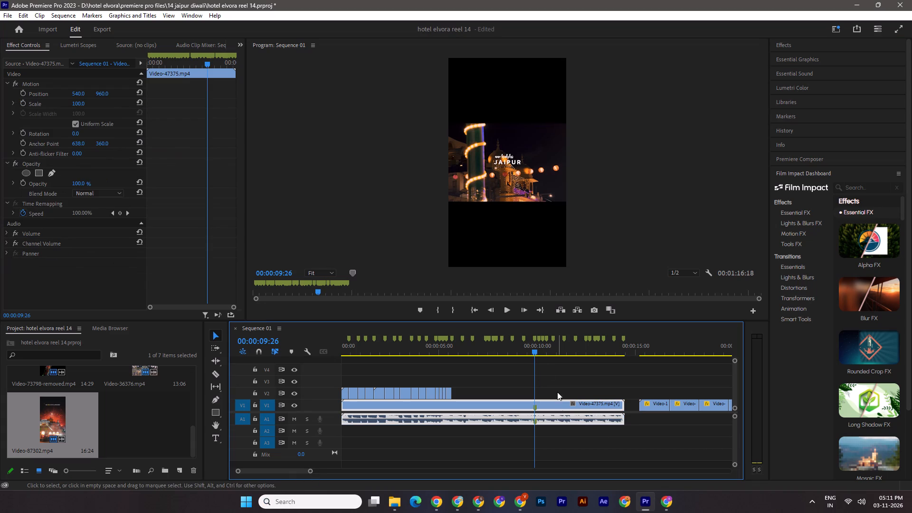
left_click(508, 456)
key("ctrl+s")
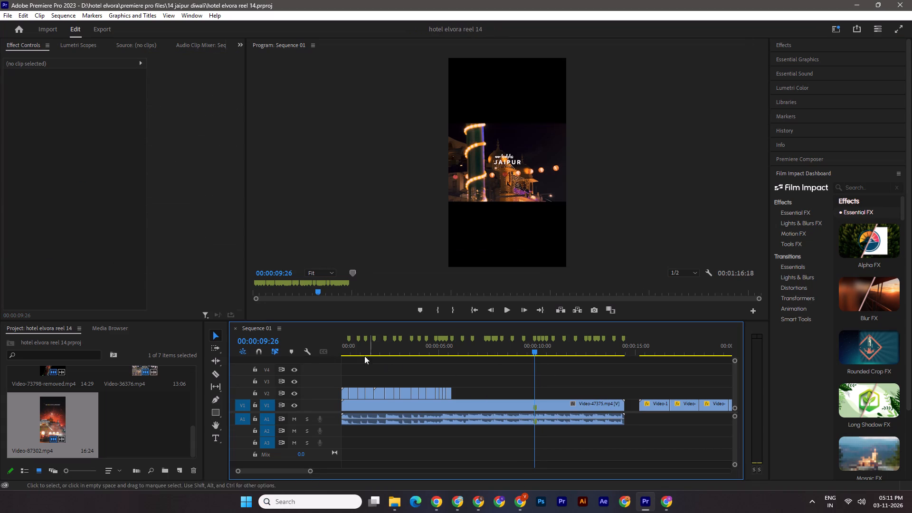
Play the sequence from the start to about 00:00:12:10 to review the V2 shots and the remaining reference.
left_click_drag(351, 348, 307, 352)
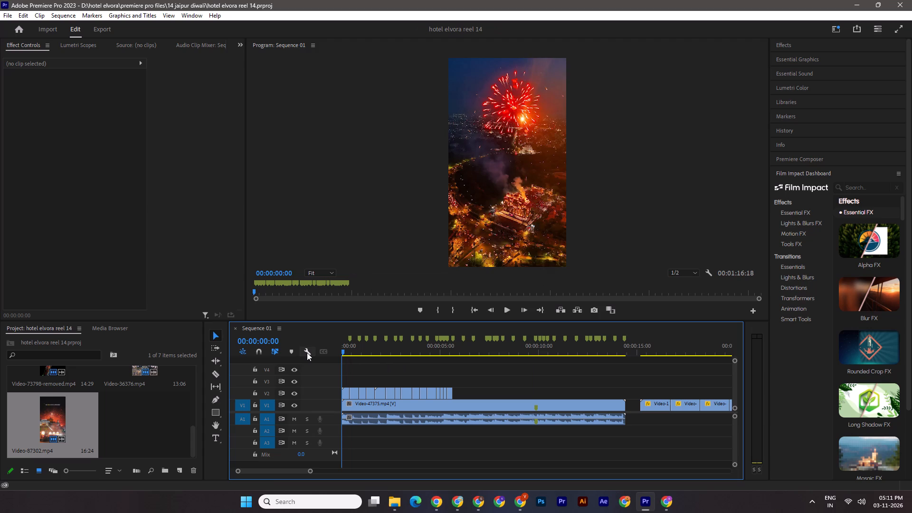
key("space")
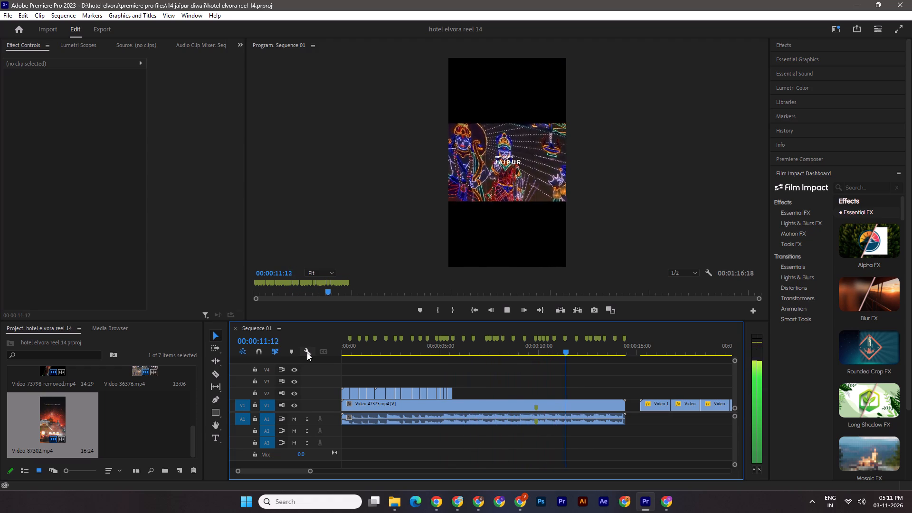
key("space")
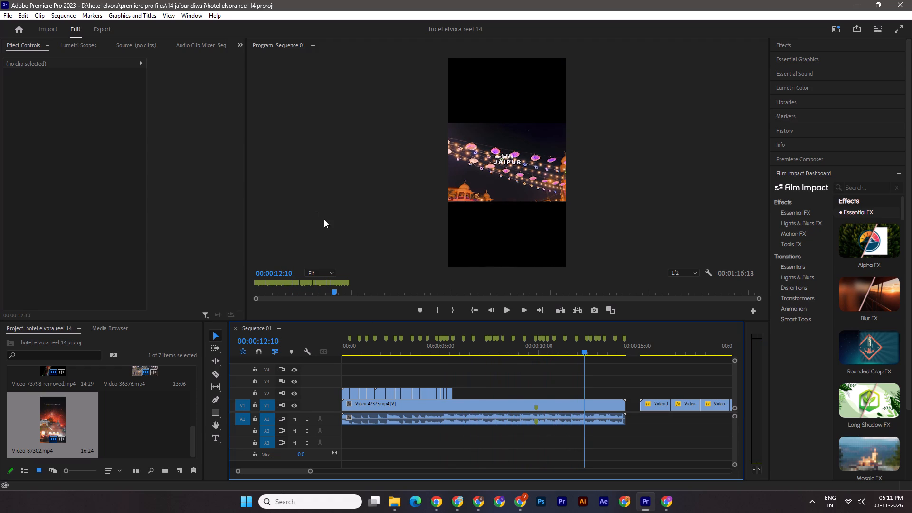
Copy V1's green-fireworks shot near 00:00:20:15 and green-and-purple market street shot near 00:00:23:06 onto V3, starting at about 00:00:16.
left_click_drag(310, 472, 302, 469)
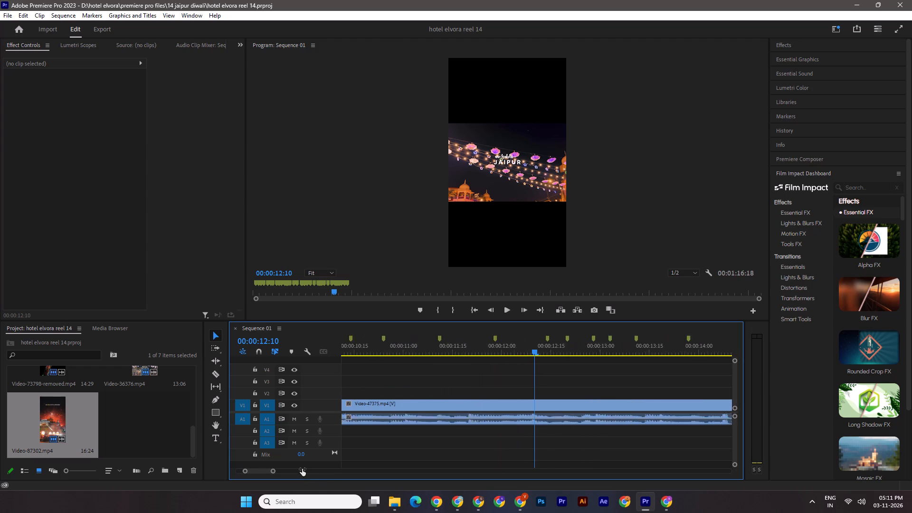
left_click_drag(302, 469, 337, 478)
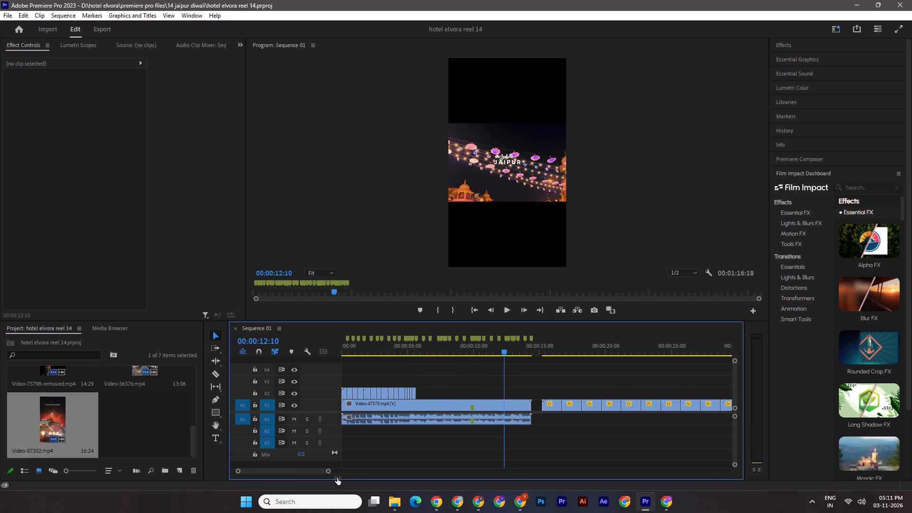
left_click_drag(337, 478, 364, 479)
left_click_drag(357, 471, 386, 471)
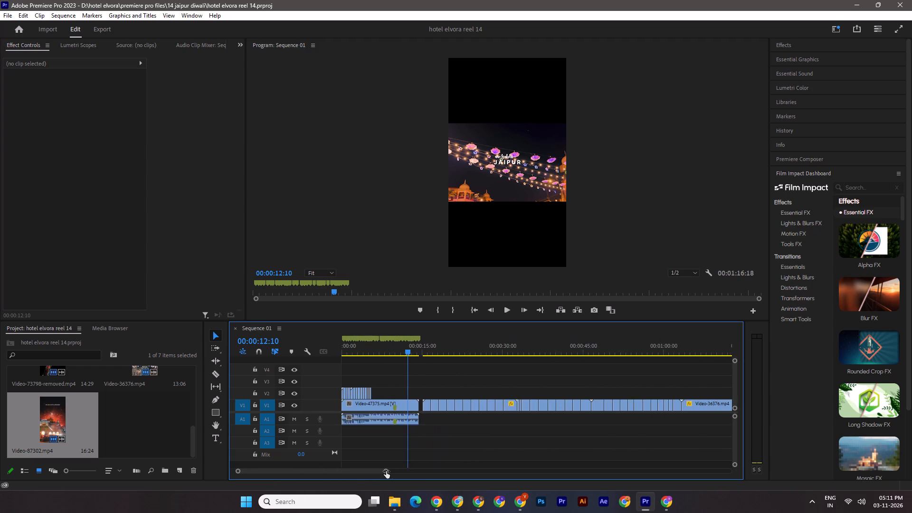
left_click_drag(386, 471, 415, 473)
left_click_drag(387, 351, 406, 360)
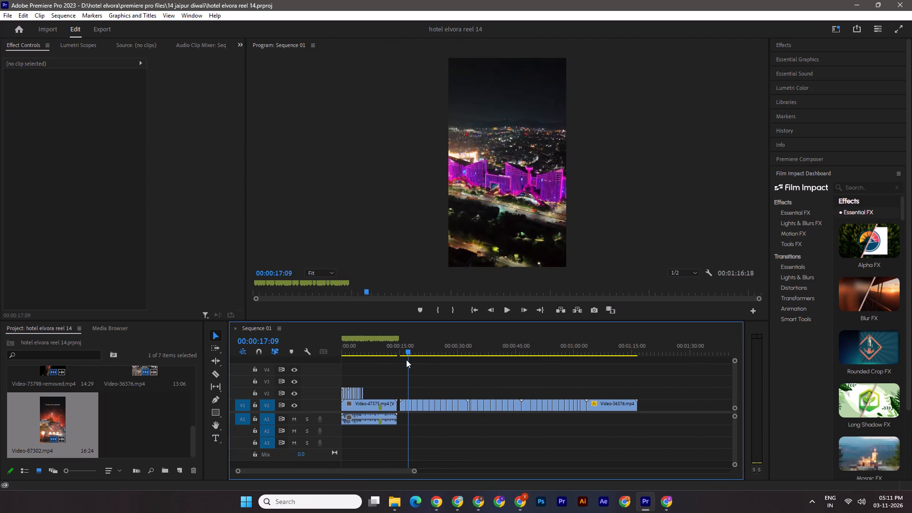
left_click_drag(406, 360, 418, 363)
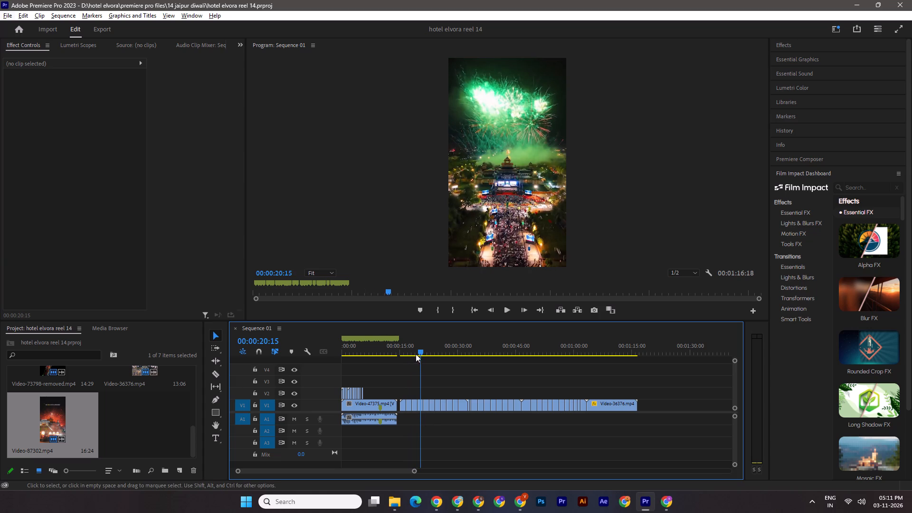
left_click_drag(419, 352, 432, 358)
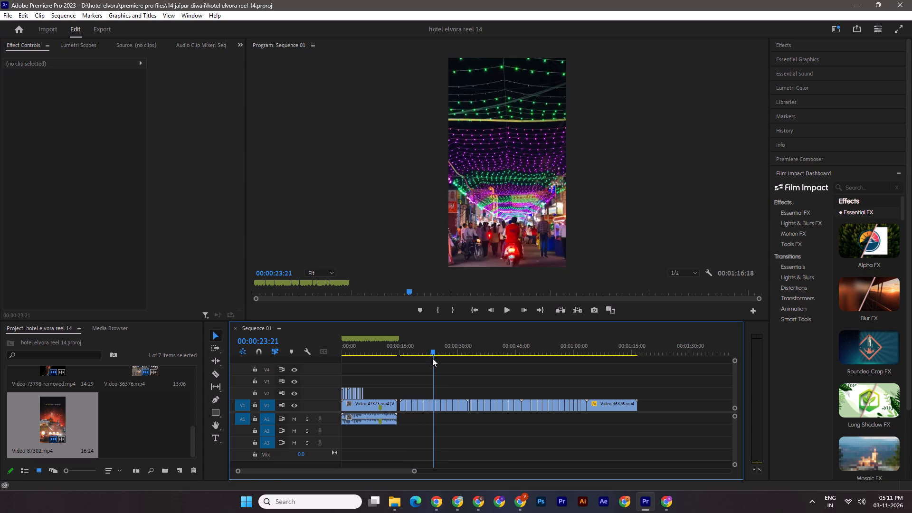
left_click_drag(432, 358, 451, 364)
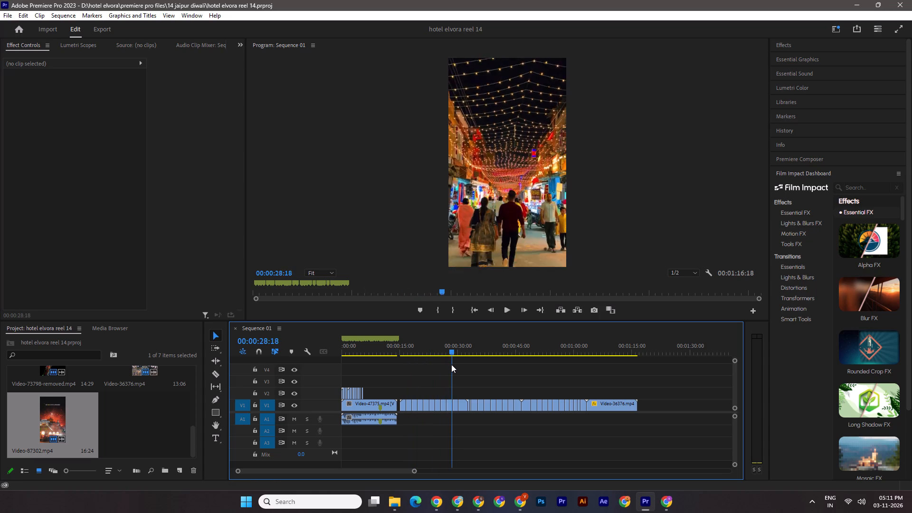
left_click_drag(451, 364, 420, 366)
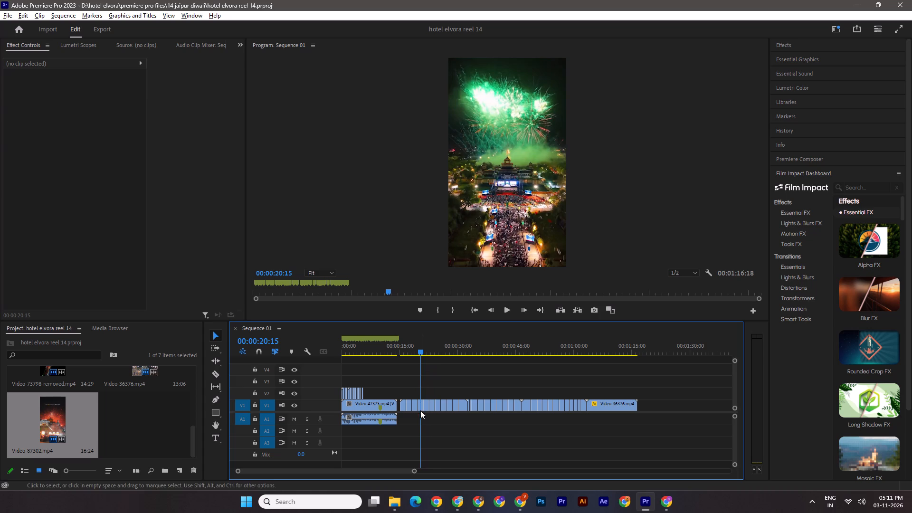
left_click_drag(420, 407, 408, 382, "alt")
left_click_drag(419, 353, 425, 356)
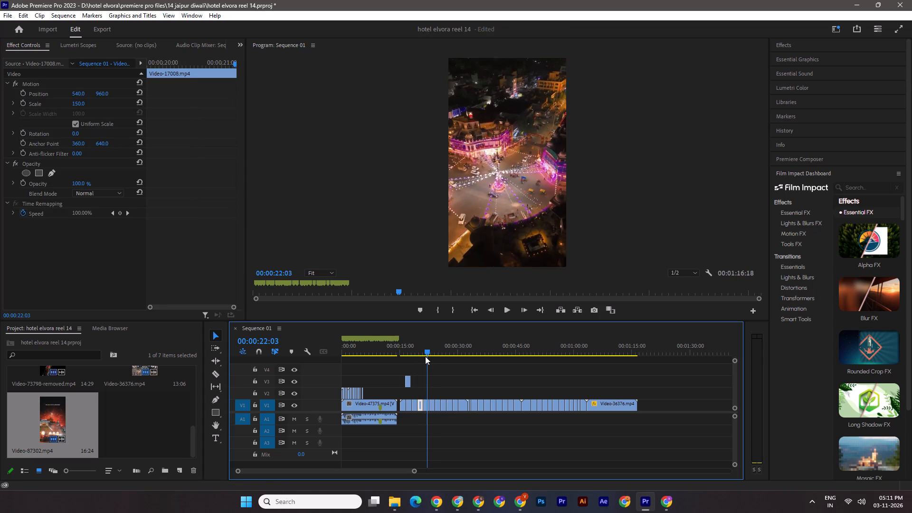
left_click_drag(425, 356, 430, 359)
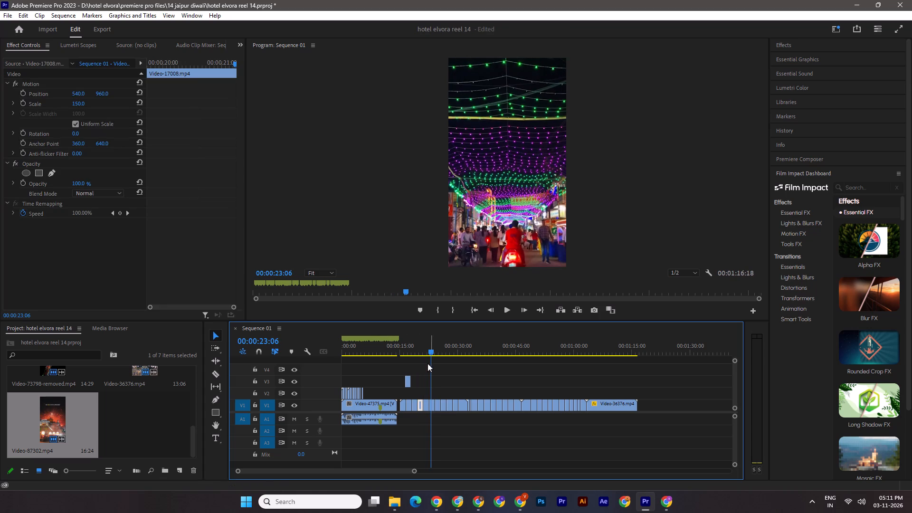
left_click_drag(432, 403, 415, 380, "alt")
Copy the V1 shot ending just before 00:00:25:20 and the aerial light-streak shot near 00:00:26:08 onto V3 after the earlier copies.
left_click_drag(431, 351, 435, 354)
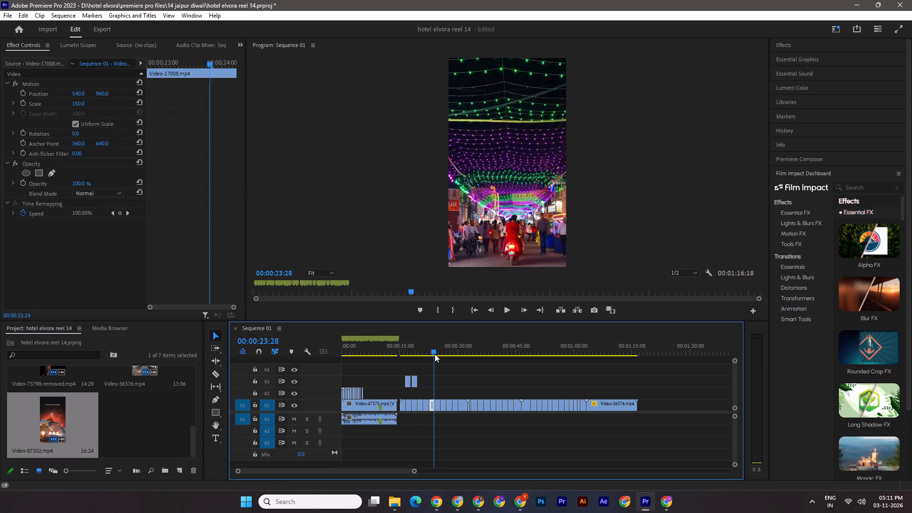
left_click_drag(435, 354, 441, 358)
left_click_drag(437, 408, 434, 396, "alt")
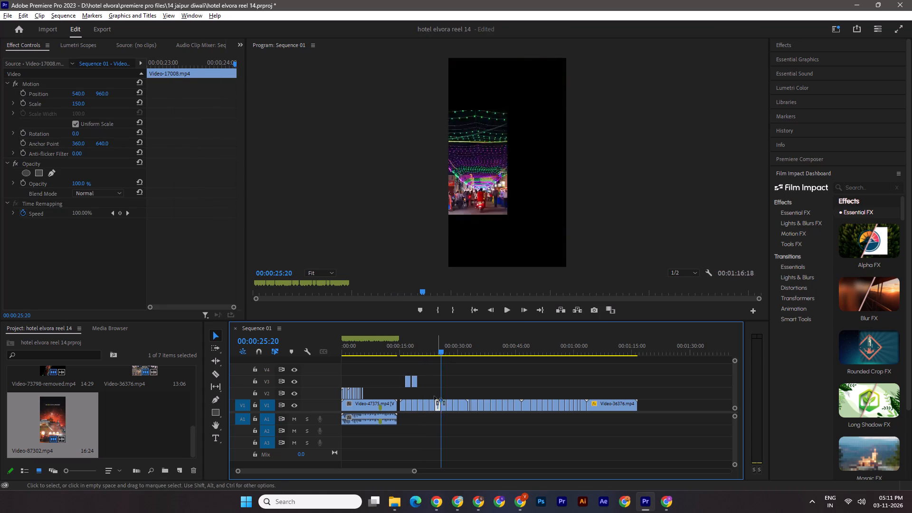
left_click_drag(434, 396, 421, 380, "alt")
left_click(439, 351)
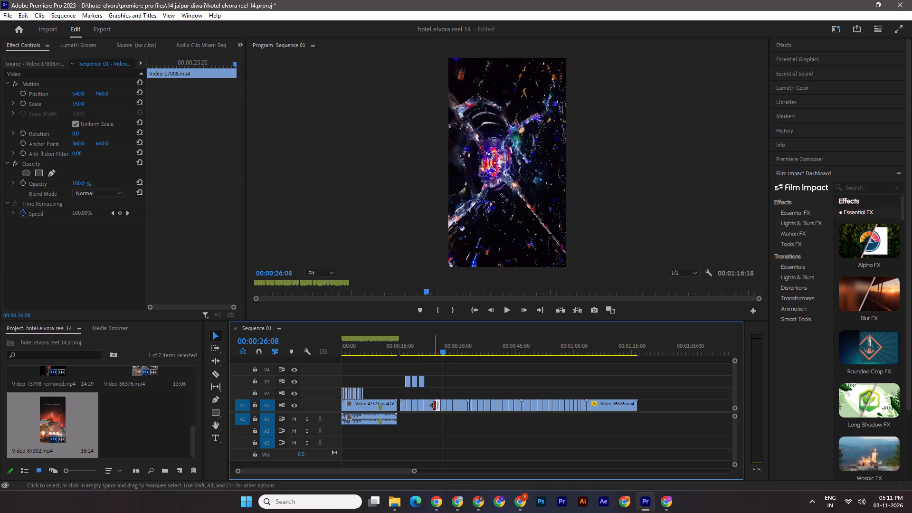
left_click_drag(444, 408, 427, 385, "alt")
Copy V1's red-fireworks city shot near 00:00:29:18 and the fireworks-over-crowd shot near 00:00:31:02 onto V3 after the other copies.
left_click_drag(439, 353, 443, 355)
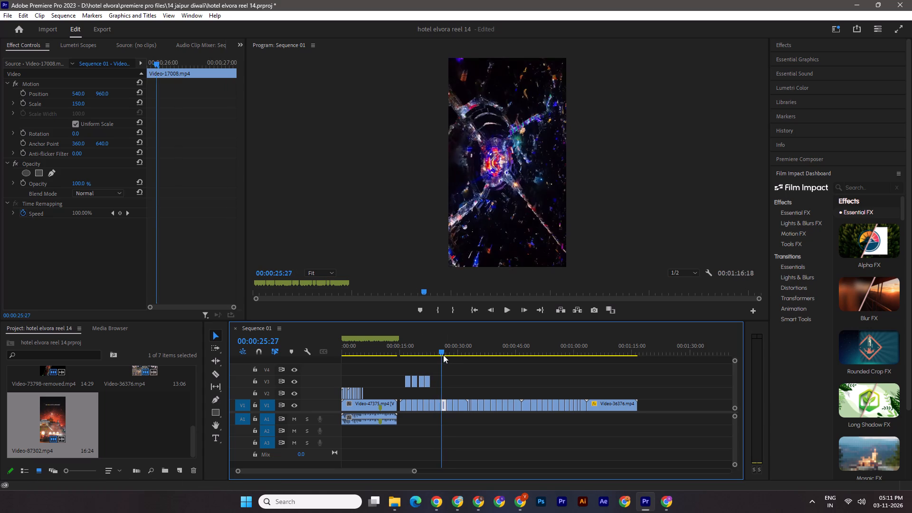
left_click_drag(443, 355, 451, 359)
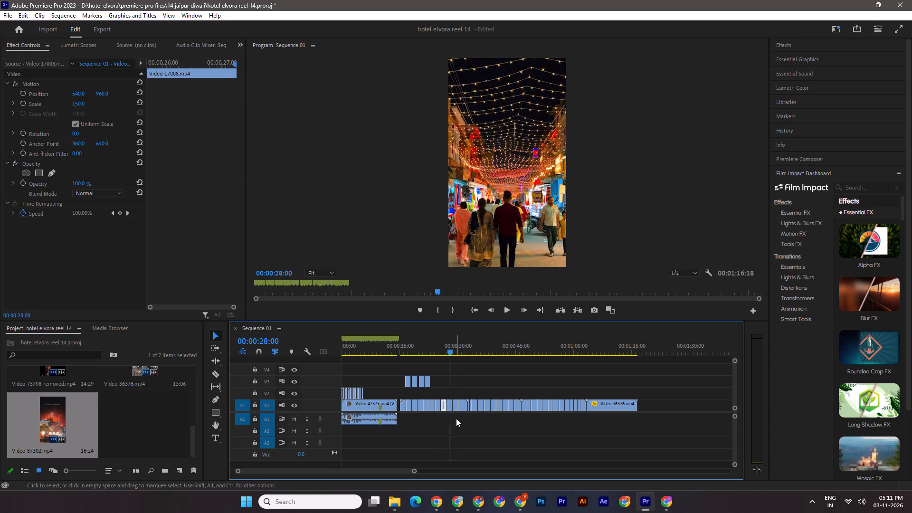
left_click(454, 350)
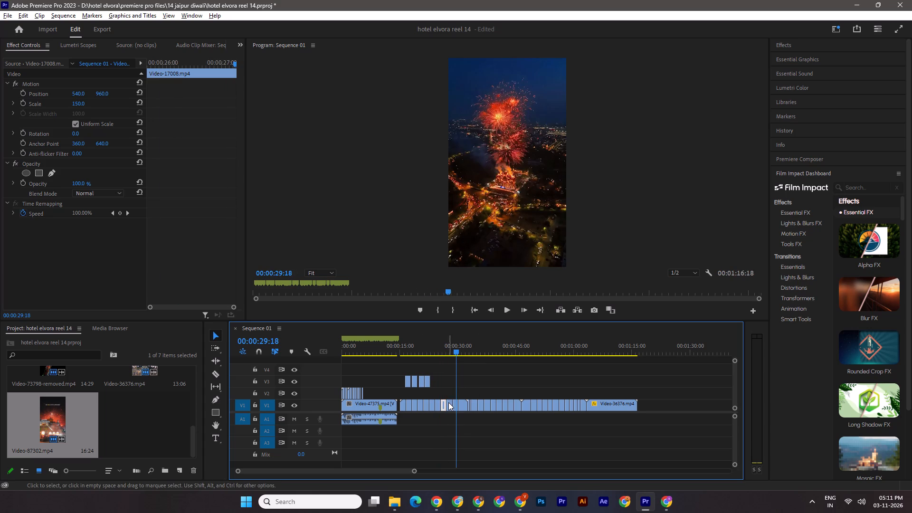
left_click_drag(456, 407, 435, 382, "alt")
left_click_drag(454, 351, 460, 352)
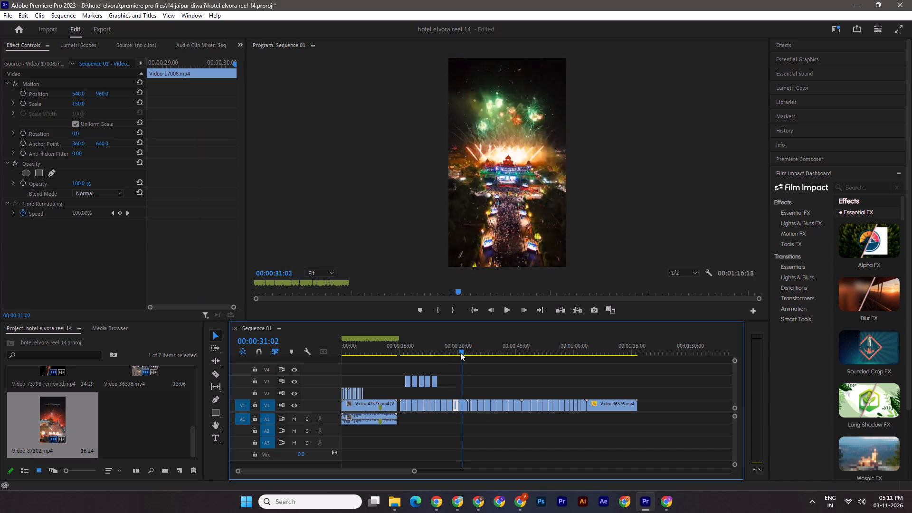
left_click_drag(460, 352, 461, 353)
left_click_drag(462, 409, 445, 379, "alt")
Copy the three aerial night shots near 00:00:40:15, 00:00:42:14 and 00:00:45:09 from V1 onto V3, following the fireworks copies.
left_click_drag(465, 351, 471, 353)
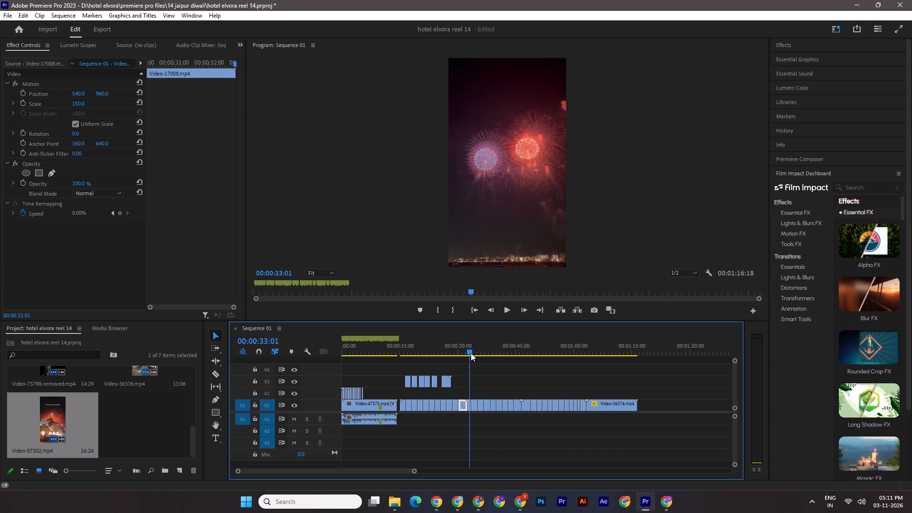
left_click_drag(471, 353, 475, 355)
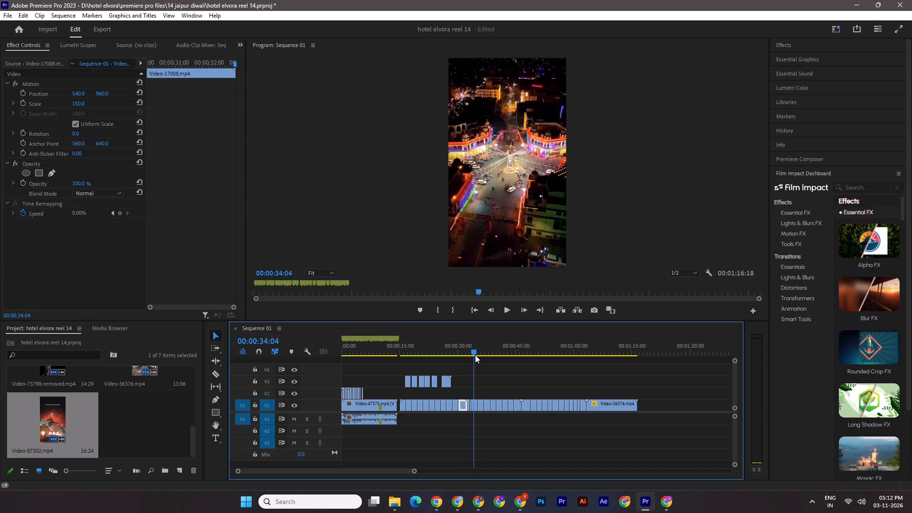
left_click_drag(475, 355, 486, 359)
left_click_drag(484, 351, 494, 354)
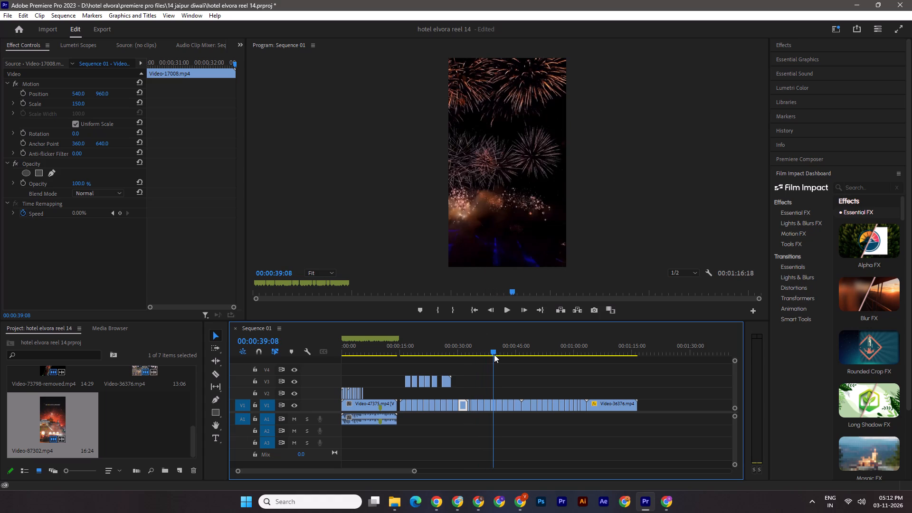
left_click_drag(494, 354, 499, 356)
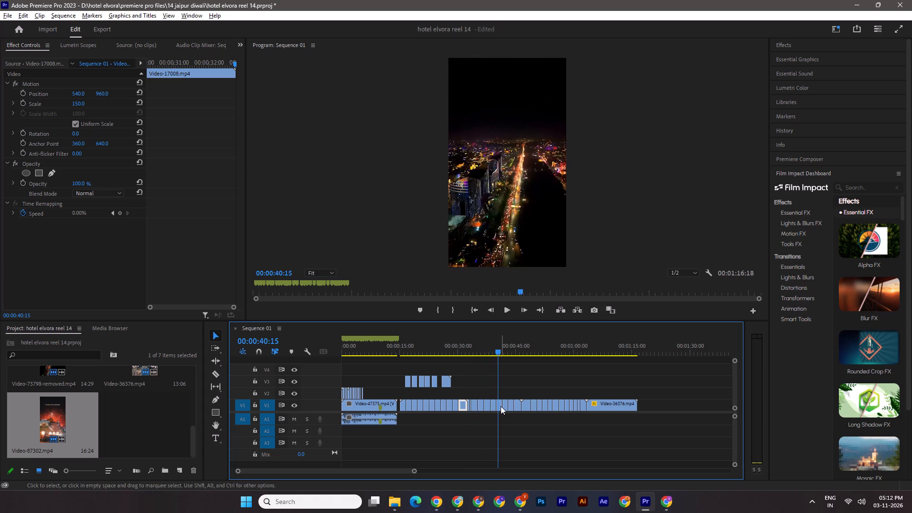
left_click_drag(501, 406, 459, 378, "alt")
left_click_drag(498, 349, 507, 351)
left_click_drag(504, 407, 463, 377, "alt")
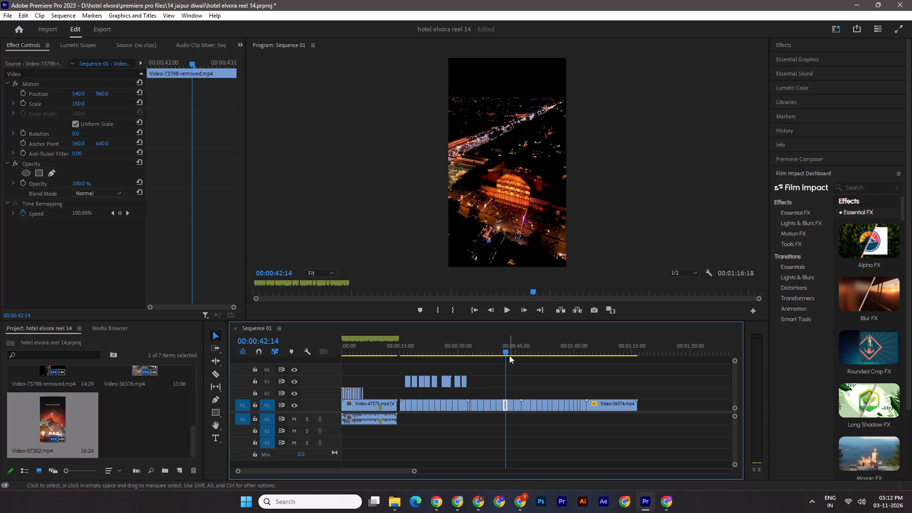
left_click_drag(505, 348, 518, 352)
left_click_drag(518, 407, 473, 380, "alt")
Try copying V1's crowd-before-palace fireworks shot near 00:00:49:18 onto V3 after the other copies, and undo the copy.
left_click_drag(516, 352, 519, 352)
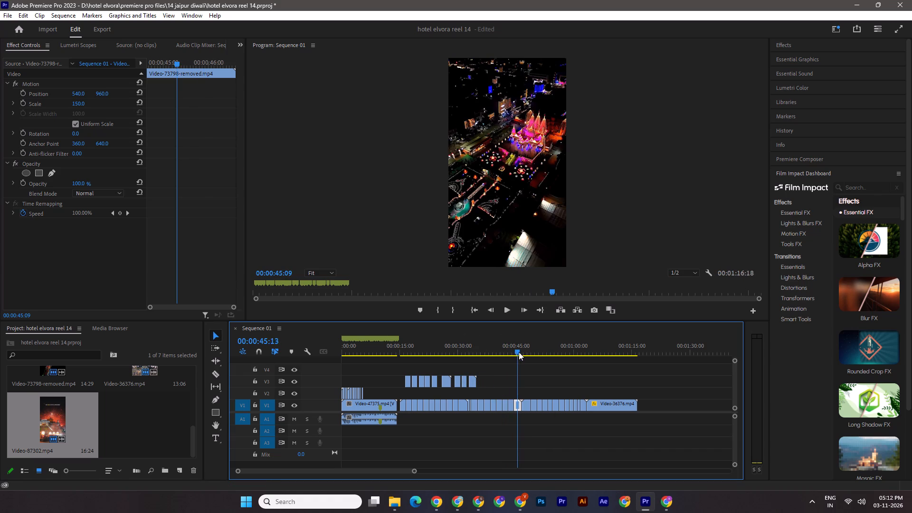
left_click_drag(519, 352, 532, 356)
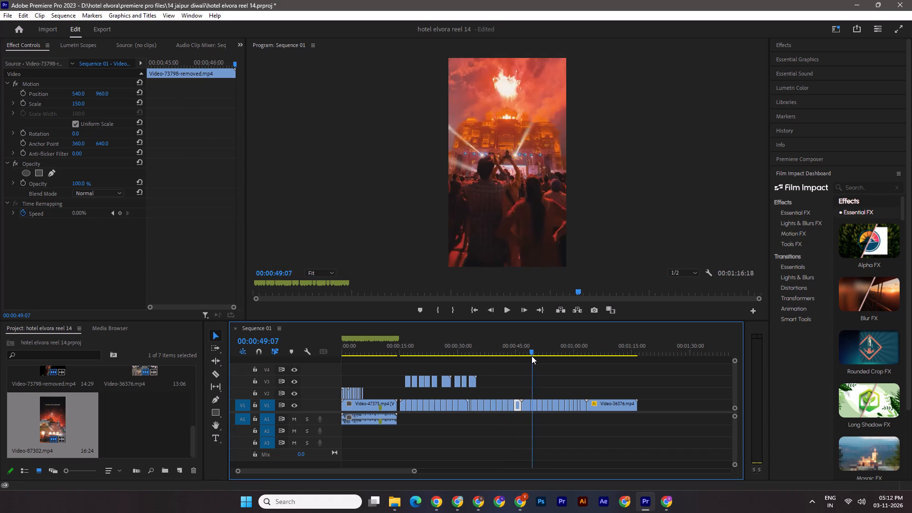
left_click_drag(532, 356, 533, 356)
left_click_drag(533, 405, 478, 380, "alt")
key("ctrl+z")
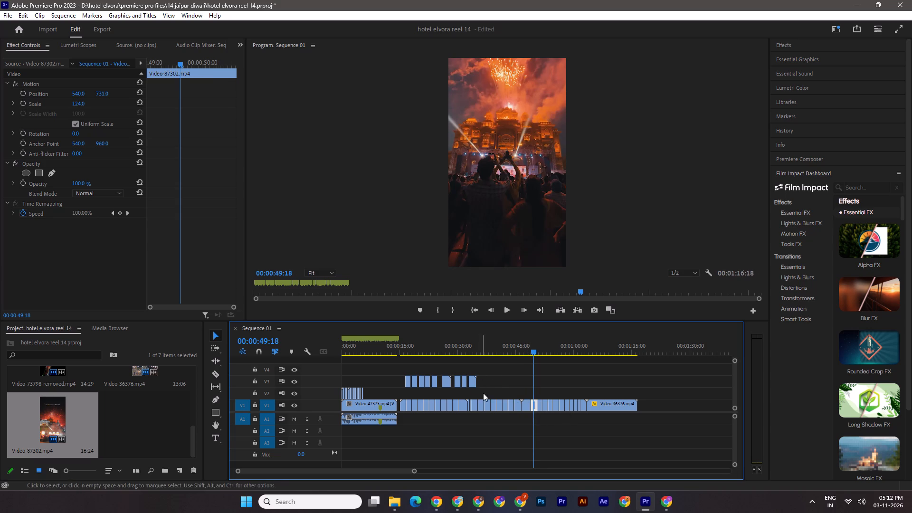
Copy V1's crowd-before-palace fireworks shot near 00:00:49:18 and the shots near 00:00:51:20 and 00:00:52:27 onto V3 after the earlier copies.
left_click_drag(535, 406, 485, 381, "alt")
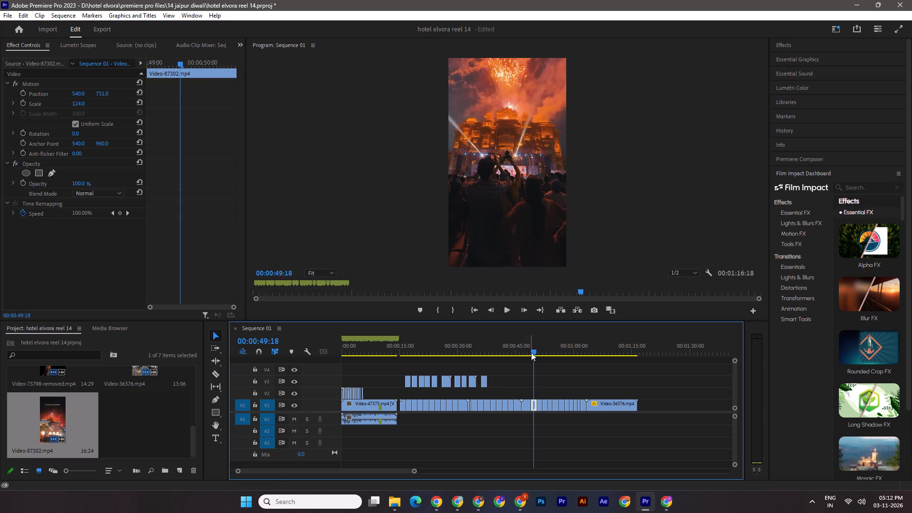
left_click_drag(532, 351, 540, 353)
left_click_drag(540, 404, 497, 379, "alt")
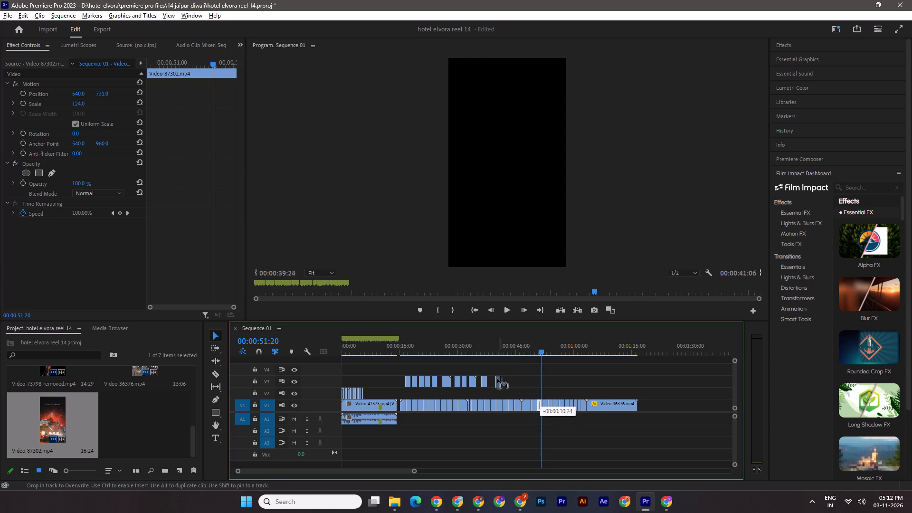
left_click_drag(497, 379, 495, 379, "alt")
left_click_drag(541, 351, 546, 352)
left_click_drag(546, 408, 504, 379, "alt")
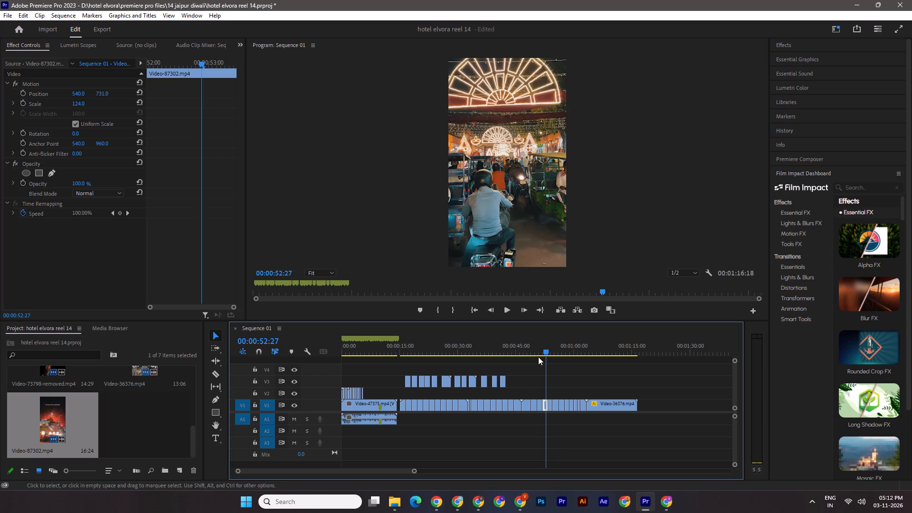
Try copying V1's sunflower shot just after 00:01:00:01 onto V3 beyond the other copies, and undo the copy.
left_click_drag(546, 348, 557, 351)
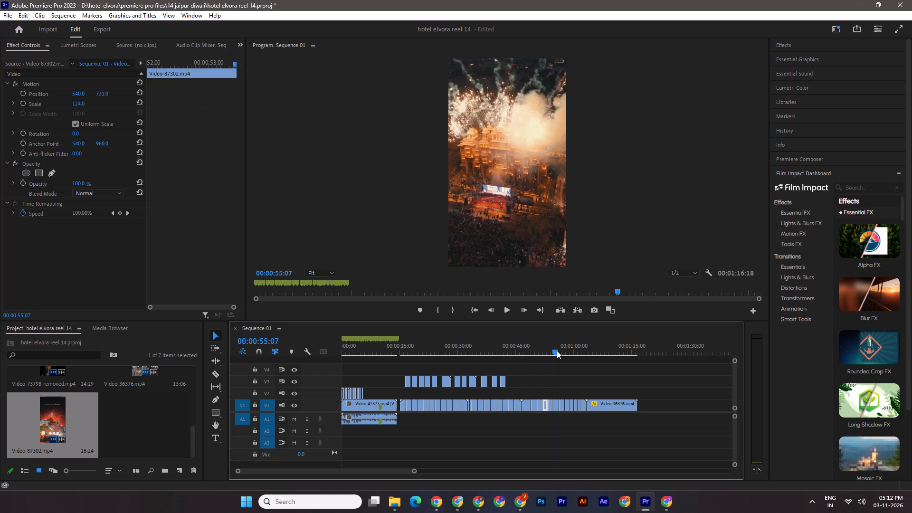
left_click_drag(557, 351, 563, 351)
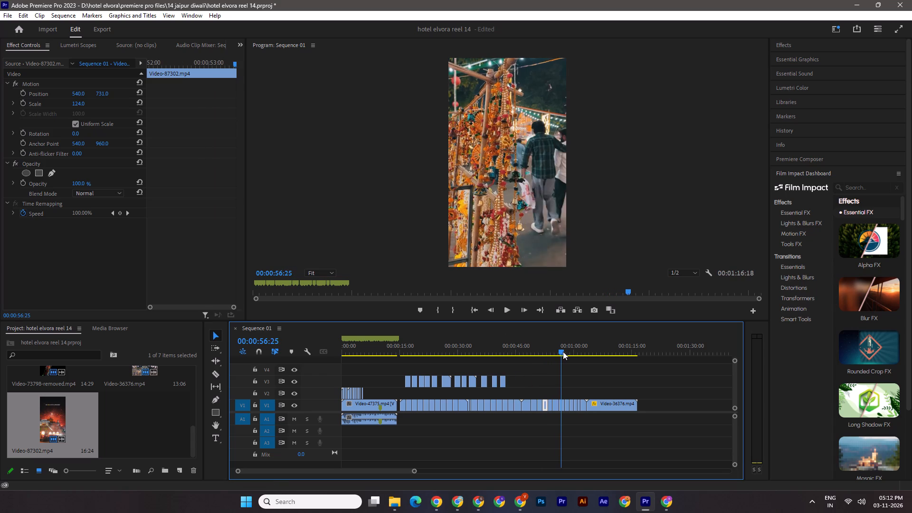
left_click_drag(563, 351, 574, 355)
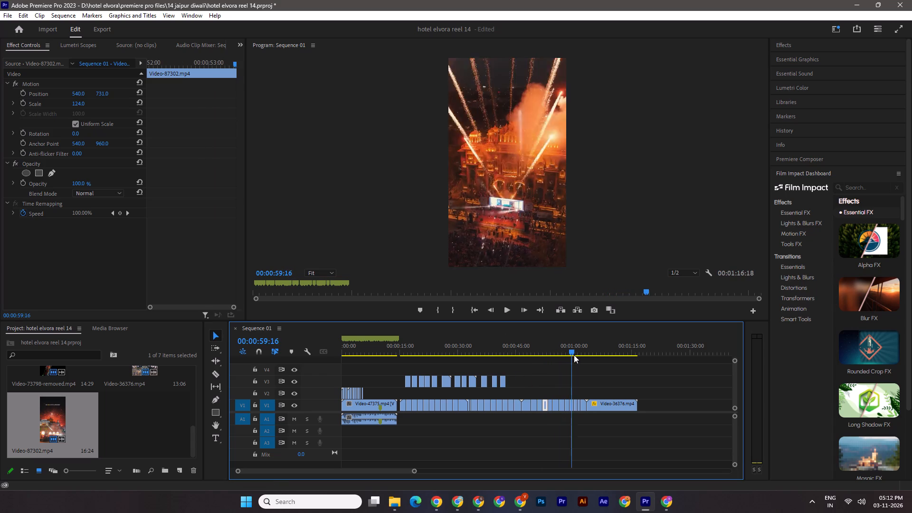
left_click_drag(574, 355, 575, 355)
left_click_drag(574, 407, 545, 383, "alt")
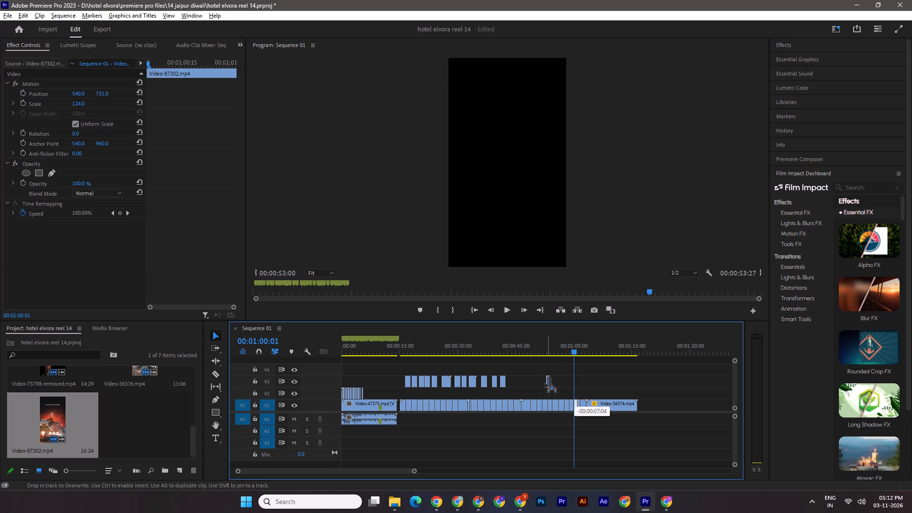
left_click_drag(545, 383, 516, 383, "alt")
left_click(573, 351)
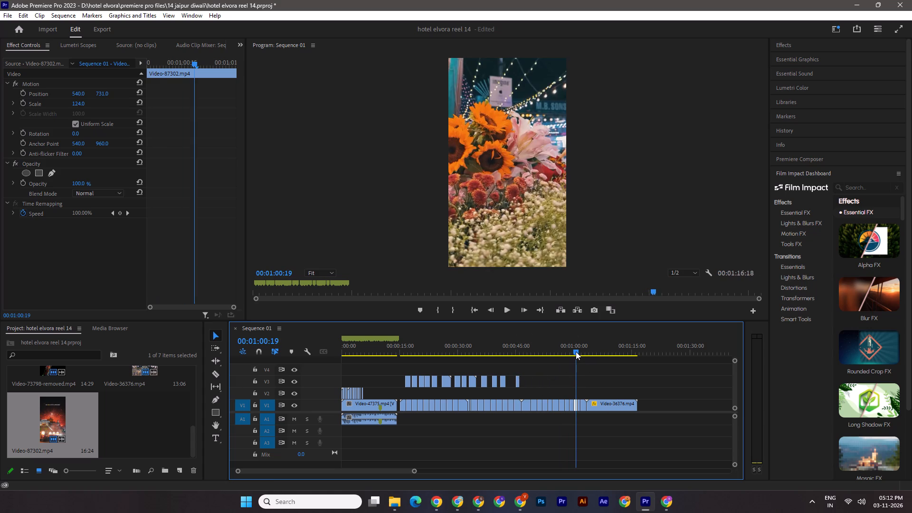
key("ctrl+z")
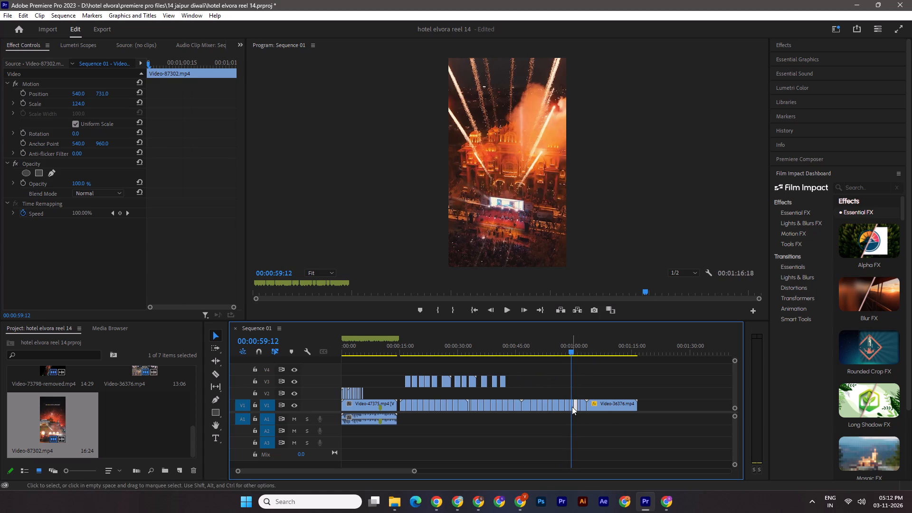
Copy V1's aerial palace-fireworks shot near 00:00:59:12 and the pink-lit roundabout shot near 00:01:03:03 onto V3 after the other copies.
left_click_drag(572, 407, 512, 378, "alt")
left_click_drag(570, 352, 575, 352)
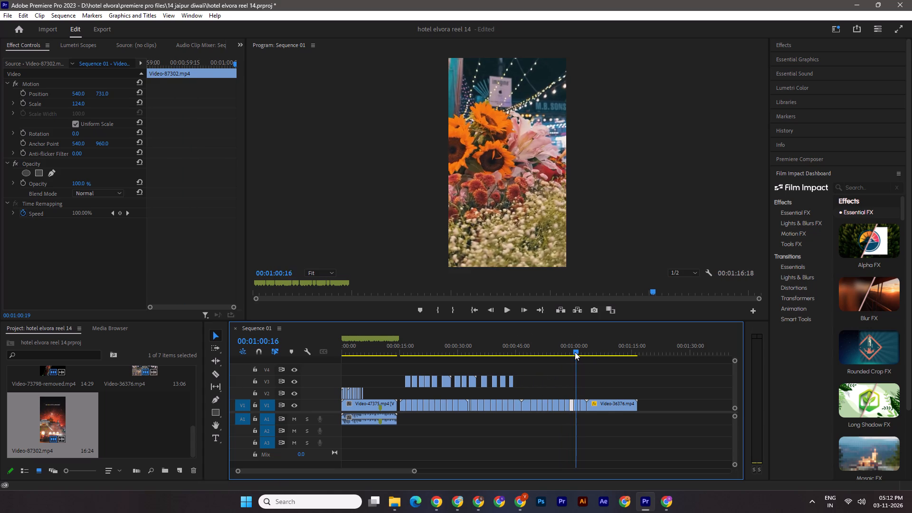
left_click_drag(575, 352, 585, 355)
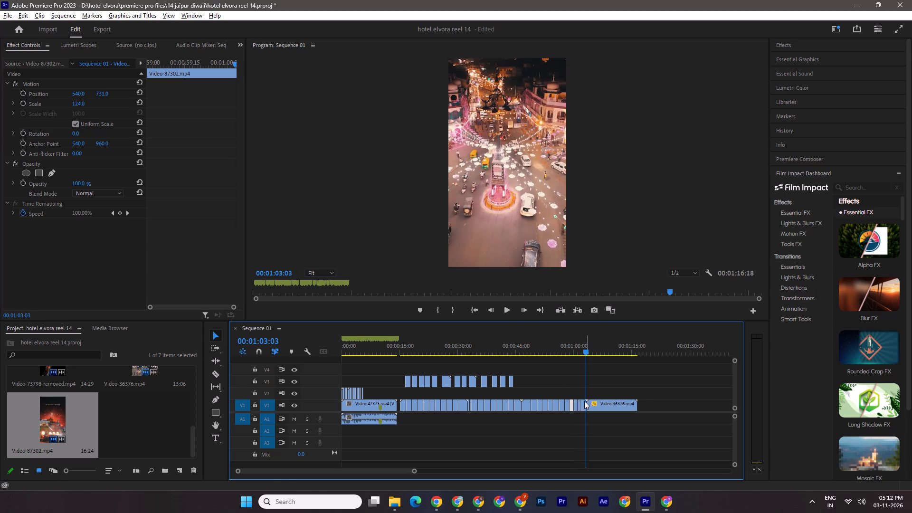
left_click_drag(581, 407, 579, 402, "alt")
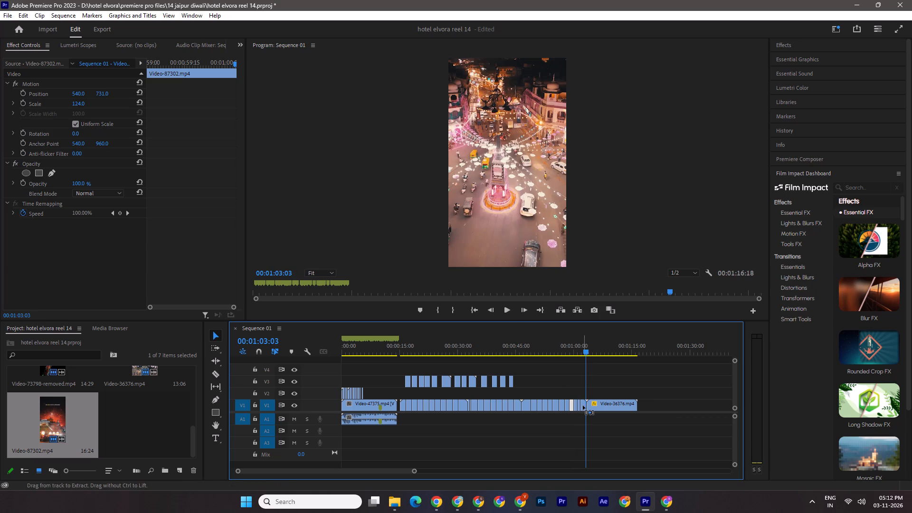
key("ctrl+z")
left_click_drag(583, 407, 520, 378)
key("ctrl+shift+z")
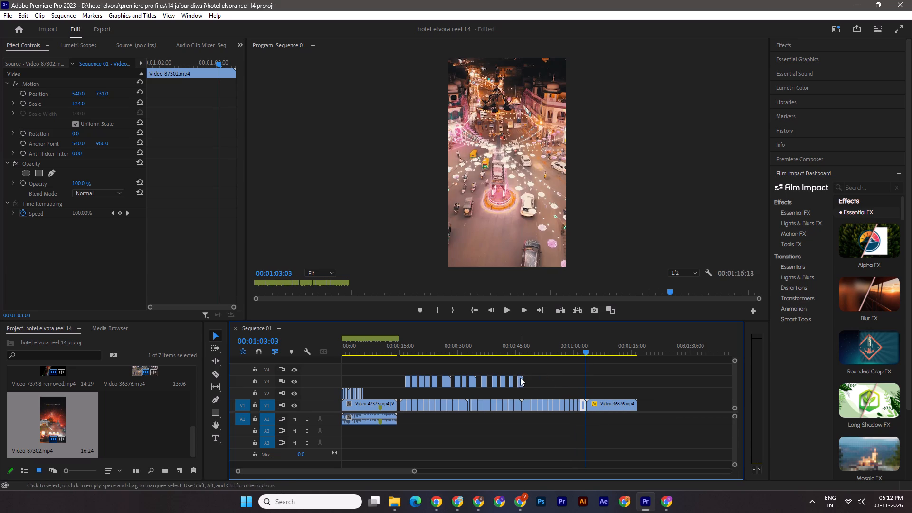
Move all the copied shots on V3 earlier together so the first one starts at about 00:00:10:00.
left_click_drag(585, 350, 394, 349)
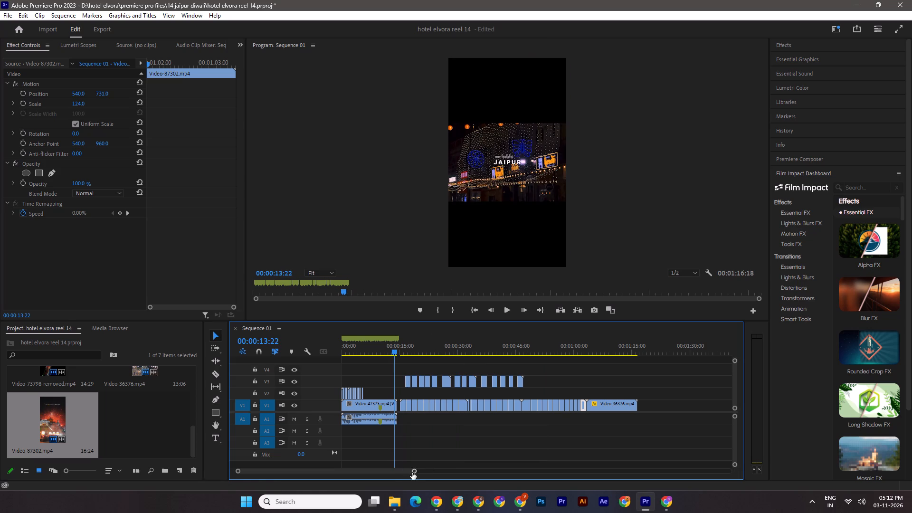
left_click_drag(414, 471, 390, 464)
left_click_drag(703, 374, 477, 391)
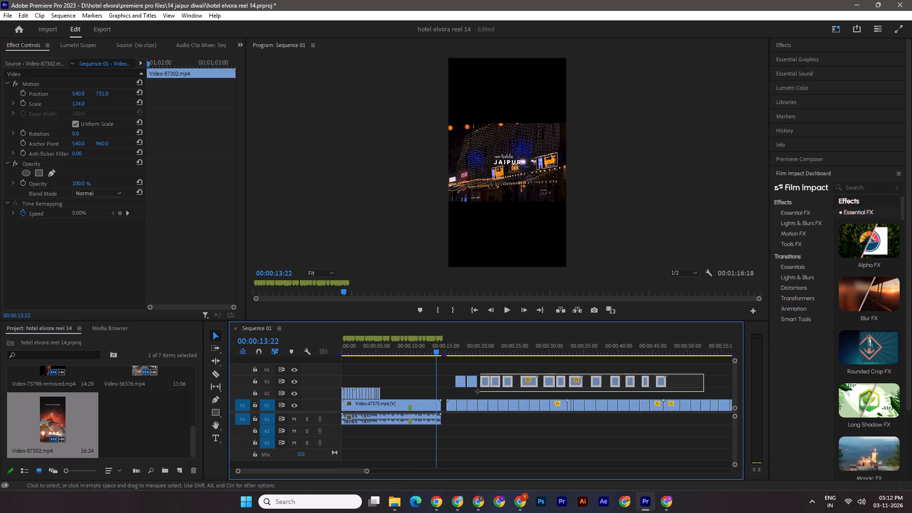
left_click_drag(477, 391, 463, 391)
left_click_drag(461, 385, 441, 386)
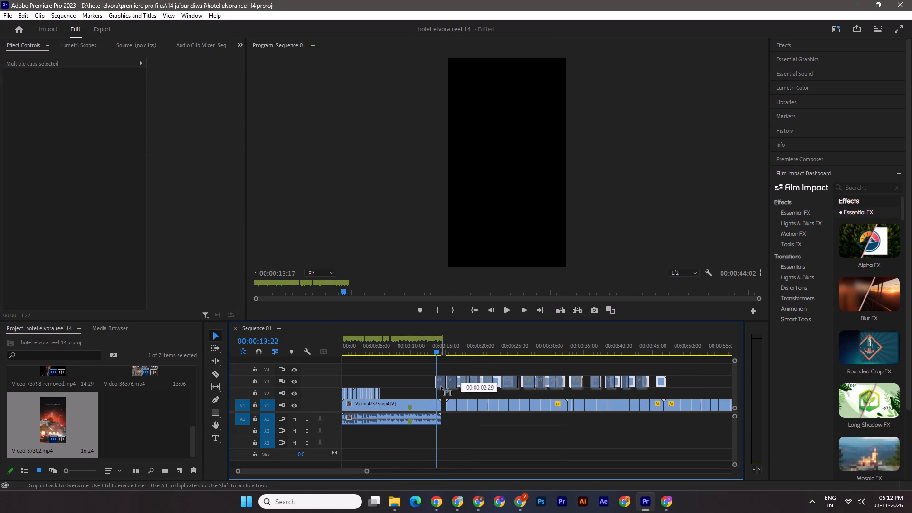
left_click_drag(441, 386, 408, 380)
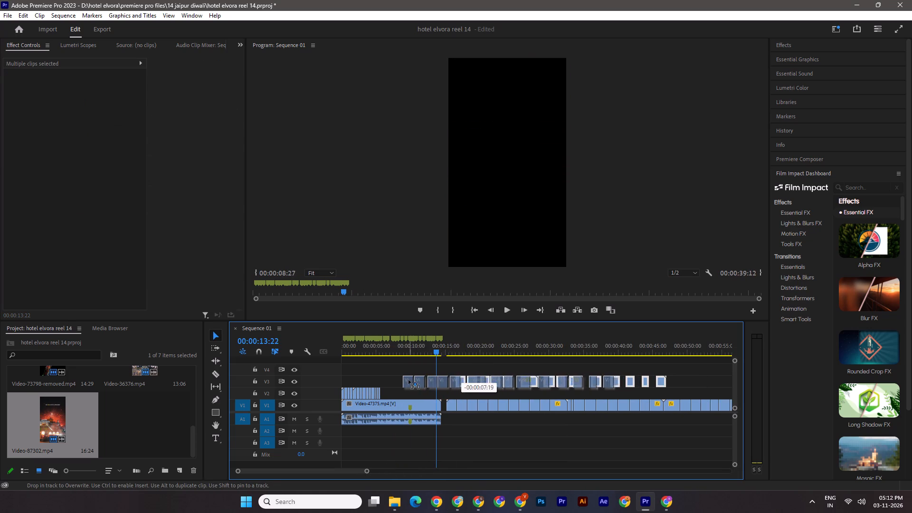
left_click_drag(408, 380, 416, 382)
Move the pink-lit roundabout shot from the end of V3 to start at 00:00:05:20, directly after the last V2 clip.
left_click(363, 469)
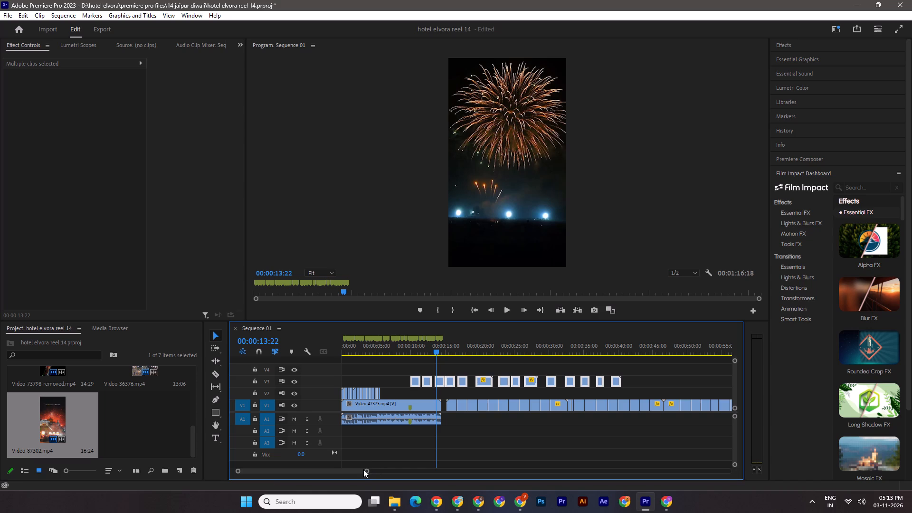
left_click(366, 470)
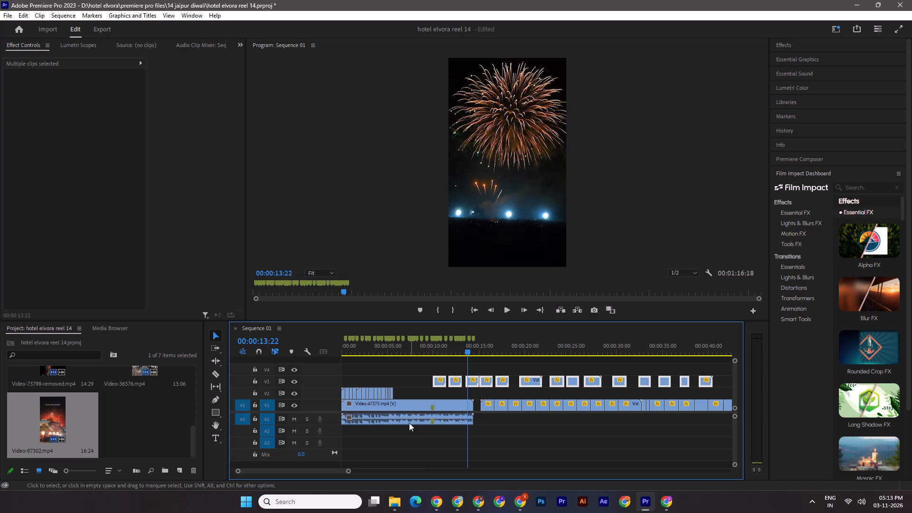
left_click(493, 450)
left_click_drag(468, 348, 707, 369)
left_click_drag(706, 381, 402, 389)
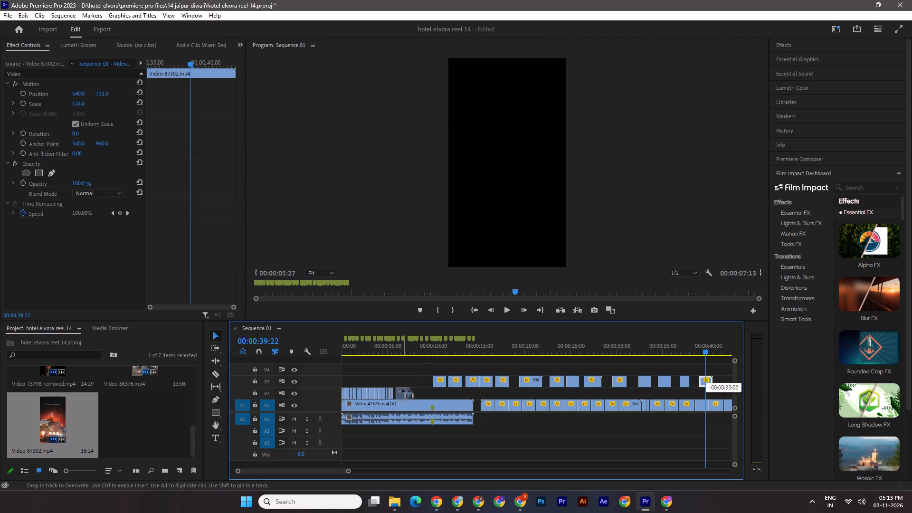
left_click_drag(402, 389, 401, 386)
left_click(396, 347)
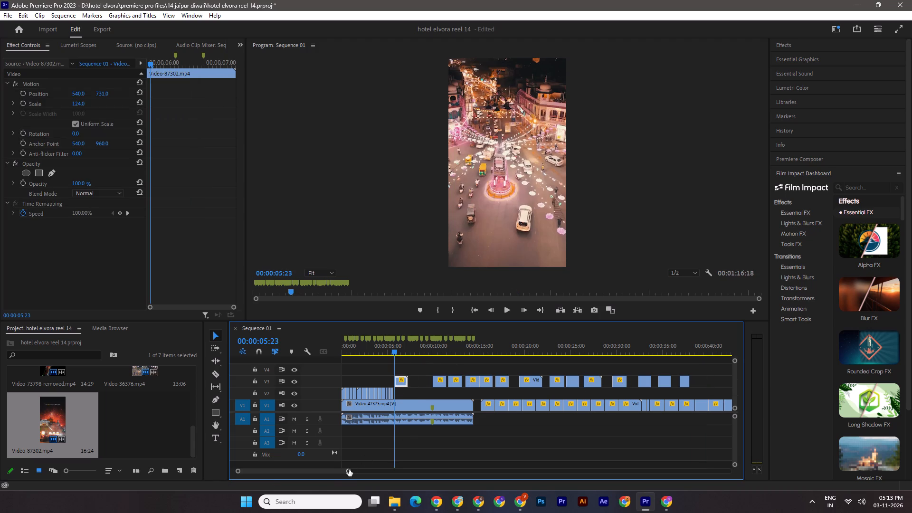
left_click_drag(347, 472, 310, 465)
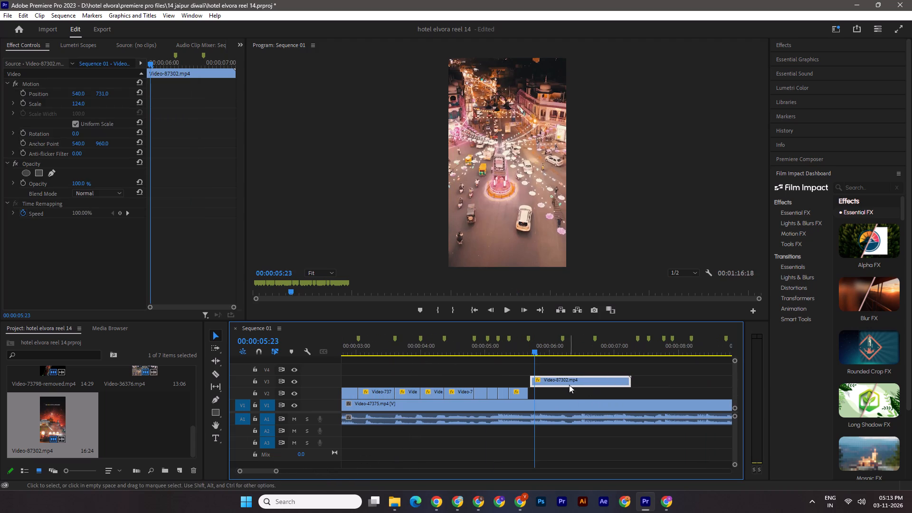
left_click(560, 381)
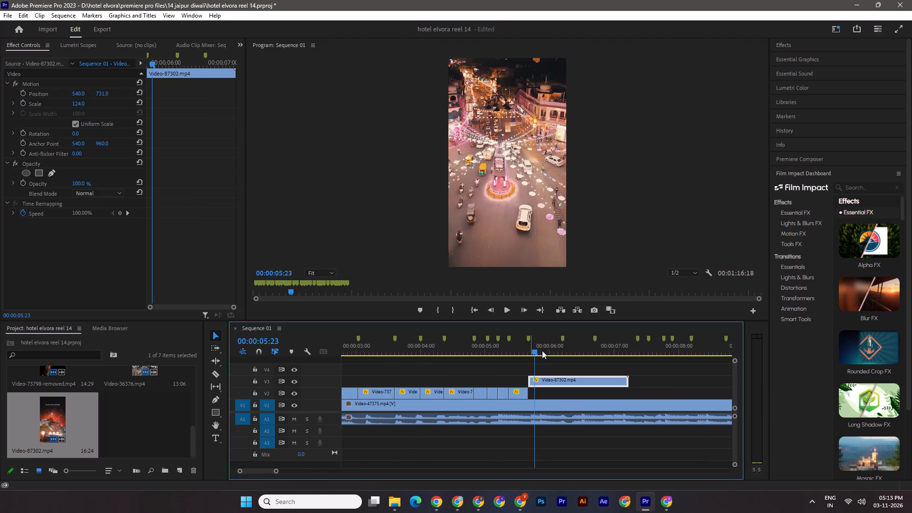
left_click_drag(533, 351, 529, 351)
key("Left")
key("Left")
key("Left")
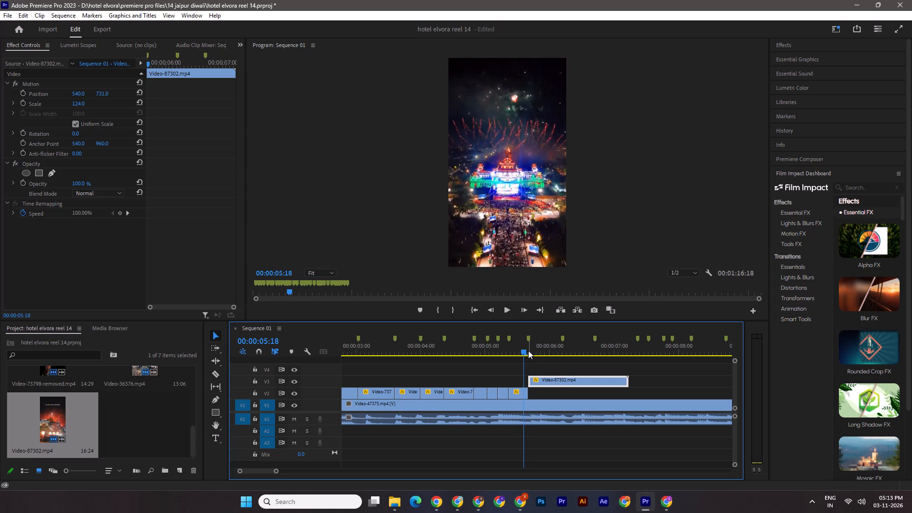
key("Right")
key("Right")
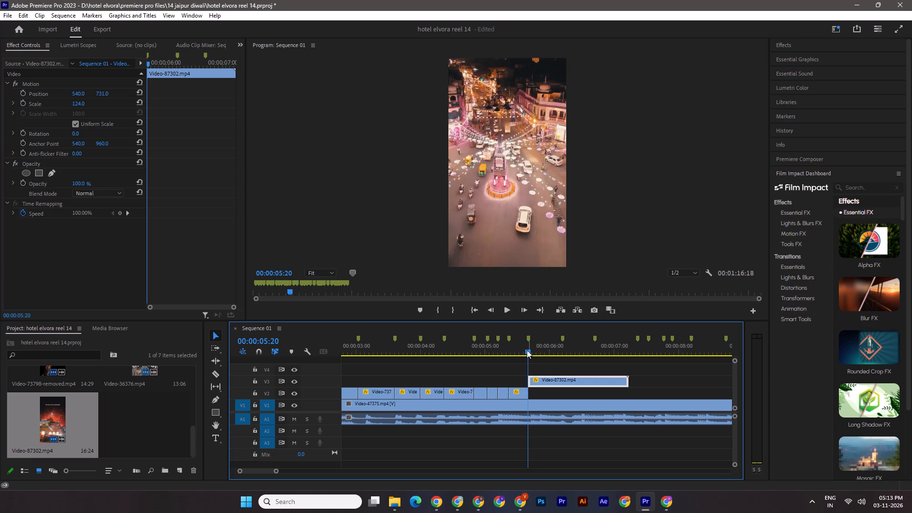
Trim the end of V3's roundabout shot to the beat marker at 00:00:06:21 and save the project.
left_click_drag(523, 349, 508, 345)
left_click_drag(508, 345, 381, 359)
key("space")
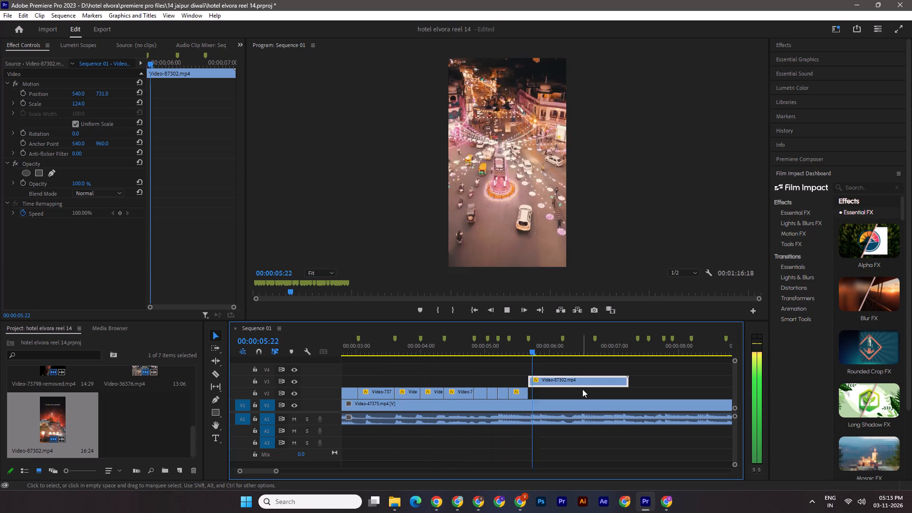
key("space")
key("space")
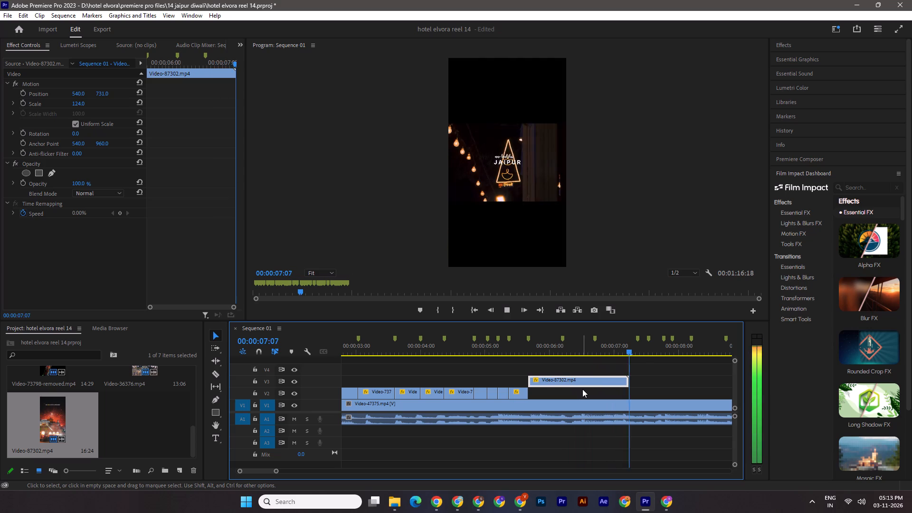
key("space")
left_click_drag(645, 350, 603, 349)
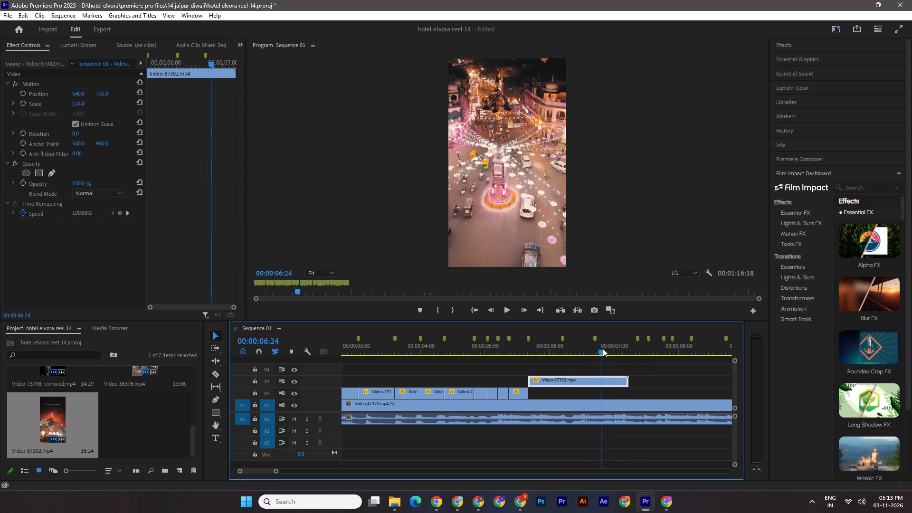
left_click_drag(603, 349, 598, 349)
left_click_drag(629, 385, 597, 382)
left_click_drag(276, 471, 266, 467)
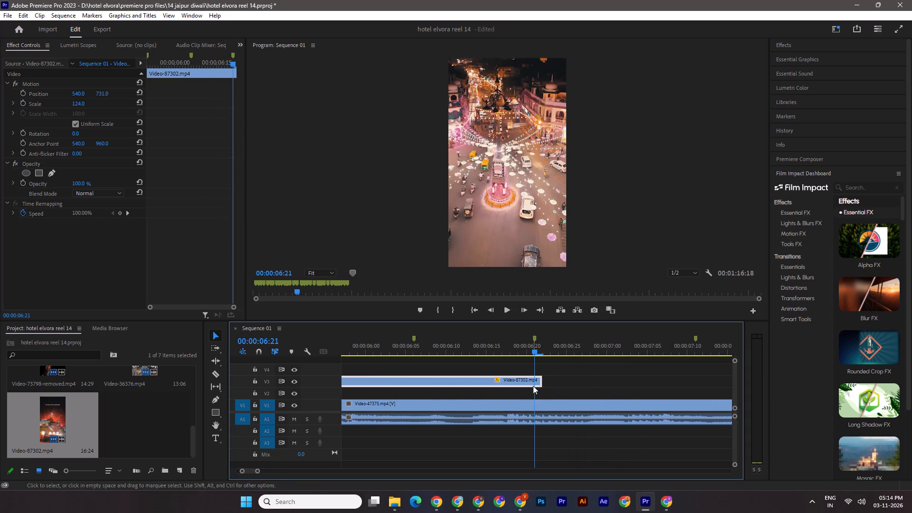
left_click_drag(541, 384, 533, 382)
key("ctrl+s")
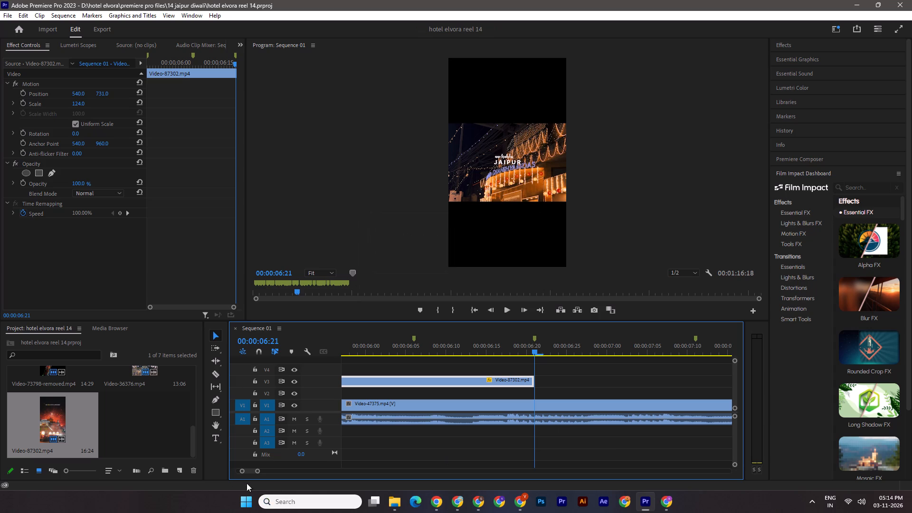
Move V3's aerial city shot with red fireworks near 00:00:18:01 to start at 00:00:06:21, directly after V3's roundabout shot.
left_click_drag(257, 473, 348, 476)
left_click_drag(389, 352, 425, 360)
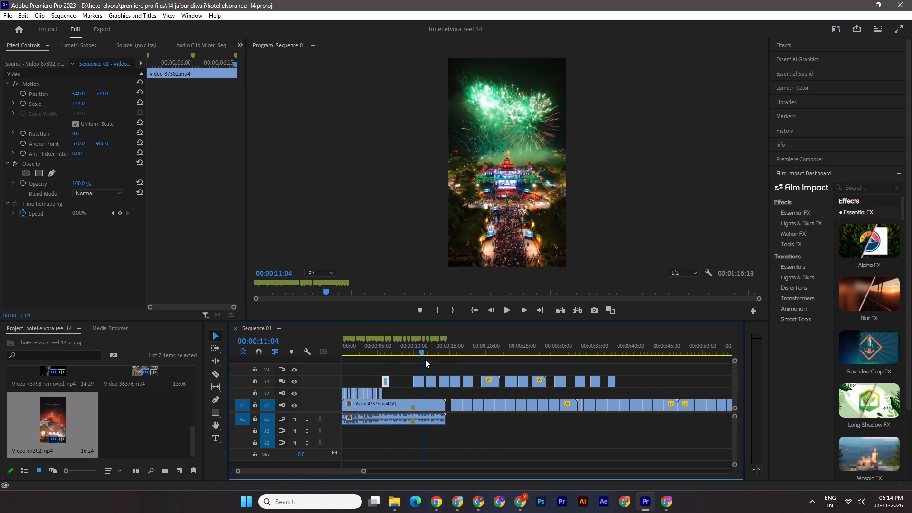
left_click_drag(425, 360, 451, 362)
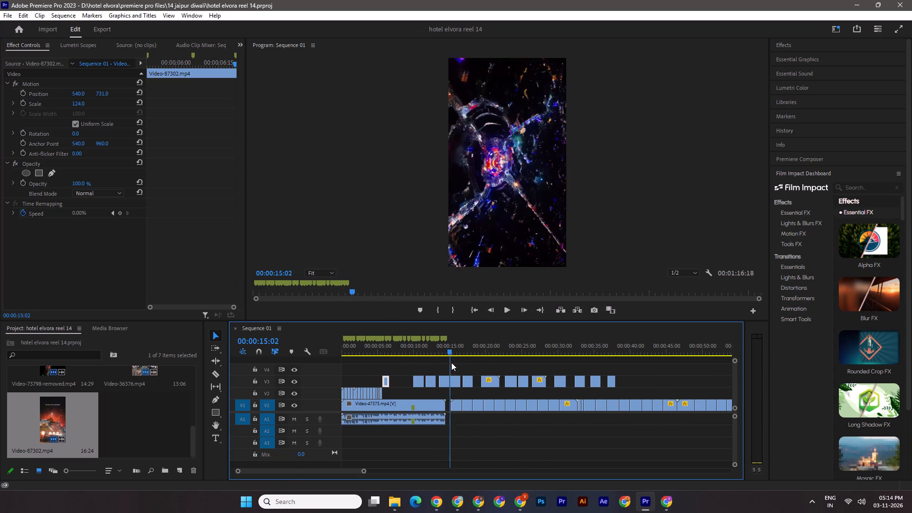
left_click_drag(451, 362, 469, 365)
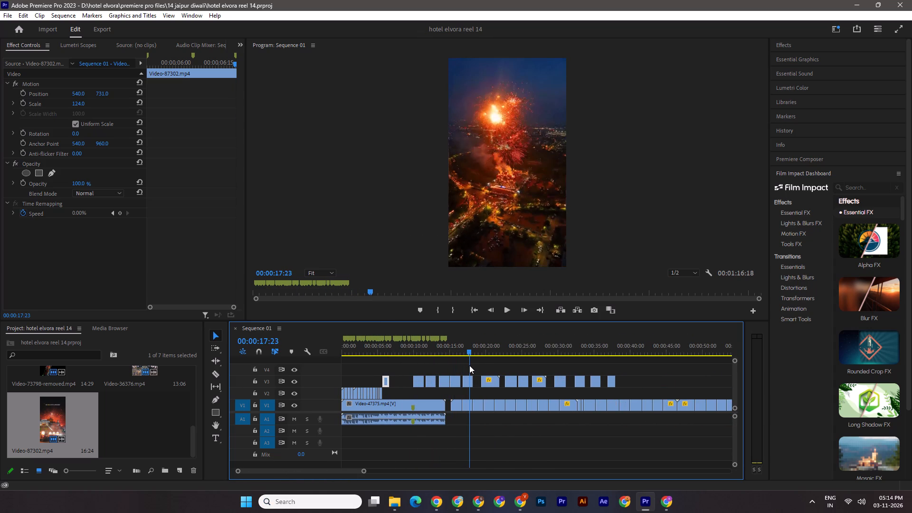
left_click_drag(469, 365, 471, 365)
left_click_drag(468, 383, 412, 371, "alt")
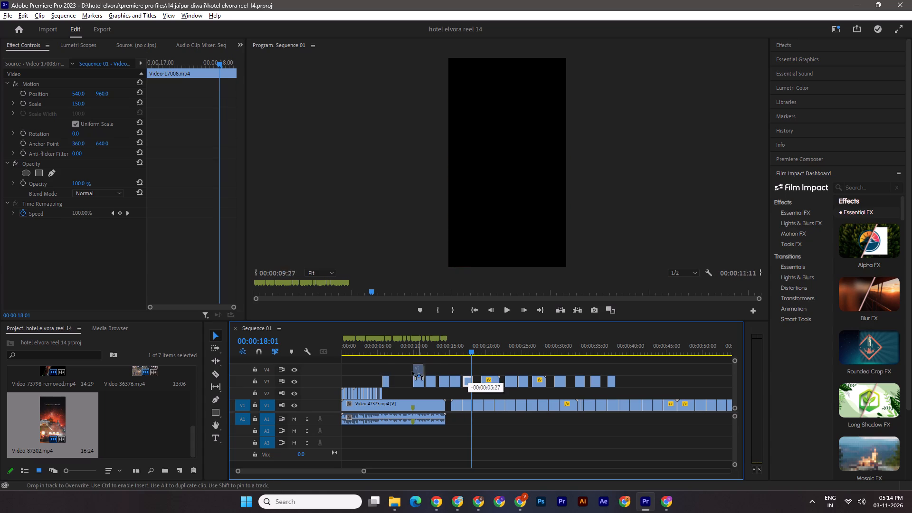
left_click_drag(412, 371, 395, 371, "alt")
left_click(389, 351)
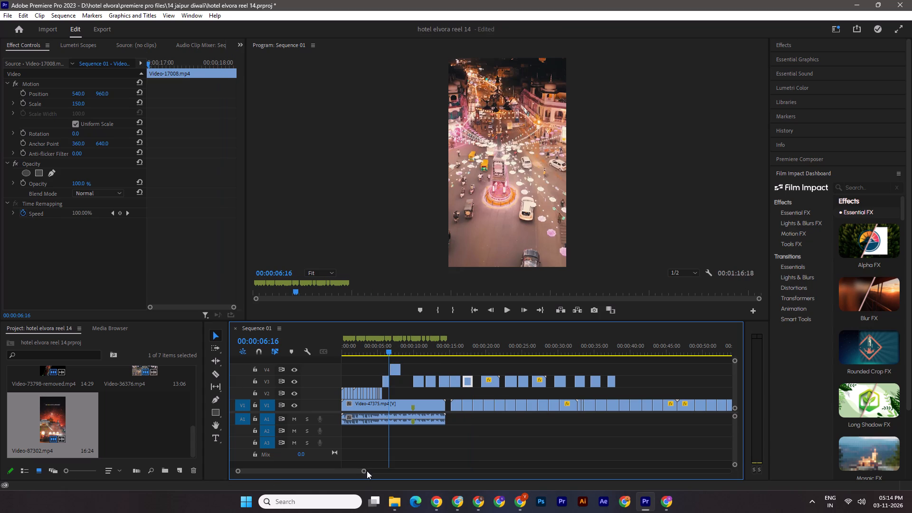
left_click_drag(364, 471, 321, 463)
left_click_drag(563, 364, 561, 373)
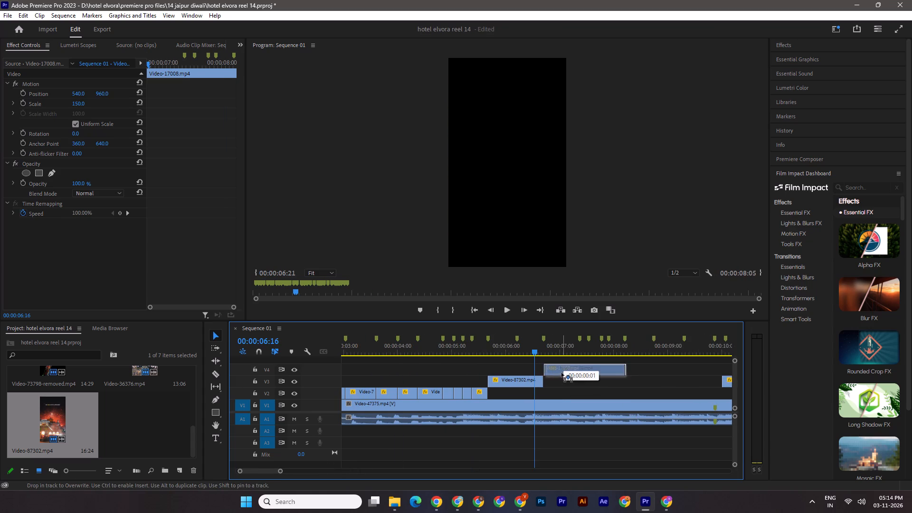
left_click_drag(561, 373, 564, 377)
left_click(561, 380)
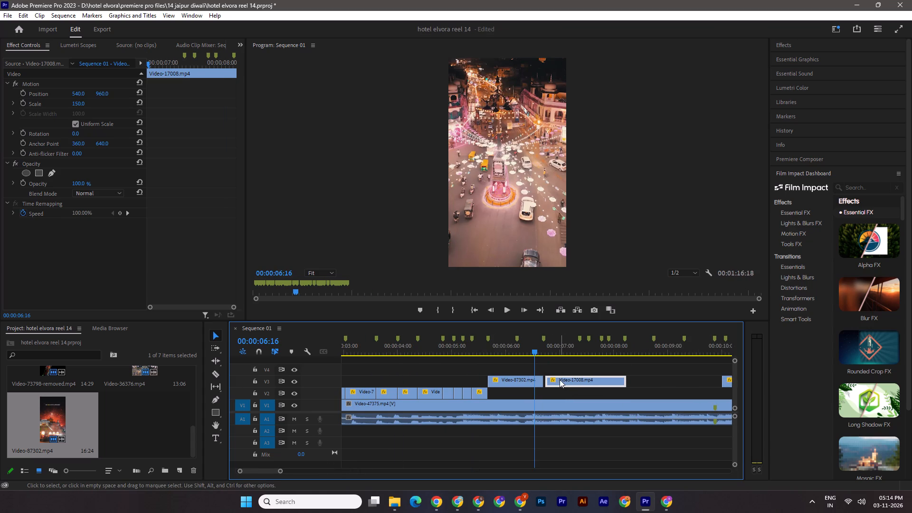
Trim the end of V3's red-fireworks city shot to the beat marker at 00:00:07:11 and save the project.
left_click_drag(534, 351, 534, 351)
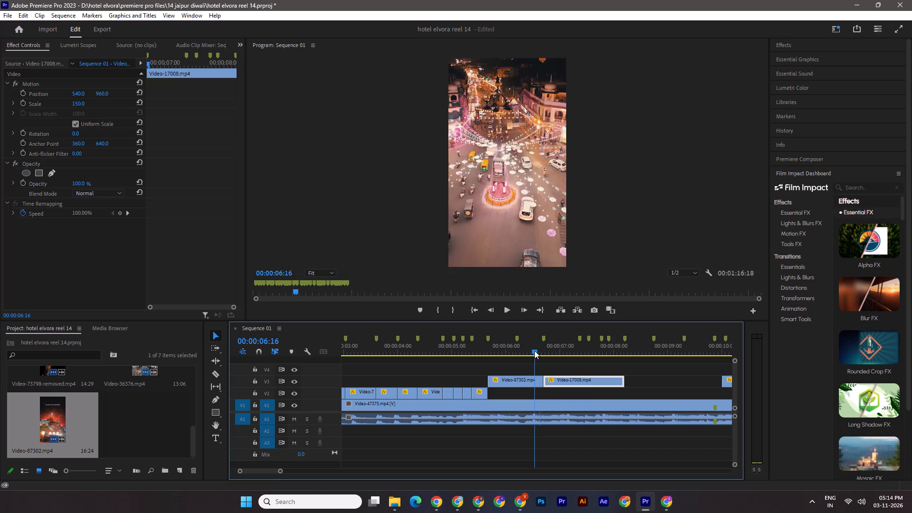
left_click_drag(534, 351, 579, 356)
left_click_drag(627, 382, 585, 379)
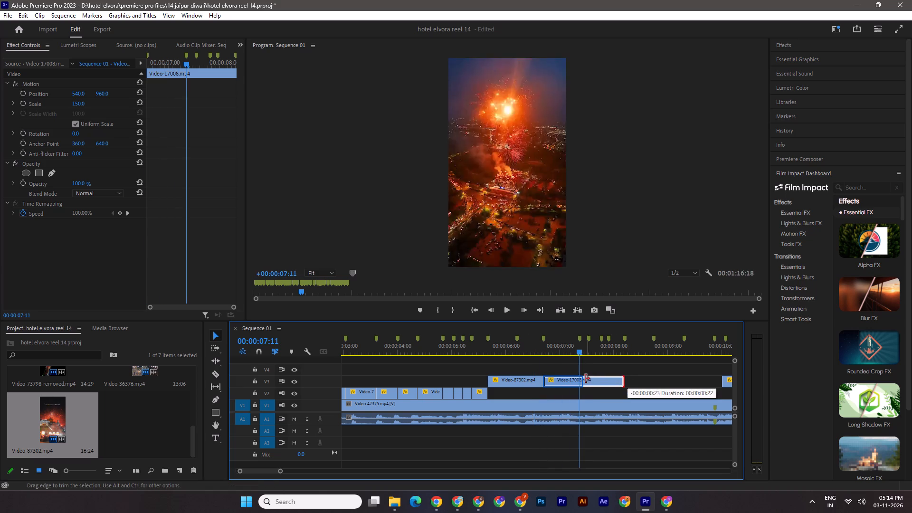
left_click_drag(585, 379, 583, 379)
key("ctrl+s")
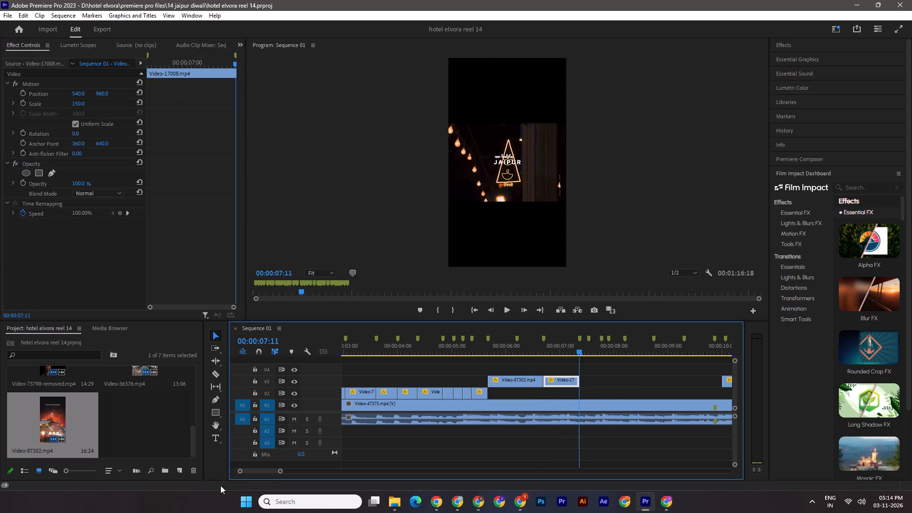
Move V3's crowd-facing-palace fireworks shot near 00:00:30:11 to start at 00:00:07:11, directly after the red-fireworks city shot.
left_click_drag(281, 470, 371, 473)
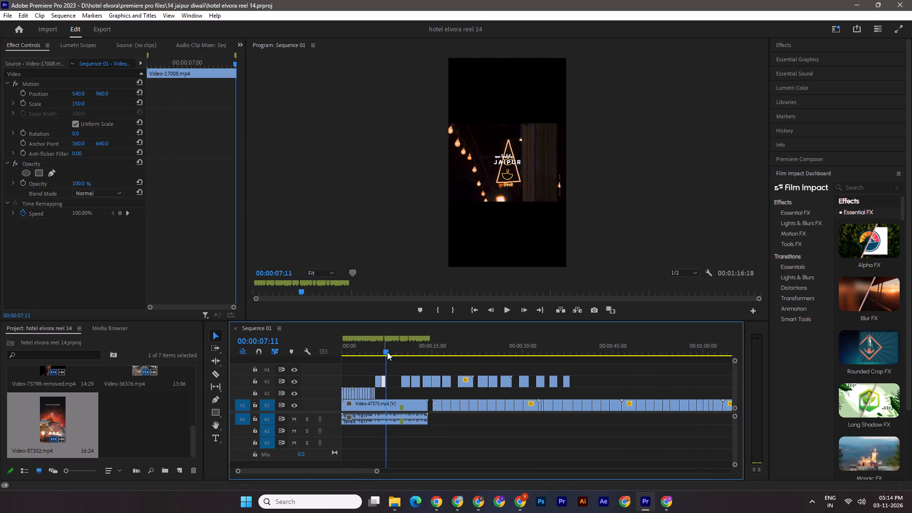
left_click_drag(388, 352, 569, 356)
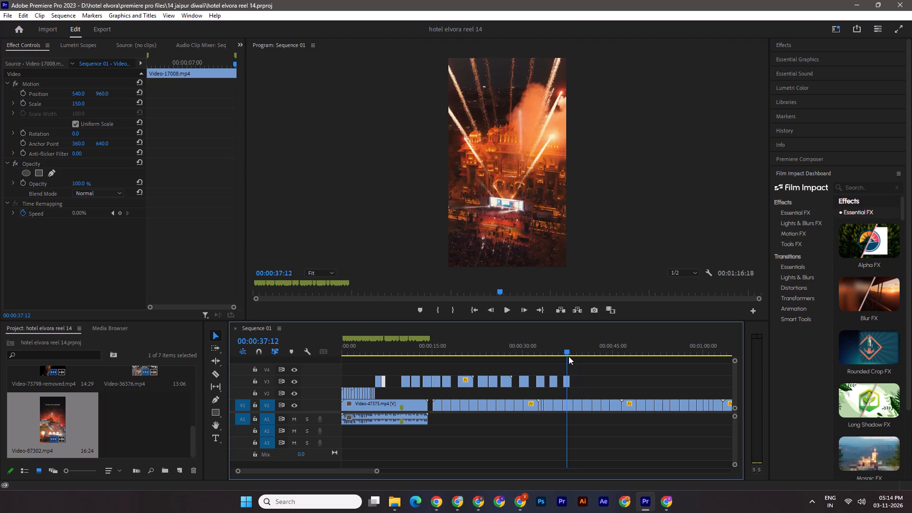
left_click_drag(569, 356, 545, 355)
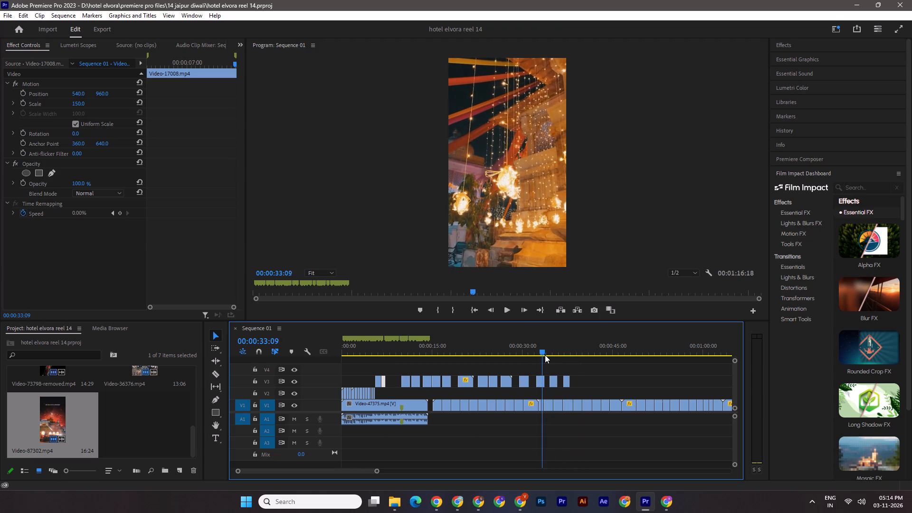
left_click_drag(545, 355, 526, 351)
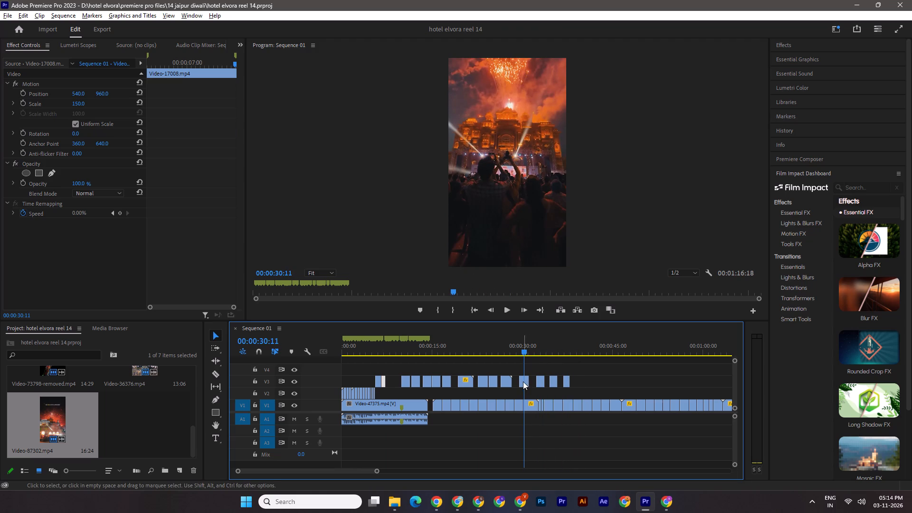
left_click_drag(523, 381, 390, 370, "alt")
left_click(387, 352)
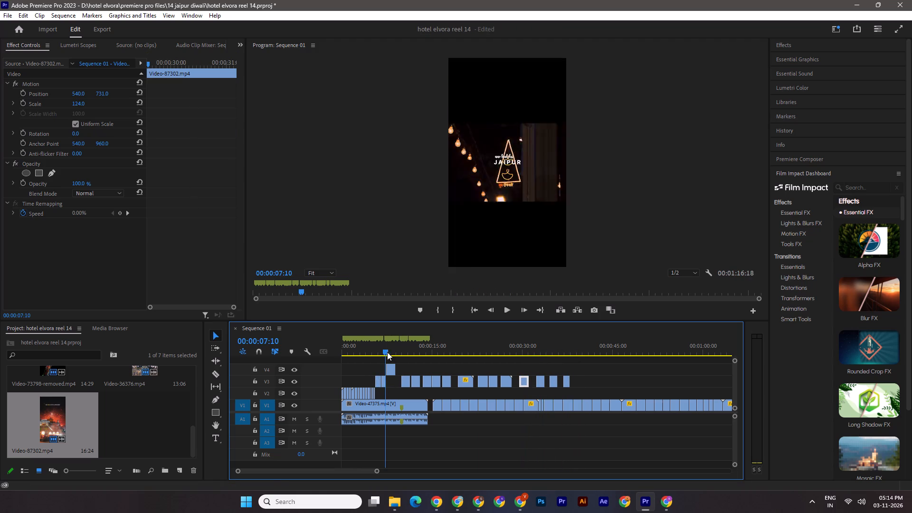
left_click_drag(376, 471, 329, 459)
left_click_drag(549, 369, 544, 379)
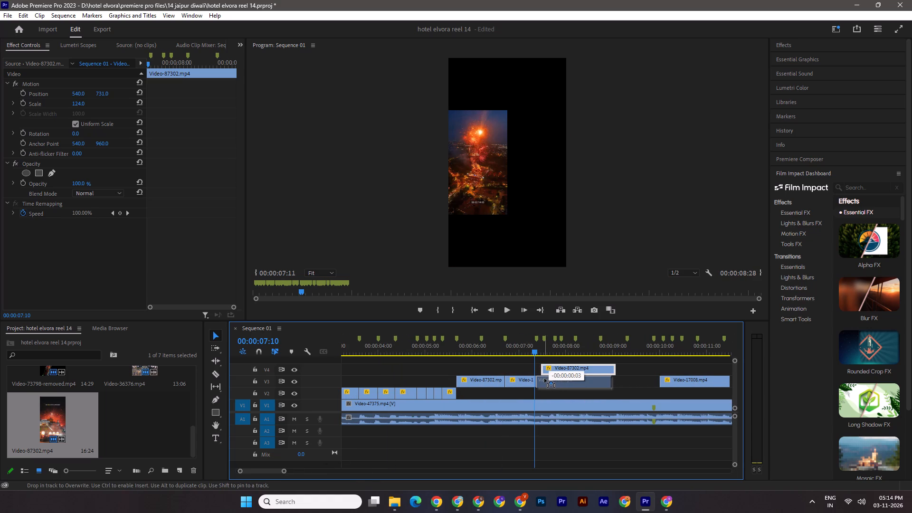
left_click_drag(544, 379, 543, 378)
Trim the end of V3's crowd-and-palace shot to the beat marker at 00:00:08:06 and save the project.
left_click_drag(535, 350, 555, 355)
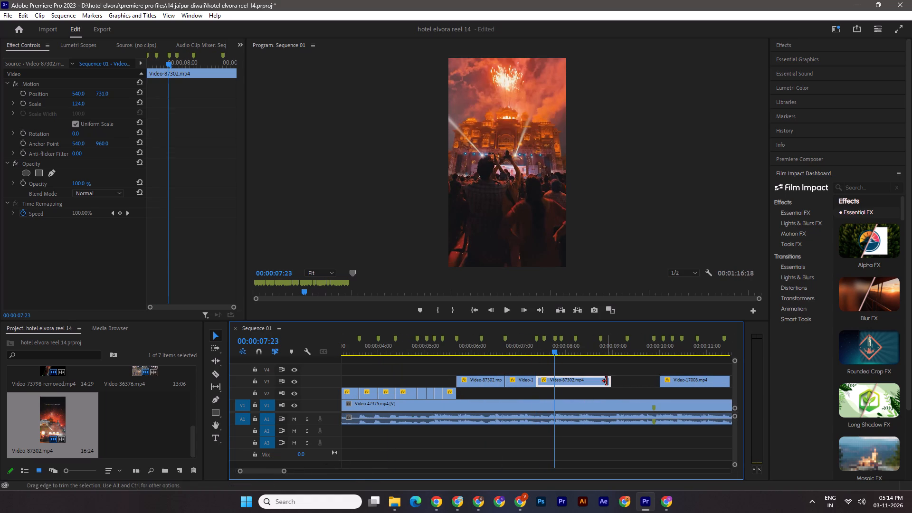
left_click(612, 382)
left_click_drag(552, 351, 532, 347)
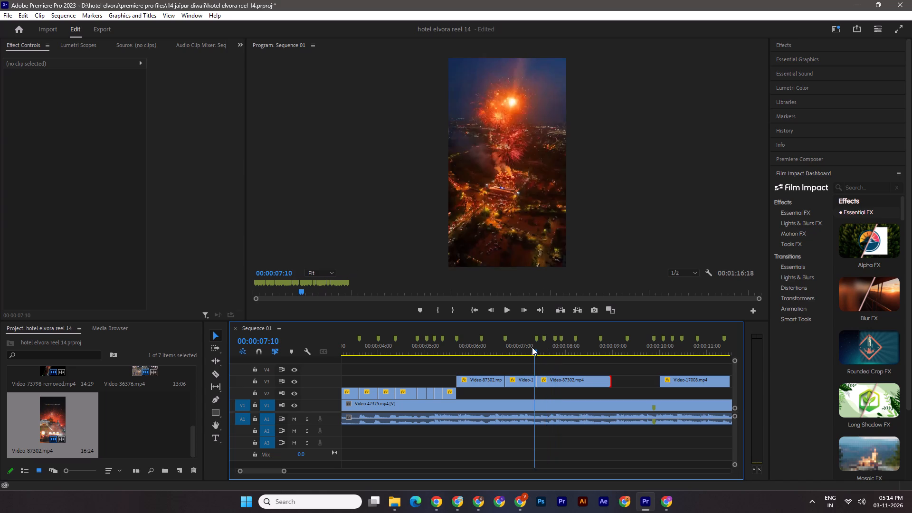
left_click_drag(532, 347, 575, 348)
left_click_drag(608, 382, 579, 378)
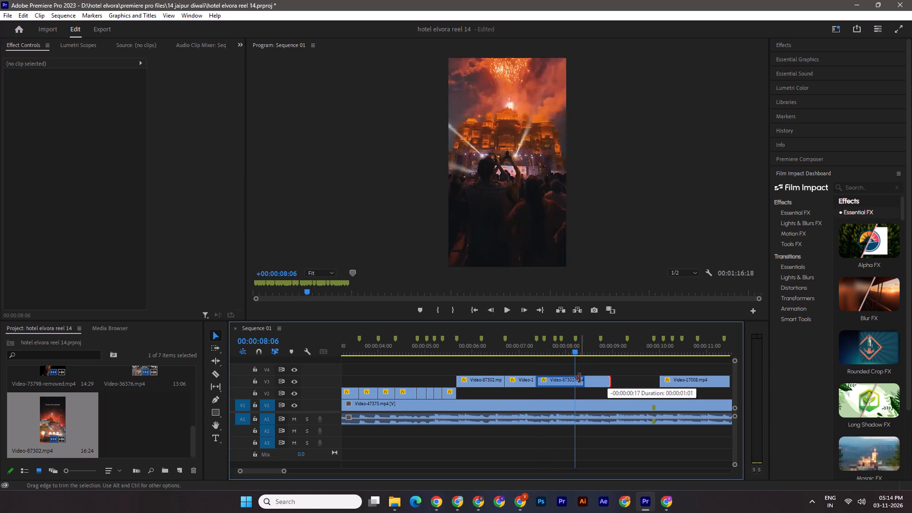
left_click_drag(579, 378, 571, 378)
key("ctrl+s")
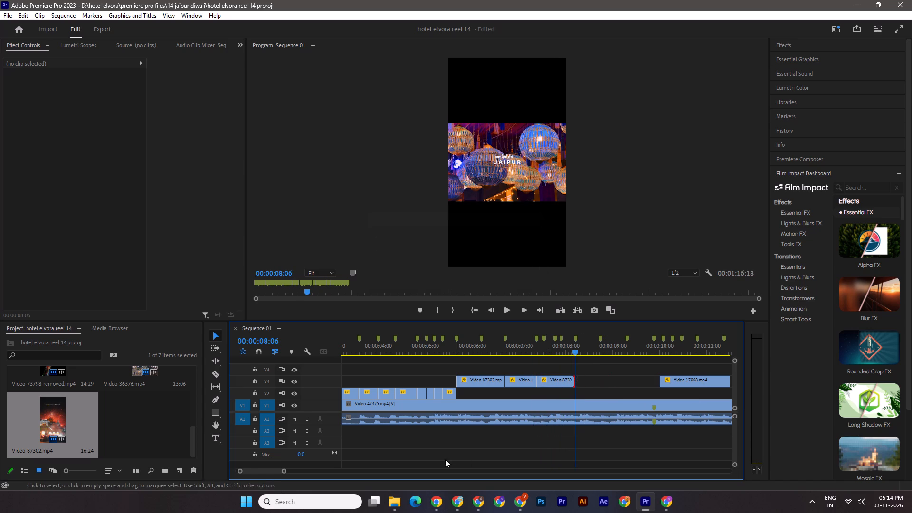
Move V3's street shot with green and purple string lights near 00:00:12:06 up to V4, starting at about 00:00:08:08.
left_click_drag(282, 470, 348, 471)
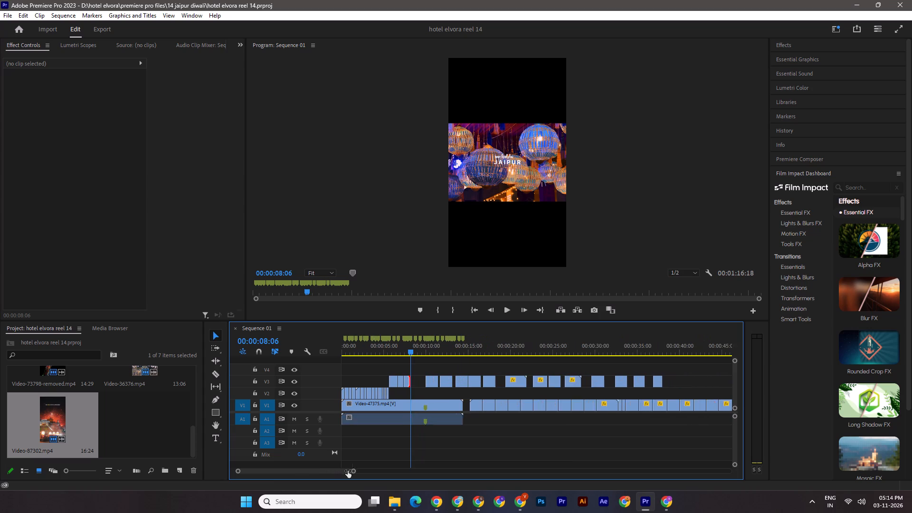
left_click_drag(348, 471, 349, 471)
left_click_drag(405, 353, 434, 356)
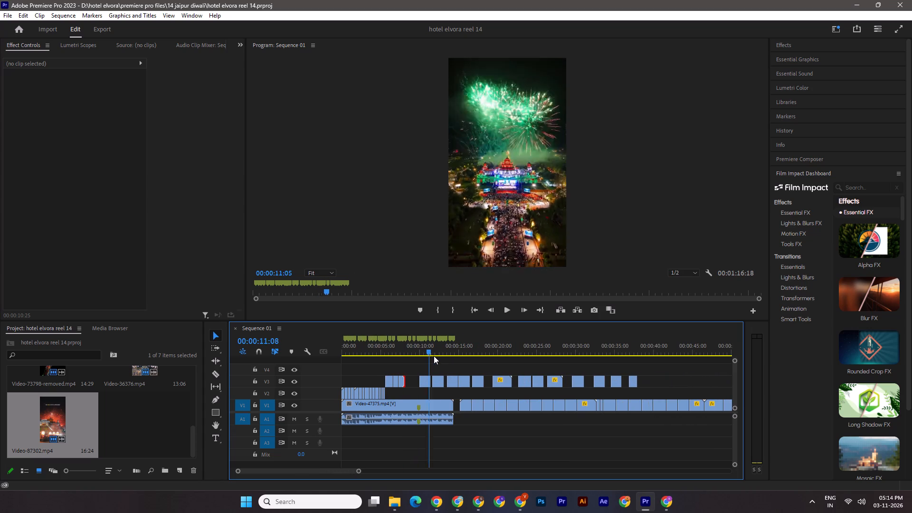
left_click_drag(434, 356, 436, 357)
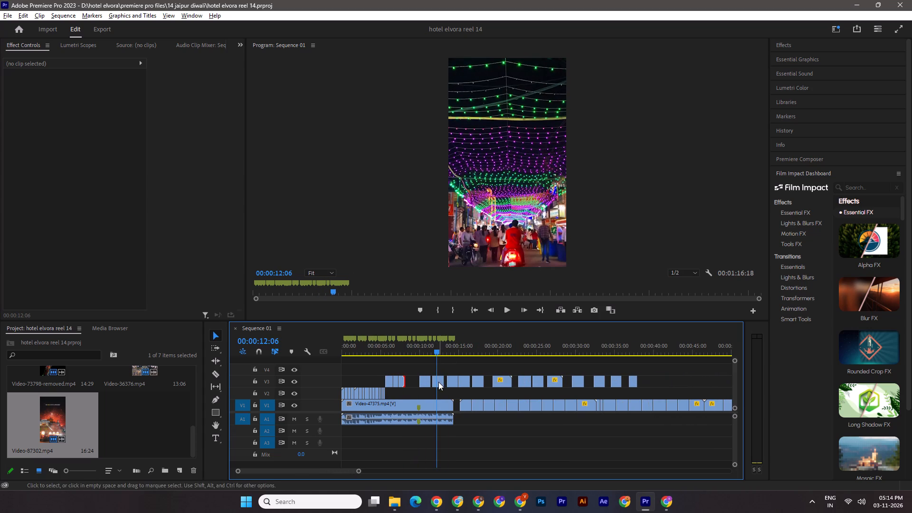
left_click_drag(438, 382, 411, 369, "alt")
Move V3's aerial night-city road shot near 00:00:23:25 up to V4, starting at about 00:00:10:00 after the street-lights shot.
left_click_drag(436, 351, 460, 355)
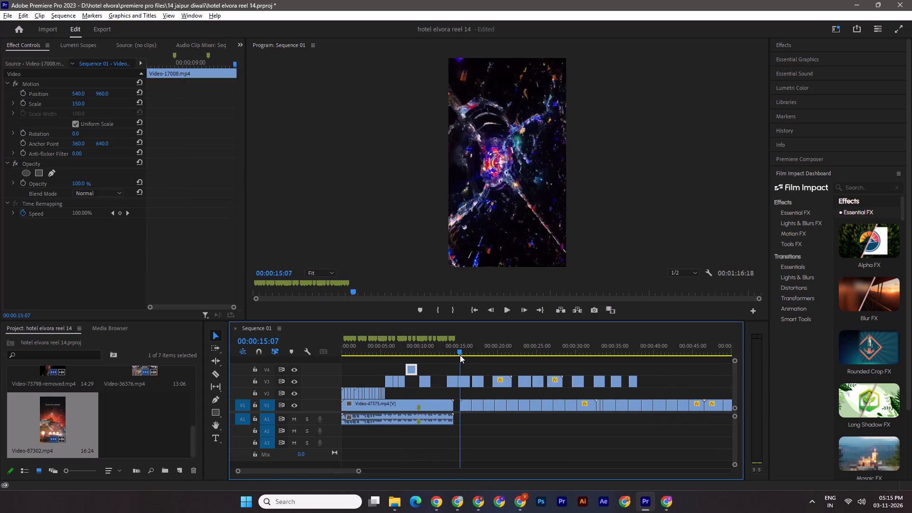
left_click_drag(460, 355, 434, 356)
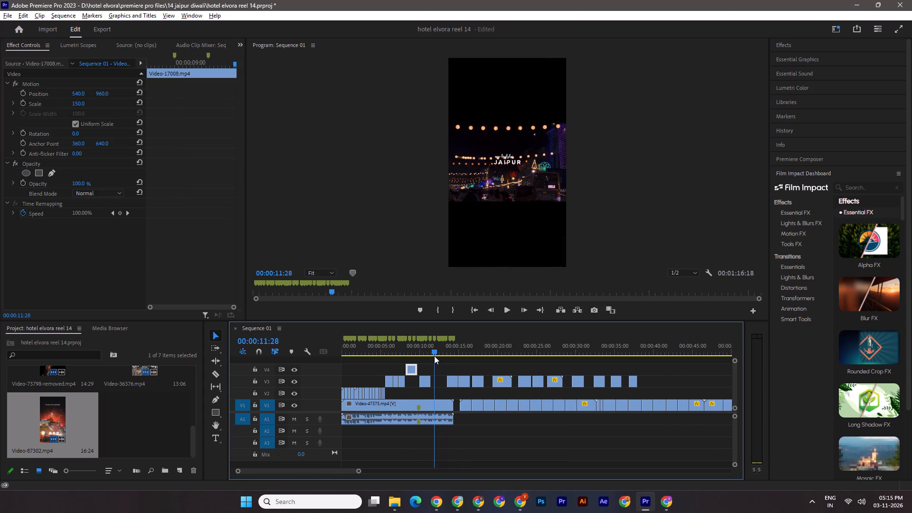
left_click_drag(434, 356, 475, 361)
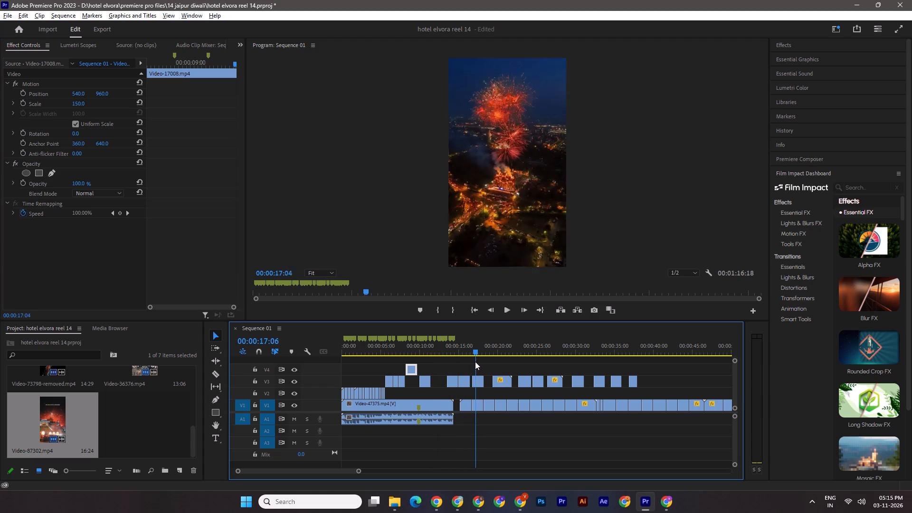
left_click_drag(475, 361, 496, 367)
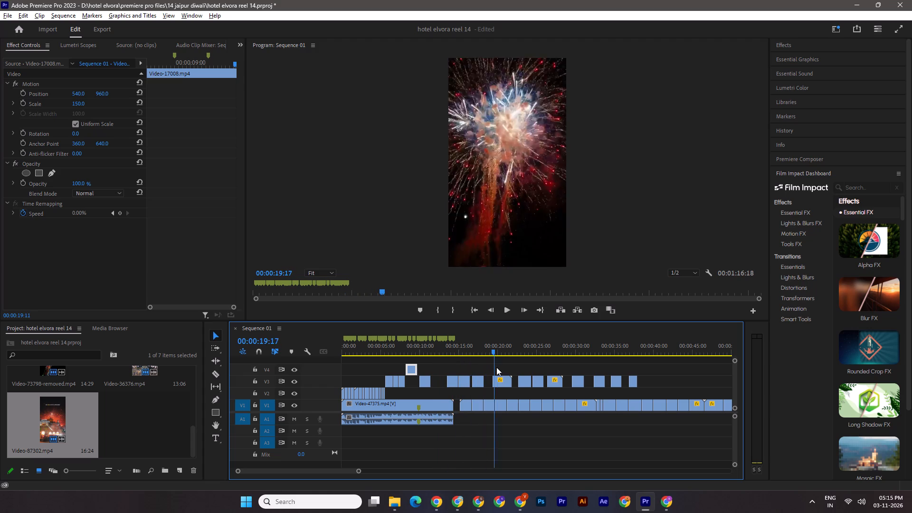
left_click_drag(496, 367, 527, 372)
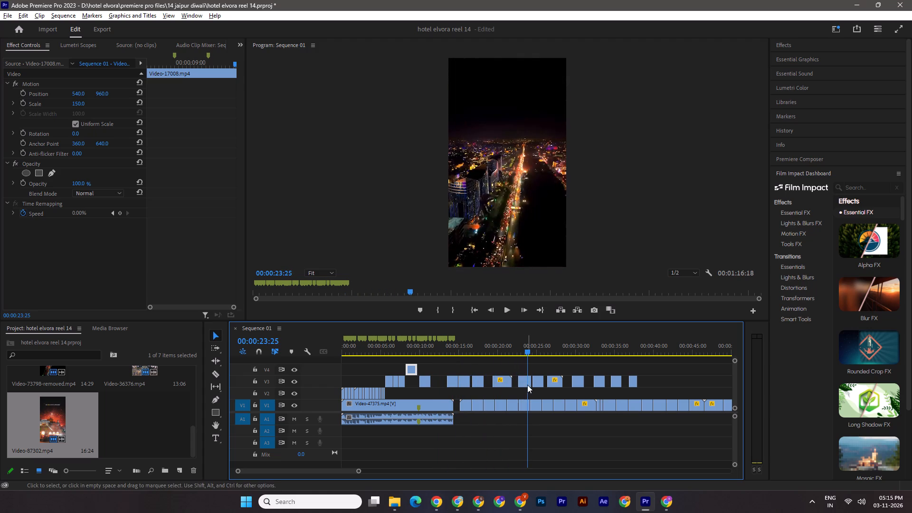
left_click_drag(523, 384, 424, 365)
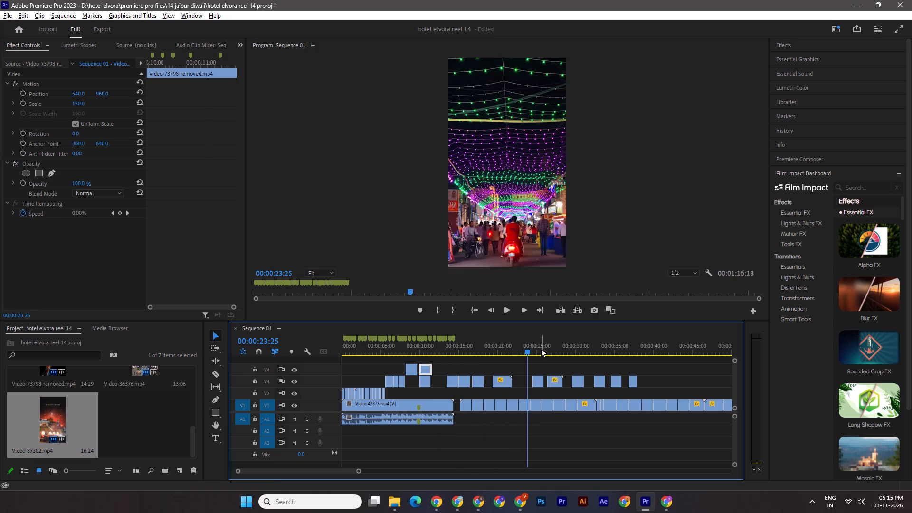
Move V3's street shot with glowing fan-shaped arches near 00:00:35:03 up to V4, just after the aerial night-city road shot.
left_click_drag(528, 345, 408, 337)
left_click_drag(359, 472, 334, 462)
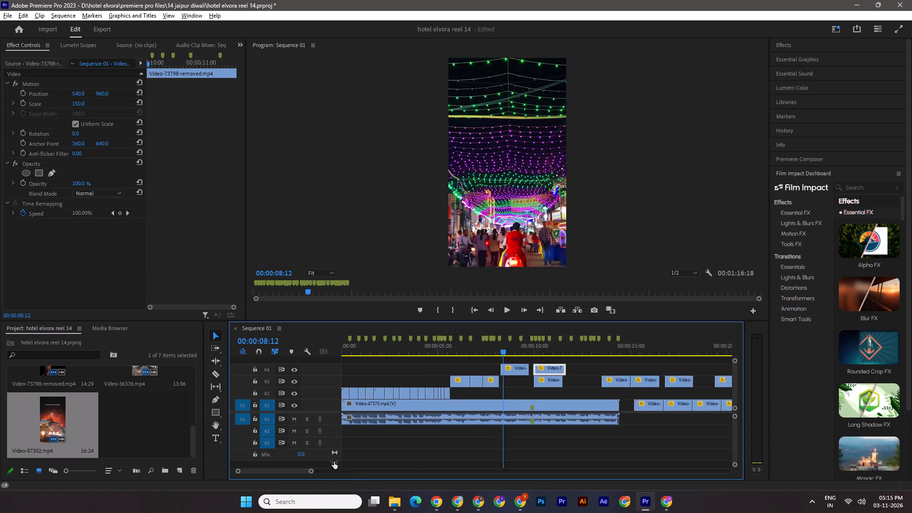
left_click_drag(334, 462, 316, 457)
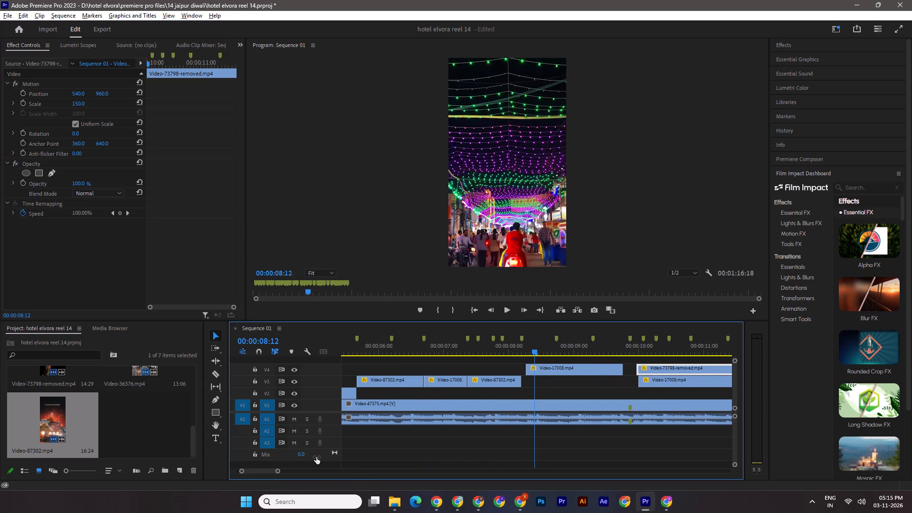
left_click_drag(316, 457, 393, 467)
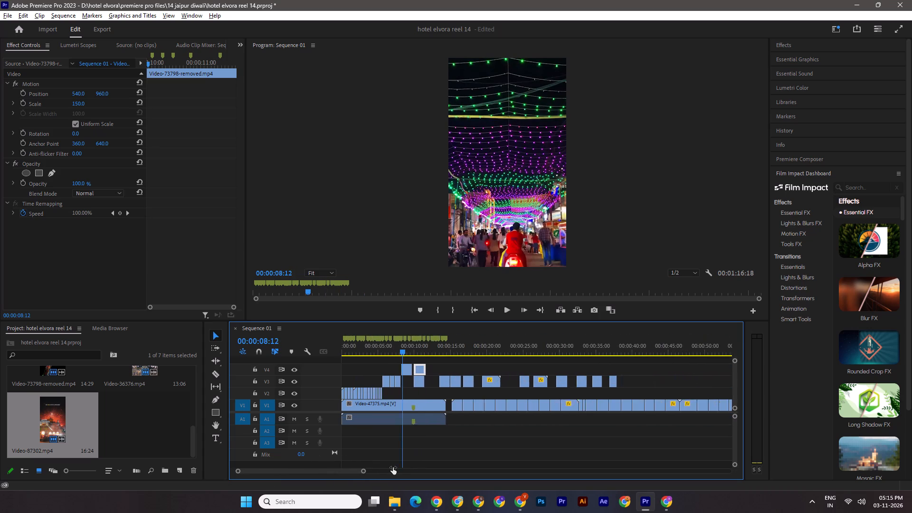
left_click_drag(393, 467, 399, 468)
left_click_drag(394, 351, 478, 363)
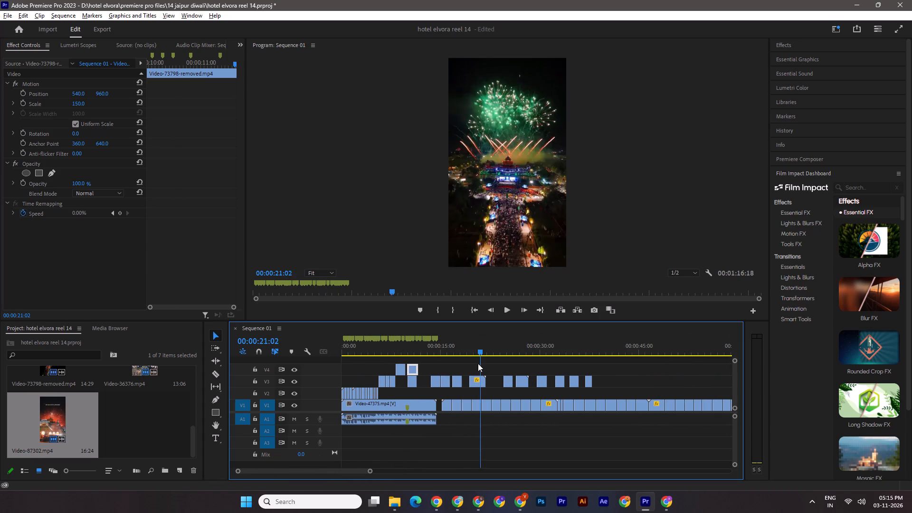
left_click_drag(478, 363, 510, 368)
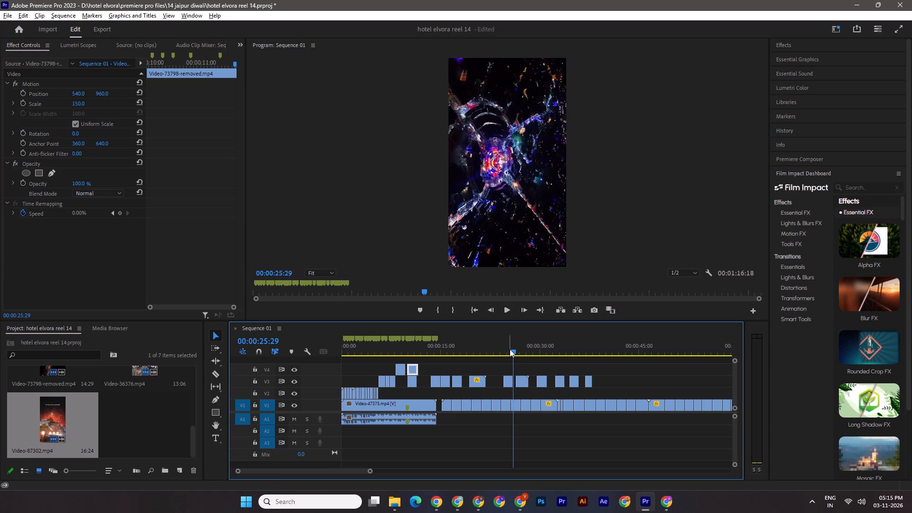
left_click_drag(510, 349, 557, 360)
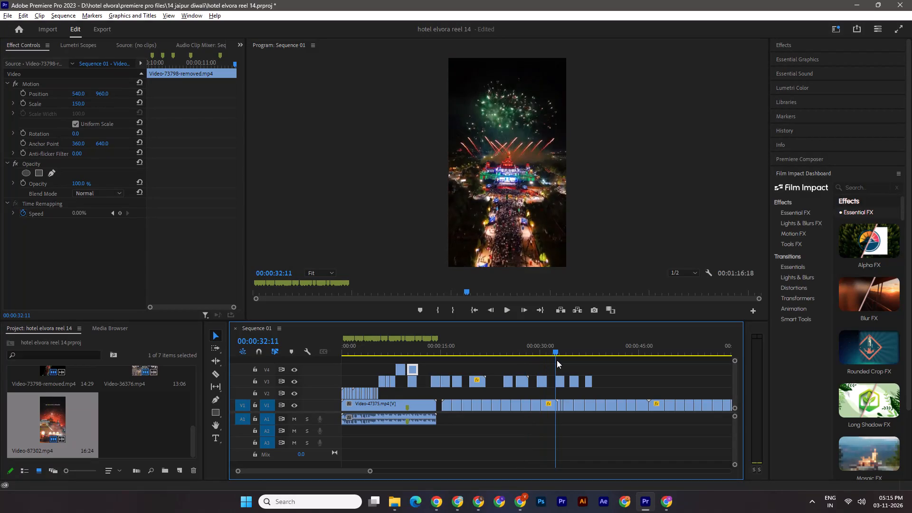
left_click_drag(557, 360, 570, 361)
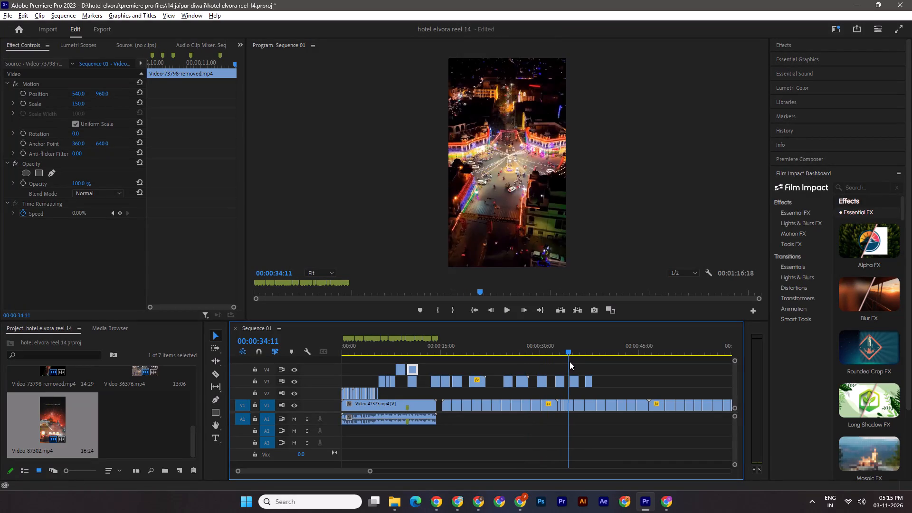
left_click_drag(570, 361, 575, 362)
left_click_drag(573, 384, 494, 365)
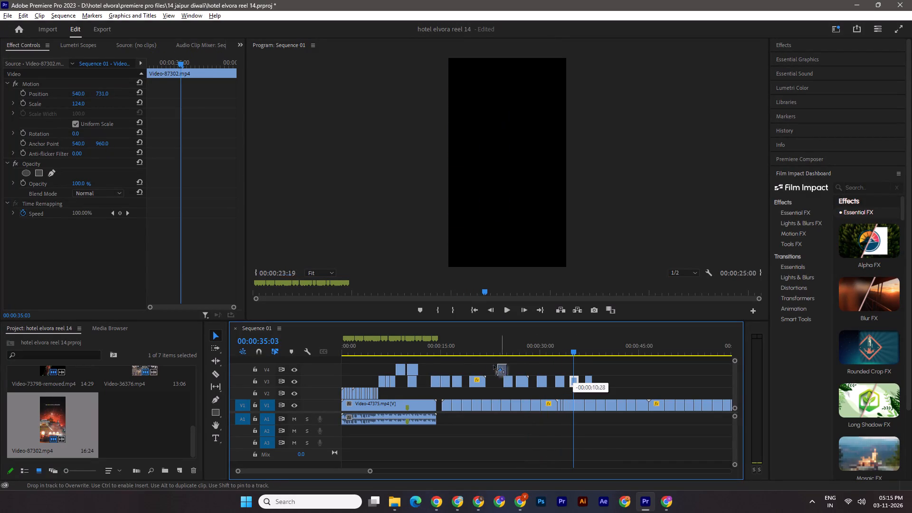
left_click_drag(494, 365, 423, 366)
Move V3's Video-17008 clip beneath the night-city road shot out of the way to V4 at about 00:00:40:00.
left_click_drag(412, 382, 609, 373)
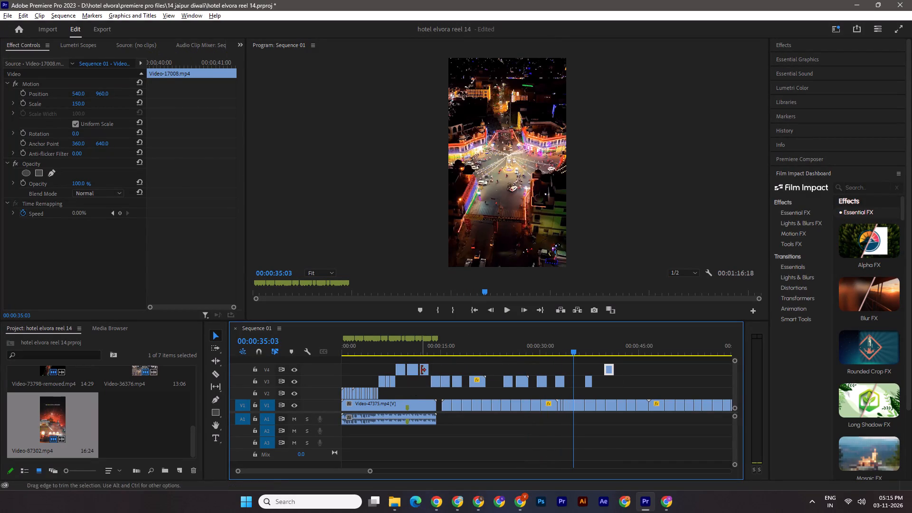
Move V4's street-lights shot down to V3 directly after the crowd-and-palace shot and trim its end to the beat marker at 00:00:08:22.
left_click_drag(570, 348, 421, 346)
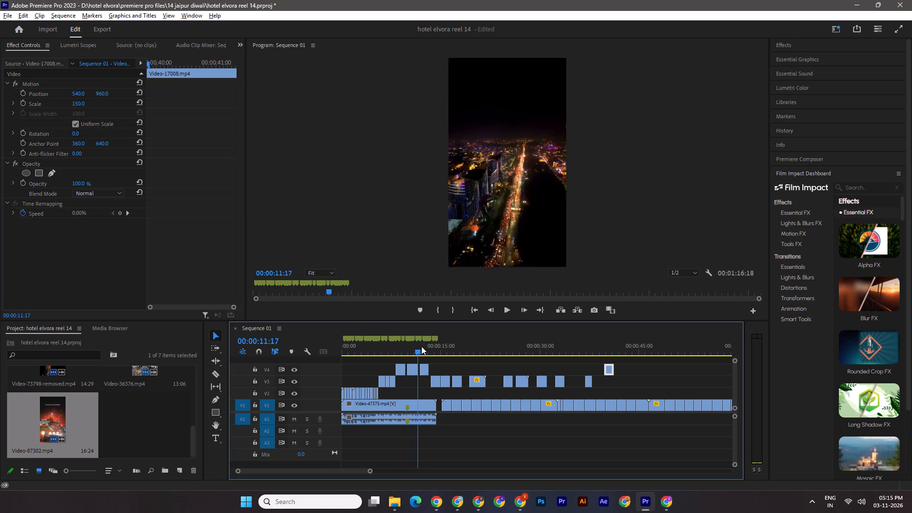
left_click_drag(421, 346, 425, 347)
left_click_drag(369, 470, 332, 459)
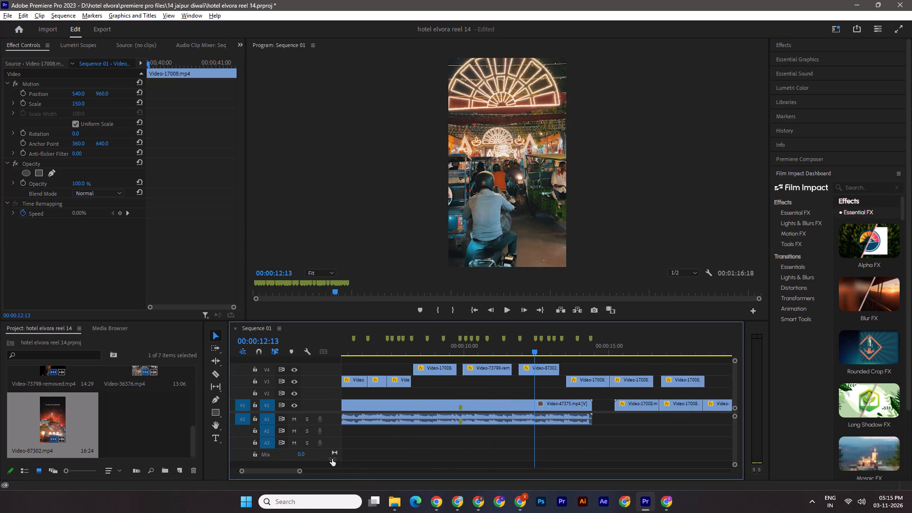
left_click_drag(332, 459, 327, 458)
left_click(327, 458)
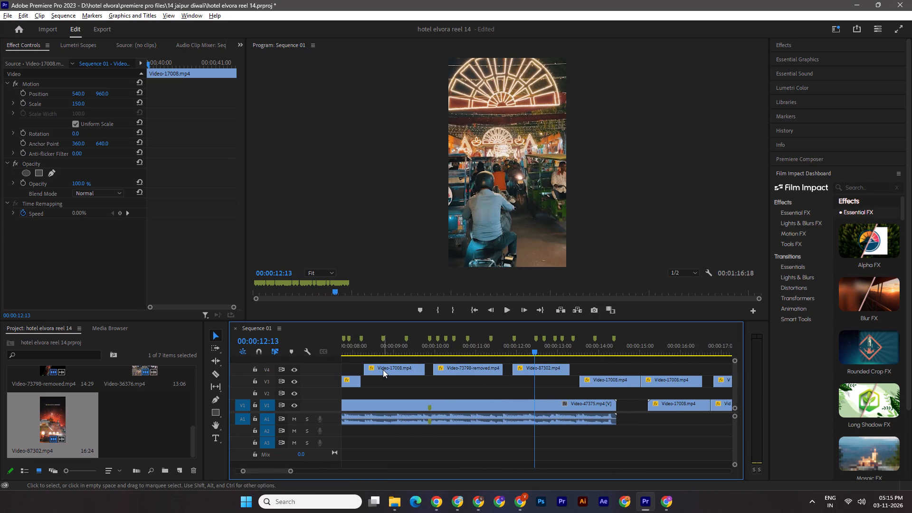
left_click_drag(371, 369, 368, 379)
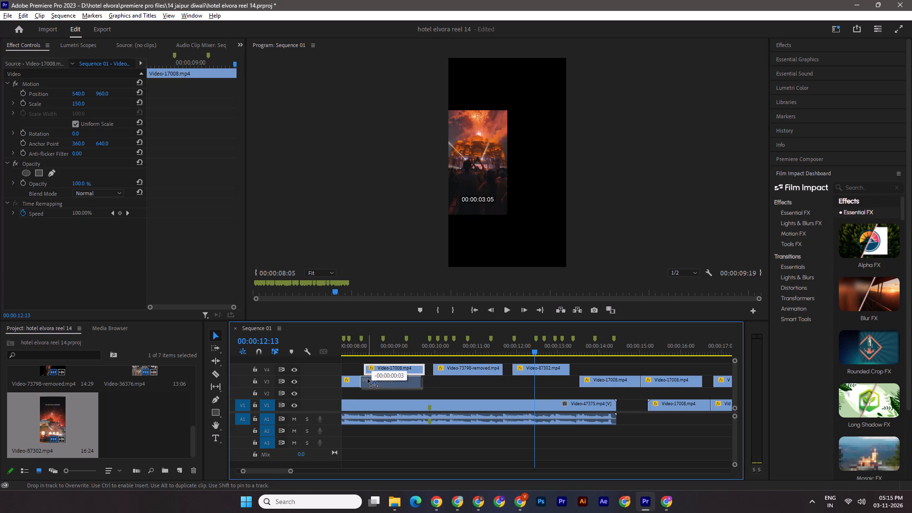
left_click_drag(368, 379, 368, 379)
left_click(384, 345)
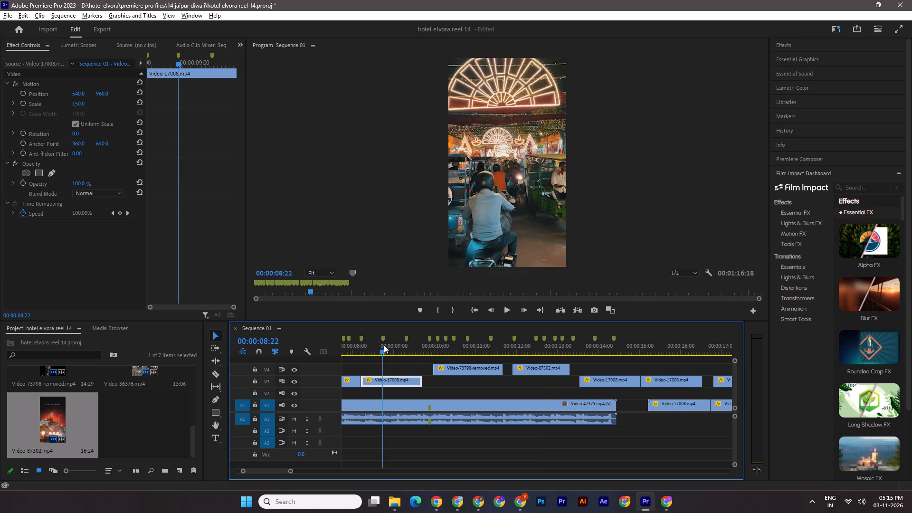
left_click_drag(382, 350, 387, 351, "shift")
left_click_drag(427, 381, 385, 376)
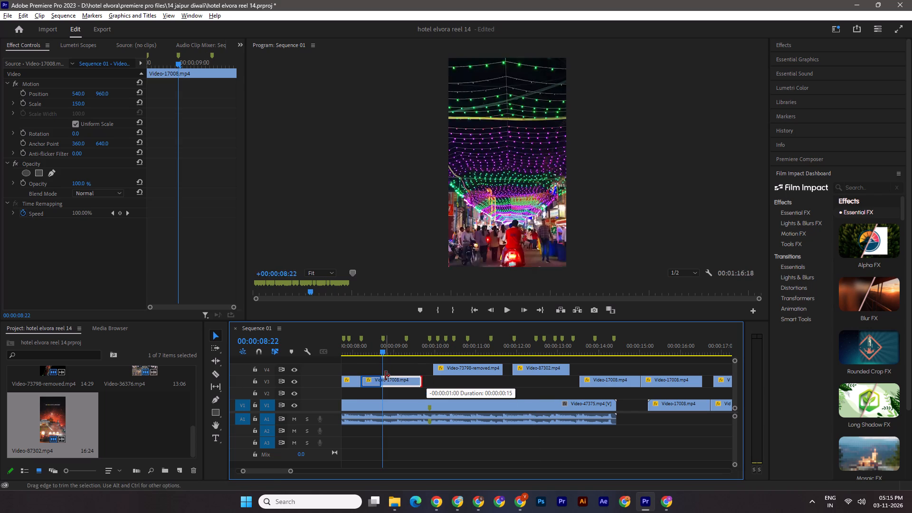
left_click_drag(385, 376, 387, 376)
Move V4's night-city road shot down to V3 starting at 00:00:08:22 and trim its end to the beat marker at 00:00:09:09.
left_click_drag(464, 370, 414, 383)
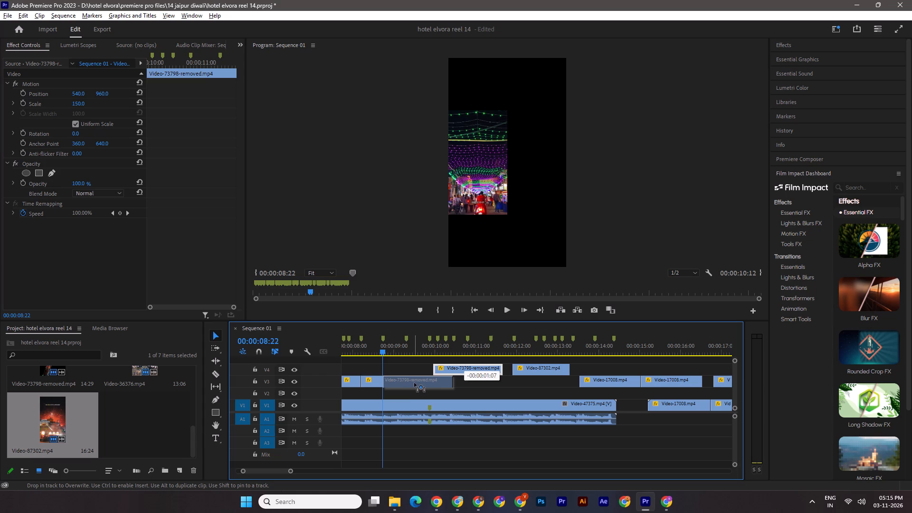
left_click_drag(414, 383, 414, 383)
left_click_drag(381, 351, 404, 353)
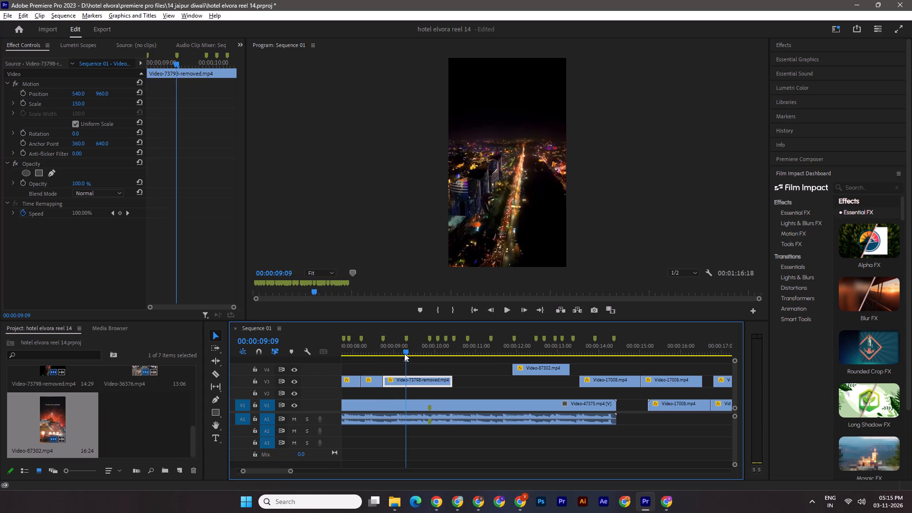
left_click_drag(404, 353, 407, 353)
left_click_drag(451, 382, 405, 380)
Move V4's glowing-arch street shot to V3 directly after the road shot, trim its end to the 00:00:09:26 marker, and save.
left_click_drag(525, 368, 421, 379)
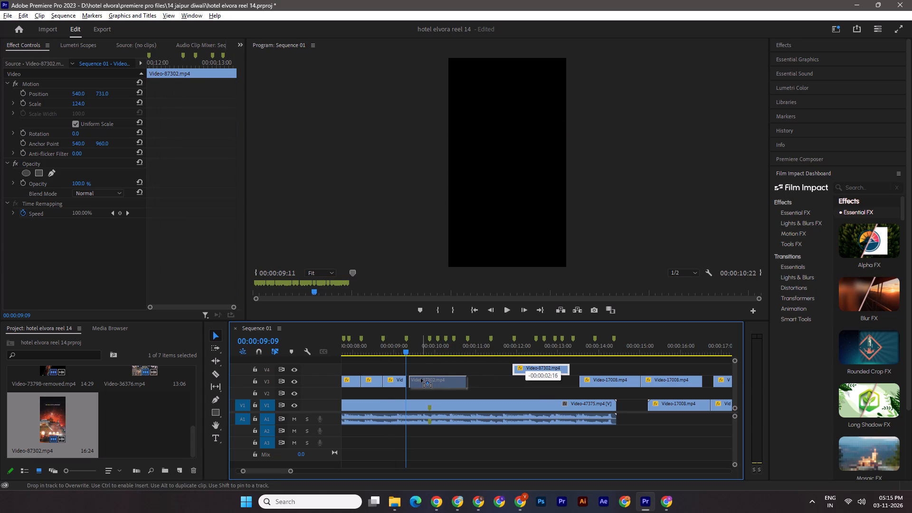
left_click_drag(421, 379, 418, 379)
left_click_drag(407, 349, 434, 354, "shift")
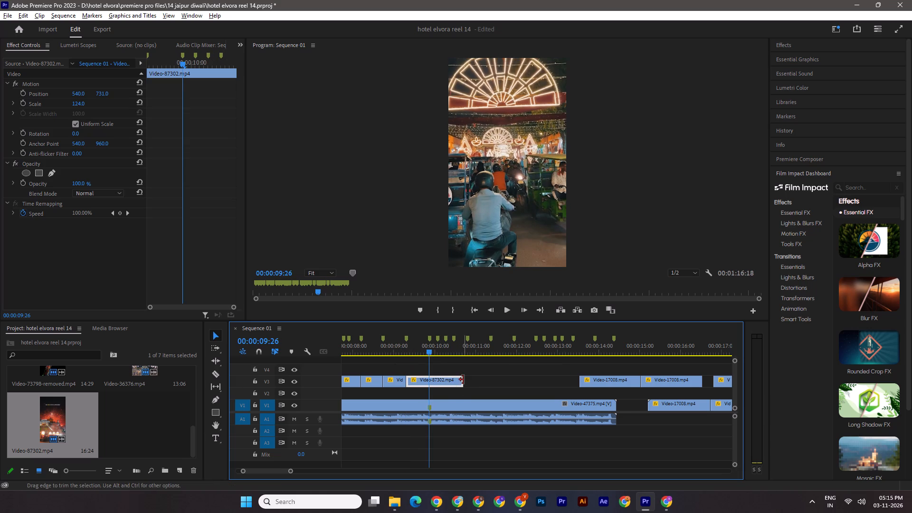
left_click_drag(463, 380, 429, 377)
key("ctrl+s")
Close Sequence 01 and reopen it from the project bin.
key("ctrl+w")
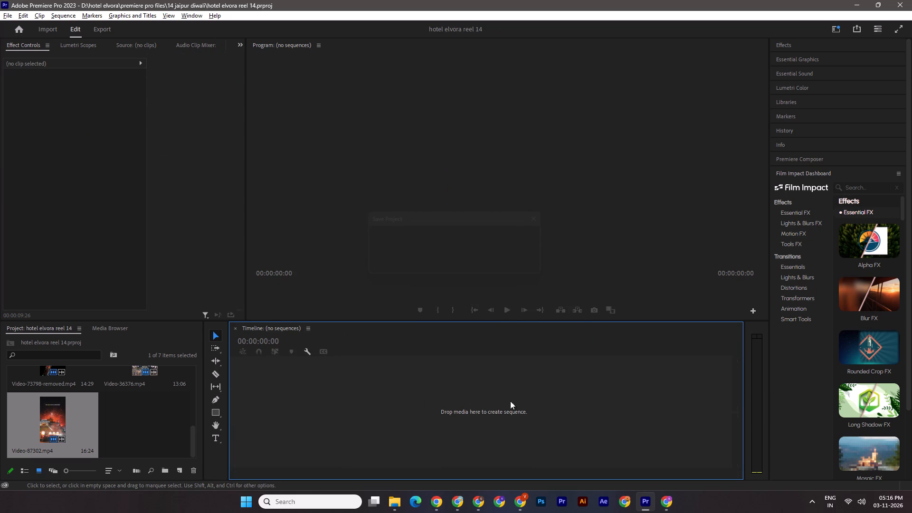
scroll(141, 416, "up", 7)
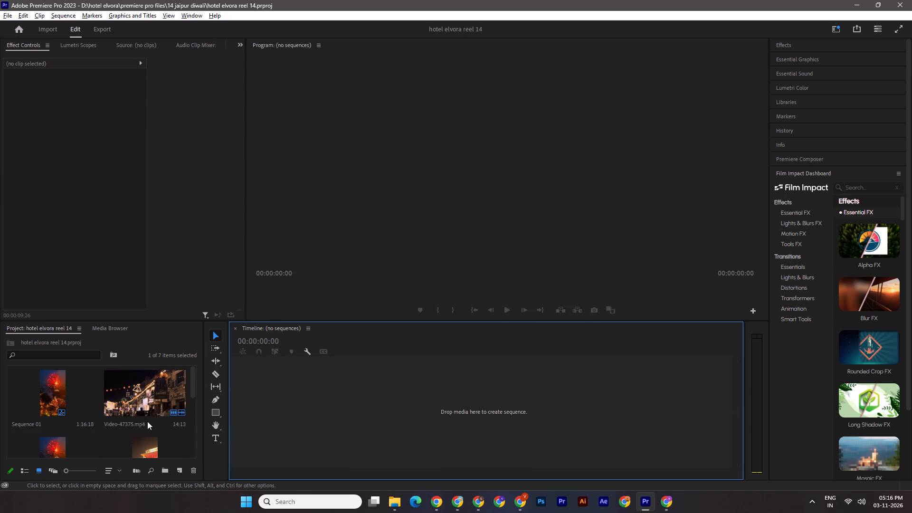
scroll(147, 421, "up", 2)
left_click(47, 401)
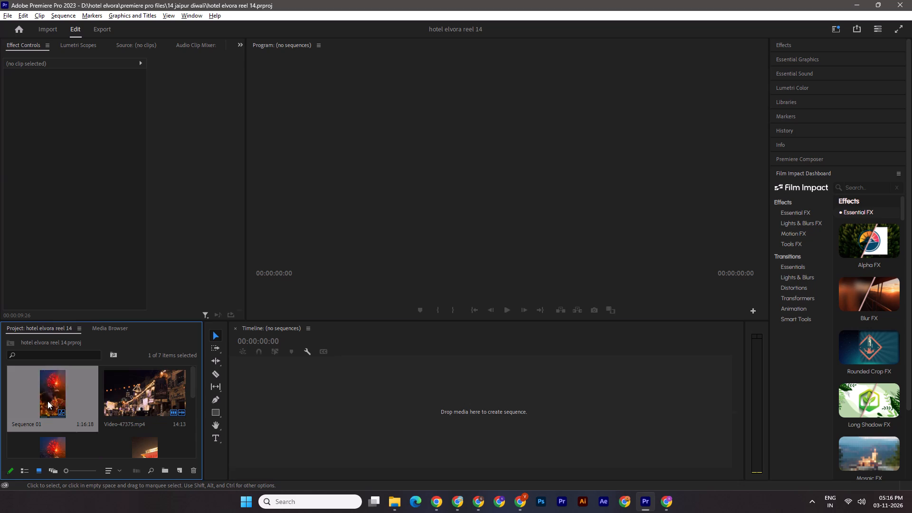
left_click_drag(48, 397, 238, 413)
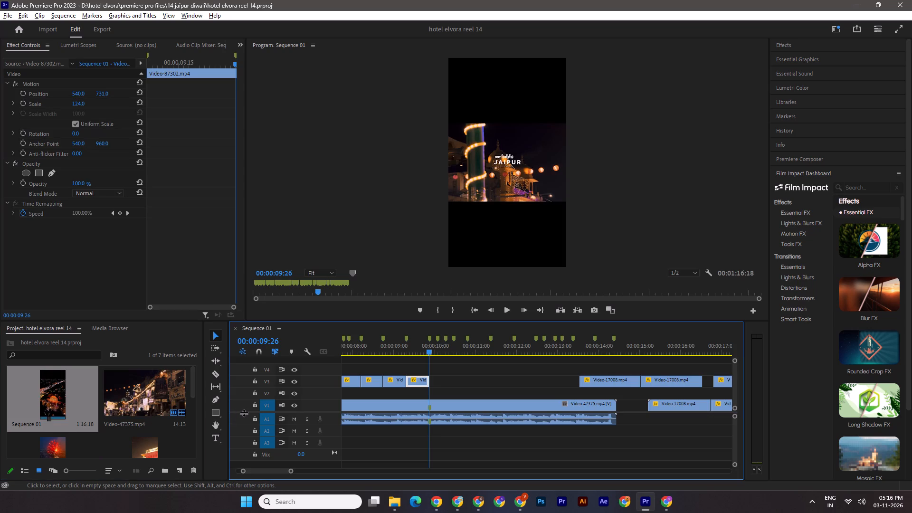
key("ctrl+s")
Move V3's six consecutive placed shots ending at 00:00:09:26 down to V2, directly following V2's existing shots with the same timing.
left_click_drag(290, 471, 317, 471)
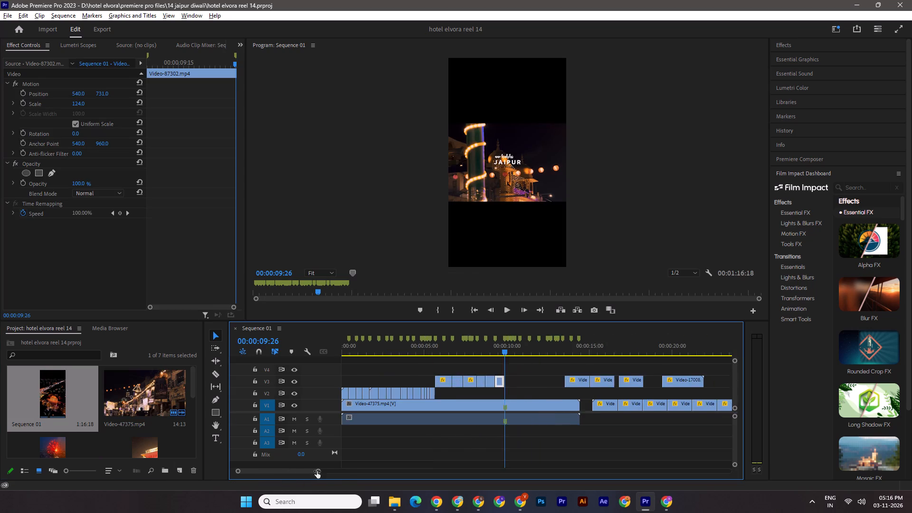
left_click_drag(317, 471, 345, 474)
key("ctrl+s")
left_click_drag(438, 384, 394, 381)
left_click_drag(398, 383, 397, 392, "shift")
Save the project and play the sequence from the start to about 00:00:10:14 to review the assembled shots.
left_click_drag(426, 351, 305, 342)
key("ctrl+s")
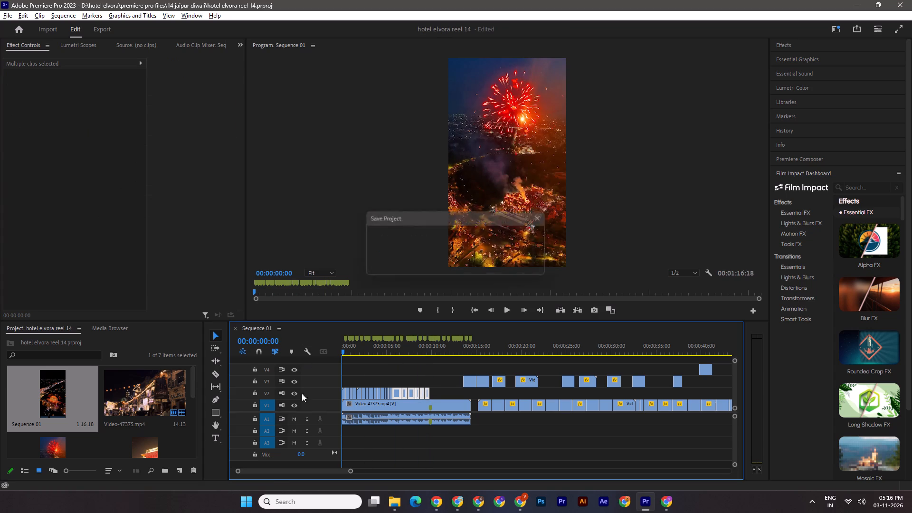
key("space")
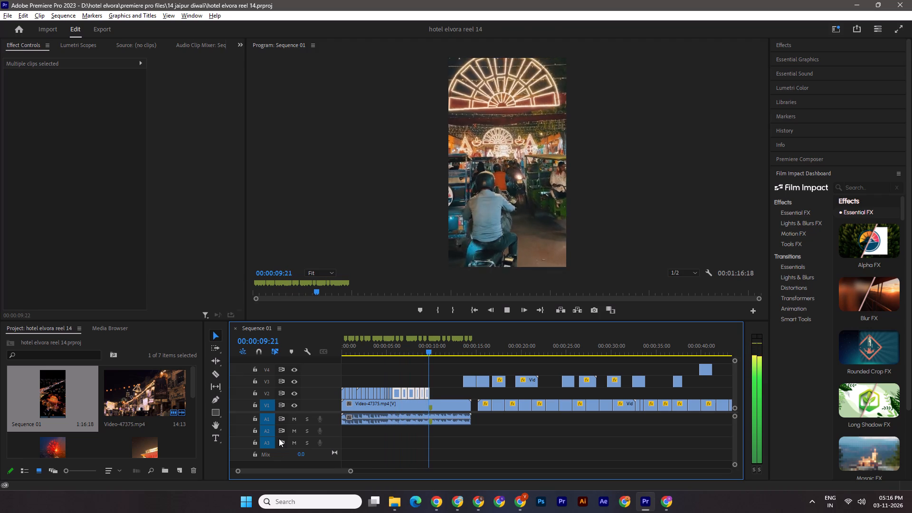
key("space")
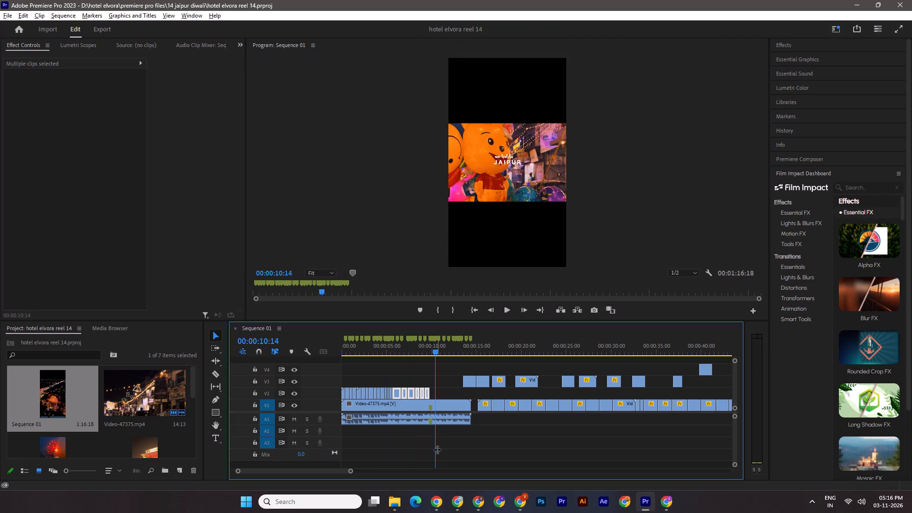
Delete all the leftover unused clips on V3 and V4 after the reference video's end, and save the project.
left_click(354, 471)
left_click_drag(366, 470, 302, 464)
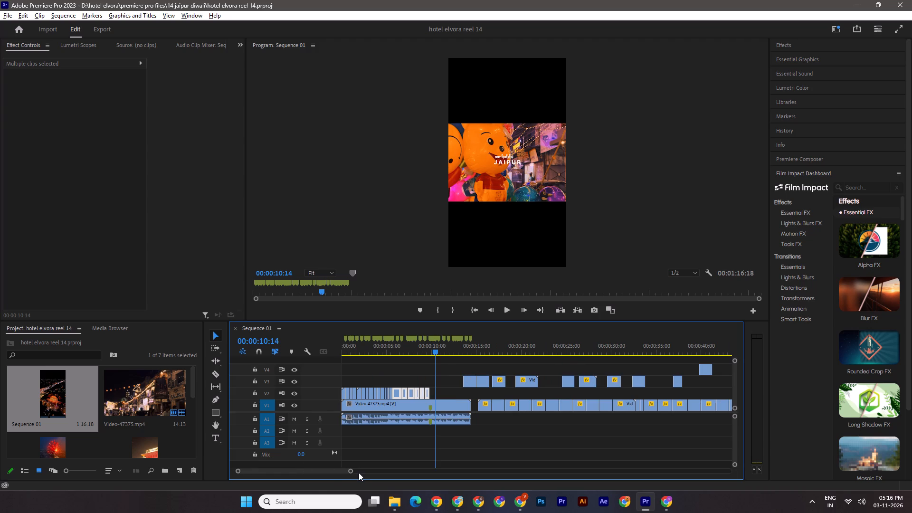
left_click(351, 474)
left_click_drag(350, 471, 387, 471)
left_click_drag(408, 371, 593, 382)
key("Delete")
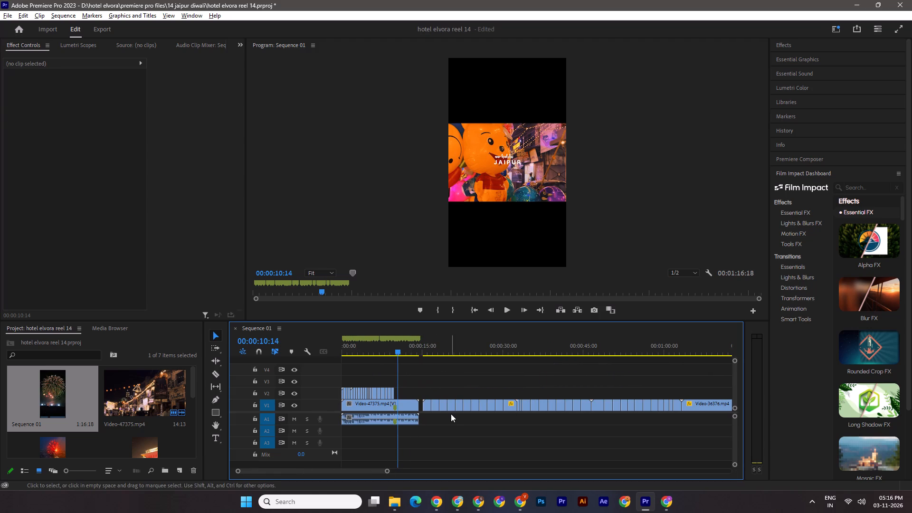
key("ctrl+s")
Place the playhead at the end of V2's last shot, 00:00:09:26, and examine the beat markers around it.
left_click_drag(397, 349, 383, 350)
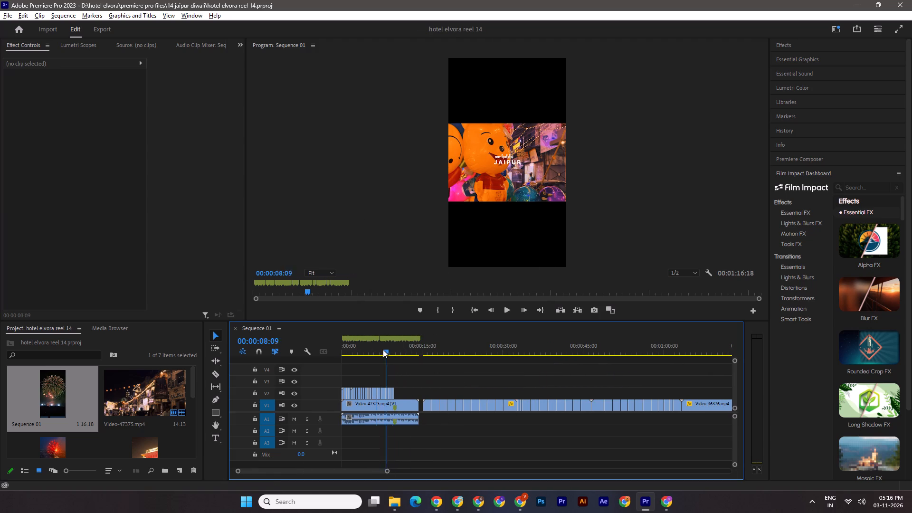
left_click_drag(383, 350, 396, 355)
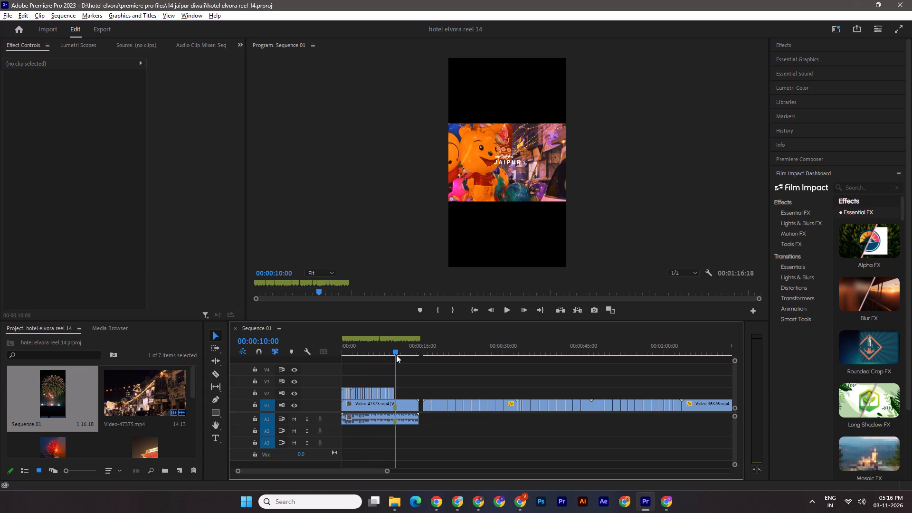
left_click_drag(396, 355, 395, 355)
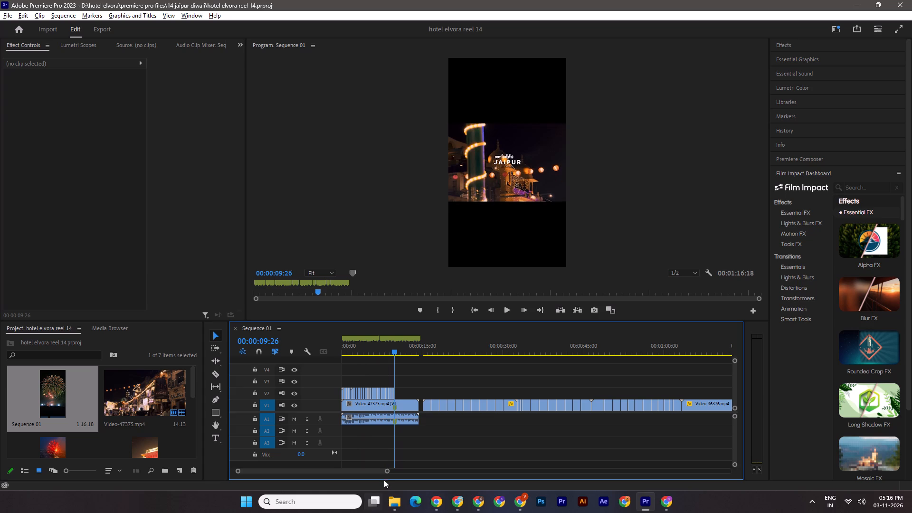
left_click_drag(386, 472, 325, 460)
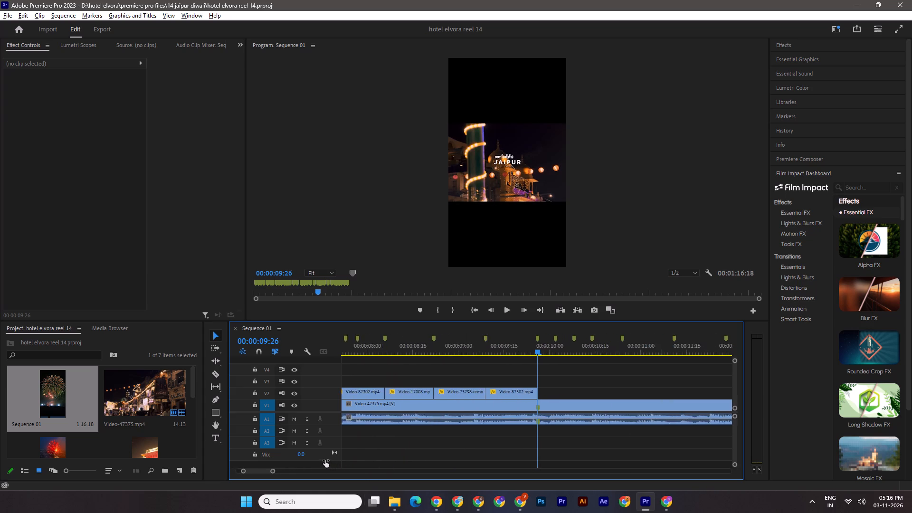
left_click_drag(325, 460, 323, 459)
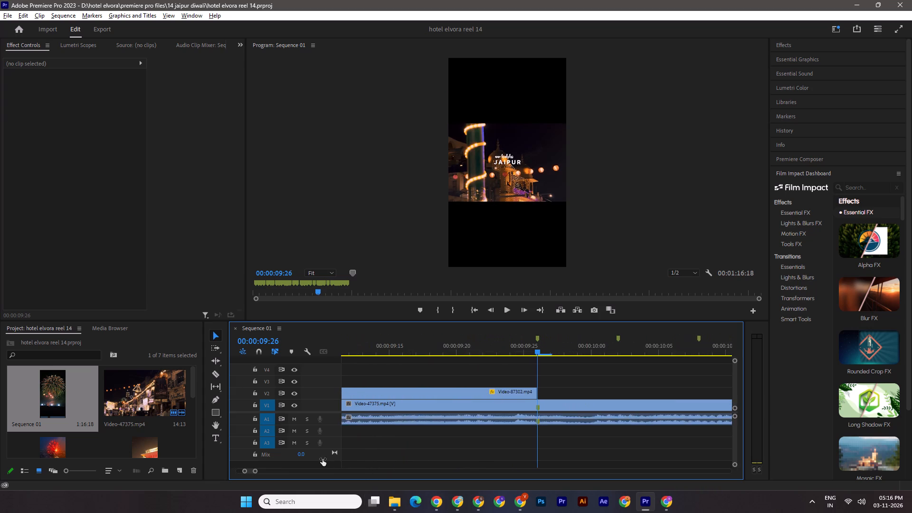
left_click_drag(323, 459, 364, 466)
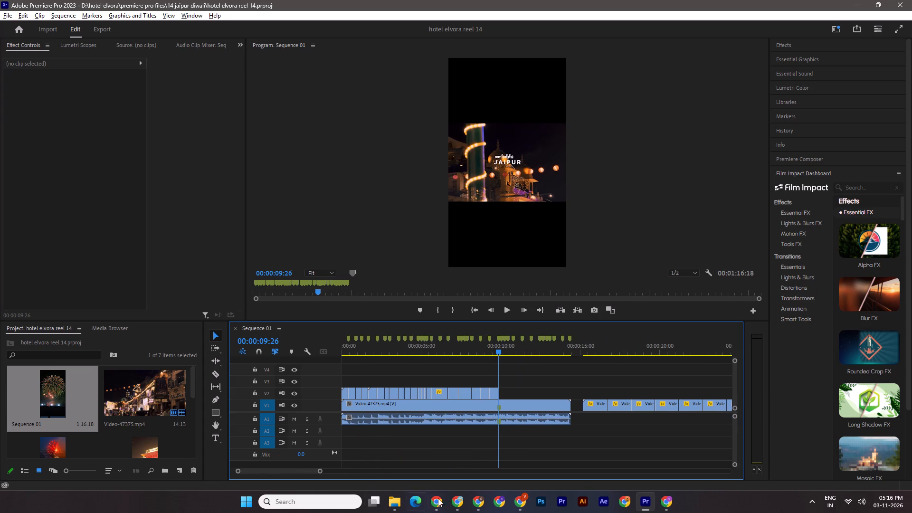
Export a still image of the sequence's fireworks frame at 00:00:00:07.
left_click_drag(501, 351, 333, 348)
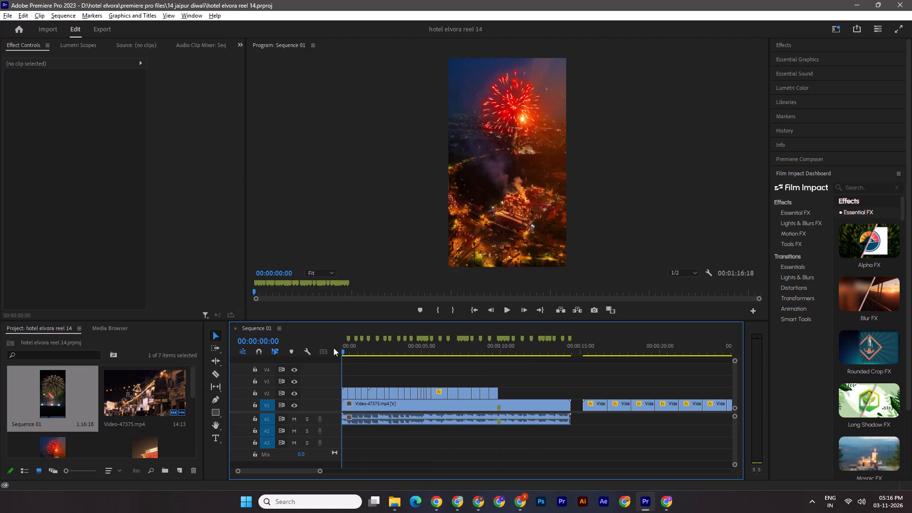
left_click_drag(333, 348, 347, 347)
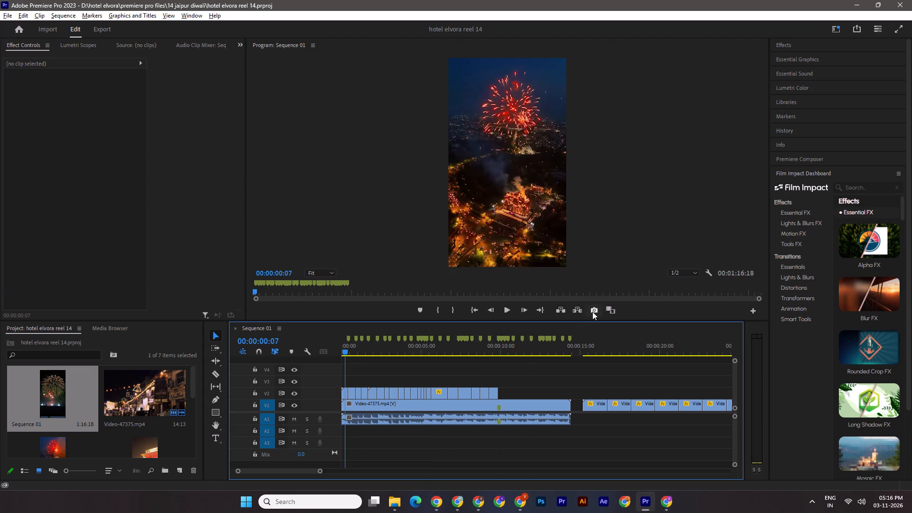
left_click(594, 312)
left_click(480, 284)
Switch to Chrome and open the Hotel Elvora Raw design from the Canva home page.
left_click(484, 502)
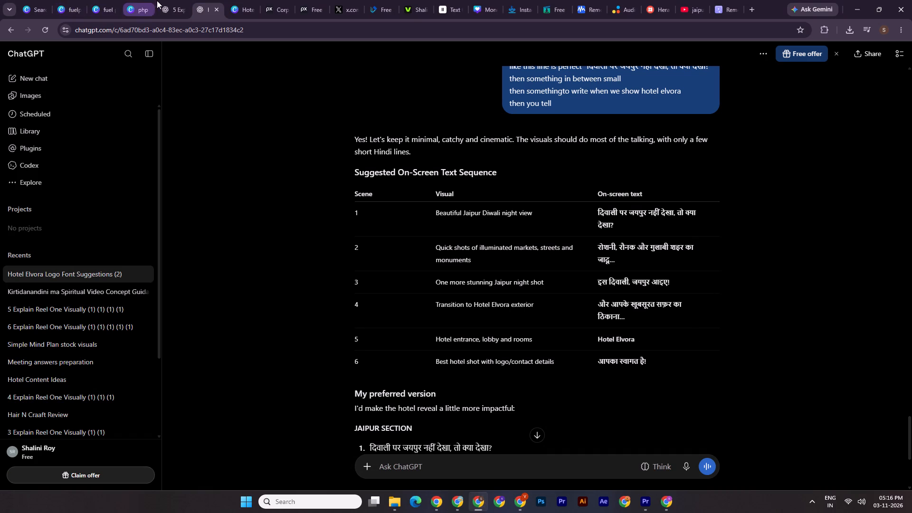
left_click(231, 0)
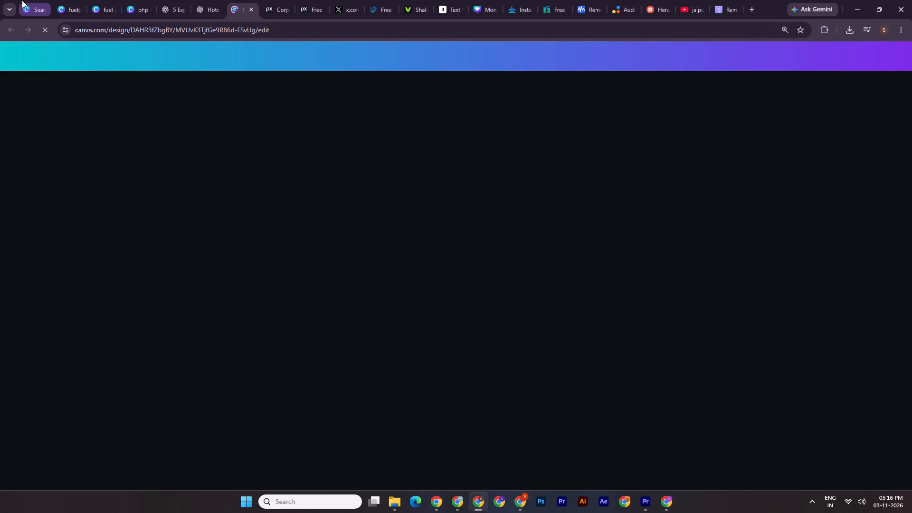
left_click(22, 0)
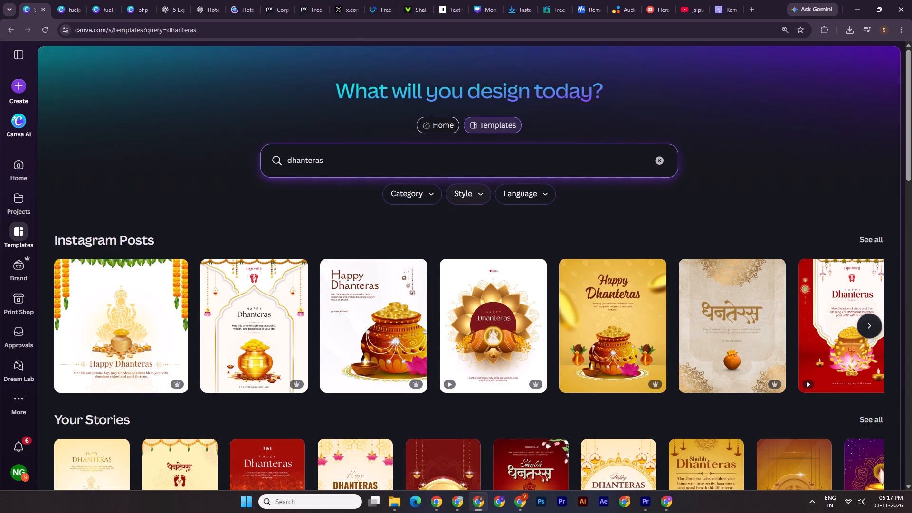
left_click(658, 162)
left_click(437, 124)
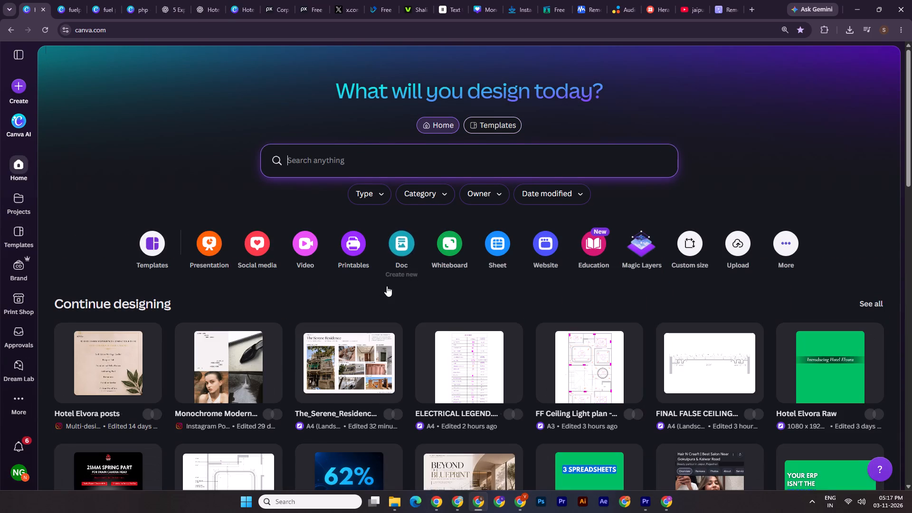
scroll(387, 286, "down", 1)
left_click(817, 323)
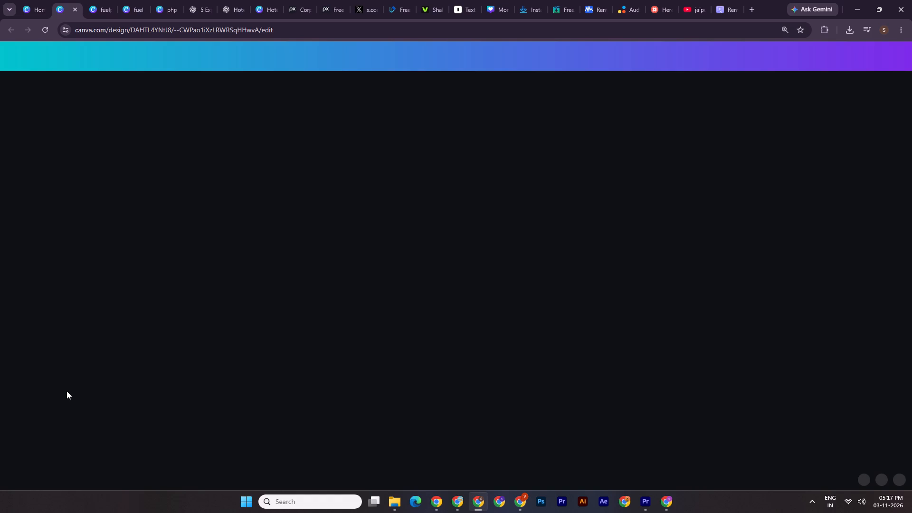
Open the Shalini asset folder inside the Hotel Elvora Raw design.
scroll(19, 376, "down", 14)
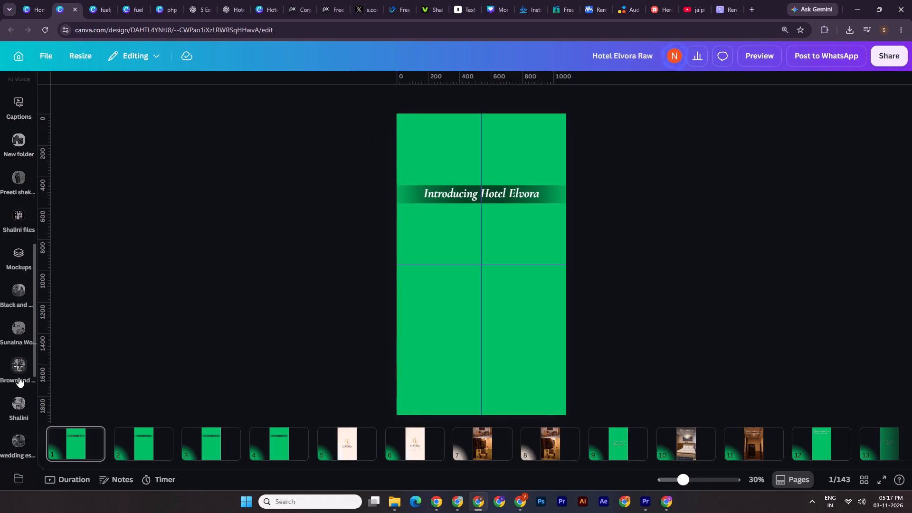
scroll(19, 377, "down", 2)
left_click(27, 173)
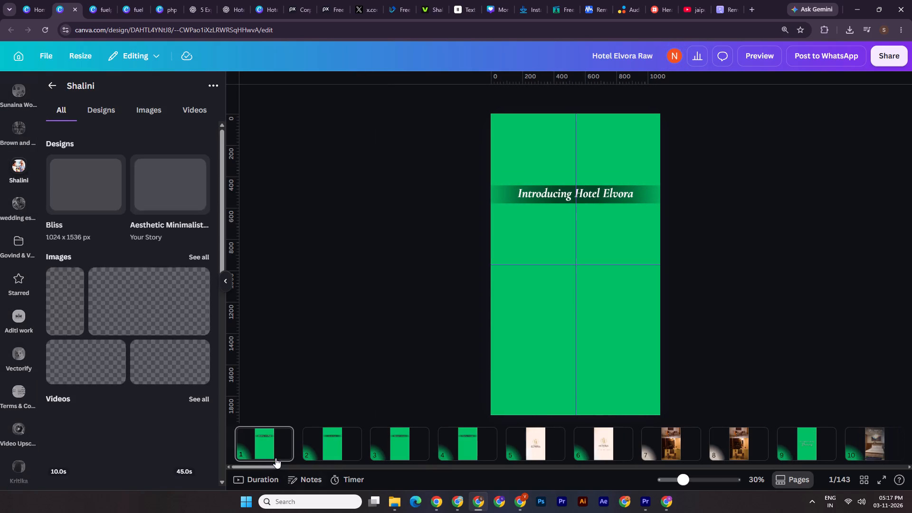
Add a new page after page 143, the last page of the design.
left_click_drag(268, 468, 911, 470)
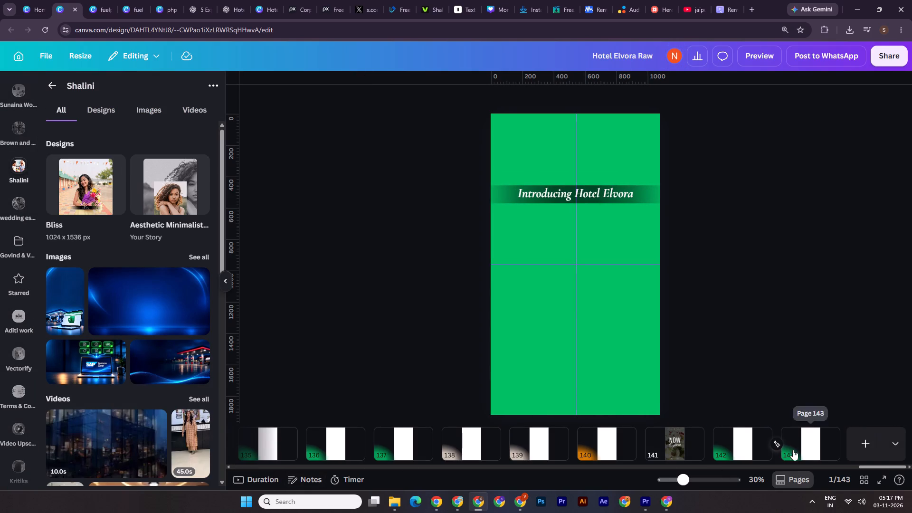
left_click(820, 449)
left_click(868, 445)
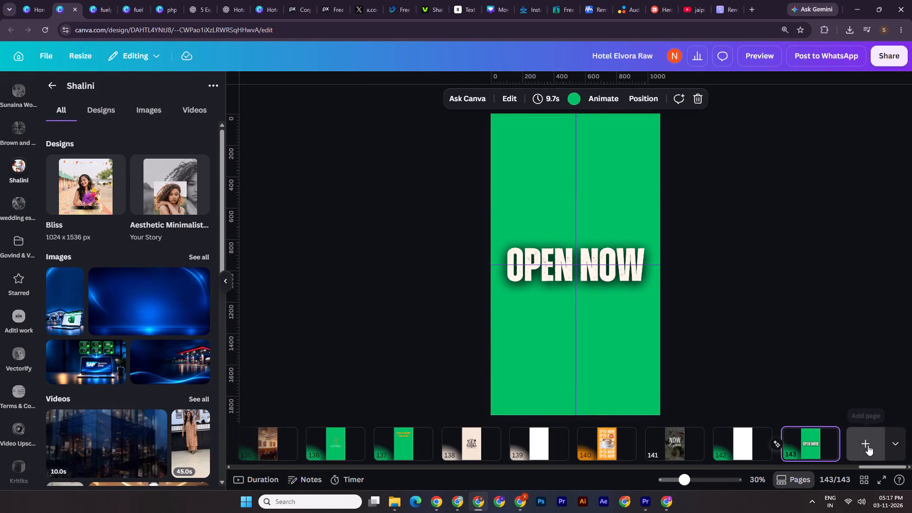
Upload the exported still Sequence 01.00_00_00_07.Still001.png from the Downloads folder into the open Canva asset folder.
left_click(393, 500)
left_click(340, 463)
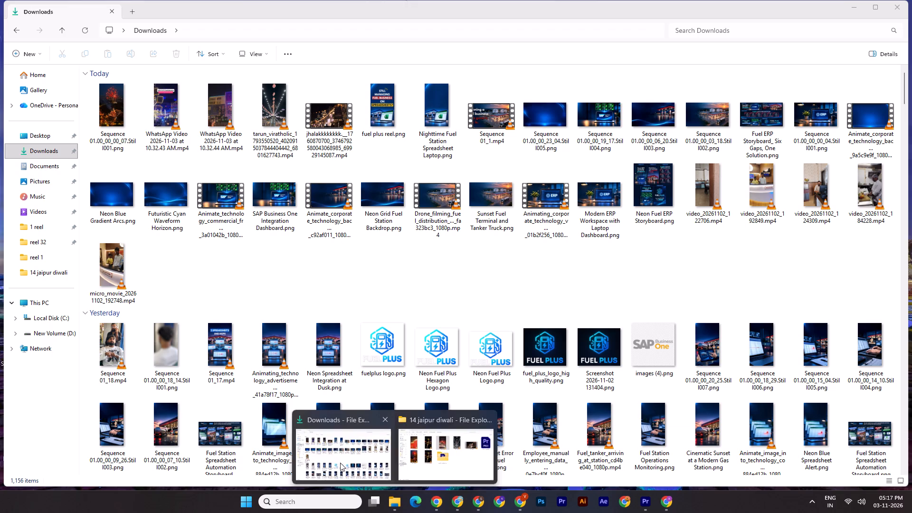
left_click(51, 152)
left_click_drag(111, 111, 496, 495)
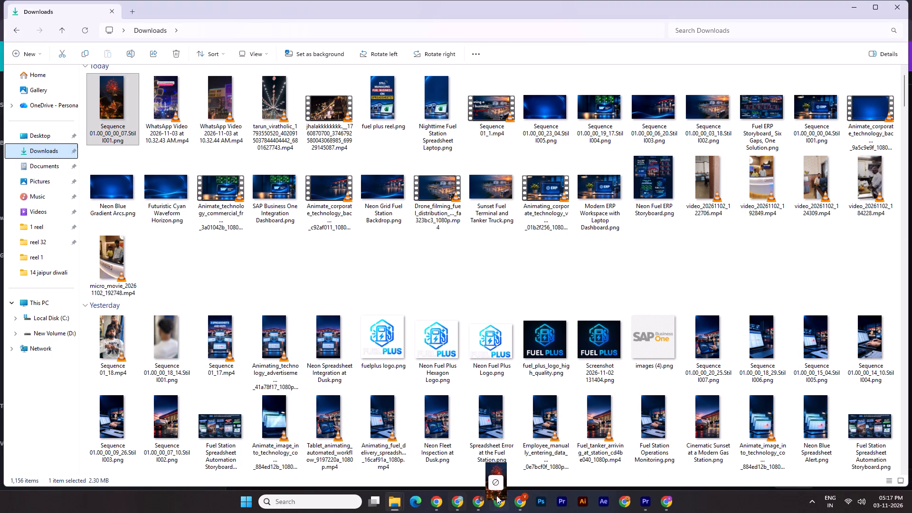
left_click_drag(496, 495, 122, 314)
Place the uploaded fireworks still on page 144, enlarge it to fill the page, and hide the rulers.
left_click(59, 284)
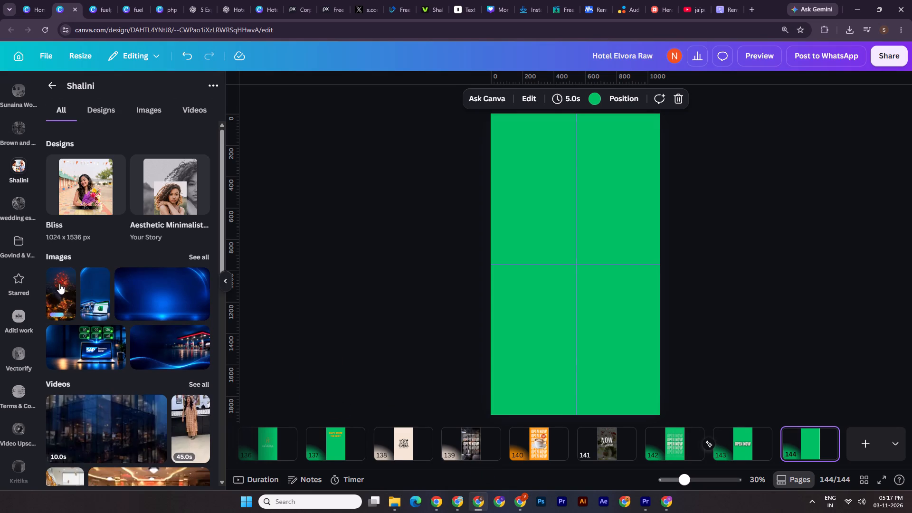
left_click_drag(629, 169, 664, 125)
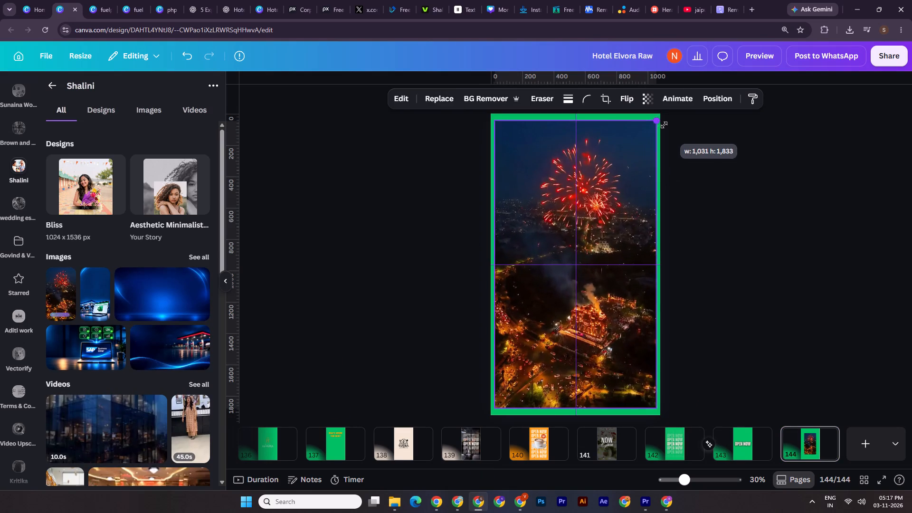
left_click_drag(664, 125, 668, 119)
key("shift+r")
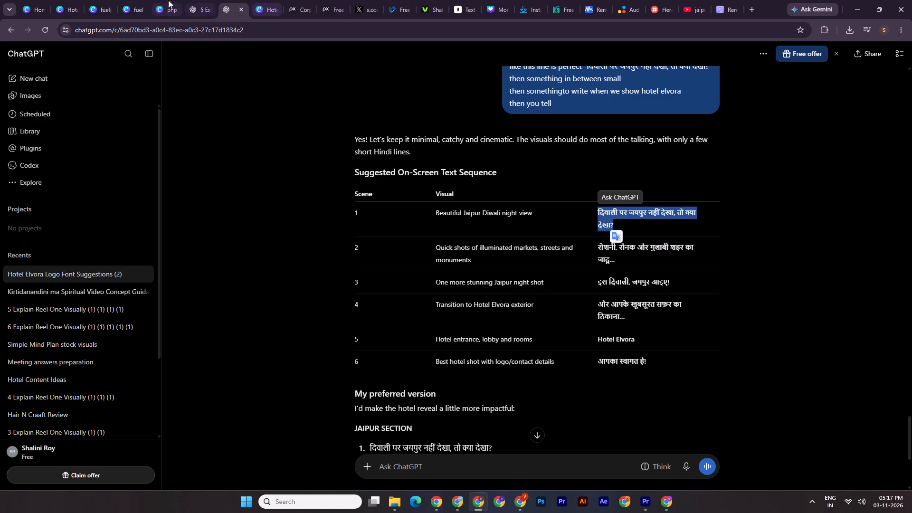
left_click(66, 0)
left_click(582, 157)
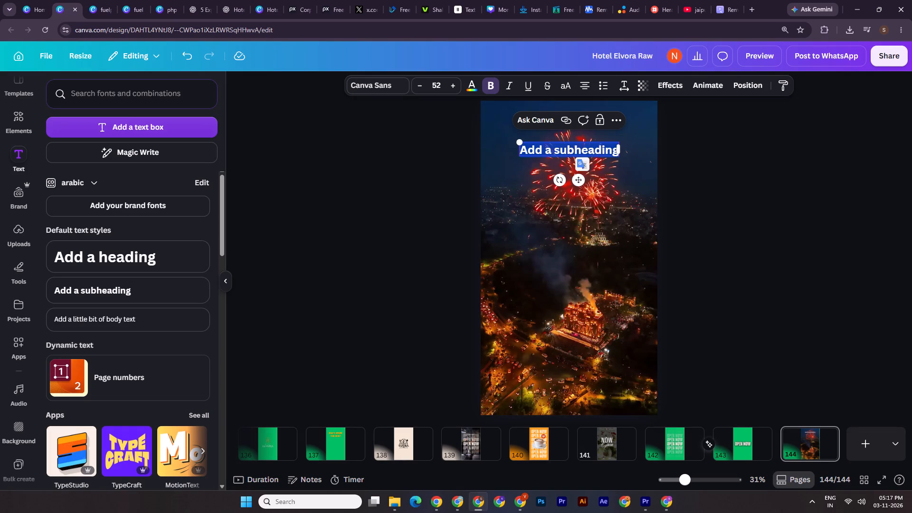
key("ctrl+v")
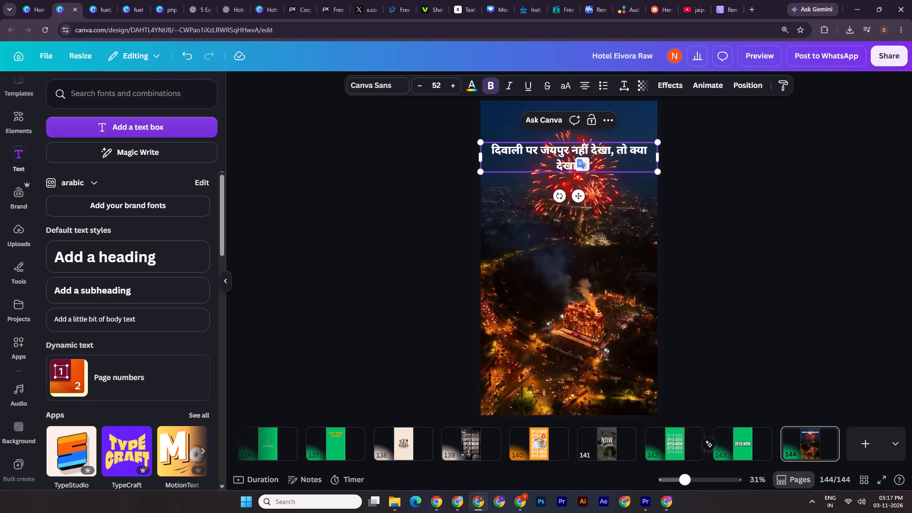
Split the line into two stacked text boxes, "दिवाली पर जयपुर नहीं देखा," above "तो क्या देखा?".
left_click_drag(619, 151, 620, 166)
key("ctrl+x")
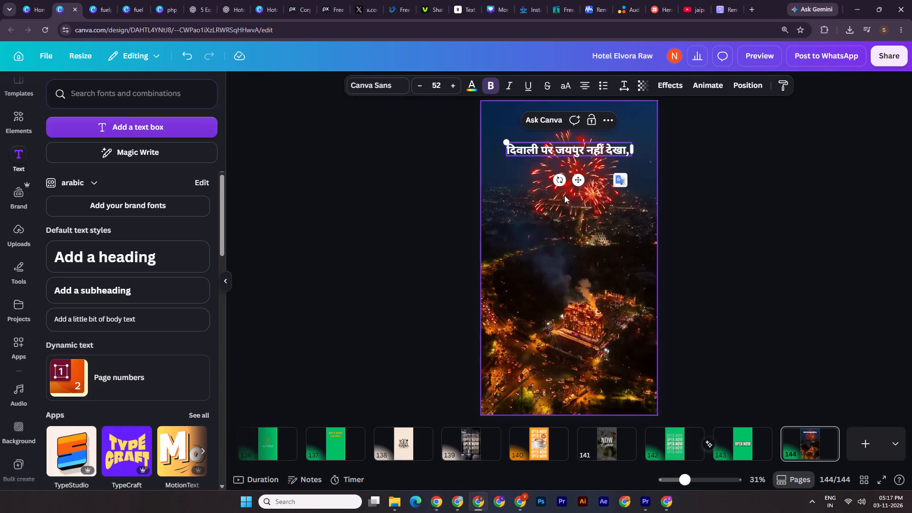
key("BackSpace")
left_click(809, 130)
left_click(566, 150)
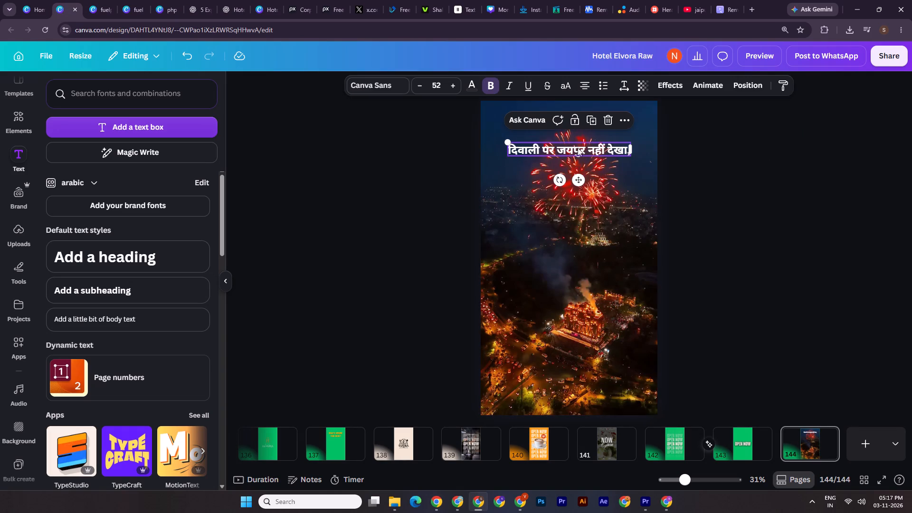
left_click(591, 124)
left_click_drag(573, 158, 573, 172)
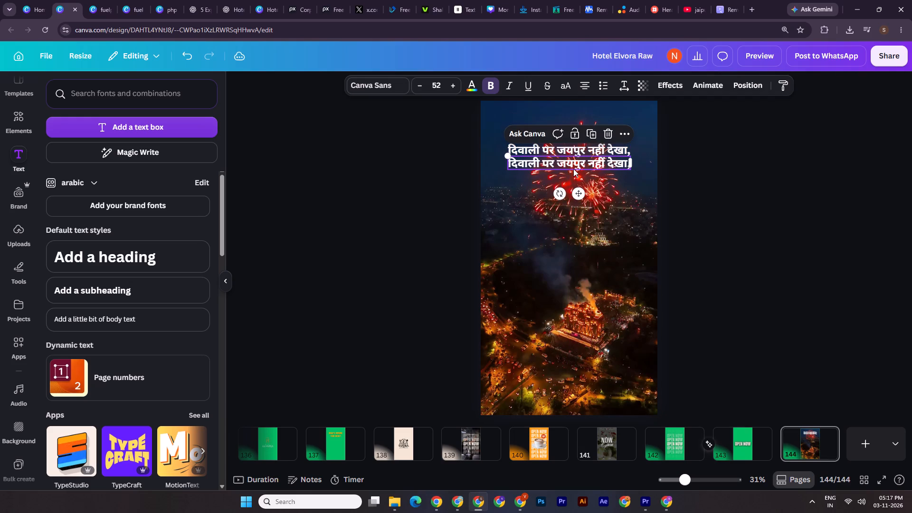
left_click(573, 169)
key("ctrl+v")
double_click(788, 203)
left_click_drag(584, 163, 584, 167, "shift")
List the Devanagari fonts and, after trying Anek Devanagari, apply Linotype Devanagari to both Hindi text boxes.
left_click_drag(708, 139, 578, 171)
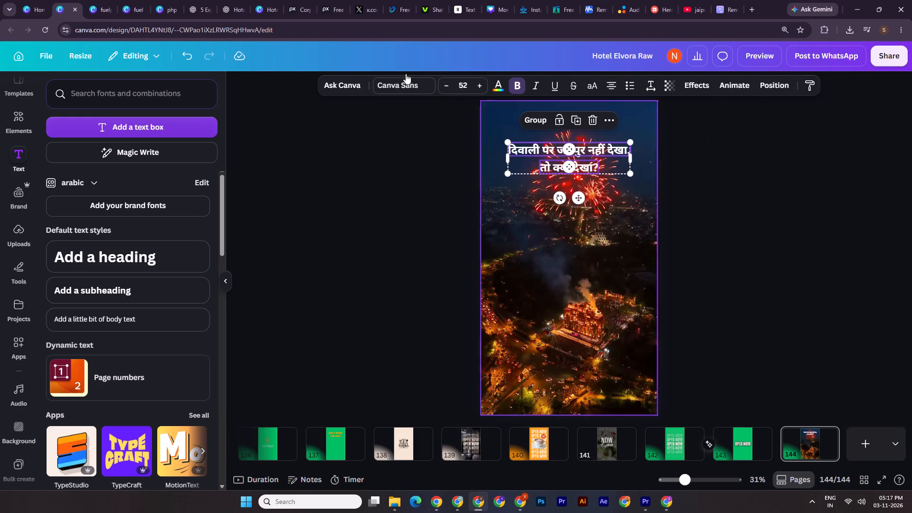
left_click(406, 88)
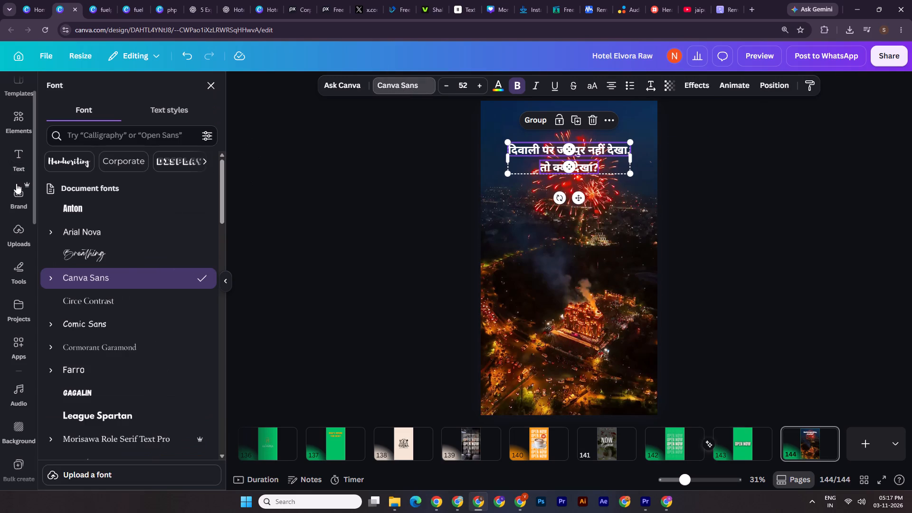
left_click(207, 160)
left_click(207, 160)
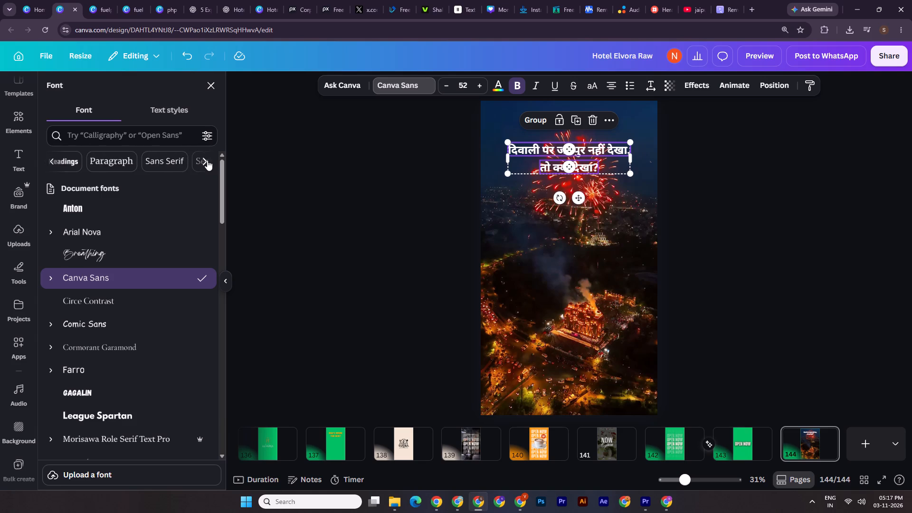
double_click(207, 160)
left_click(207, 160)
left_click(207, 160)
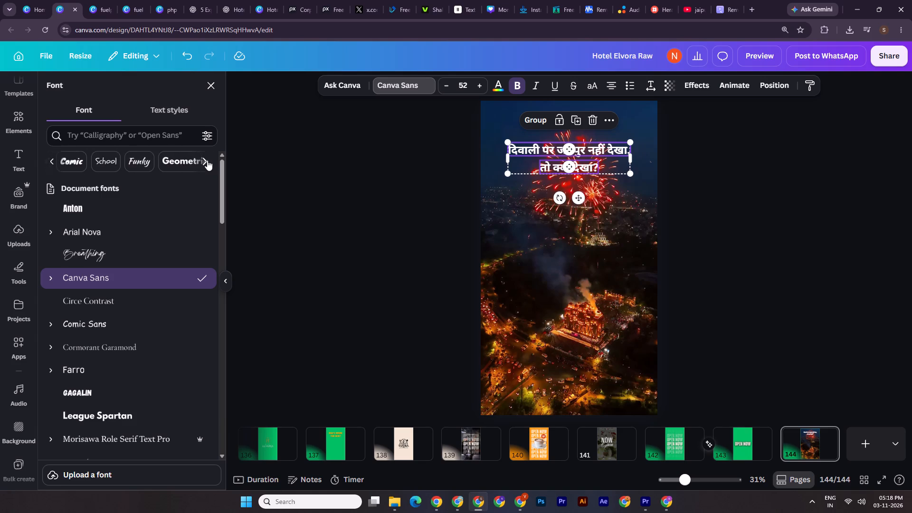
left_click(207, 160)
left_click(207, 160)
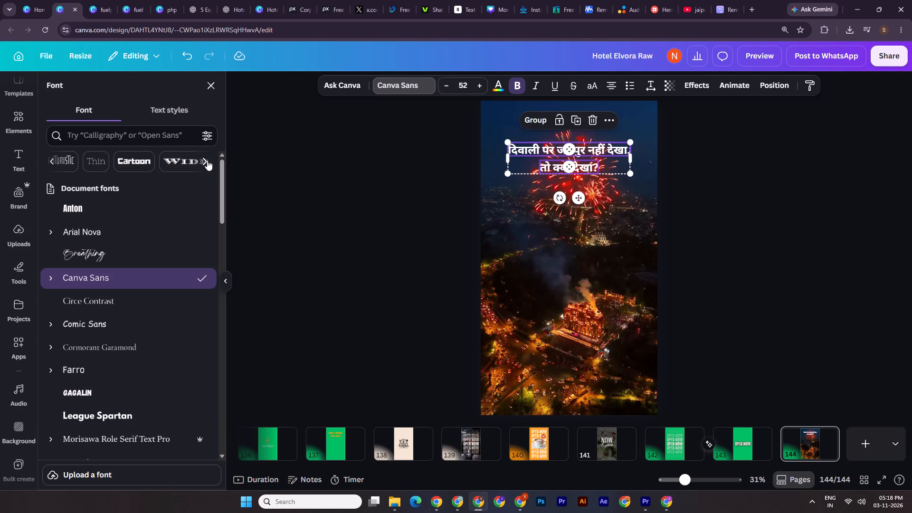
left_click(207, 160)
left_click(207, 160)
left_click(207, 160)
left_click(207, 160)
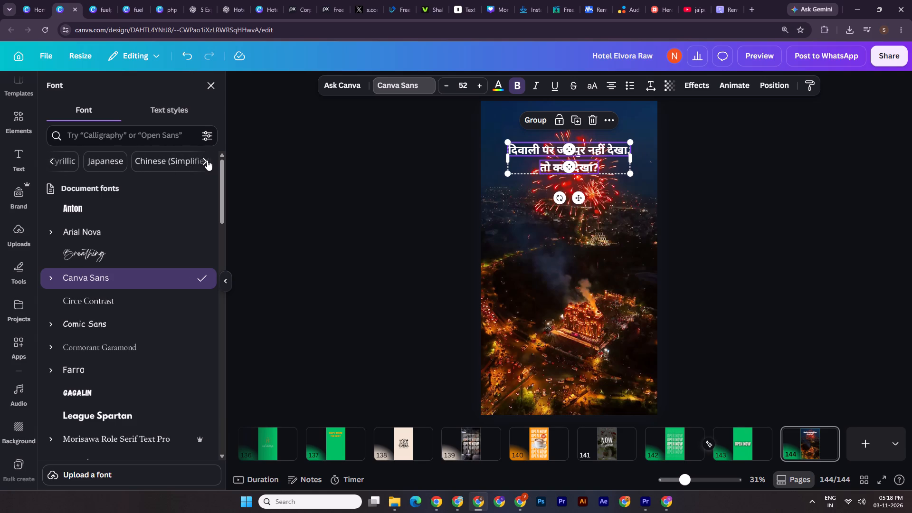
left_click(168, 163)
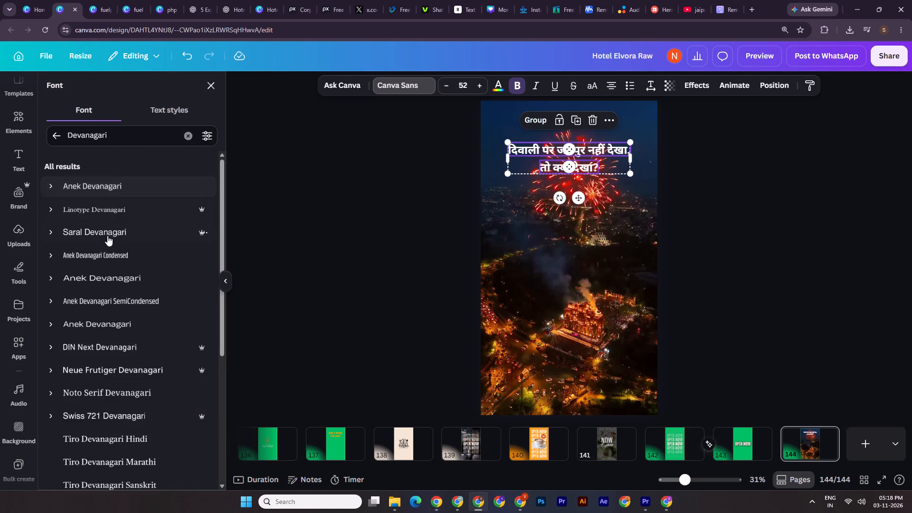
left_click(109, 188)
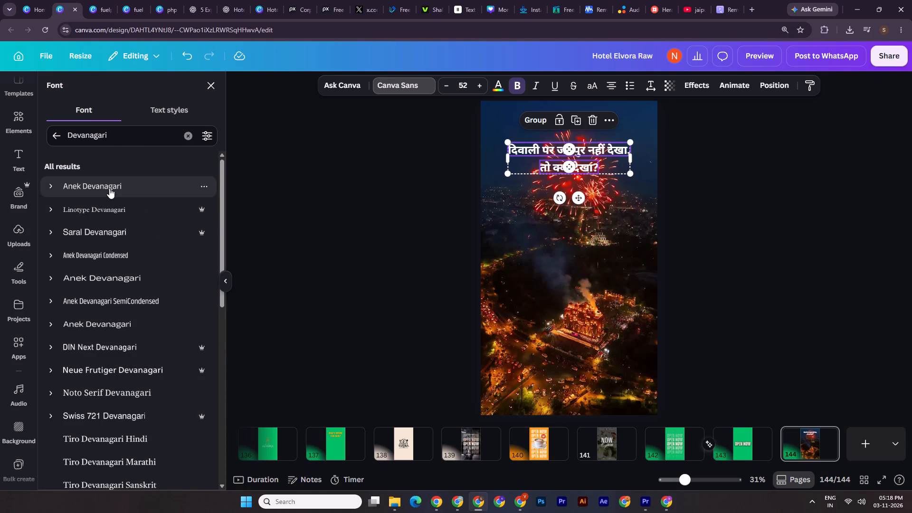
left_click(110, 208)
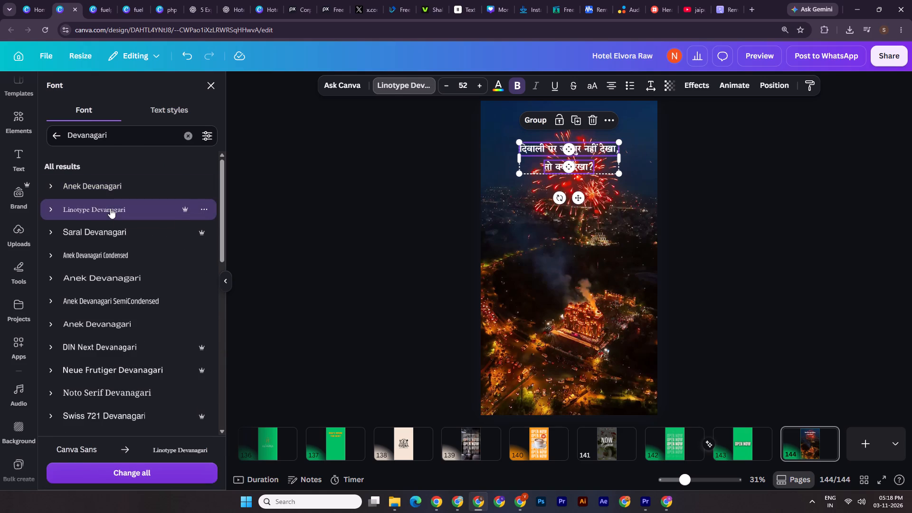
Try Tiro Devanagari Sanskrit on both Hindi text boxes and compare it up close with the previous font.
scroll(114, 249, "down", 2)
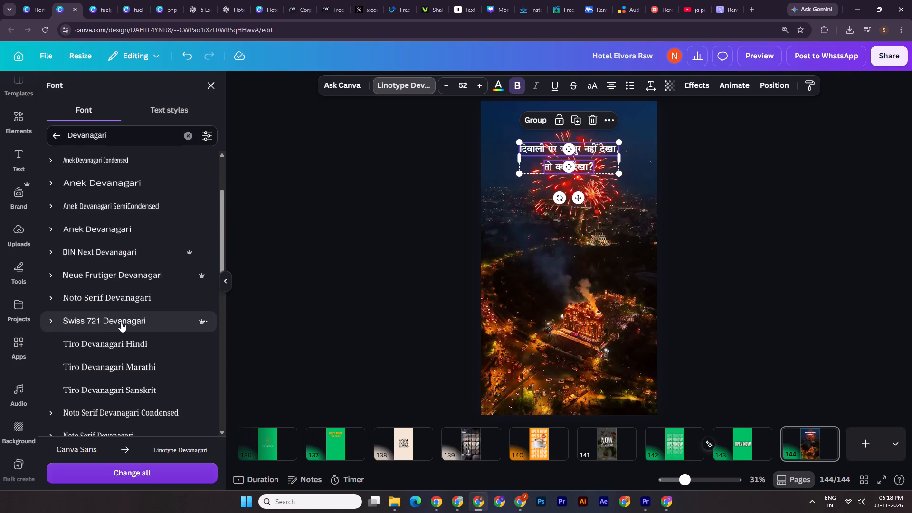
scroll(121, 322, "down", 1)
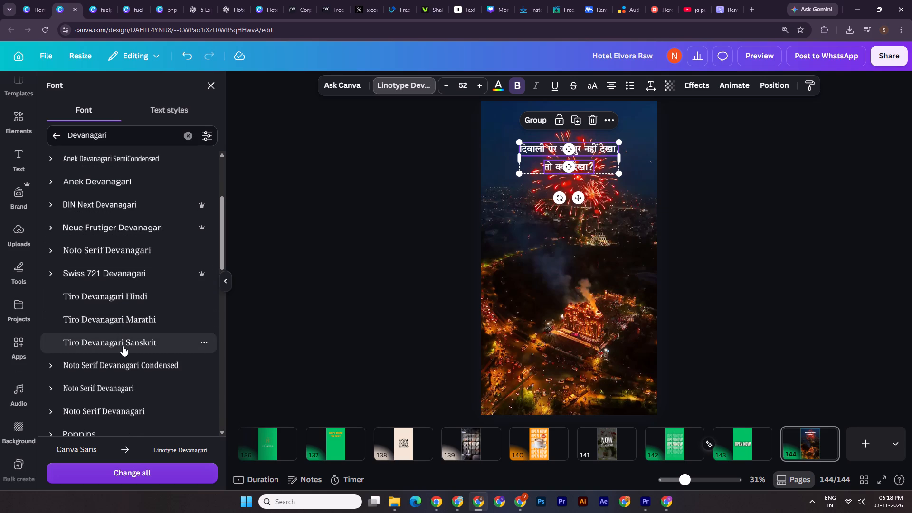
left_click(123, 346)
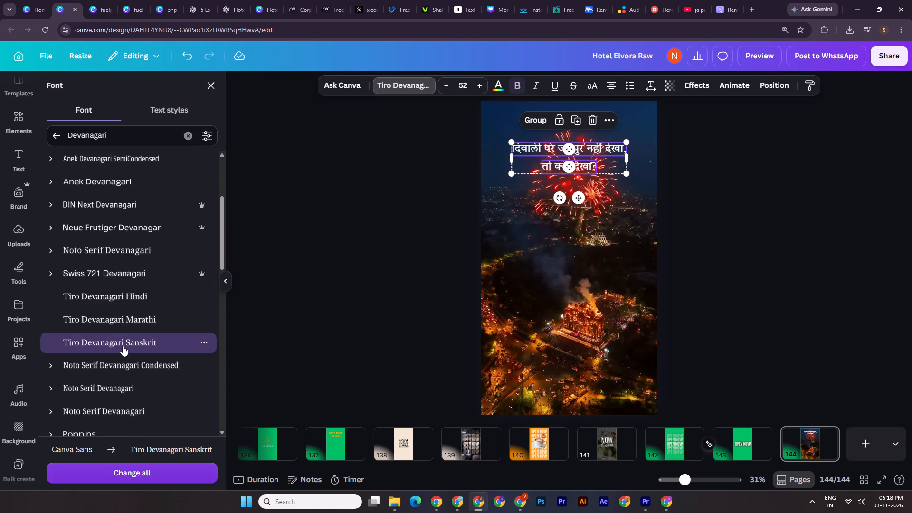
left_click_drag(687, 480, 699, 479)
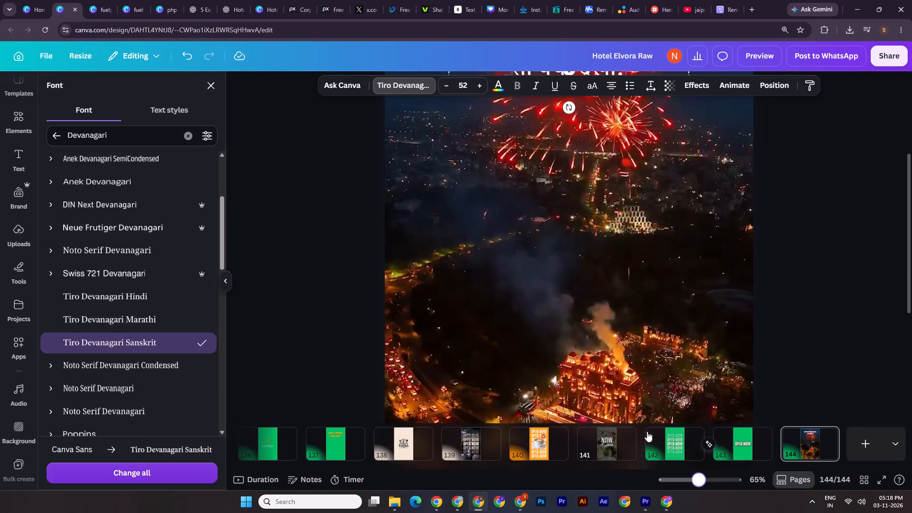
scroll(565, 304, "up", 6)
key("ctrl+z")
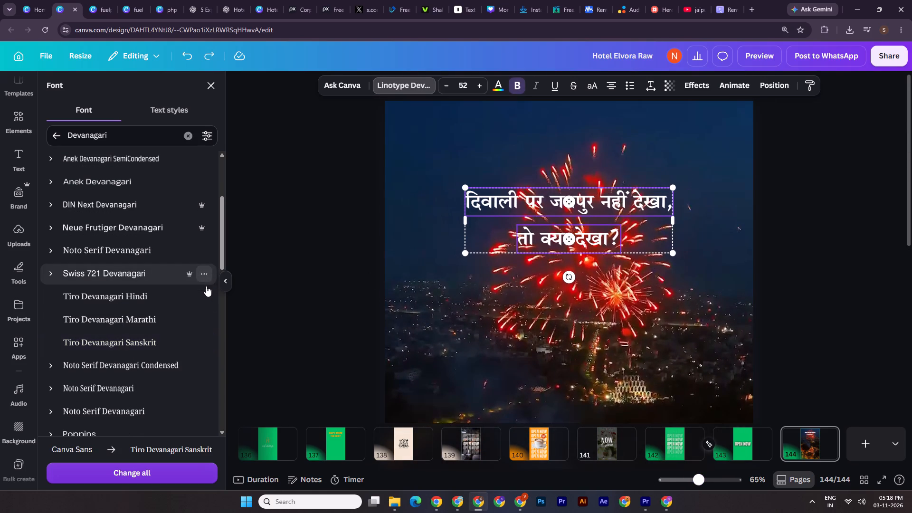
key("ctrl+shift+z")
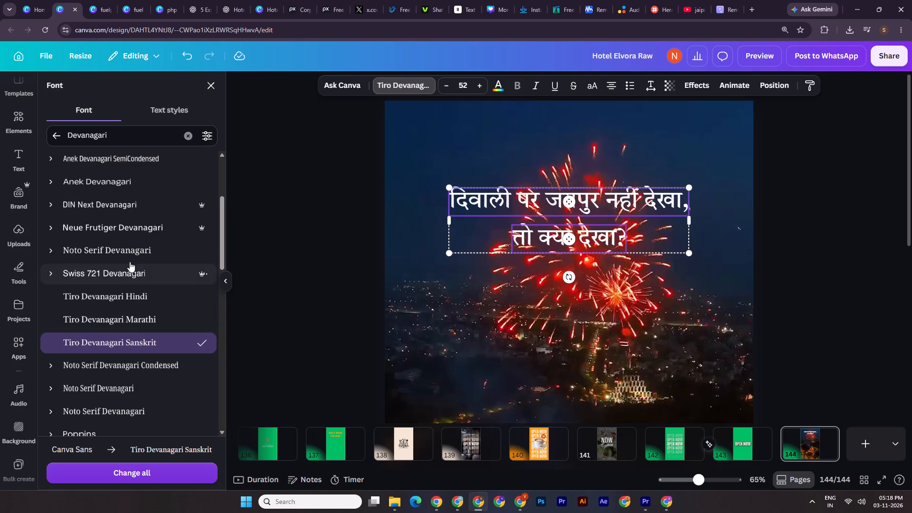
Apply the Aparajita font to both Hindi text boxes over the fireworks.
scroll(131, 355, "down", 1)
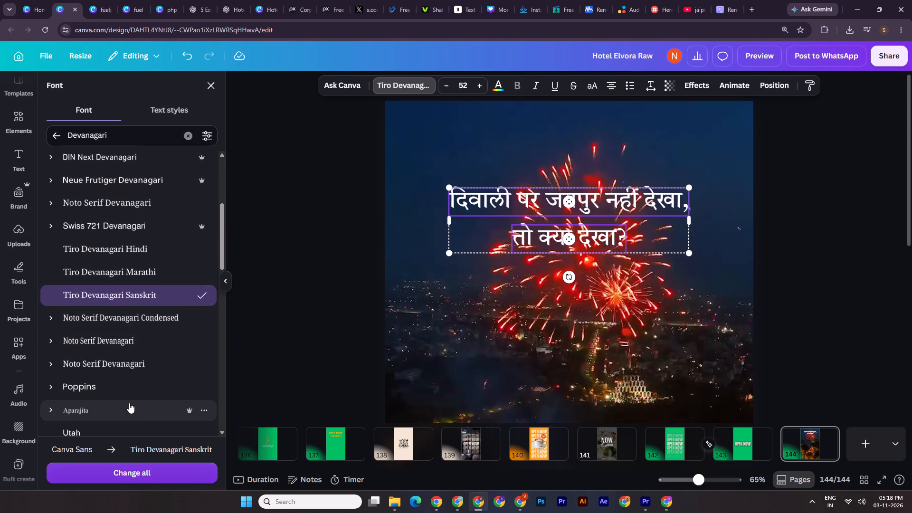
left_click(129, 403)
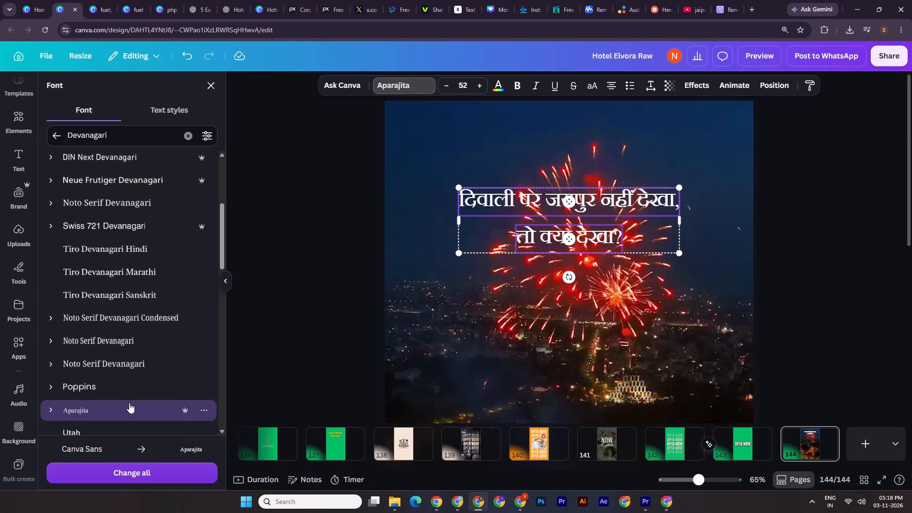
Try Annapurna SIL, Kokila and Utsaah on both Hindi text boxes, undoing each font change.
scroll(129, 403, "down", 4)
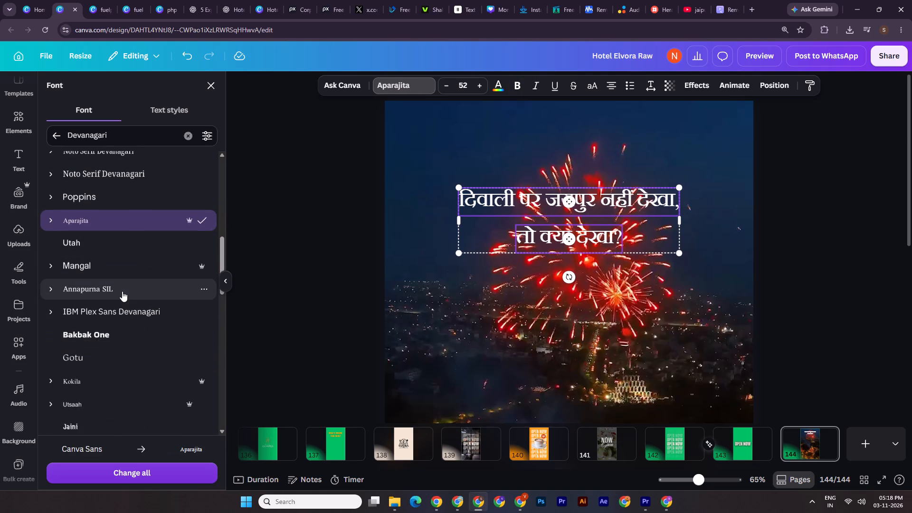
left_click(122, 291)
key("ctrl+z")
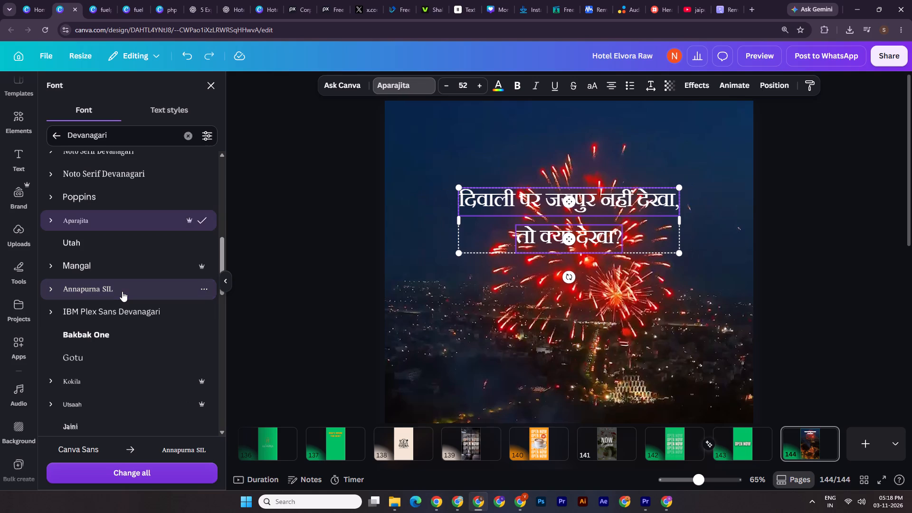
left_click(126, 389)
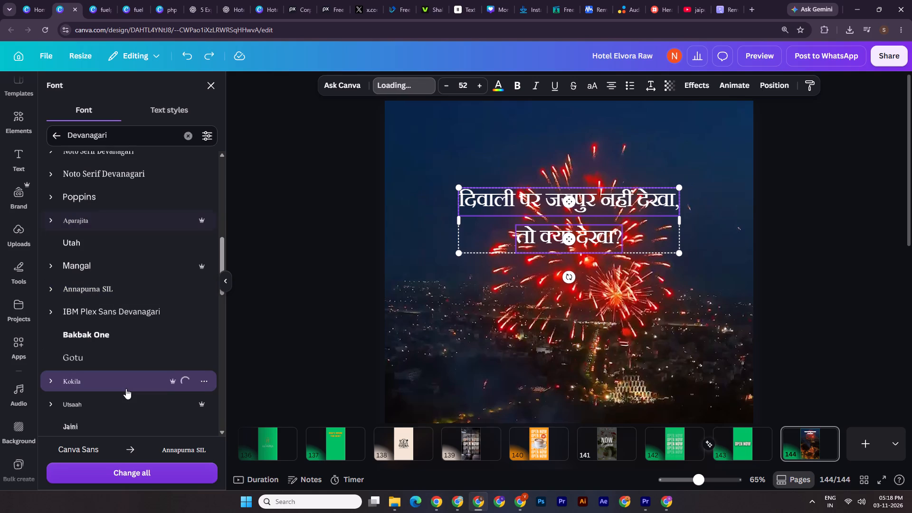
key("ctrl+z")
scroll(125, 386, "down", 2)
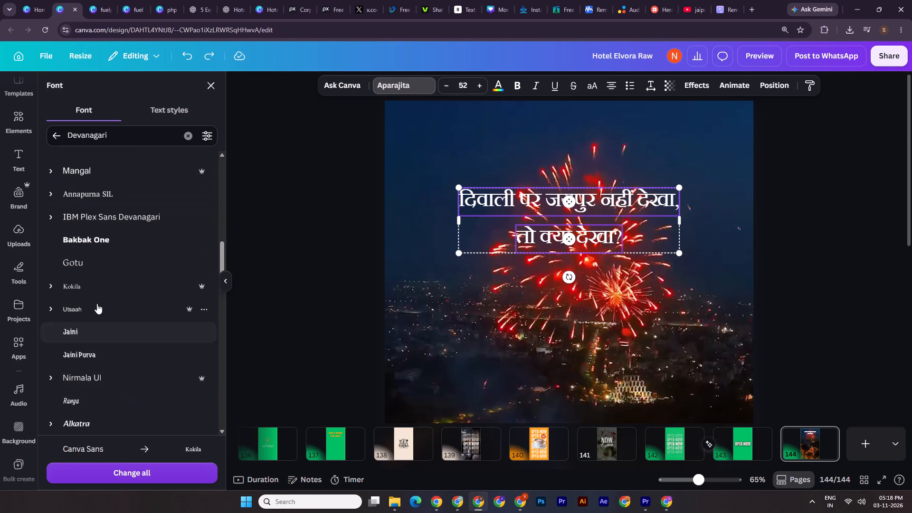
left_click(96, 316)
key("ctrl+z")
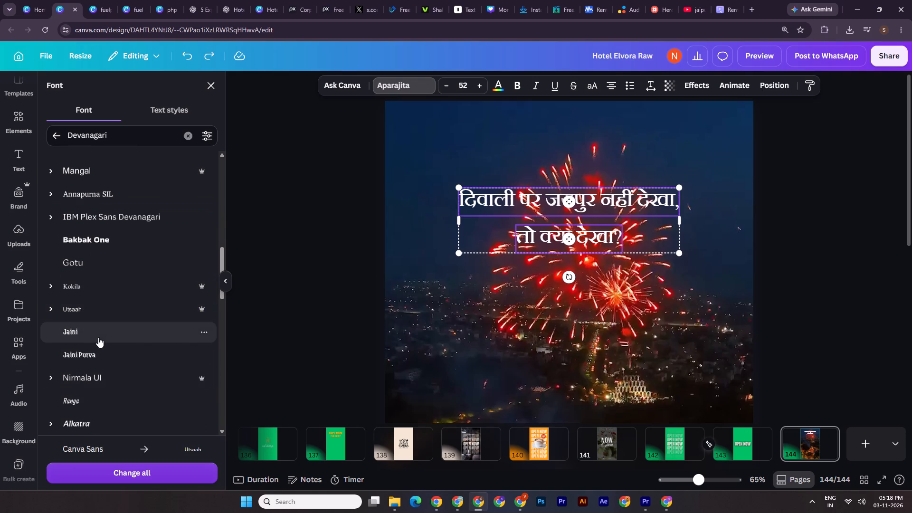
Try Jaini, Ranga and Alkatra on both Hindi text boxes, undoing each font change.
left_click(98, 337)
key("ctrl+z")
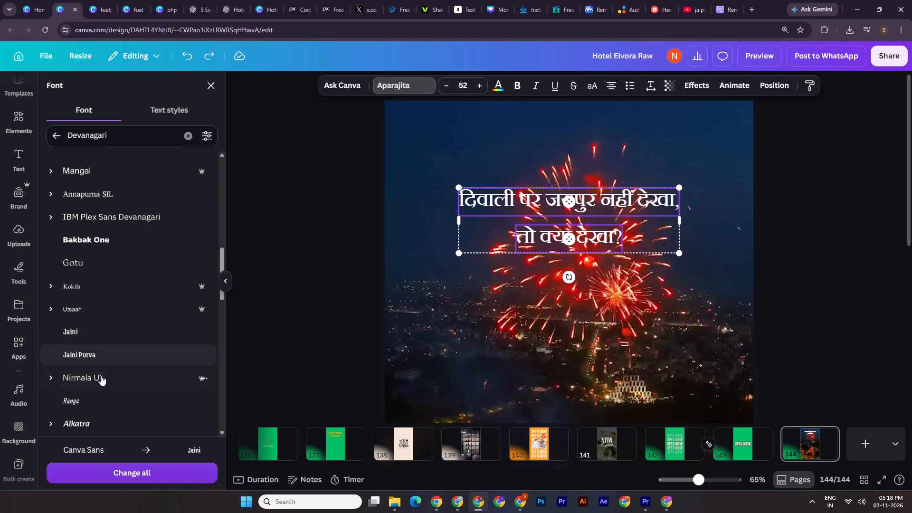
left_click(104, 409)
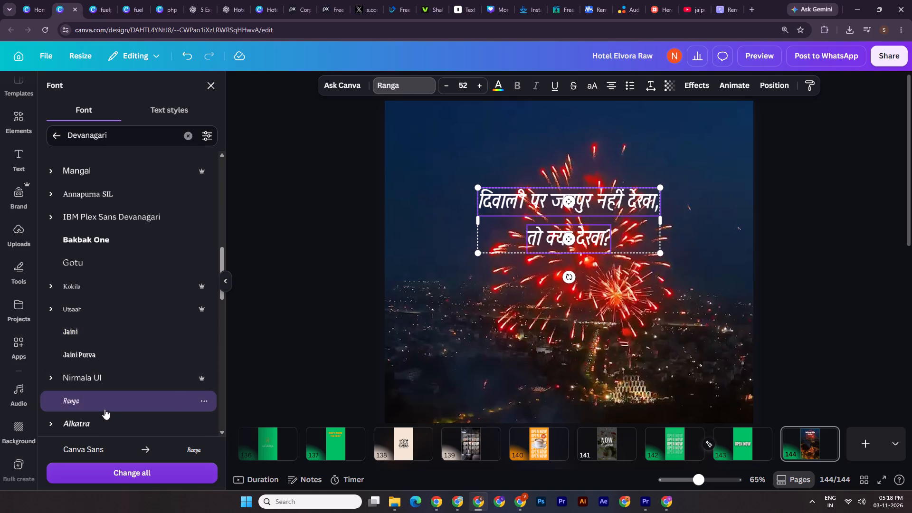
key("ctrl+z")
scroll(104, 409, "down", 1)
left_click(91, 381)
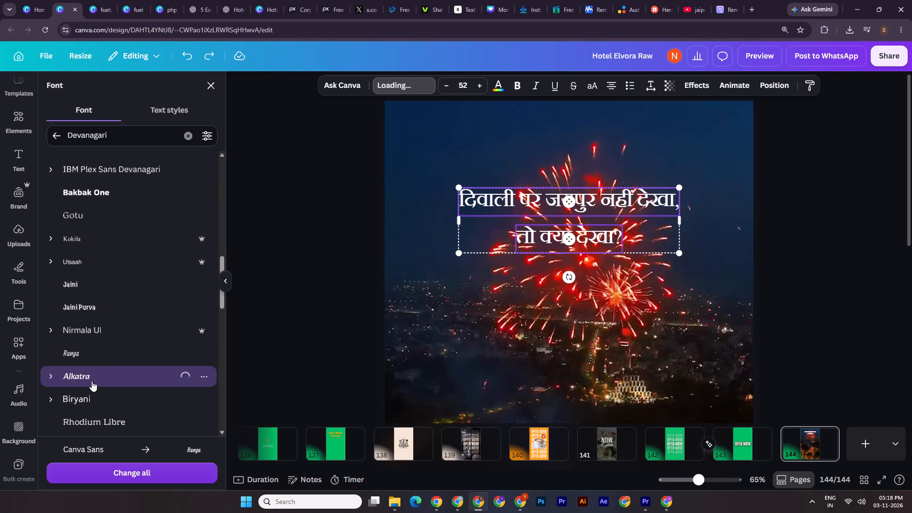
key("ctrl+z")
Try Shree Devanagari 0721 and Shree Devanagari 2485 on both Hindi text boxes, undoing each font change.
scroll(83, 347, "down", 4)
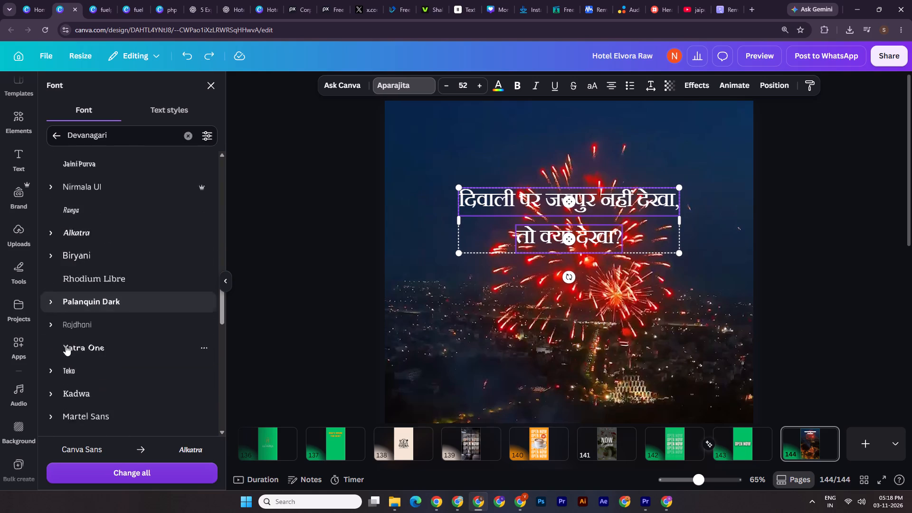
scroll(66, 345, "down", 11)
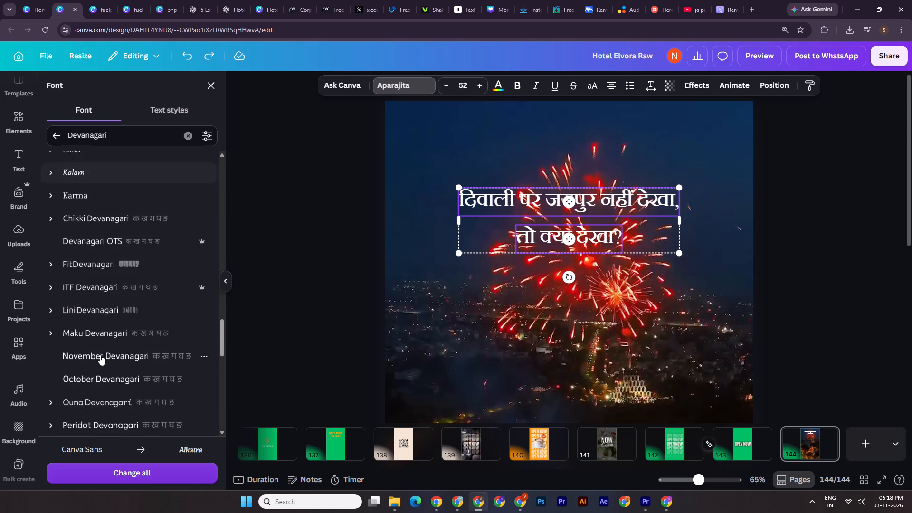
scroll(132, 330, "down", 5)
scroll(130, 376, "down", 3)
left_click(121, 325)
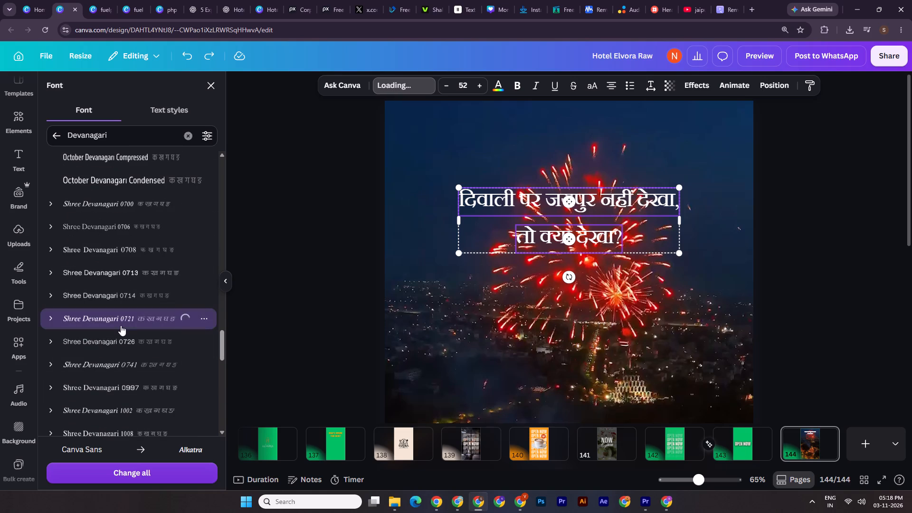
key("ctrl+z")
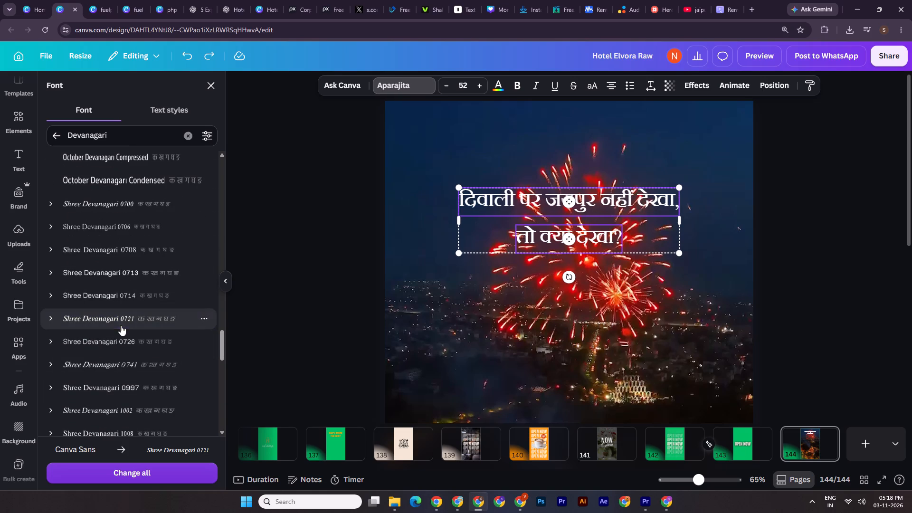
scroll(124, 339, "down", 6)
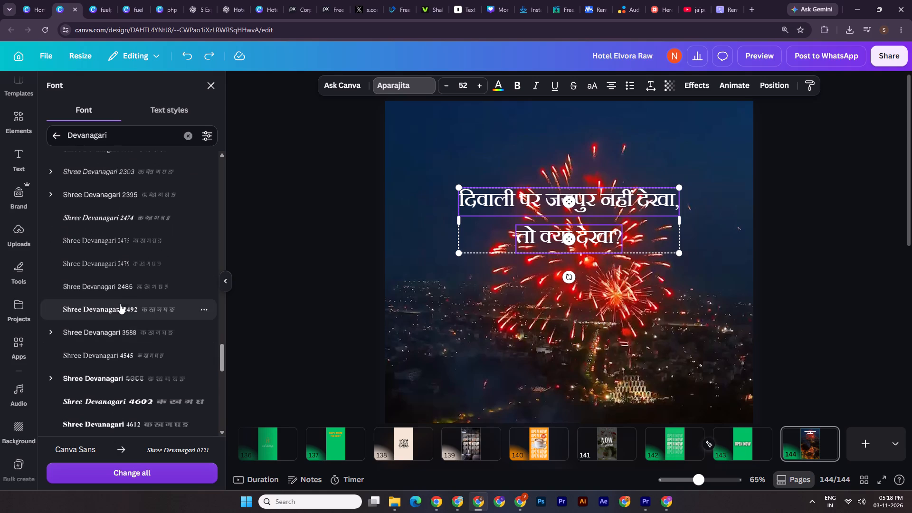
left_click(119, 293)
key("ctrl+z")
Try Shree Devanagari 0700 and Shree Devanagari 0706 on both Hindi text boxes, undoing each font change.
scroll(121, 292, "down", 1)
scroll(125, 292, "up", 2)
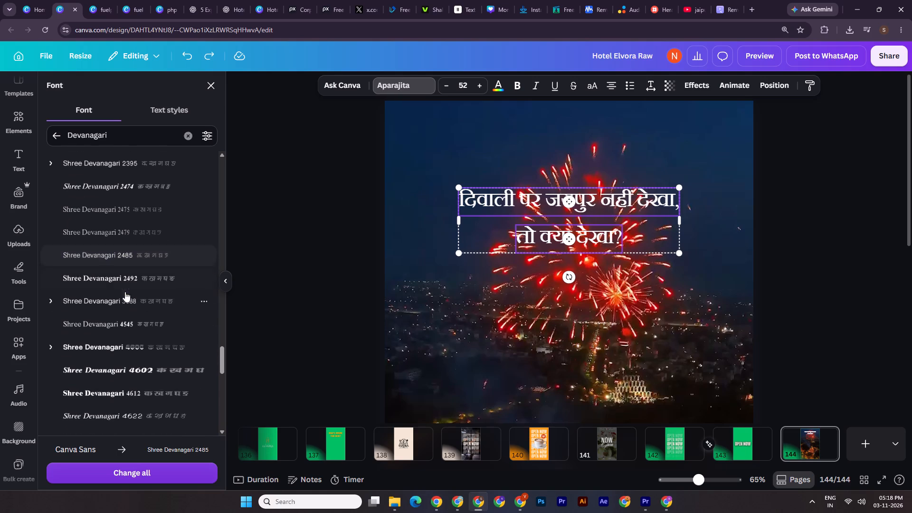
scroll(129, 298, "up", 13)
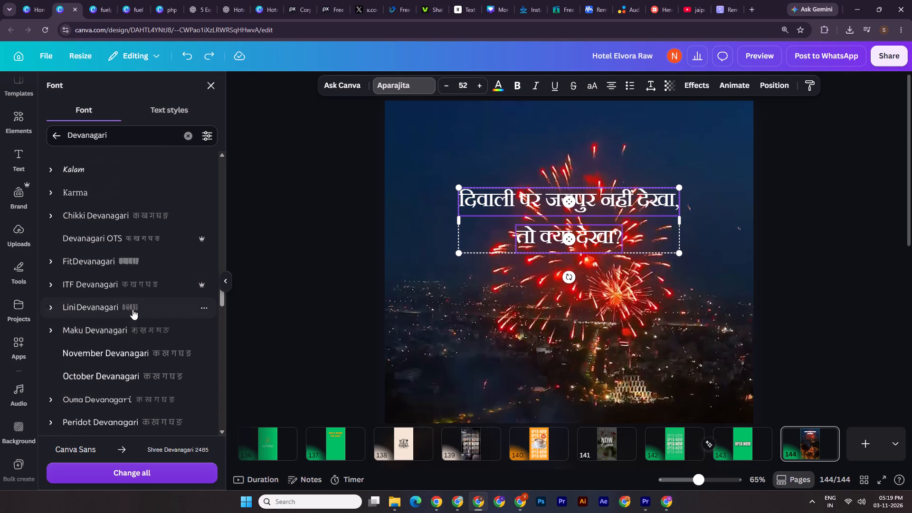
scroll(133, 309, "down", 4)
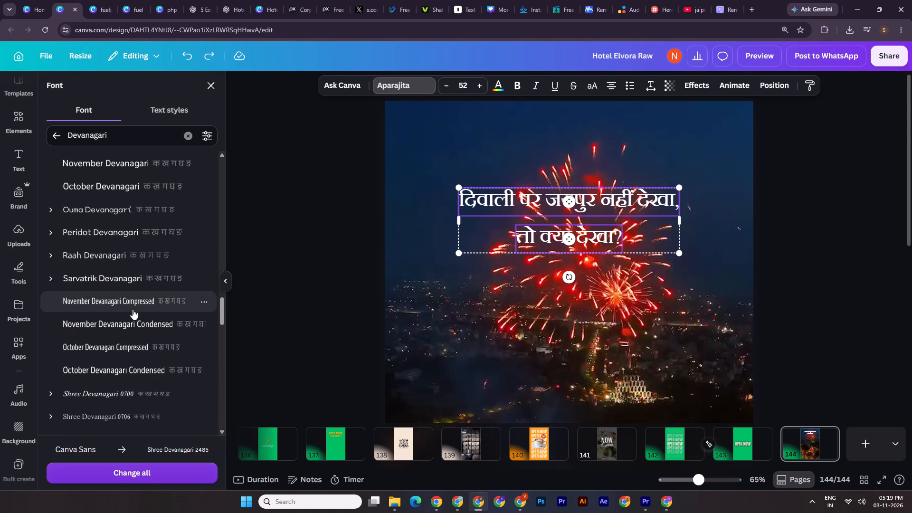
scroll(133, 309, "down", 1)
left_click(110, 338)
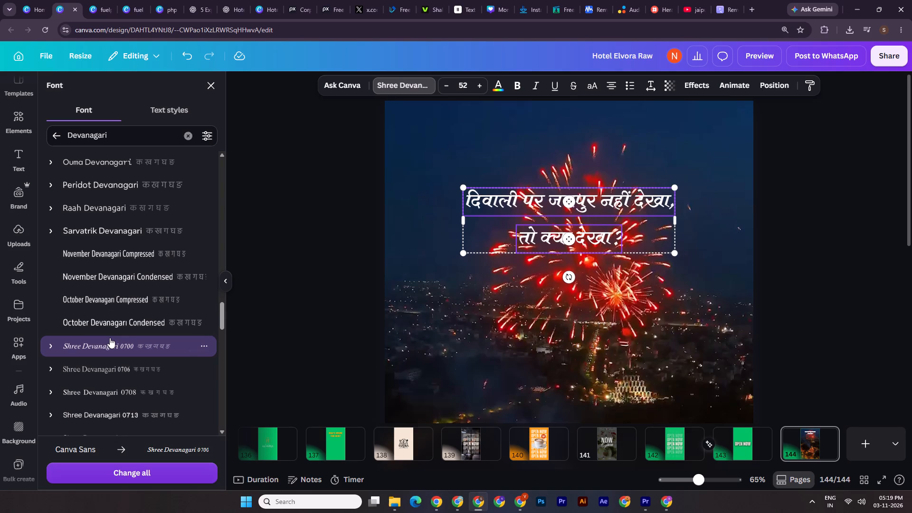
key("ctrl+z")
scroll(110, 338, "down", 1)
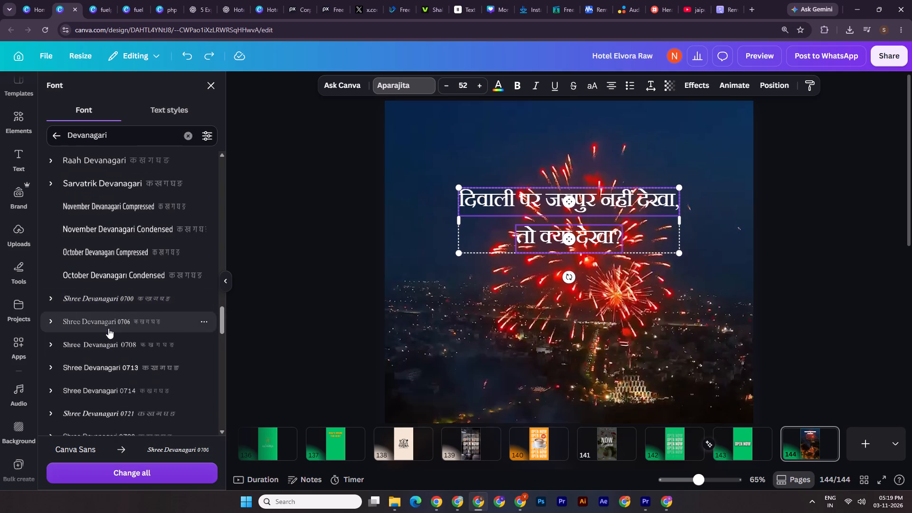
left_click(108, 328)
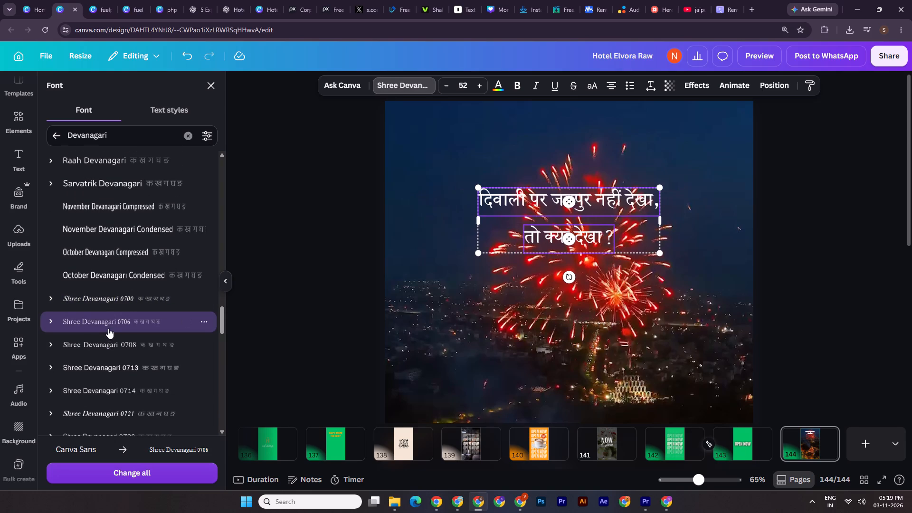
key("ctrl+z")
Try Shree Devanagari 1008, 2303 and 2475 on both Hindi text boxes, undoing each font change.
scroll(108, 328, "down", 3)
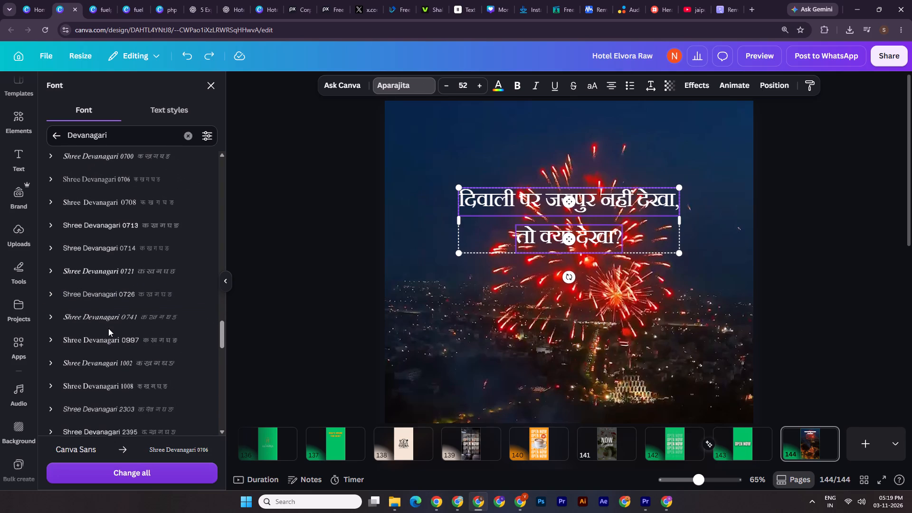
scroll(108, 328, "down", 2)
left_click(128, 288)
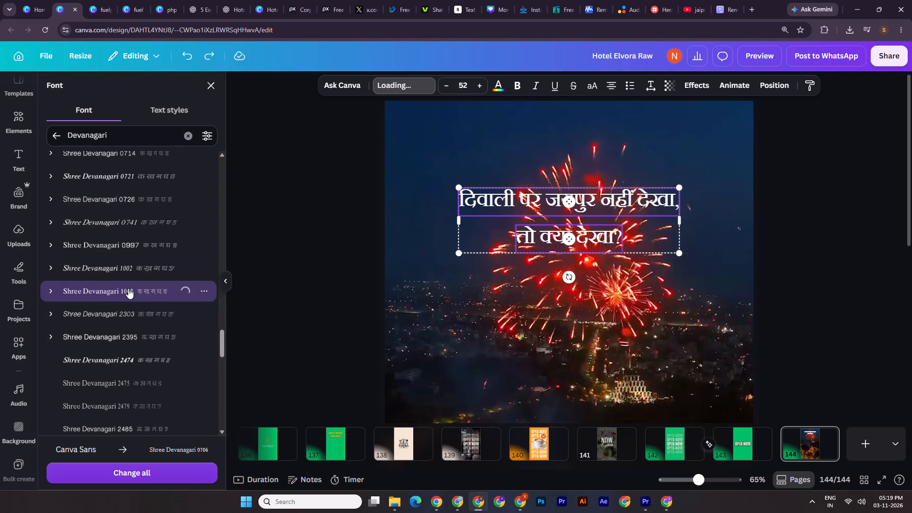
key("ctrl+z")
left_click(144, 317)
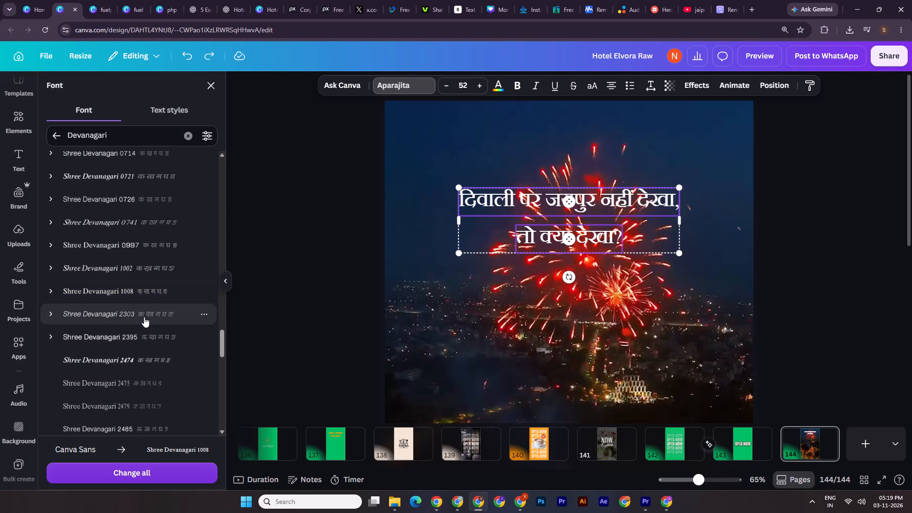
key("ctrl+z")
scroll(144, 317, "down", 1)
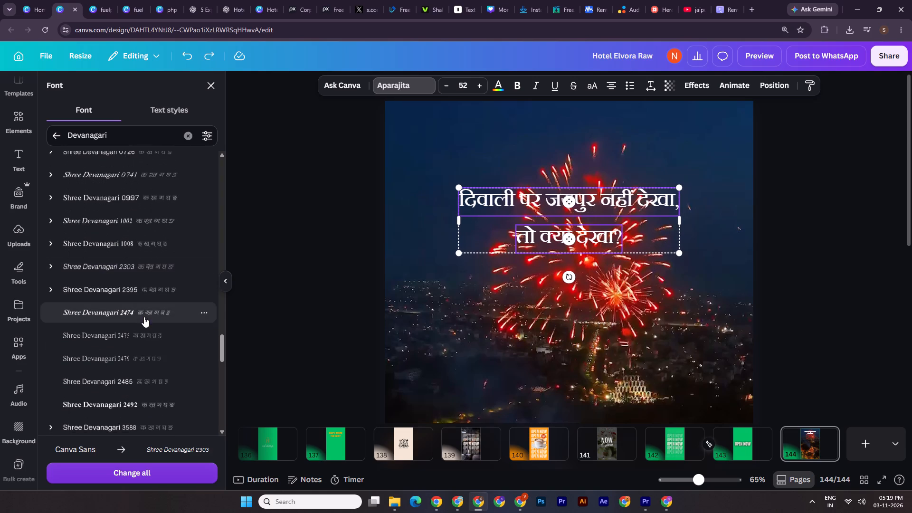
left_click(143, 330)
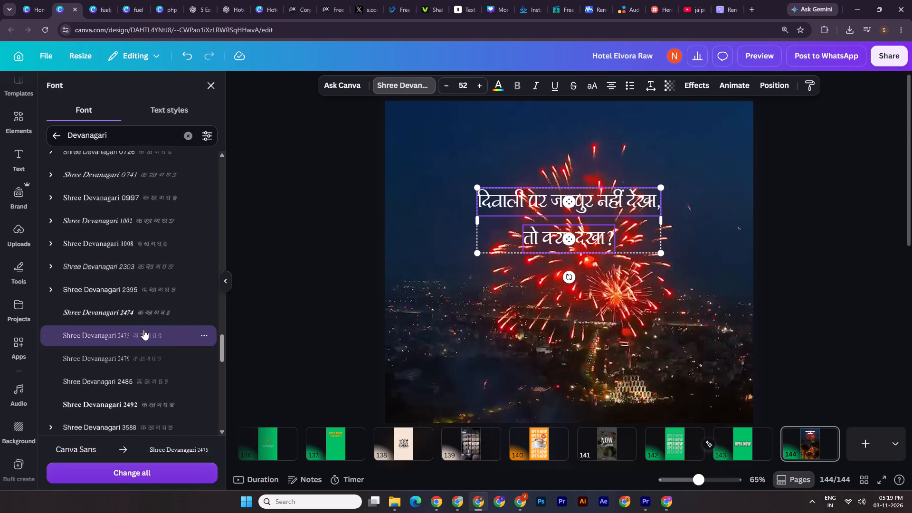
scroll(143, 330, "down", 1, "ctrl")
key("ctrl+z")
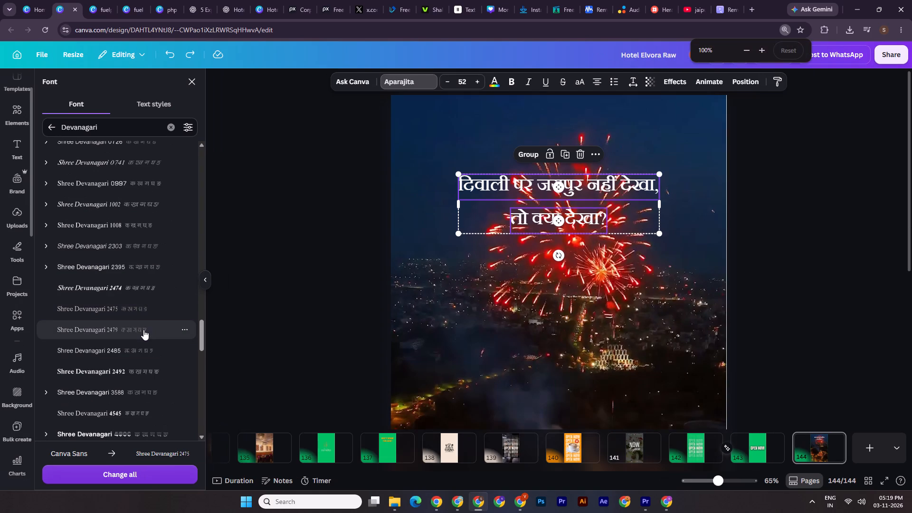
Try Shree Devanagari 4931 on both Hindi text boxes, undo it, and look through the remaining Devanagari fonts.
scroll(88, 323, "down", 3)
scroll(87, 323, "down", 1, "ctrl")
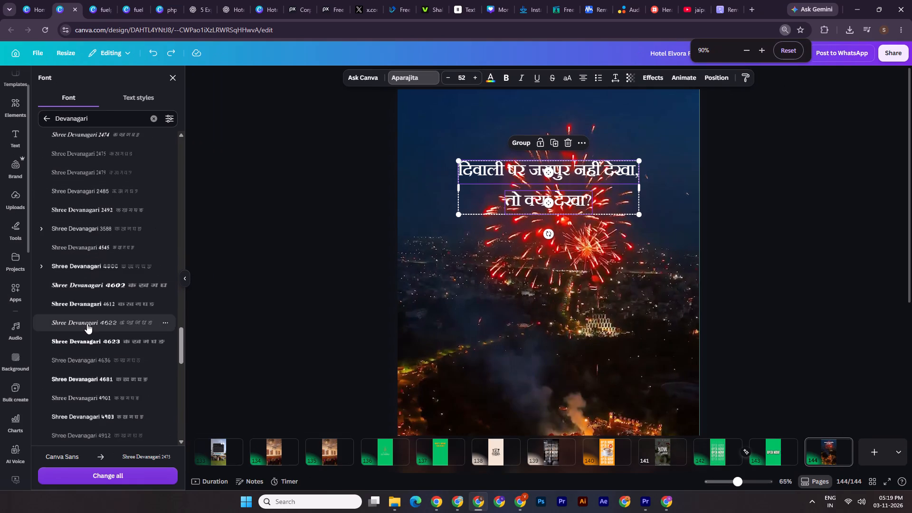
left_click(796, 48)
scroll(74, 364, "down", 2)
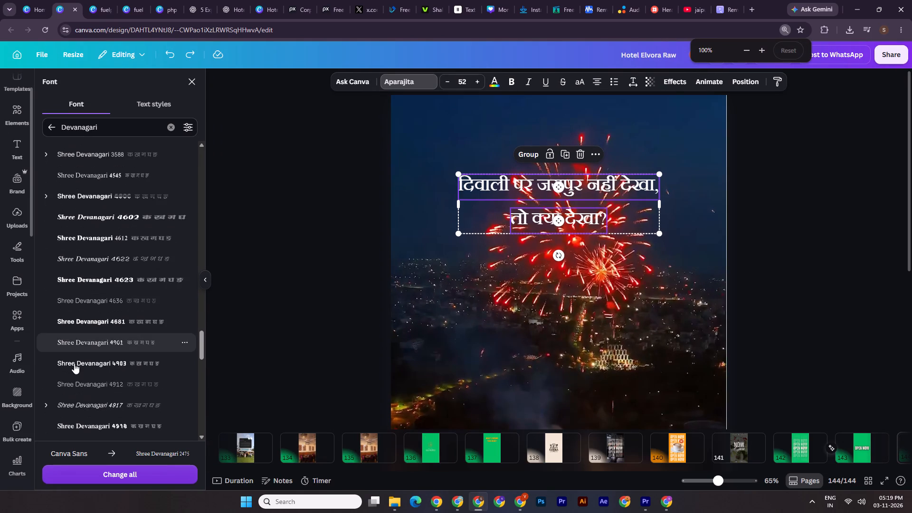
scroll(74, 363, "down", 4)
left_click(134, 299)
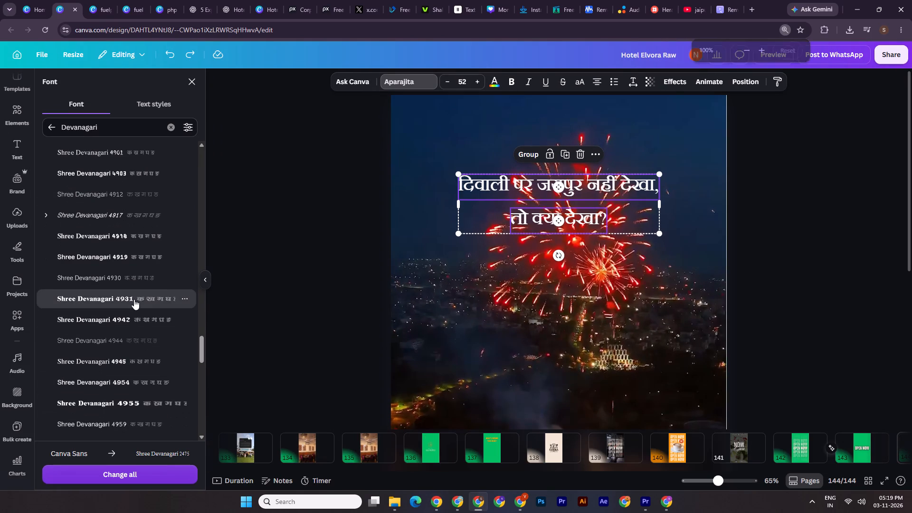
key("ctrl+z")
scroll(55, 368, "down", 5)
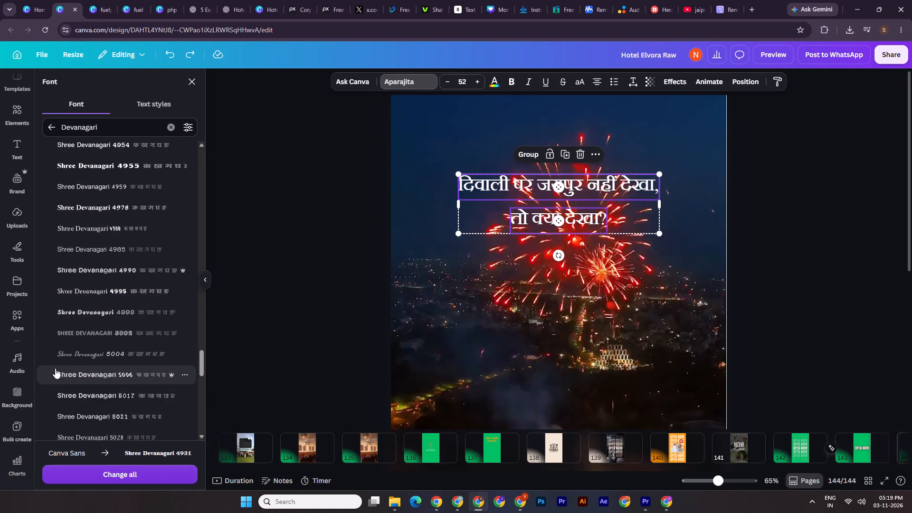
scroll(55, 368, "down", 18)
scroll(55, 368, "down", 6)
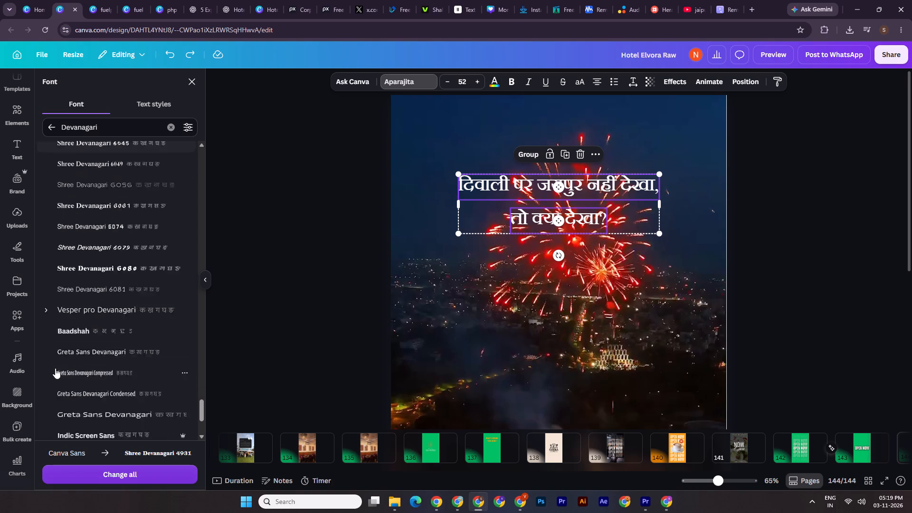
Select both Hindi lines on the fireworks page, enlarge them and set their font size to 70.
double_click(808, 197)
left_click_drag(778, 168, 570, 220)
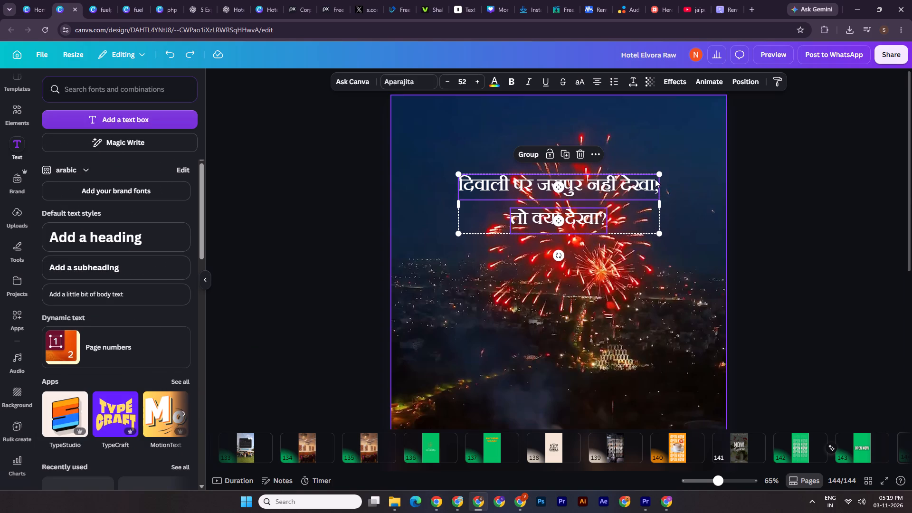
left_click_drag(659, 172, 691, 160, "alt")
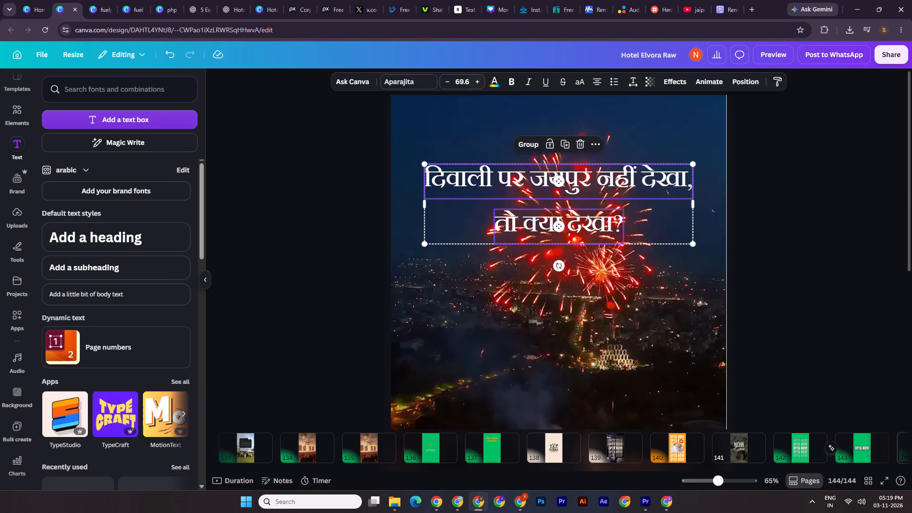
left_click(469, 78)
type("7-")
key("BackSpace")
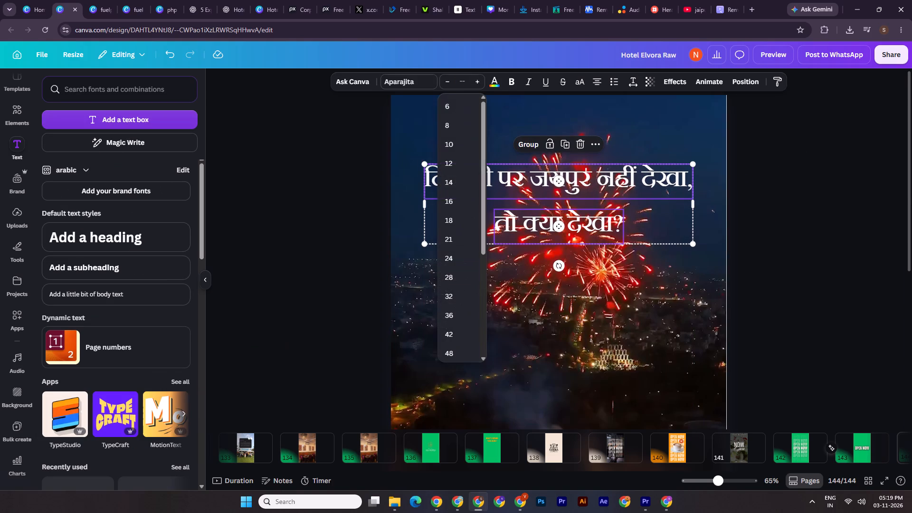
type("70")
key("Return")
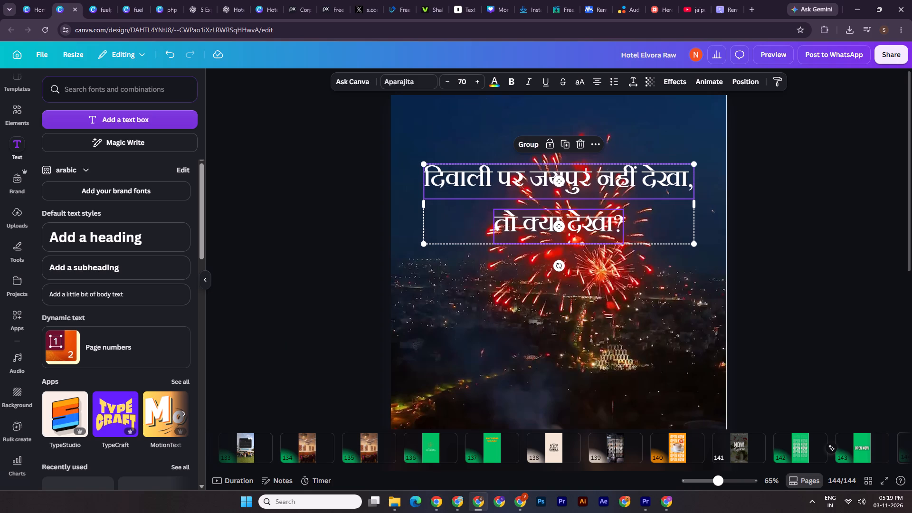
Nudge the first Hindi line down two large increments, closer to the second line.
double_click(817, 205)
left_click_drag(717, 483, 709, 480)
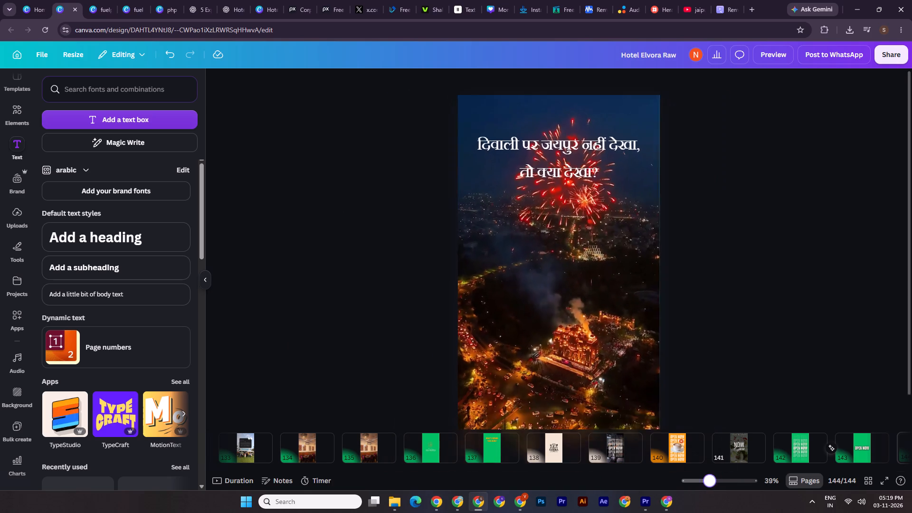
left_click_drag(709, 480, 707, 480)
left_click(612, 154)
key("shift+Down")
key("shift+Down")
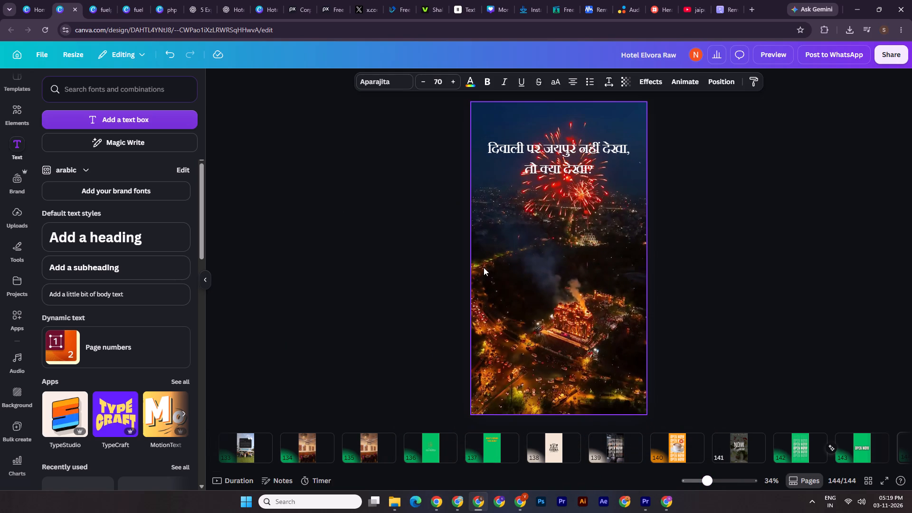
double_click(705, 168)
Add the recently used square shape from Elements to the fireworks page.
scroll(0, 143, "up", 2)
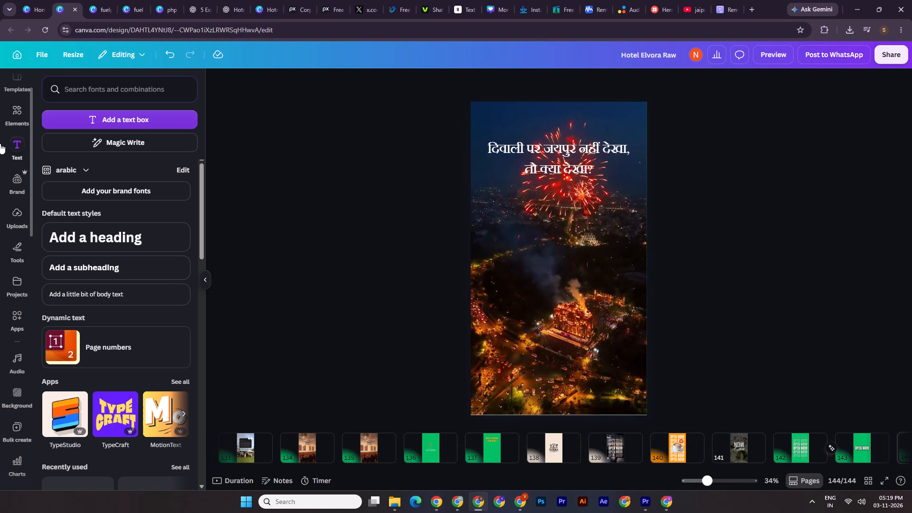
scroll(0, 143, "up", 12)
left_click(22, 148)
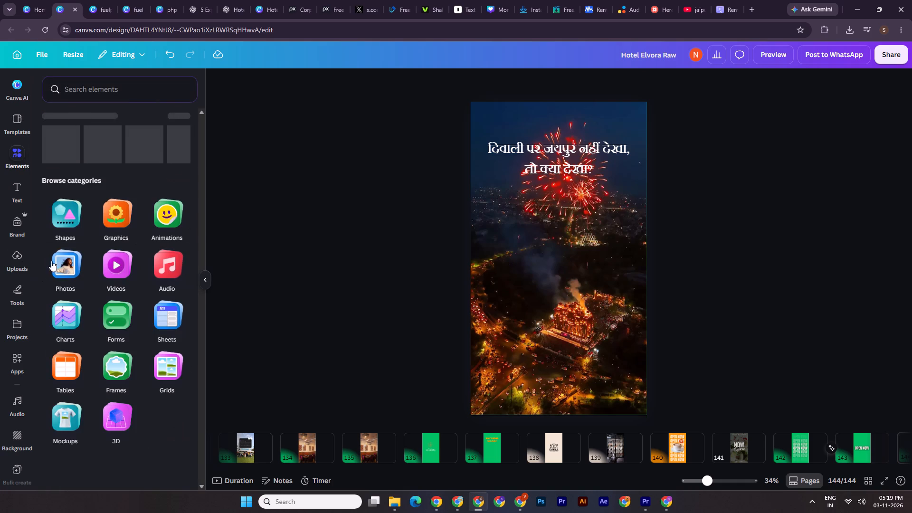
left_click(62, 212)
left_click(100, 157)
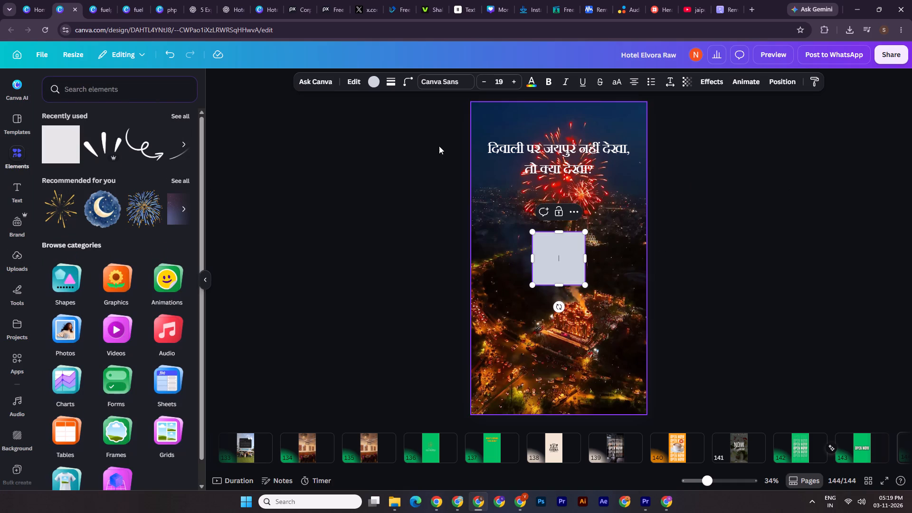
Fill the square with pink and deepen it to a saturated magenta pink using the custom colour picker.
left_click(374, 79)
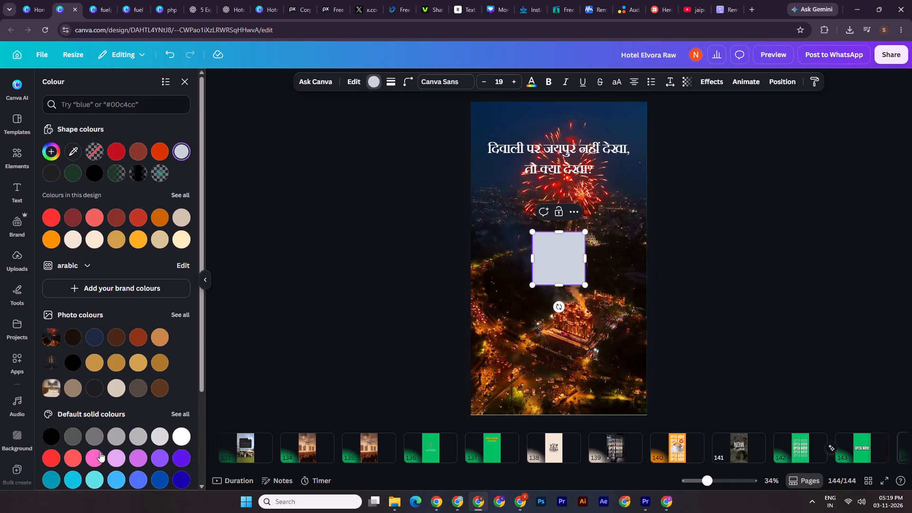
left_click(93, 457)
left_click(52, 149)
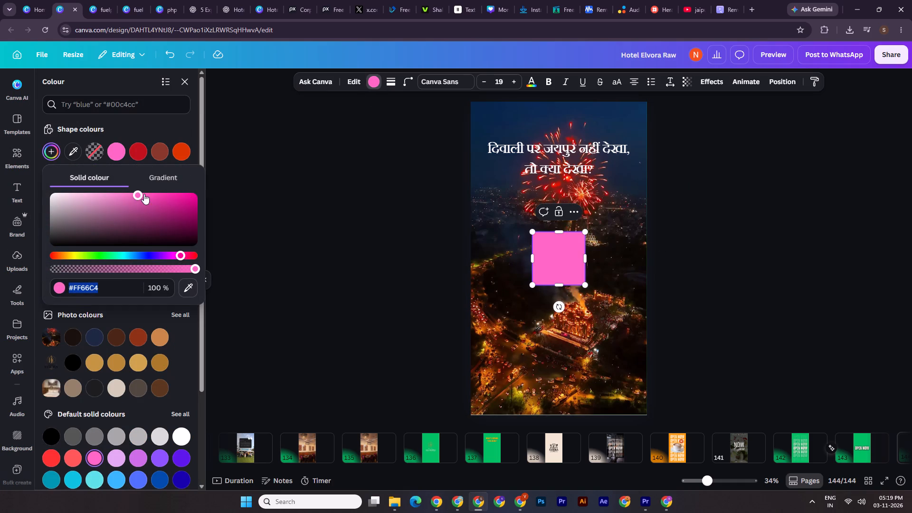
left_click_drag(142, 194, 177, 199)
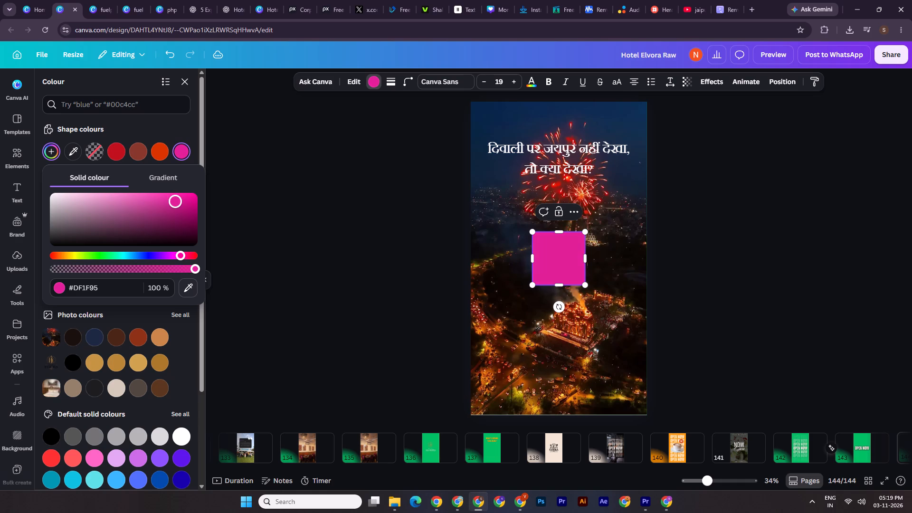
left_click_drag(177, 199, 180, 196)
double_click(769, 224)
Move the square behind the first Hindi line and reshape it into a bar about 143 px high spanning the line.
left_click_drag(563, 266, 553, 223)
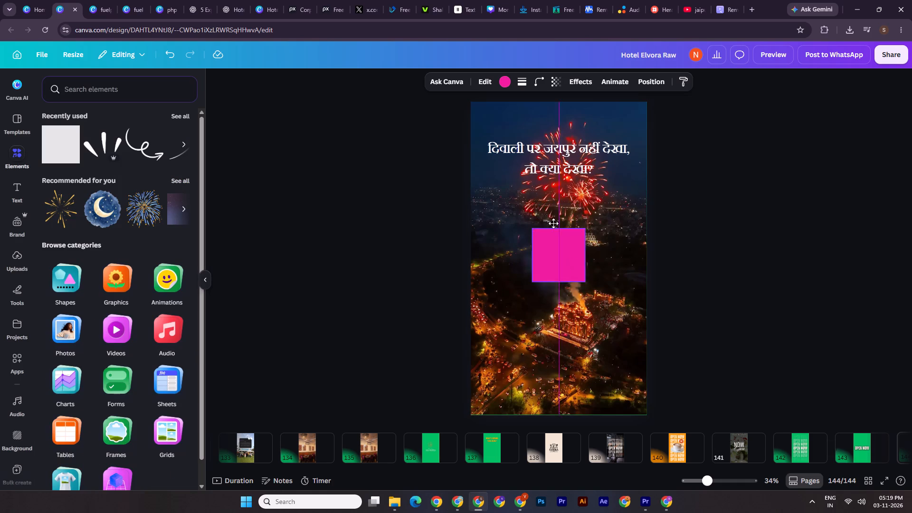
left_click_drag(553, 223, 513, 143)
left_click_drag(509, 109, 507, 138)
left_click_drag(537, 152, 629, 153)
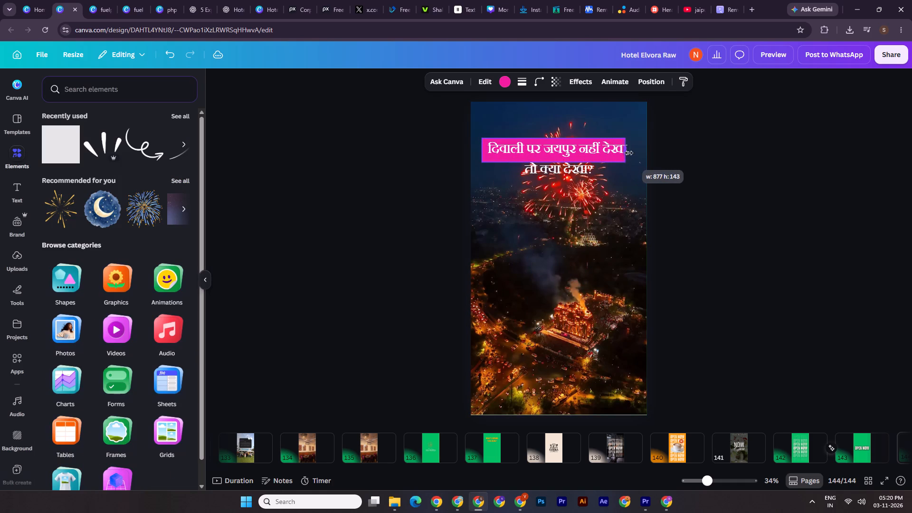
left_click_drag(629, 153, 635, 154)
Recolour the bar white and the first Hindi line's text black.
left_click(507, 78)
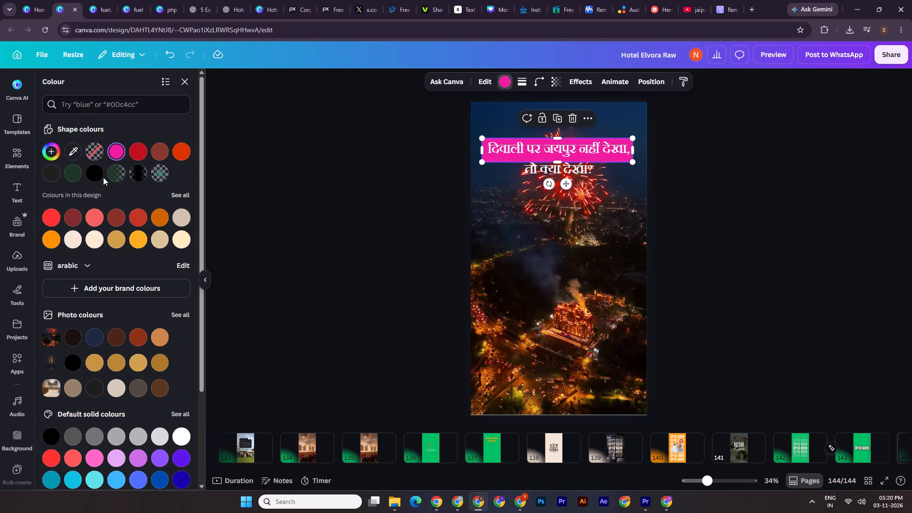
left_click(185, 436)
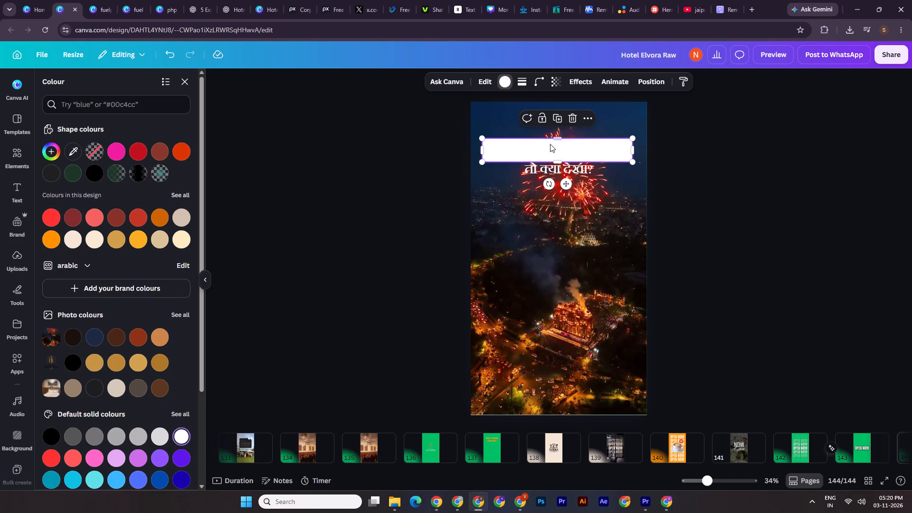
left_click(545, 150)
left_click(466, 80)
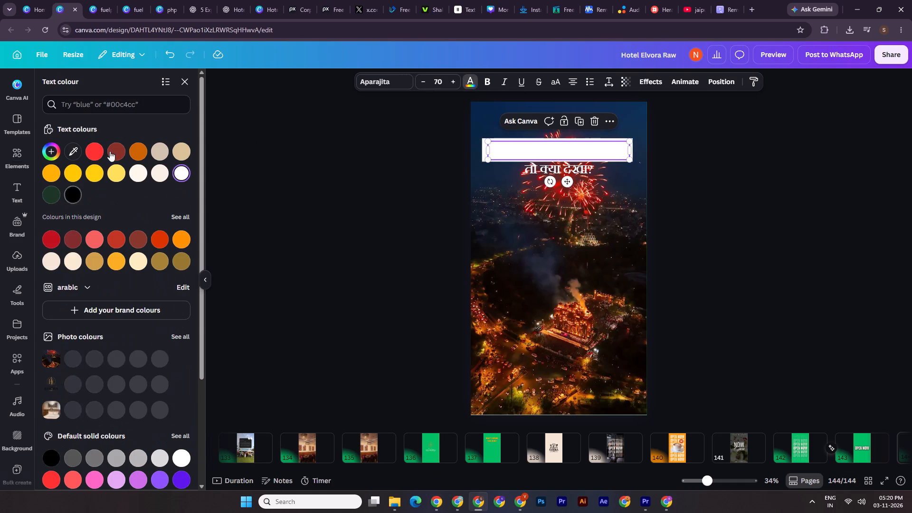
left_click(75, 189)
Trim the white bar's height to about 124 px and narrow its width to fit closely around the first Hindi line.
left_click_drag(710, 481, 722, 483)
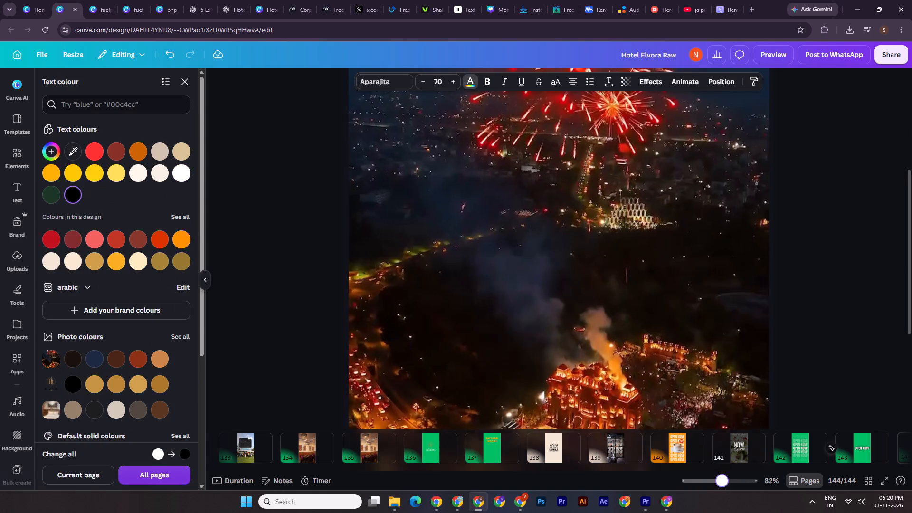
left_click_drag(722, 483, 723, 483)
scroll(672, 381, "up", 4)
left_click(744, 147)
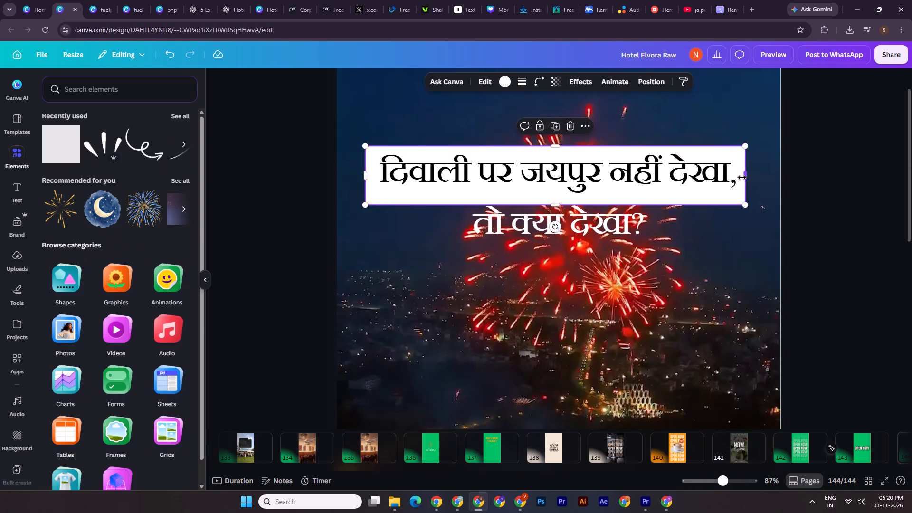
left_click_drag(552, 204, 560, 201)
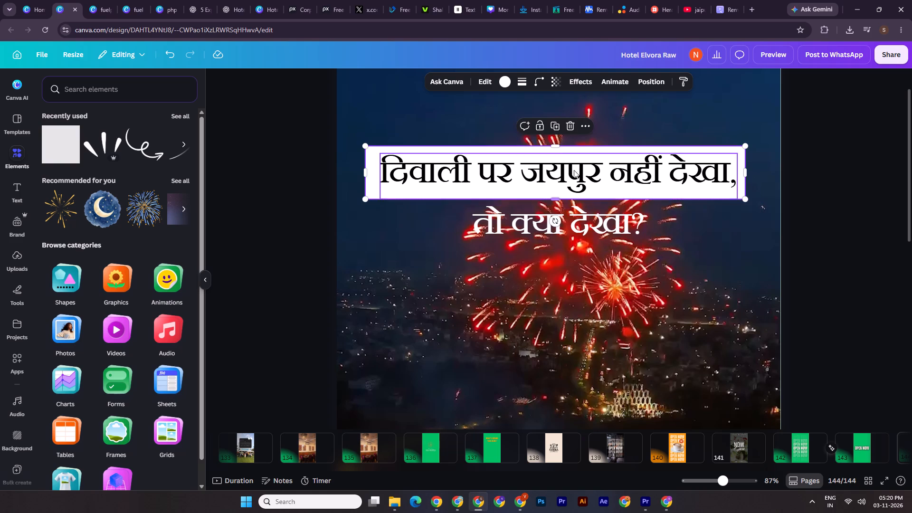
left_click(558, 148)
left_click_drag(745, 172, 741, 172, "alt")
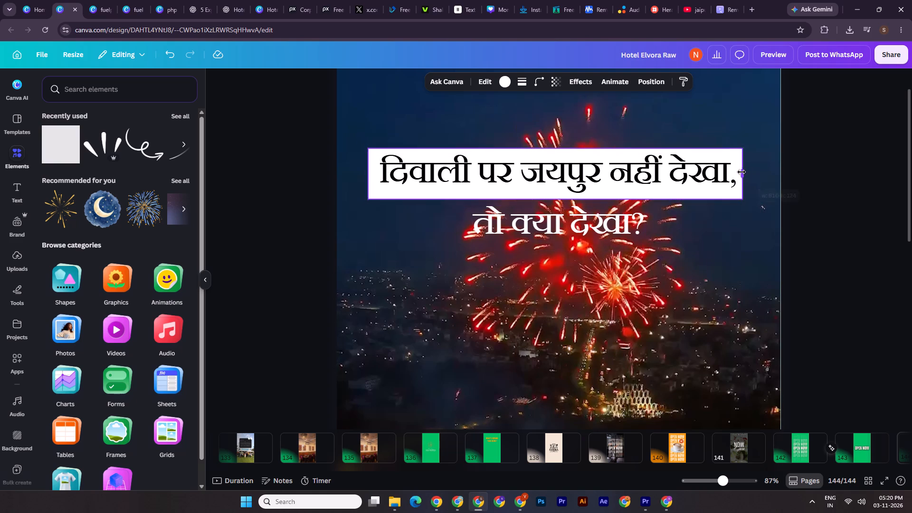
left_click_drag(741, 172, 740, 172, "alt")
Round the corners of the white bar slightly.
left_click(538, 83)
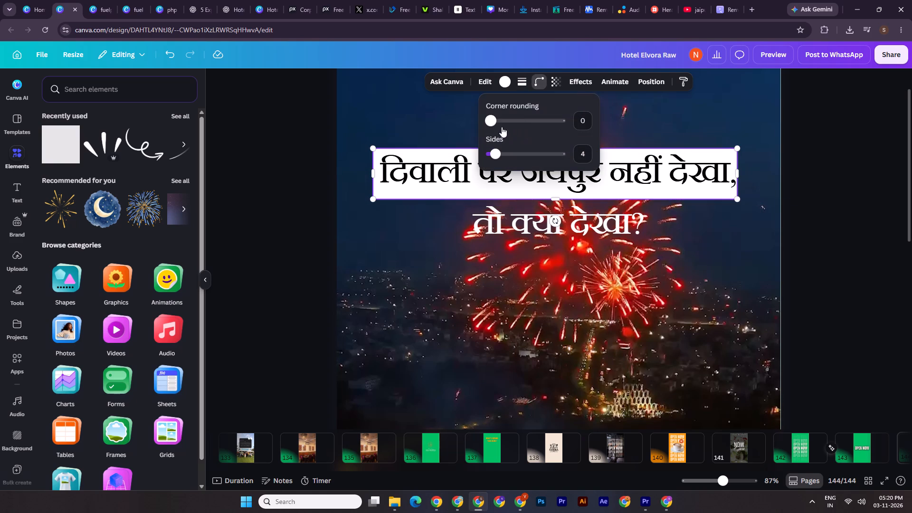
left_click_drag(498, 120, 506, 120)
Apply the Glow effect to the second Hindi line and raise its intensity to the maximum.
left_click(581, 234)
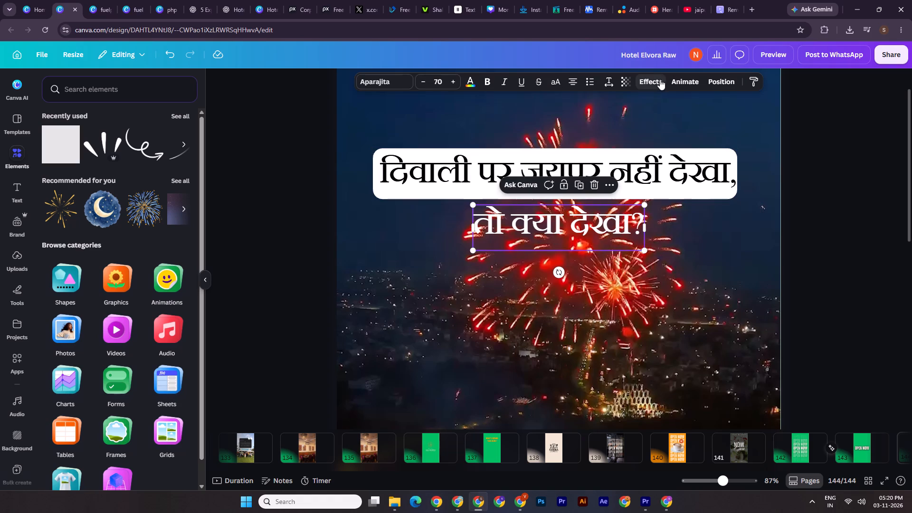
left_click(659, 80)
left_click(115, 134)
left_click_drag(82, 180, 86, 180)
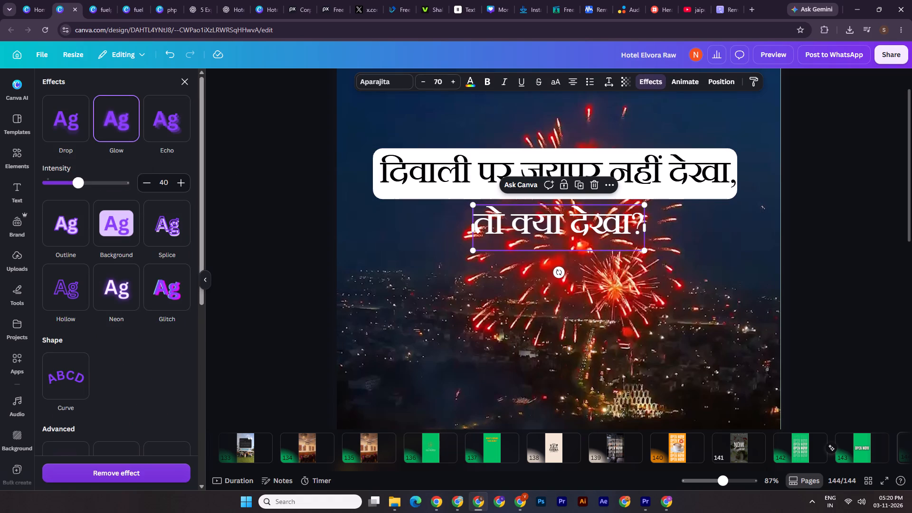
left_click_drag(86, 180, 178, 178)
triple_click(841, 210)
Make both Hindi lines bold.
left_click_drag(719, 484, 717, 484)
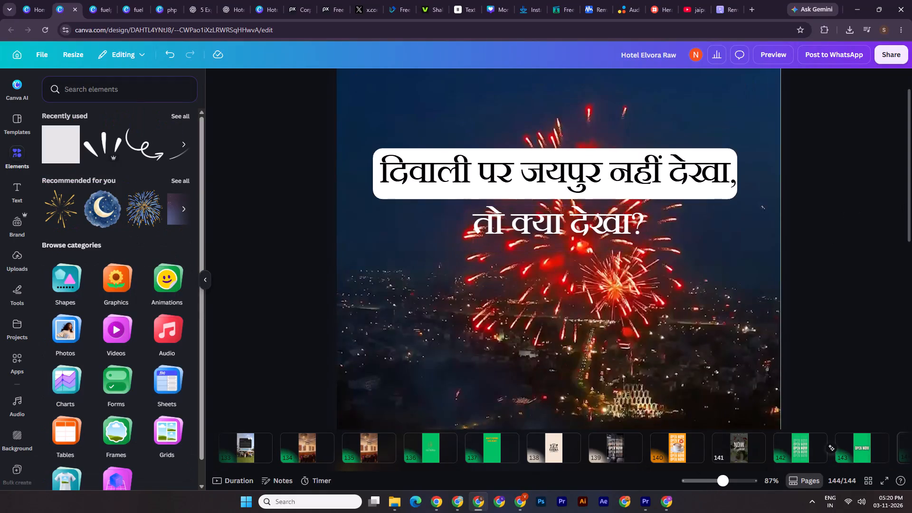
left_click_drag(717, 484, 703, 487)
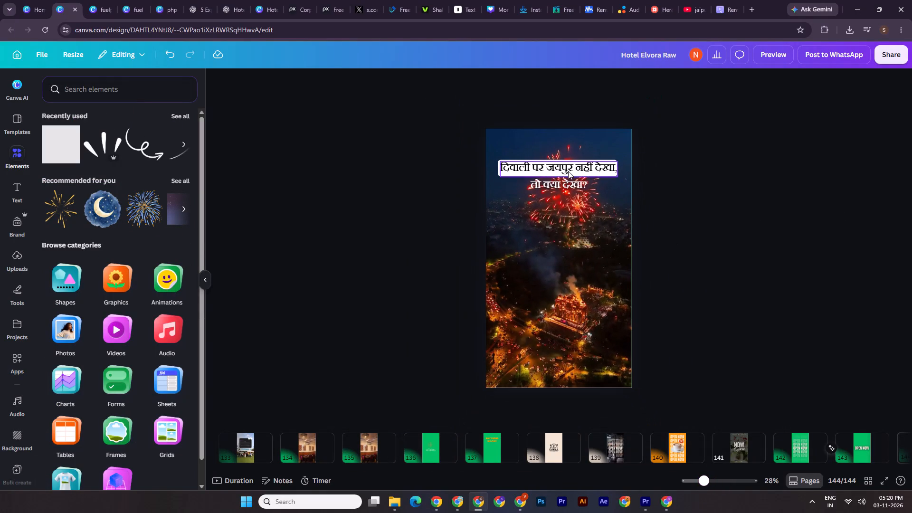
left_click(569, 172)
left_click(570, 183, "shift")
left_click(511, 81)
triple_click(734, 191)
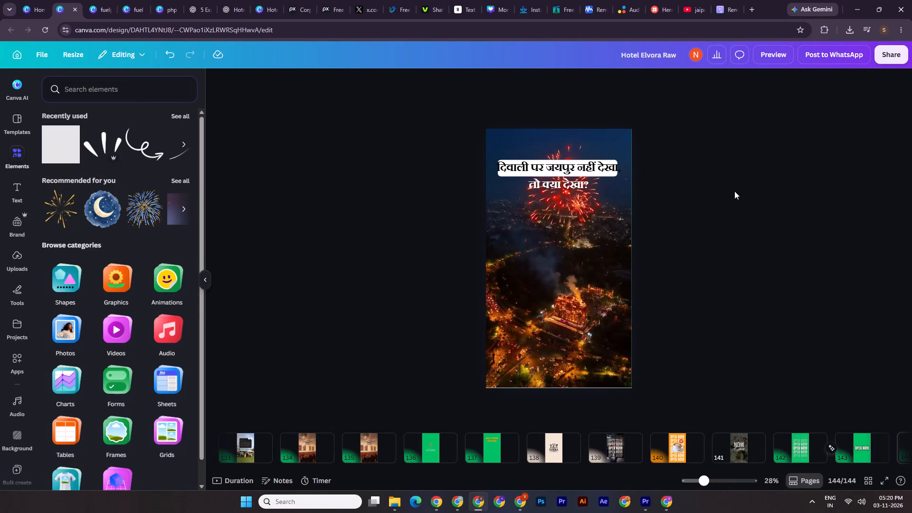
Widen the white bar symmetrically so it extends past both ends of the first Hindi line.
left_click_drag(705, 475, 722, 480)
scroll(658, 325, "up", 4)
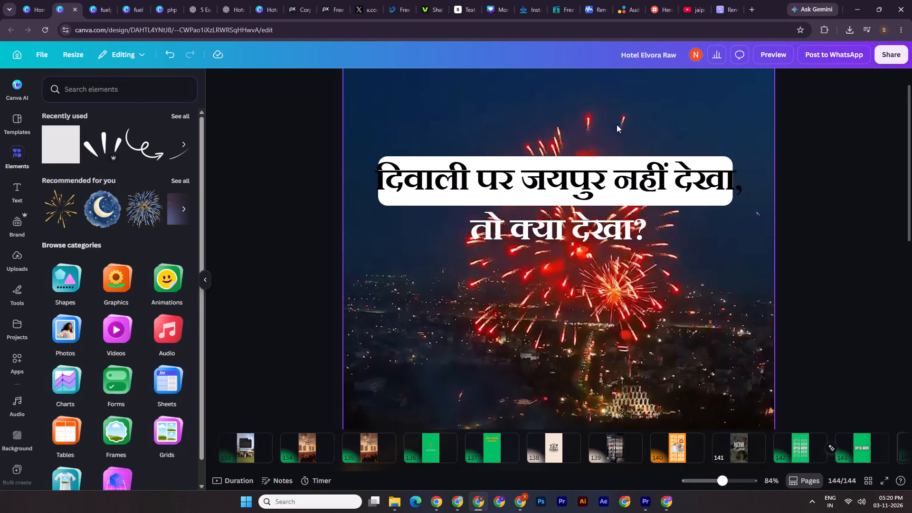
left_click(611, 154)
left_click(608, 158)
left_click(610, 155)
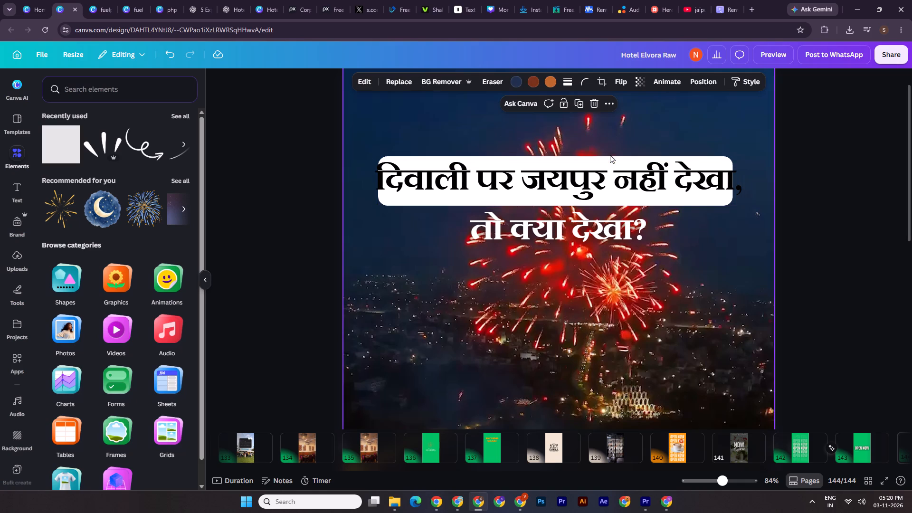
left_click(609, 157)
left_click_drag(734, 181, 747, 183, "alt")
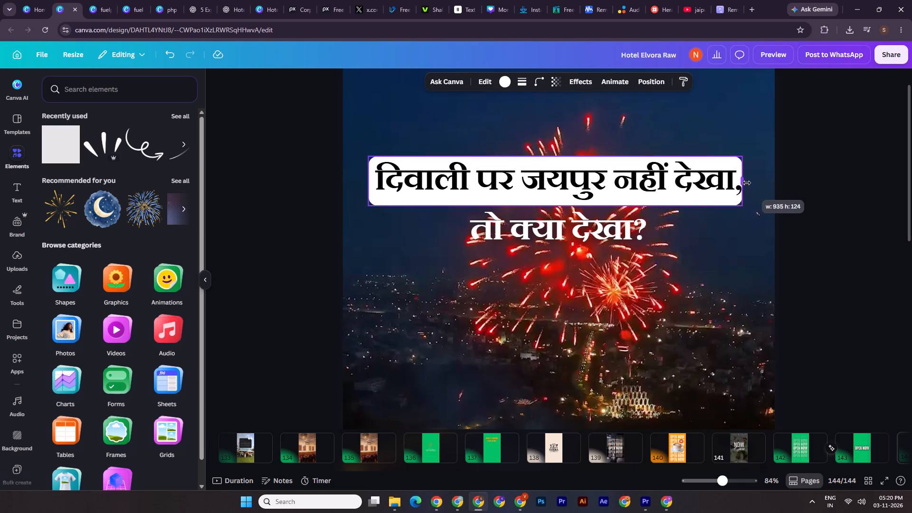
left_click_drag(747, 183, 748, 183, "alt")
Reduce the white bar's height to about 112 px so it fits closely around the first Hindi line.
left_click_drag(551, 159, 540, 161)
left_click_drag(553, 205, 565, 204)
left_click_drag(725, 475, 739, 480)
scroll(647, 357, "up", 5)
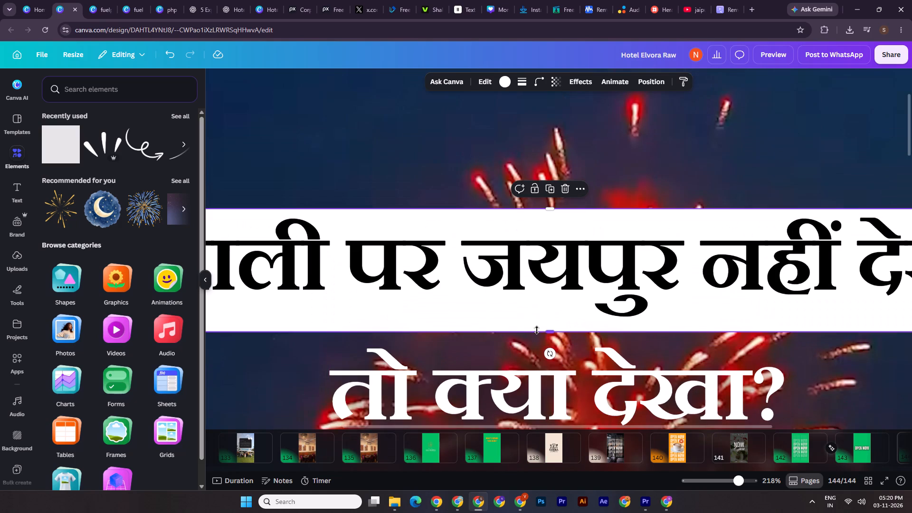
left_click_drag(537, 330, 553, 323)
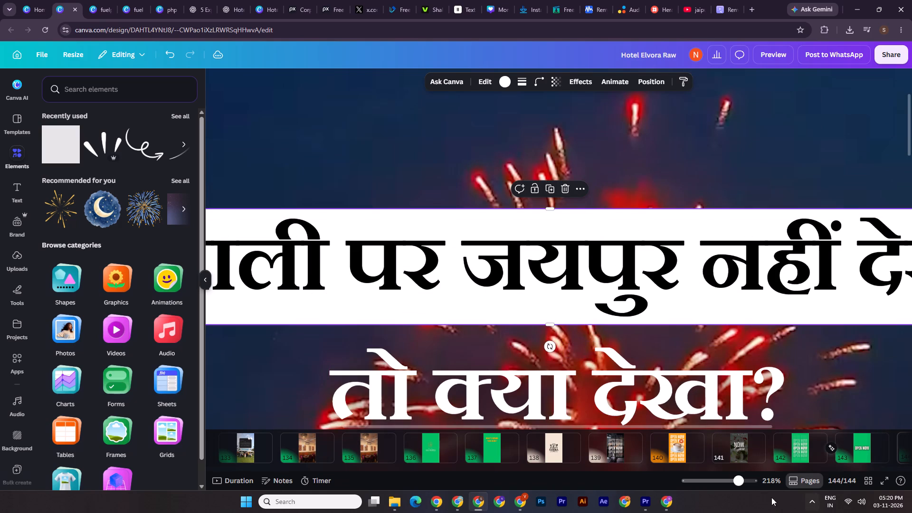
left_click_drag(743, 478, 727, 476)
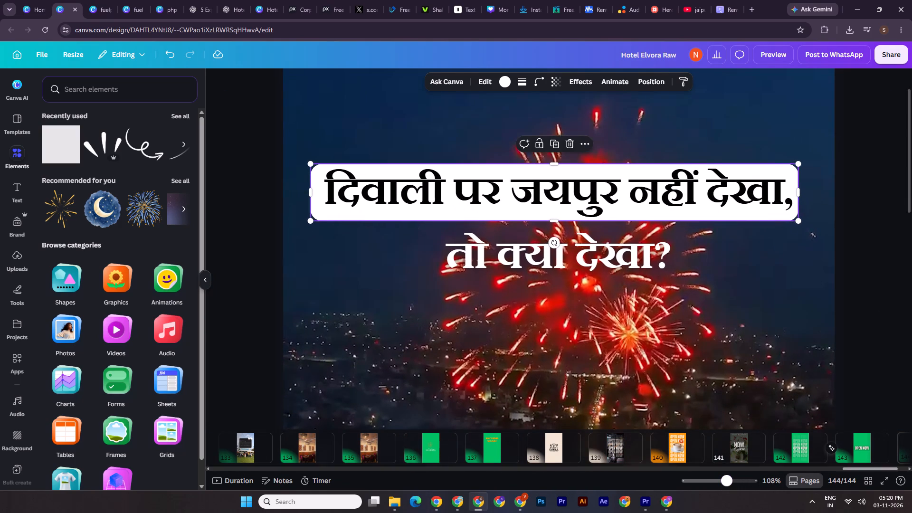
Trim the white bar's width to about 935 px and centre it horizontally on the page.
left_click(798, 193, "alt")
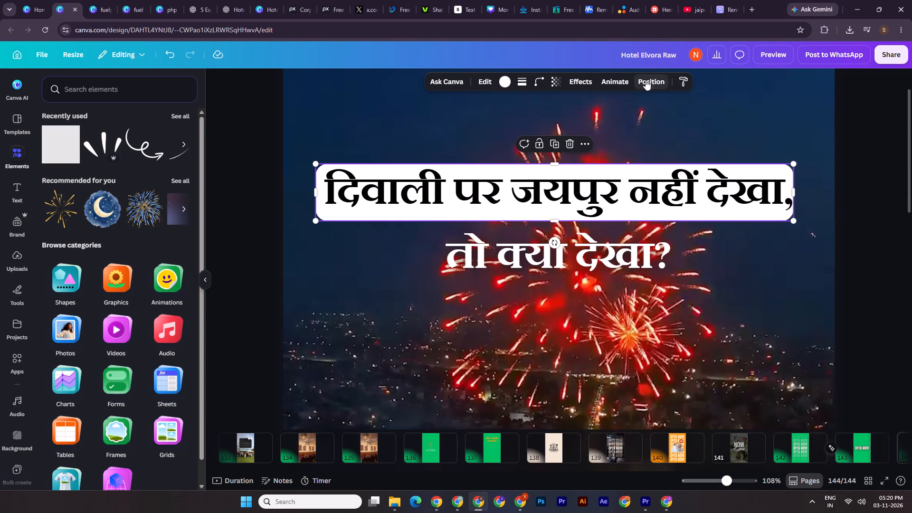
left_click(646, 80)
left_click(146, 216)
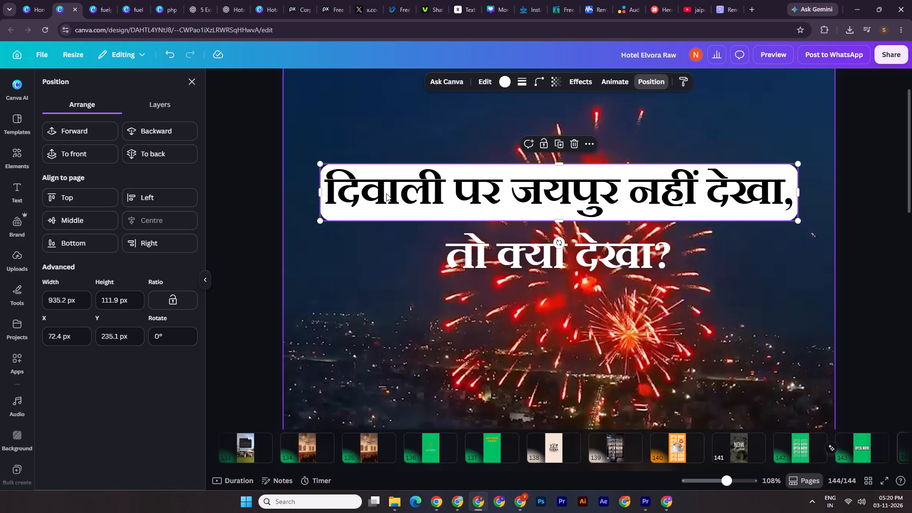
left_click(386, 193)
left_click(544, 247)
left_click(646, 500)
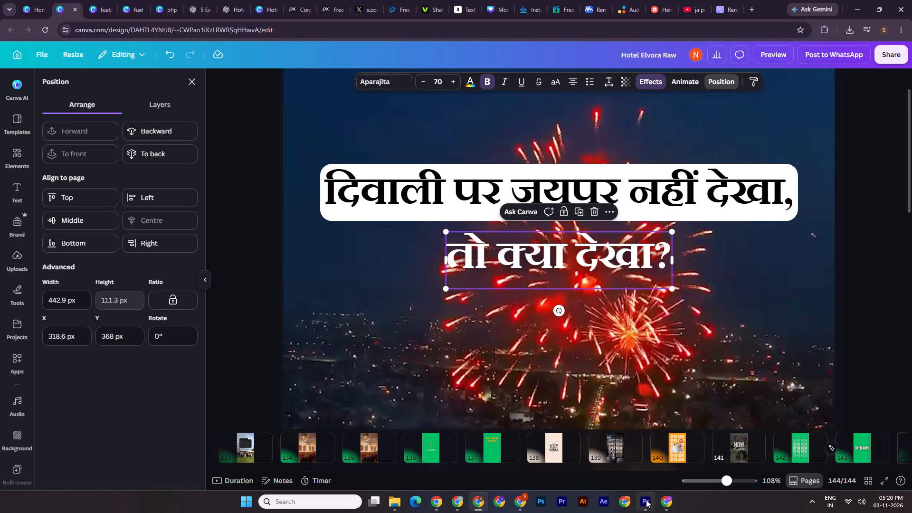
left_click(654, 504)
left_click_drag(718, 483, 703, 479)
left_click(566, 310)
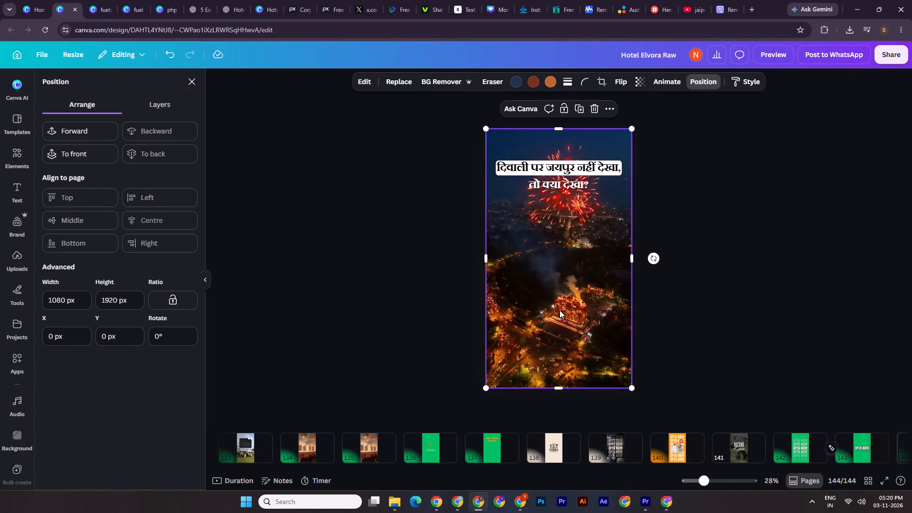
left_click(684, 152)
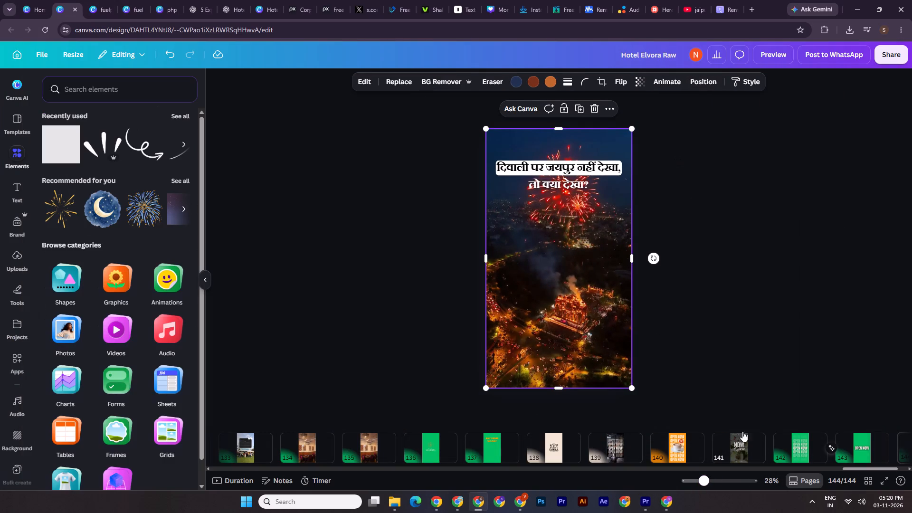
Duplicate page 144 to make a second version of the Hindi title design.
left_click_drag(870, 472, 907, 465)
left_click_drag(855, 467, 911, 454)
right_click(818, 450)
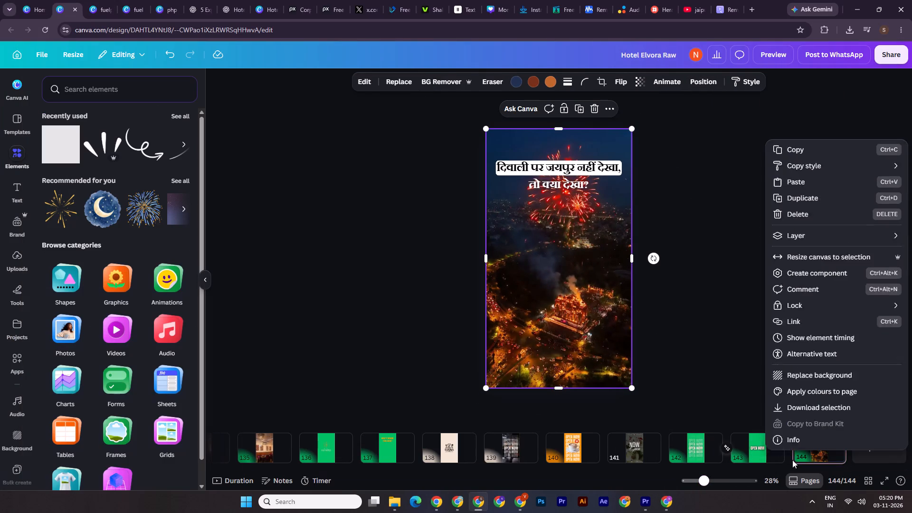
left_click(811, 277)
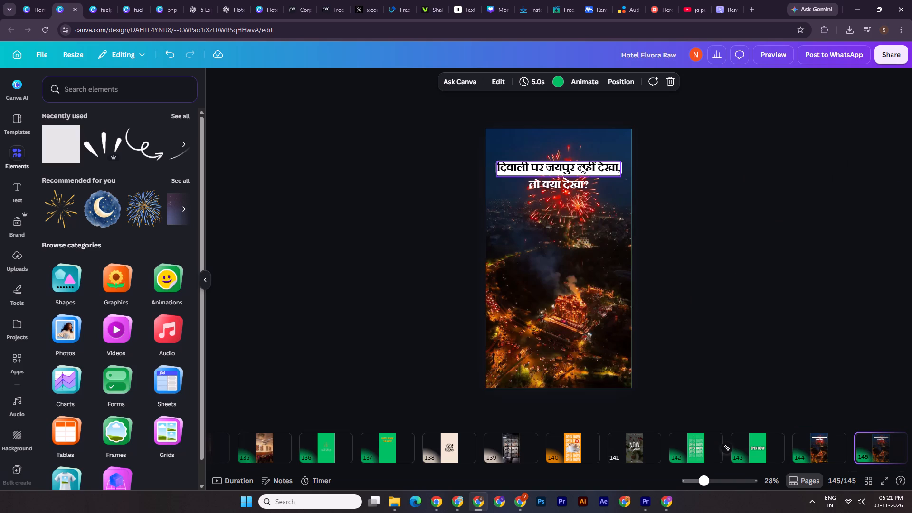
Change the first Hindi line's text colour to off-white on page 145.
left_click(581, 165)
left_click(467, 74)
left_click(139, 170)
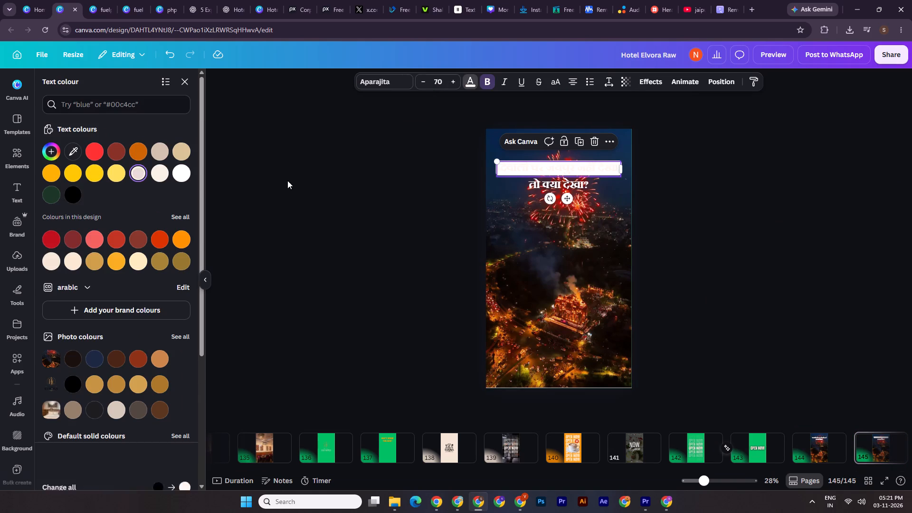
left_click(710, 152)
Recolour the bar behind the first Hindi line pink and deepen the shade to a darker magenta.
left_click_drag(667, 161, 616, 165)
left_click(607, 172, "shift")
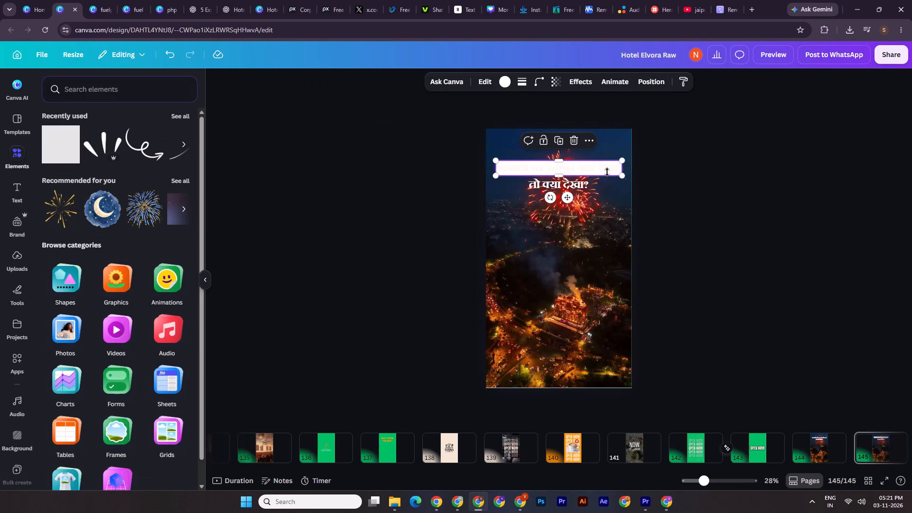
left_click(500, 80)
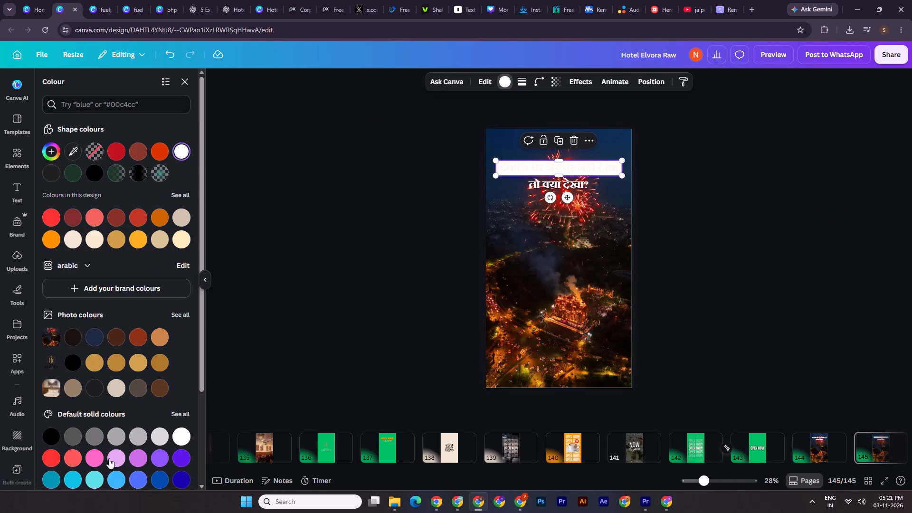
left_click(100, 456)
left_click(46, 152)
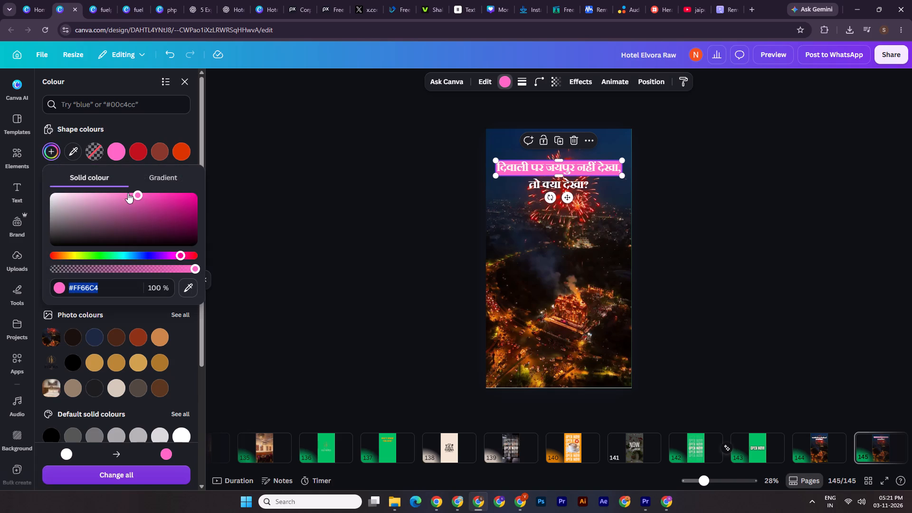
left_click_drag(138, 195, 168, 201)
triple_click(692, 218)
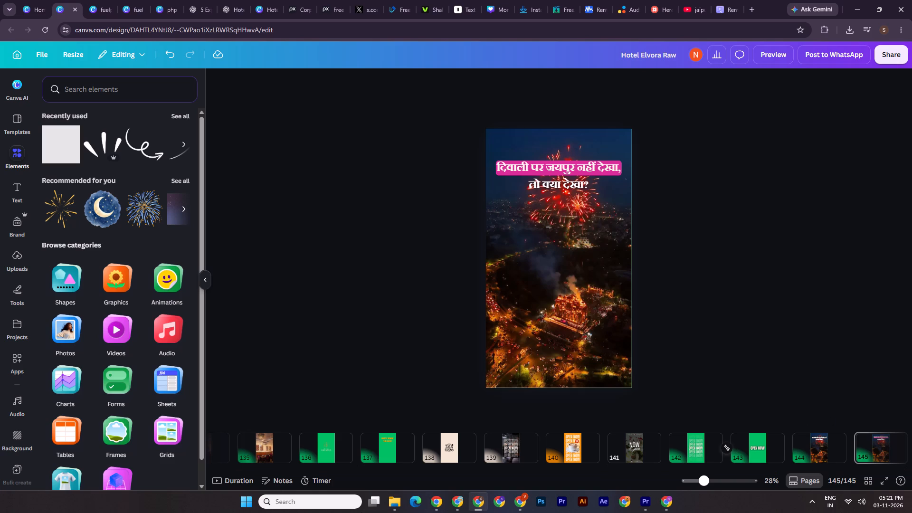
Compare the white-bar title on page 144 with the magenta-bar version on page 145.
left_click(828, 450)
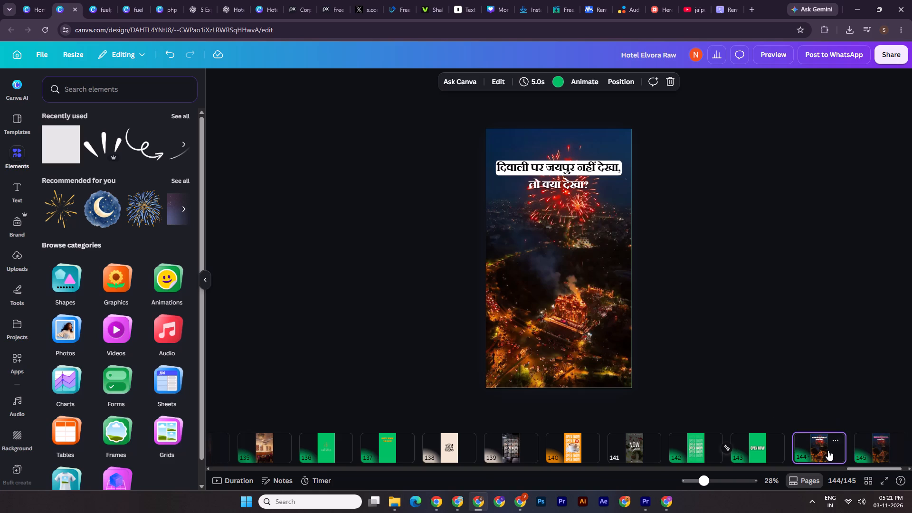
left_click(887, 451)
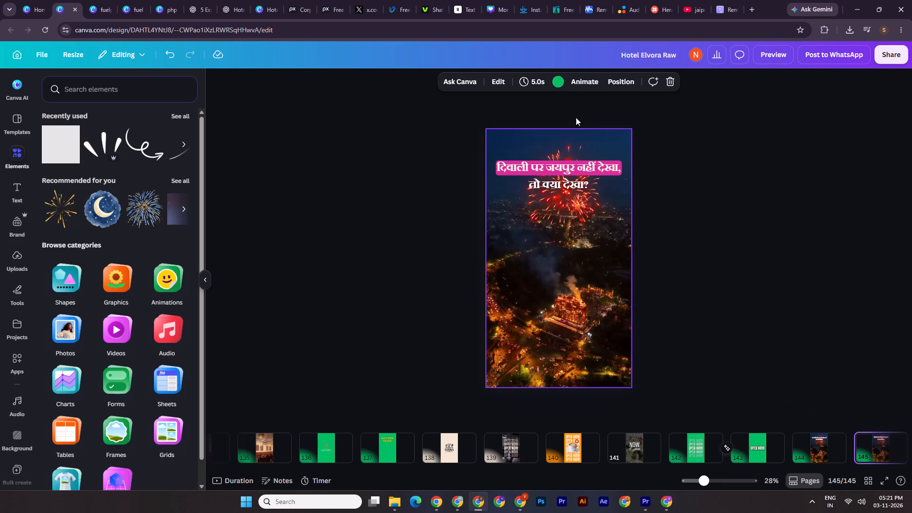
left_click(817, 451)
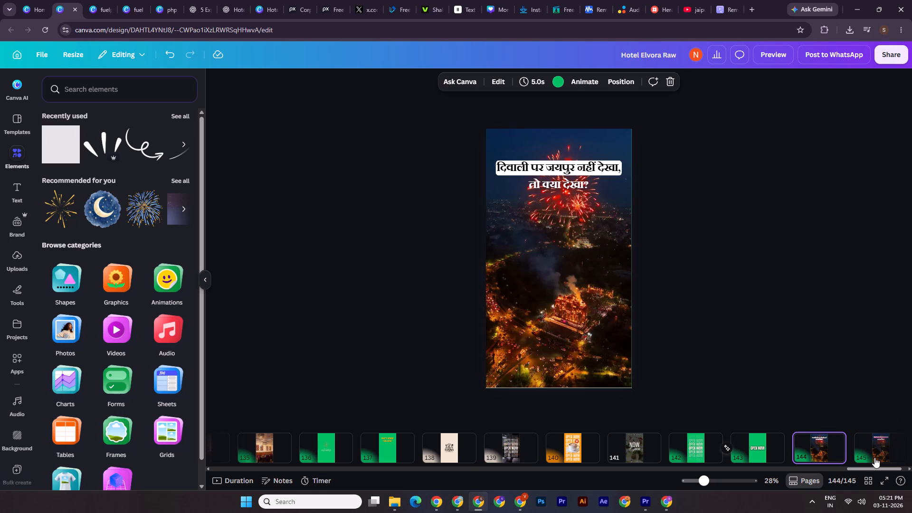
left_click(889, 454)
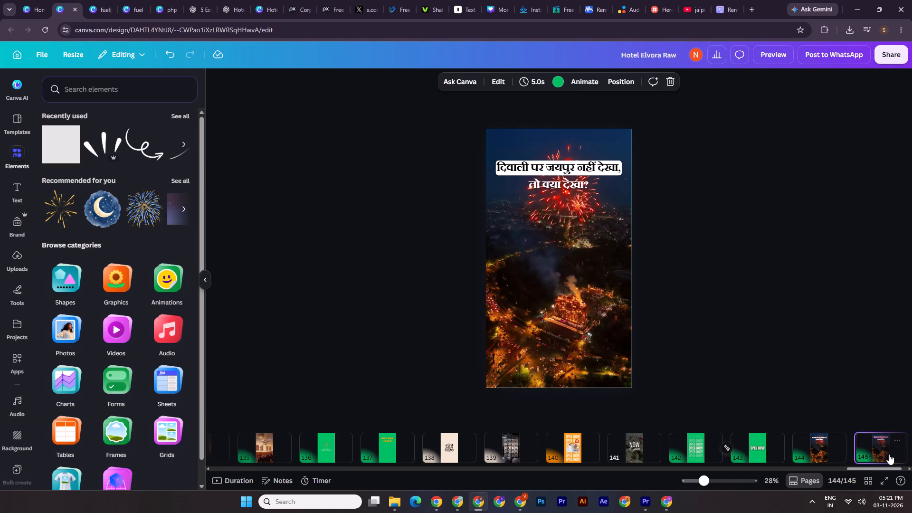
left_click(816, 453)
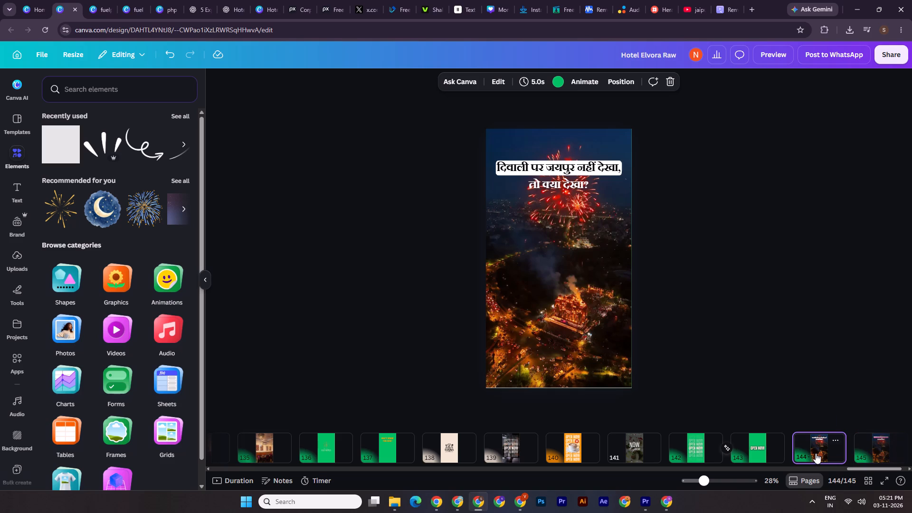
left_click(862, 449)
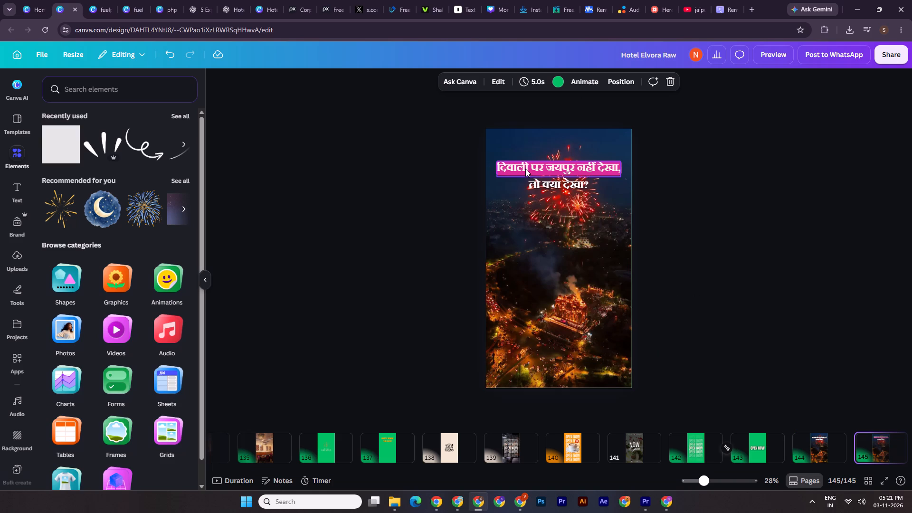
Delete the fireworks background photo from page 145.
left_click(598, 309)
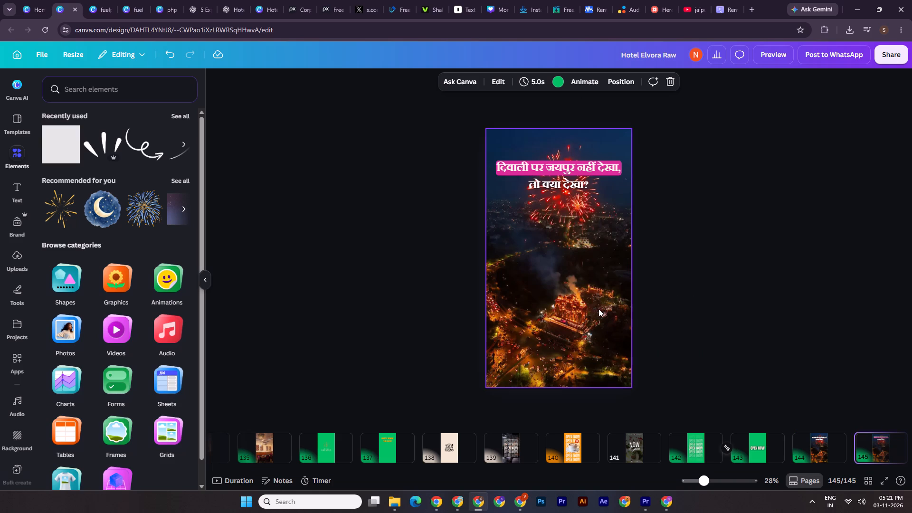
key("Delete")
Group the magenta bar with the first Hindi line.
left_click_drag(660, 173, 605, 172)
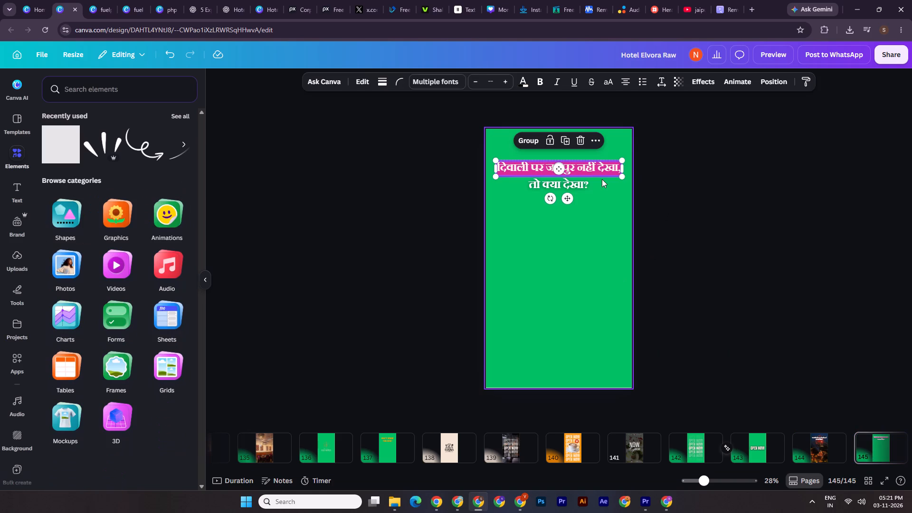
key("ctrl+g")
left_click(756, 151)
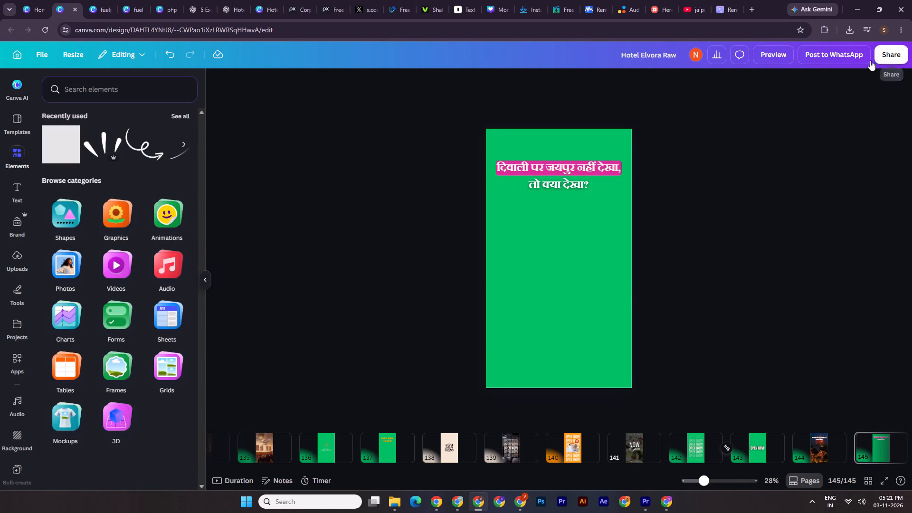
Download only page 145 as a PNG at 1080 × 1920 px in High quality.
left_click(886, 56)
left_click(738, 285)
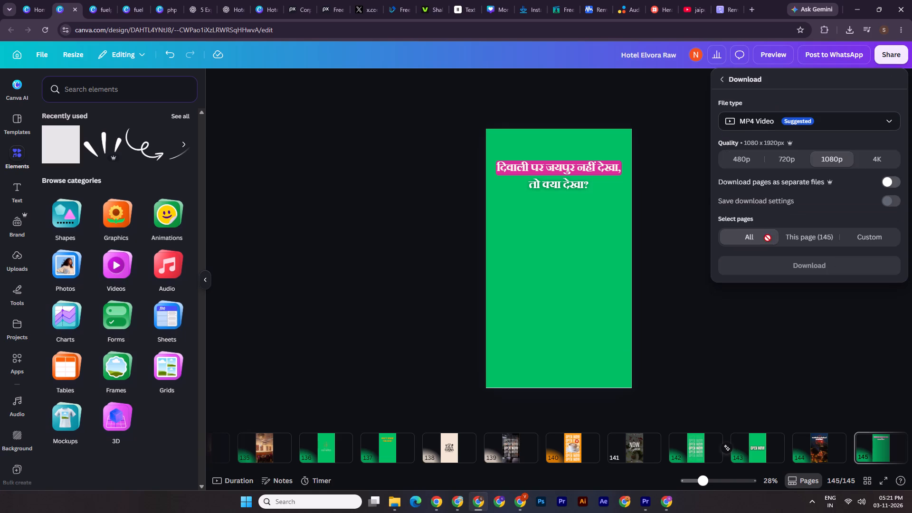
left_click(790, 118)
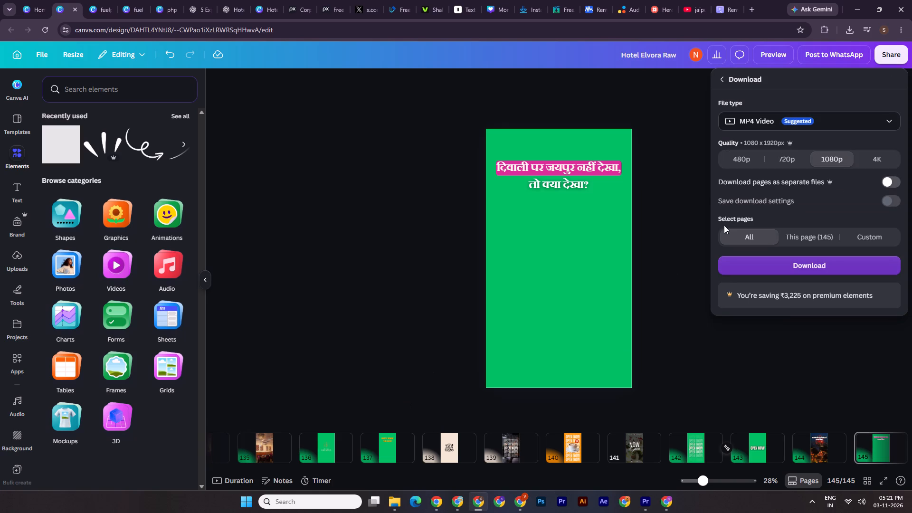
left_click(771, 119)
left_click(764, 185)
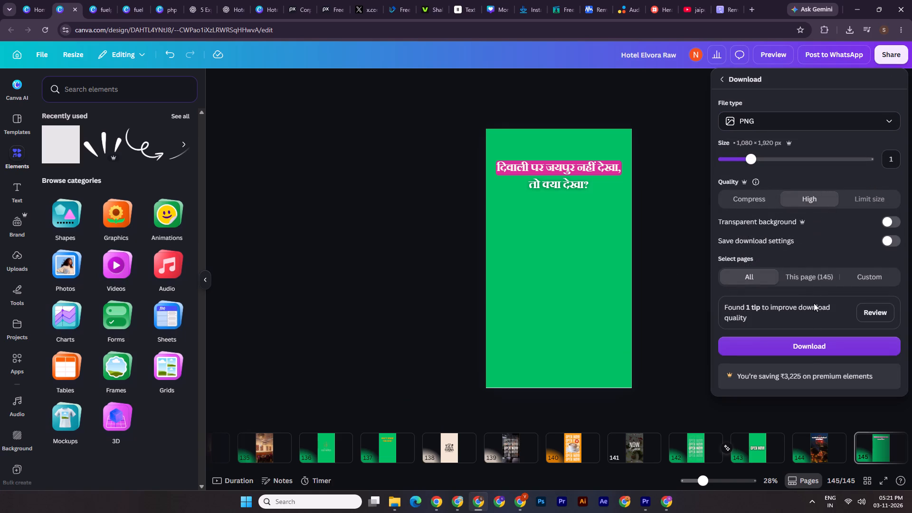
left_click(811, 279)
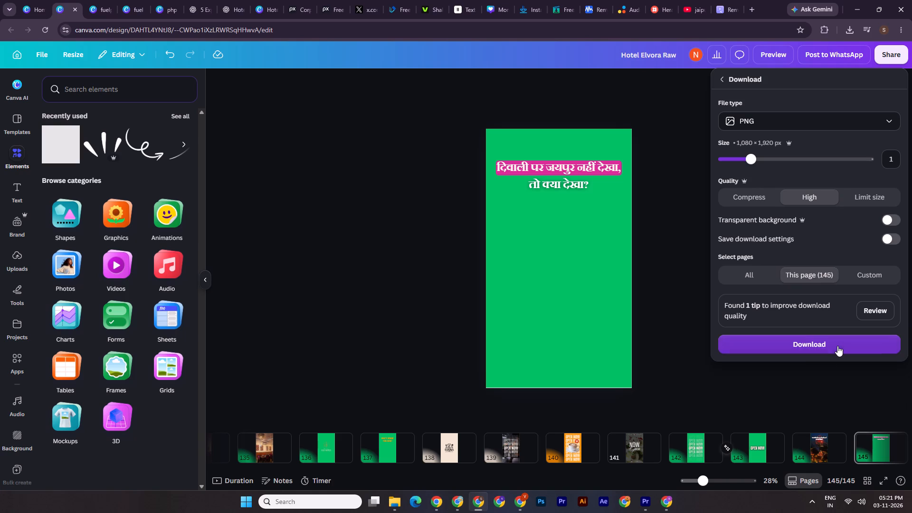
left_click(836, 346)
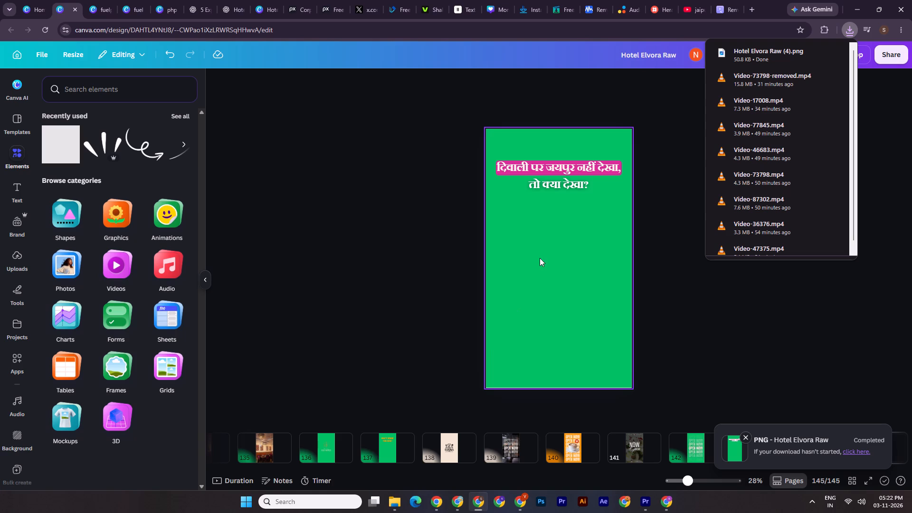
In the Downloads folder, rename the downloaded green title image as Hotel Elvora Raw (4)_1.png.
left_click(397, 506)
left_click(336, 469)
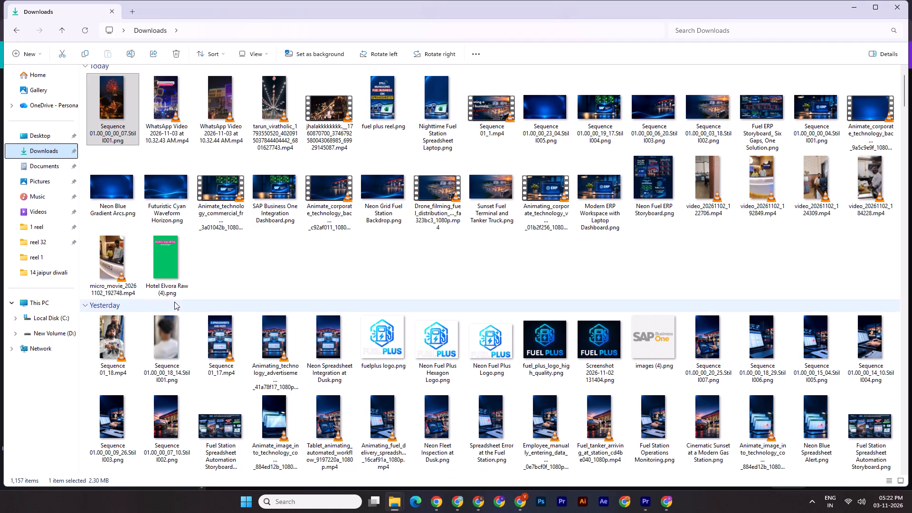
left_click(161, 293)
left_click(161, 293)
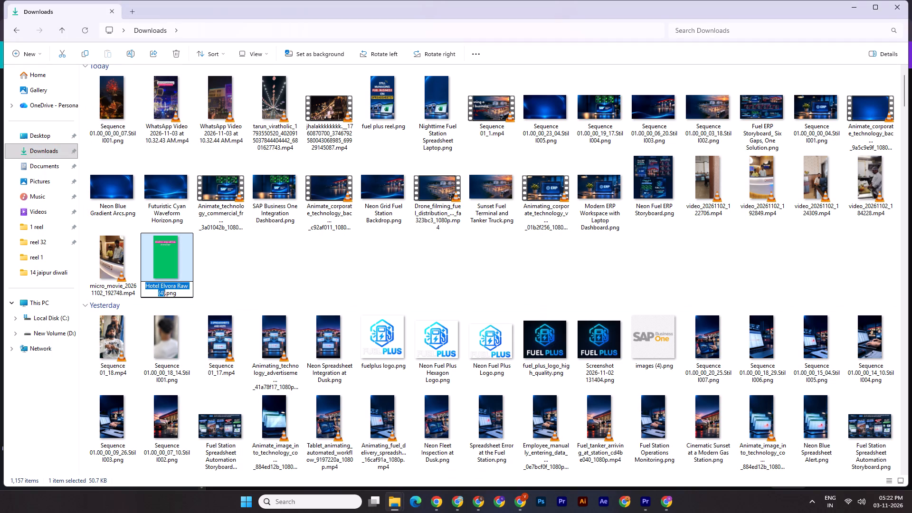
left_click(164, 294)
type("_1")
key("Return")
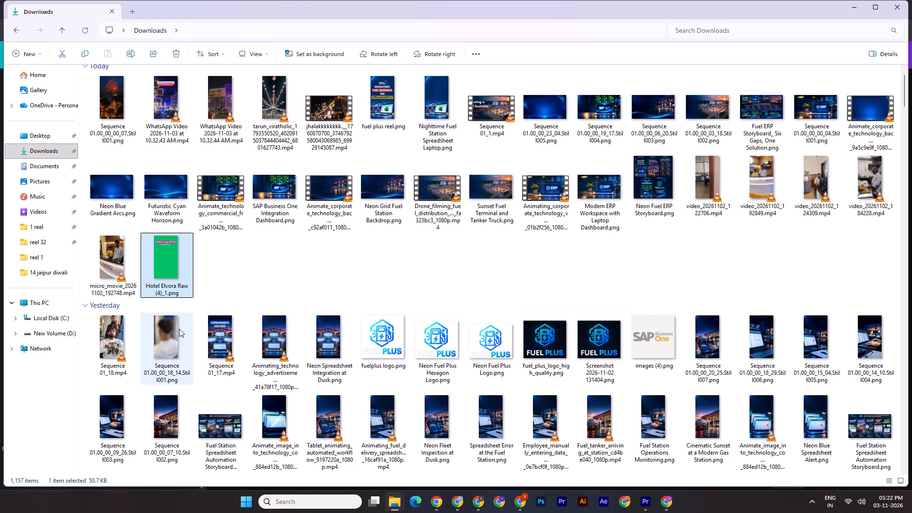
Move Hotel Elvora Raw (4)_1.png from Downloads into the 14 jaipur diwali project folder.
key("ctrl+x")
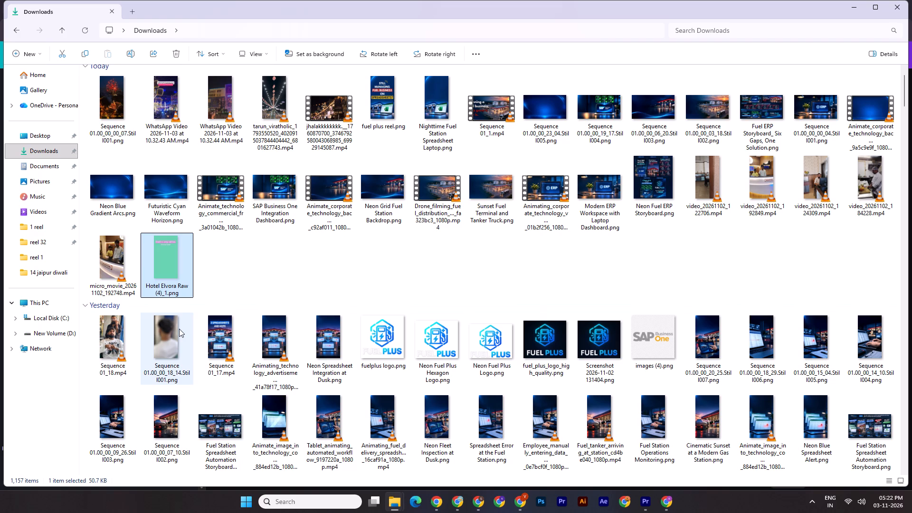
left_click(390, 500)
left_click(466, 446)
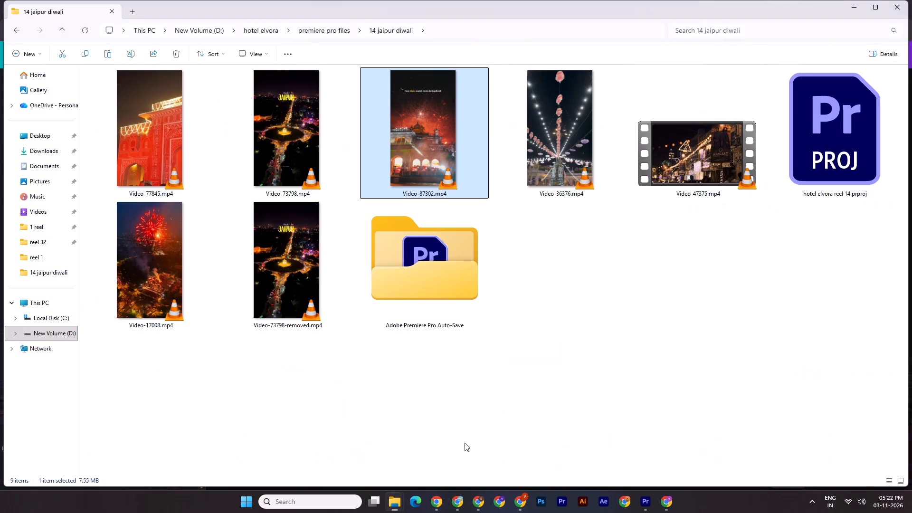
key("ctrl+v")
Bring the title image from the folder into Premiere Pro on track V3 at the start of Sequence 01.
left_click_drag(571, 278, 596, 493)
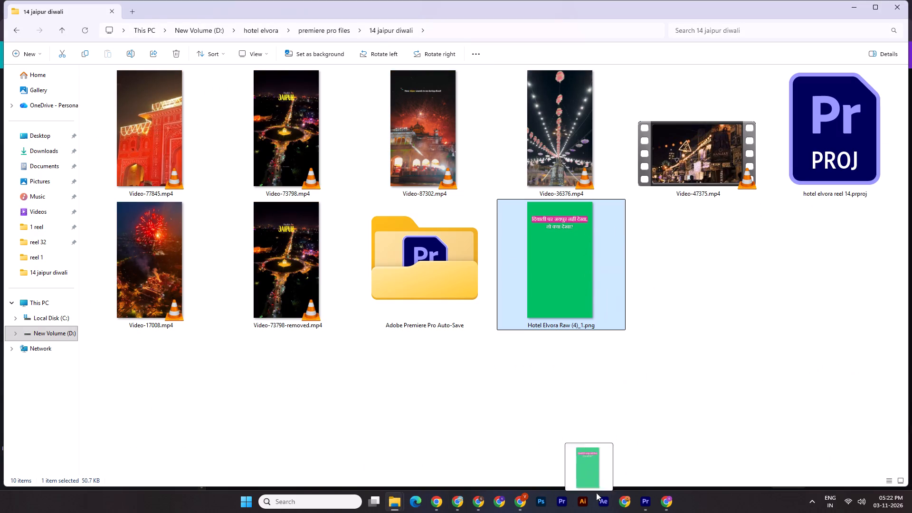
left_click_drag(596, 493, 332, 378)
Apply the Ultra Key effect to the title clip on V3 and sample the green background as its key colour.
left_click(794, 44)
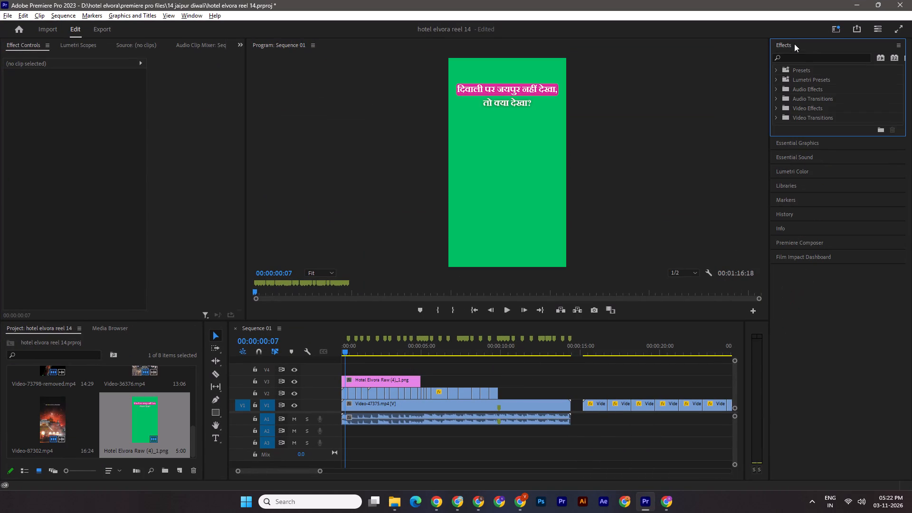
left_click(804, 57)
type("ultr")
left_click_drag(817, 123, 362, 385)
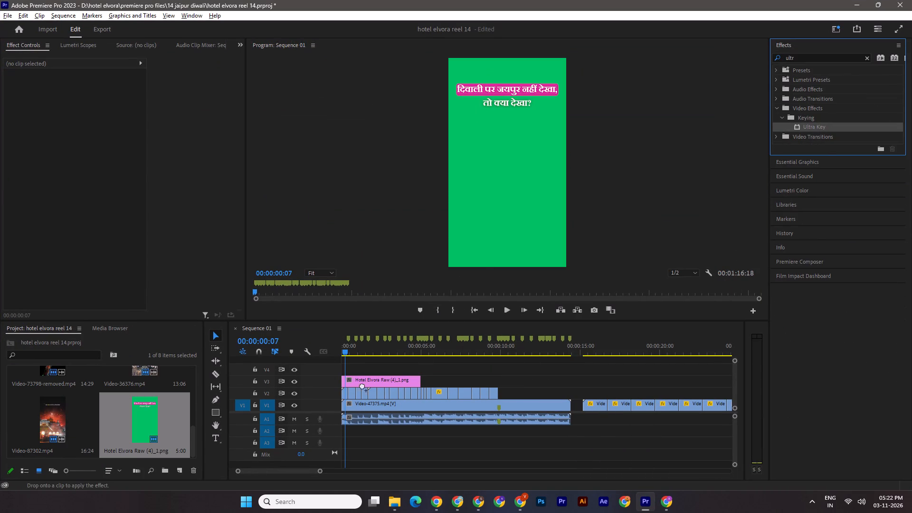
left_click_drag(362, 385, 357, 379)
left_click(90, 260)
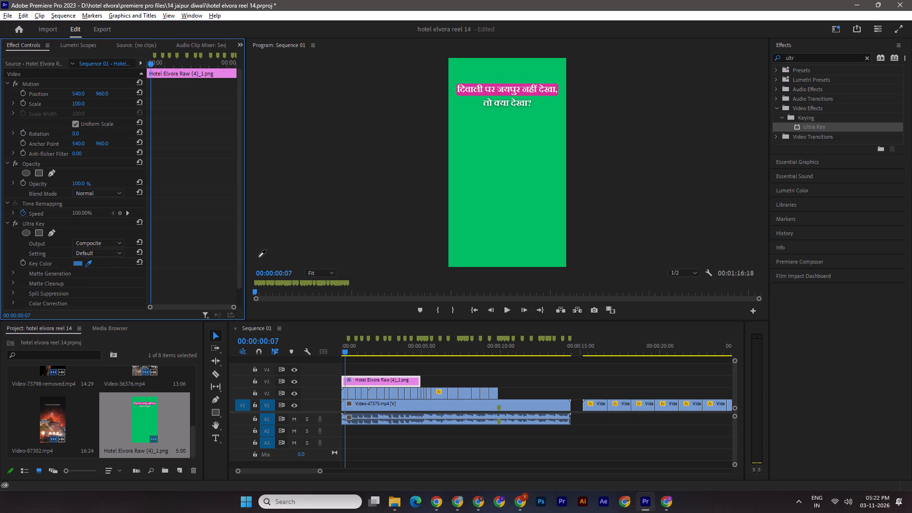
left_click(509, 191)
Extend the title clip's end to match the end of the last V2 shot exactly, and save the project.
left_click_drag(421, 379, 490, 375)
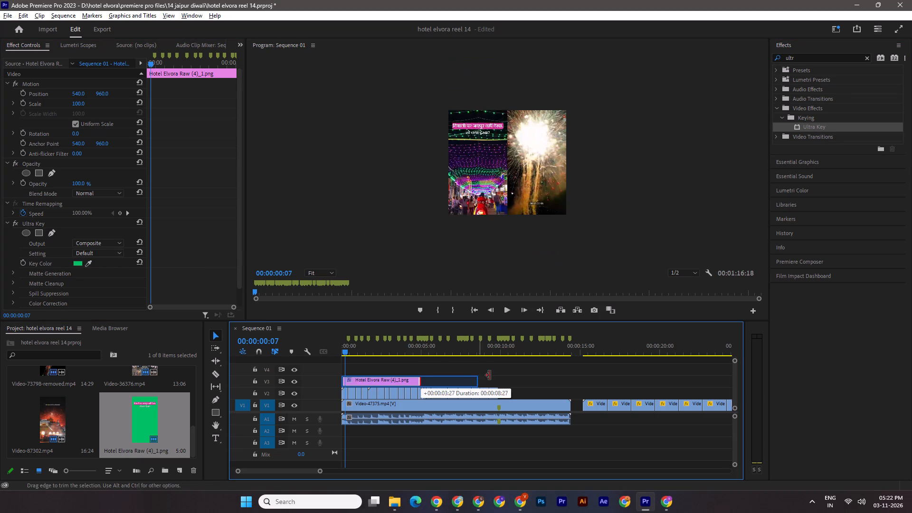
left_click_drag(490, 375, 498, 375)
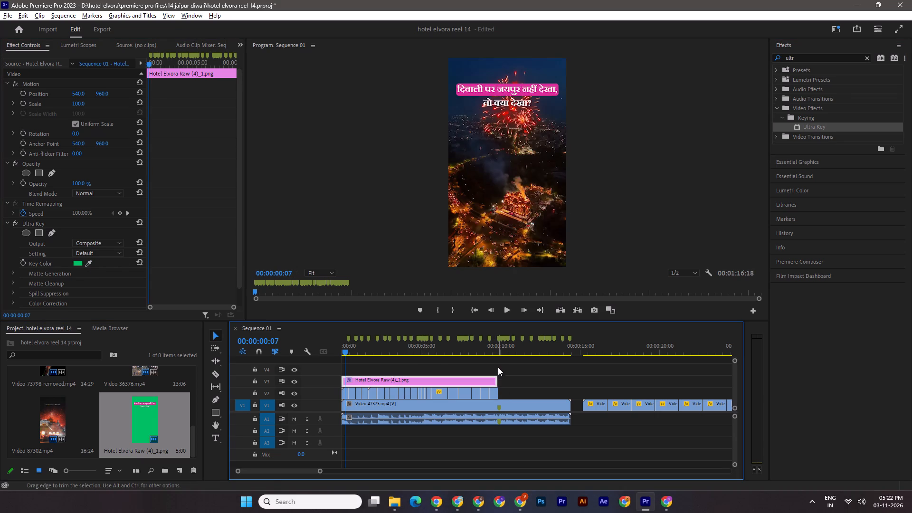
left_click(496, 344)
left_click_drag(321, 470, 269, 463)
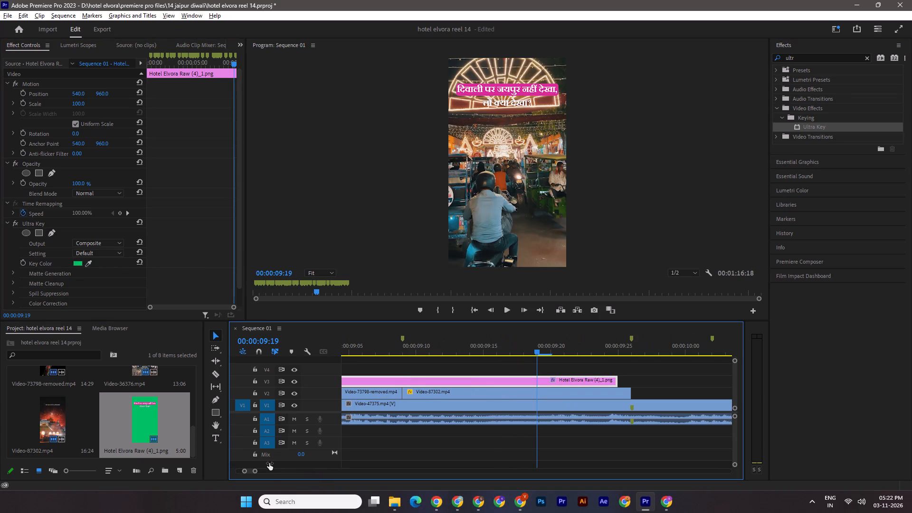
left_click_drag(269, 463, 268, 463)
left_click_drag(615, 380, 627, 381)
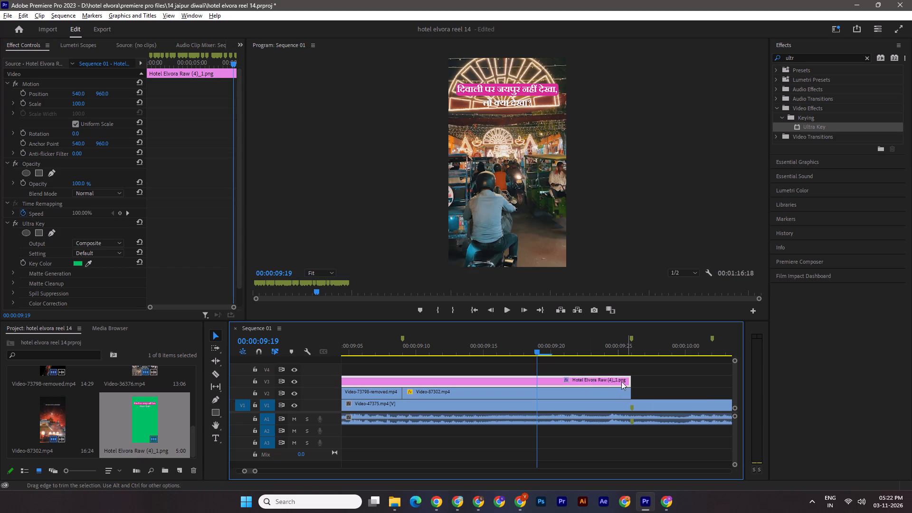
left_click_drag(256, 471, 316, 474)
key("ctrl+s")
Lower the Hindi title slightly by setting its vertical position to about 1015, and save the project.
left_click_drag(445, 351, 342, 350)
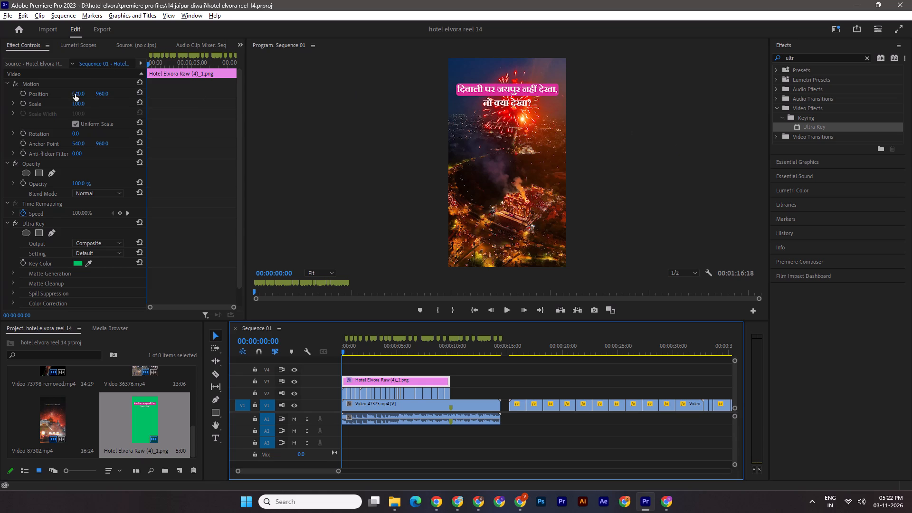
left_click_drag(102, 93, 161, 103)
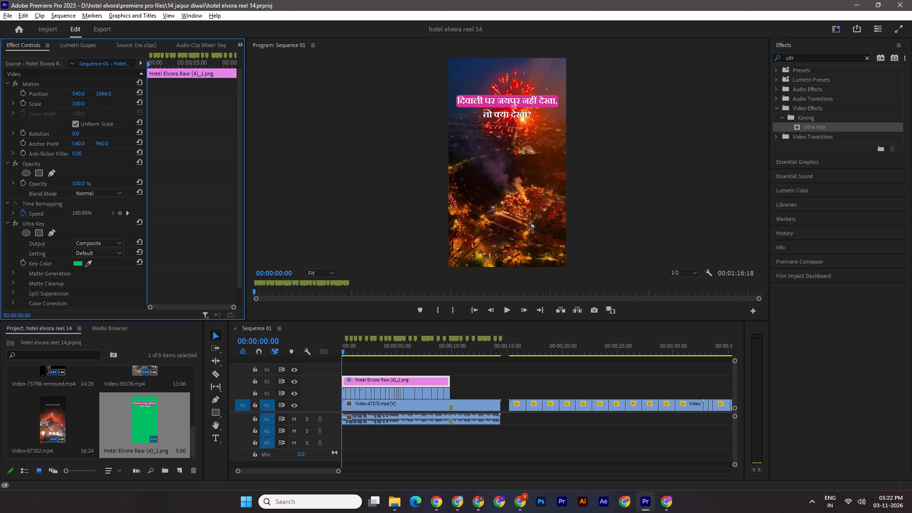
left_click_drag(161, 103, 138, 102)
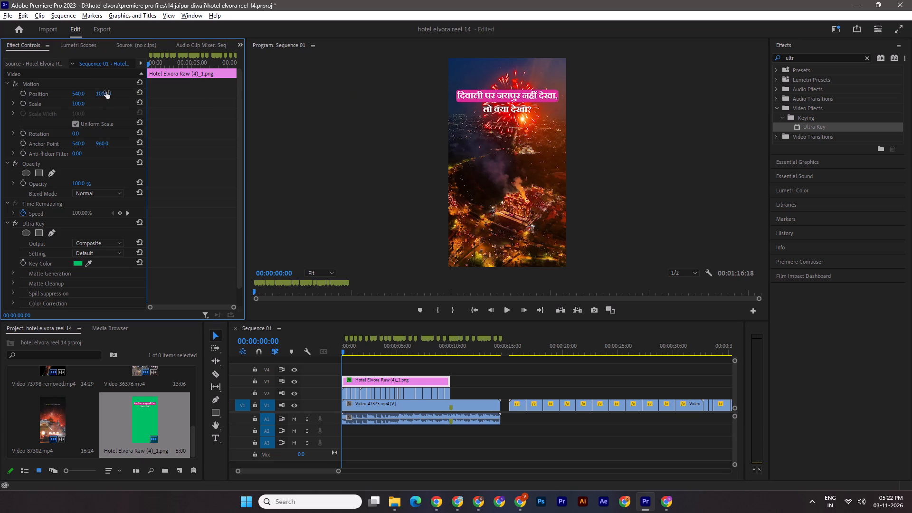
left_click(361, 435)
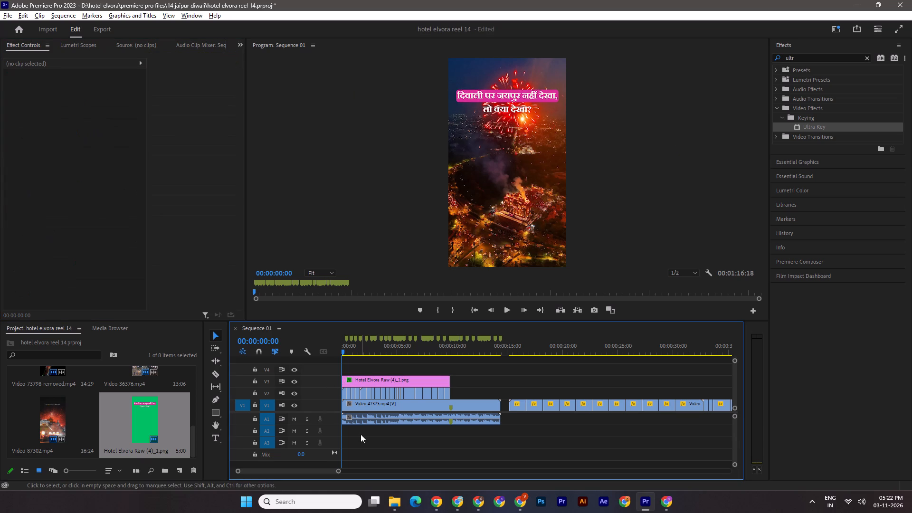
key("ctrl+s")
Play Sequence 01 from the start to review the keyed title over the Jaipur shots, keeping the project saved.
left_click_drag(344, 351, 336, 351)
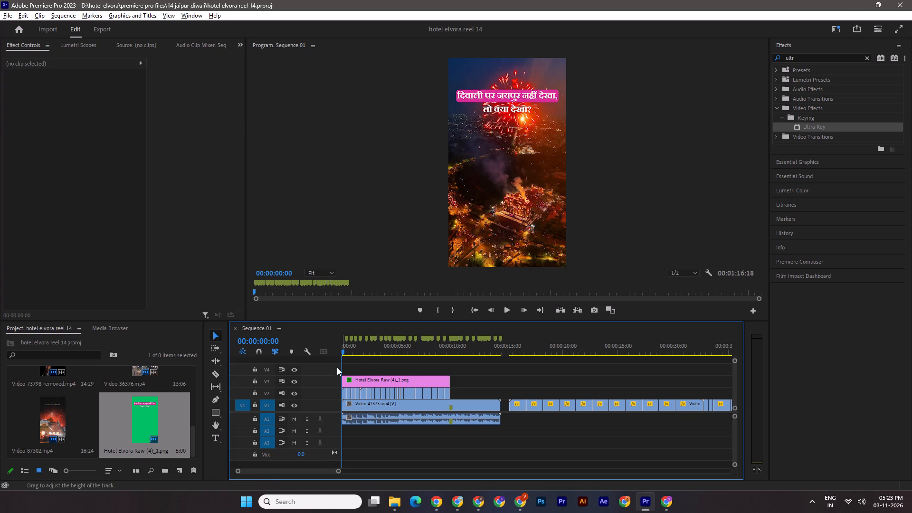
key("ctrl+s")
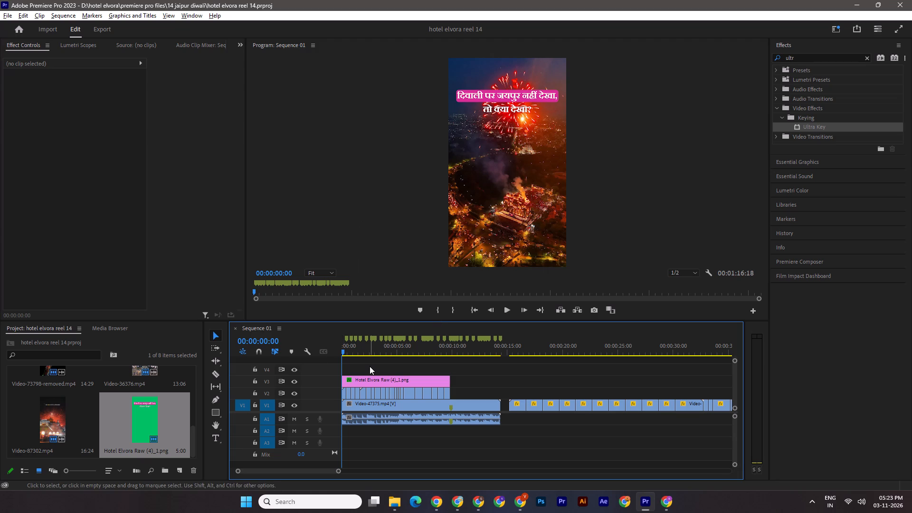
key("space")
key("space")
left_click_drag(349, 347, 332, 347)
key("ctrl+s")
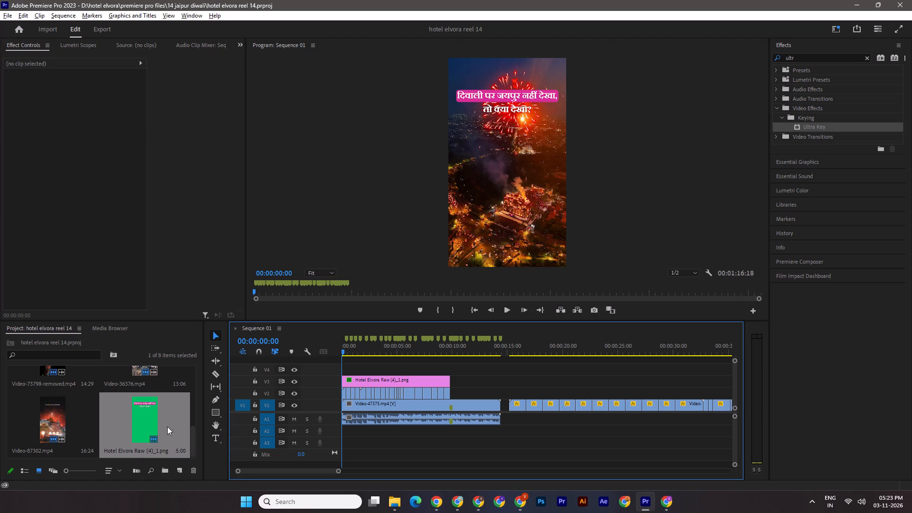
key("space")
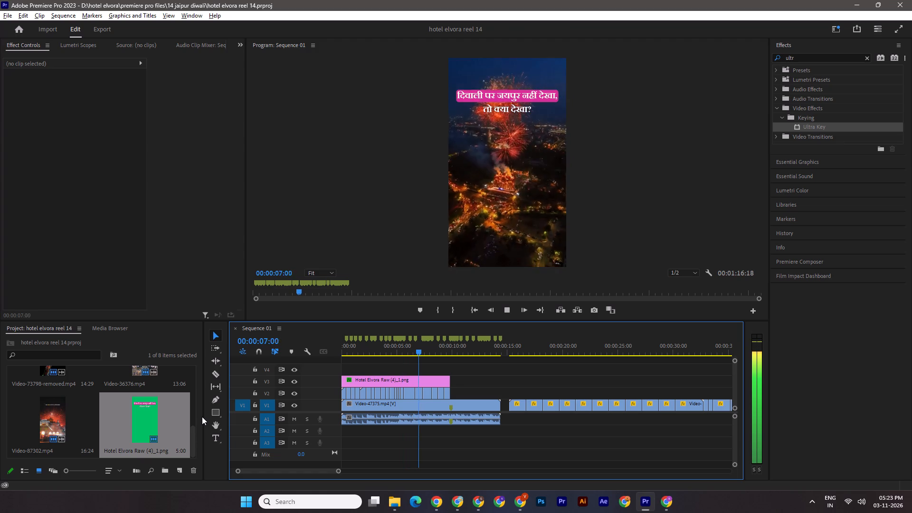
key("space")
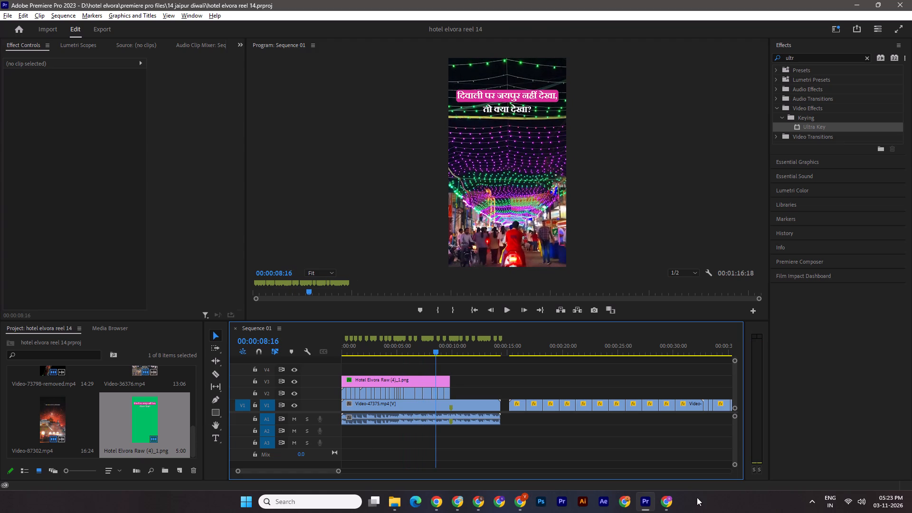
left_click(484, 505)
left_click(233, 0)
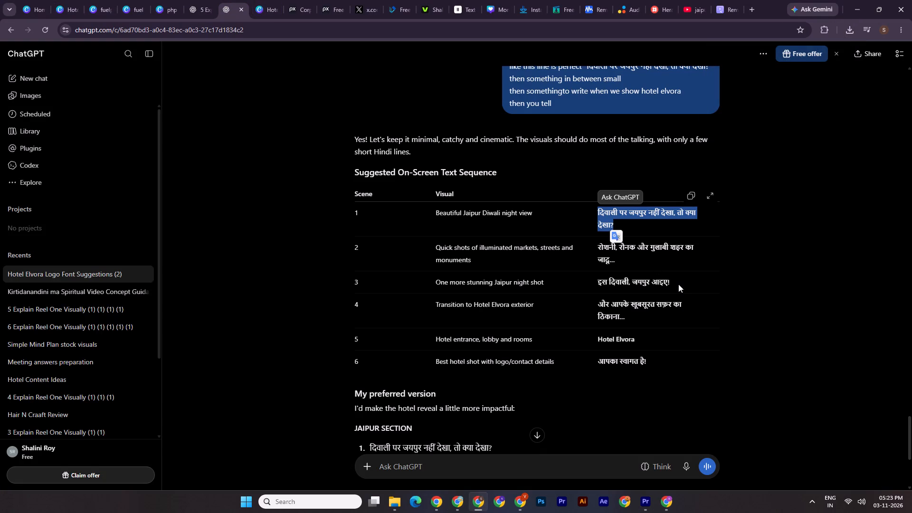
left_click(644, 497)
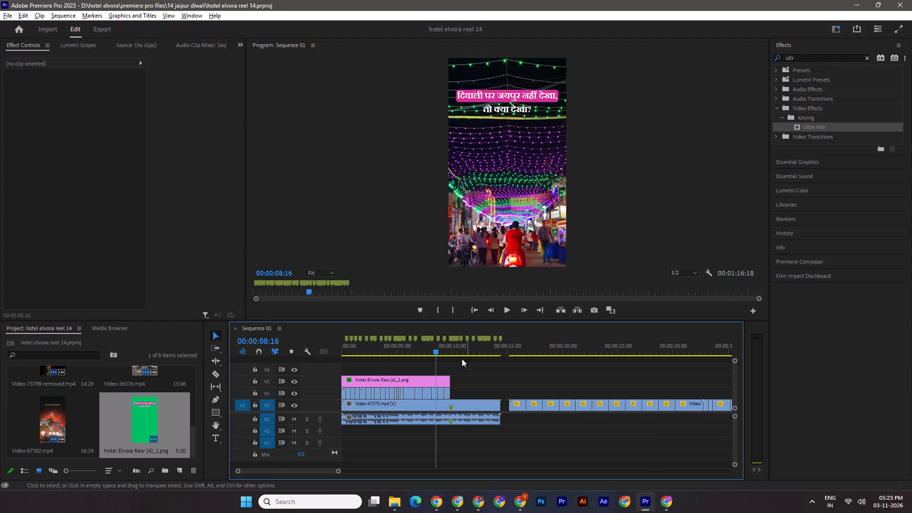
left_click_drag(437, 349, 334, 348)
key("space")
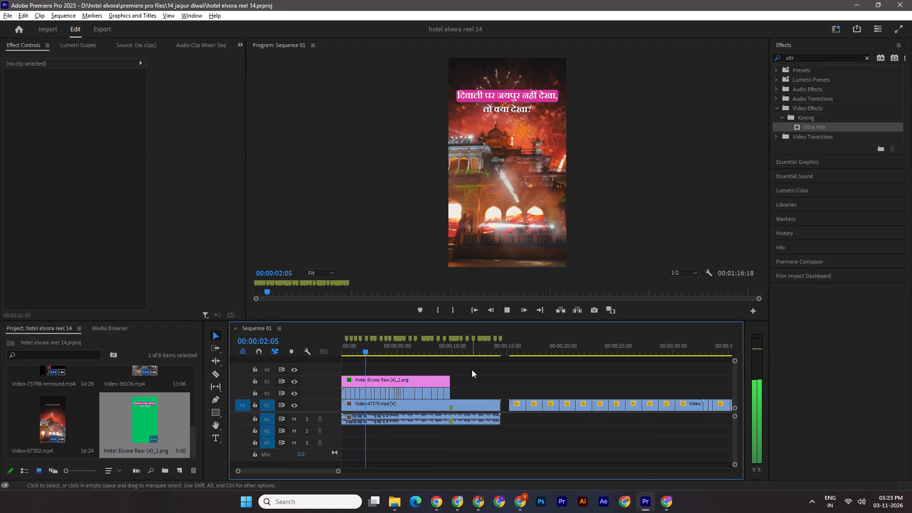
key("space")
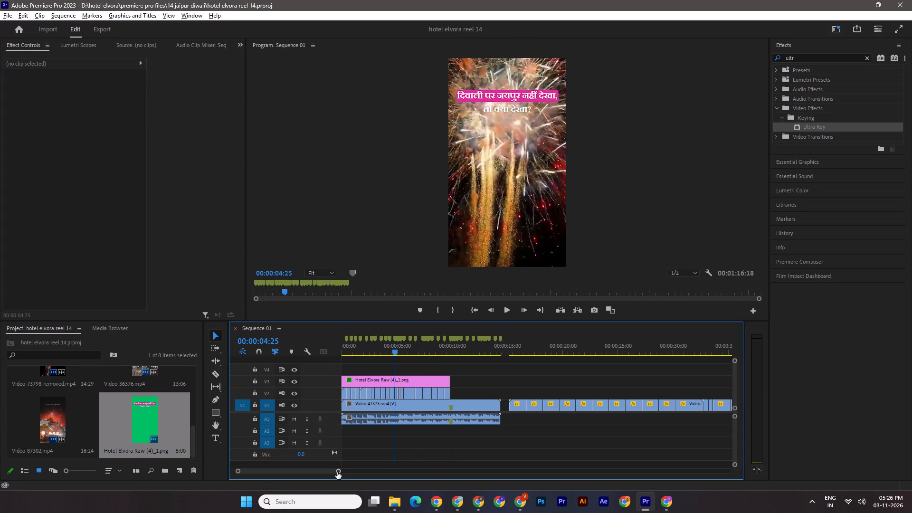
left_click_drag(337, 472, 322, 471)
left_click_drag(636, 380, 610, 380)
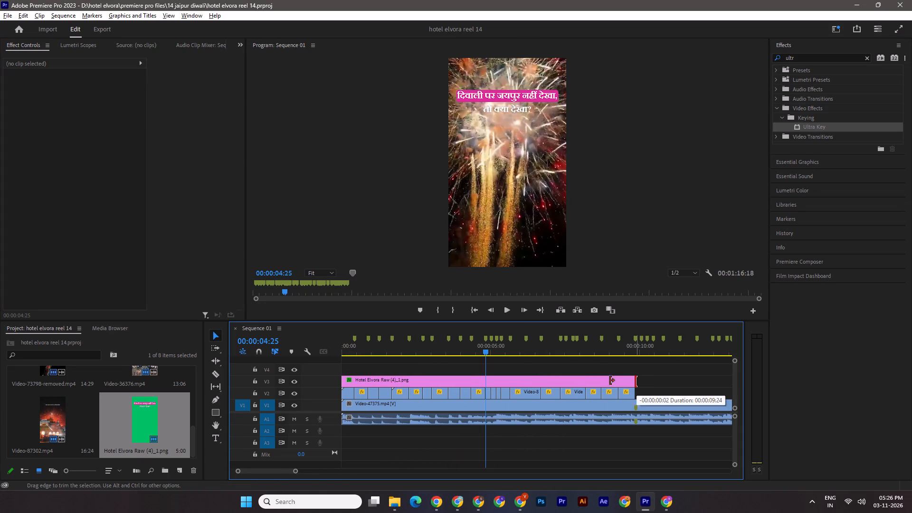
left_click_drag(610, 380, 486, 381)
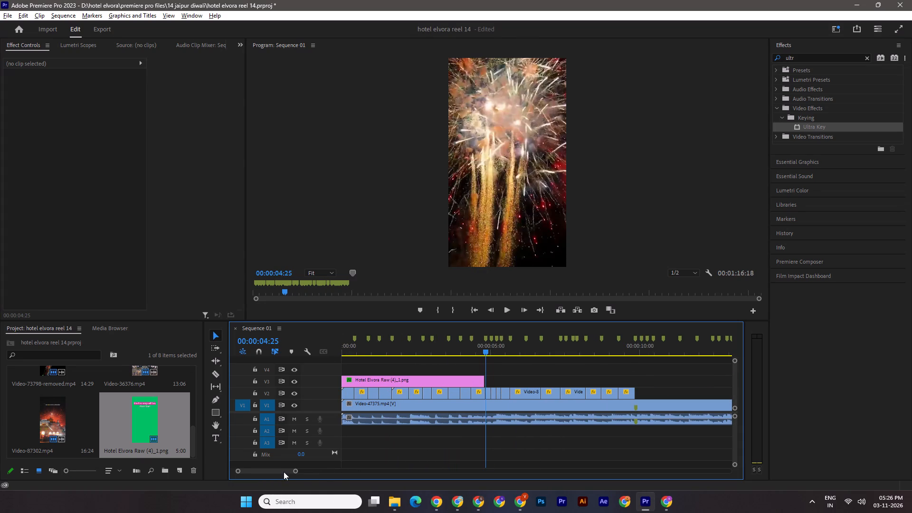
left_click_drag(293, 473, 268, 469)
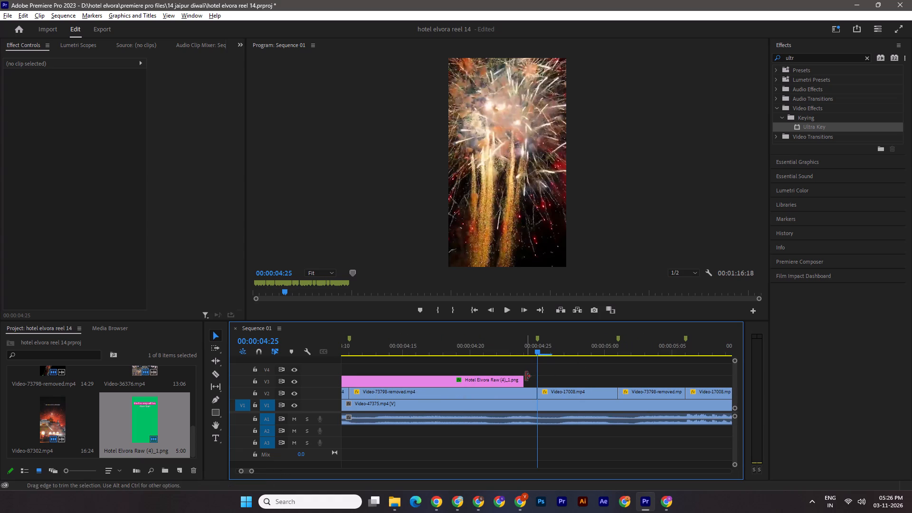
left_click_drag(523, 378, 536, 380)
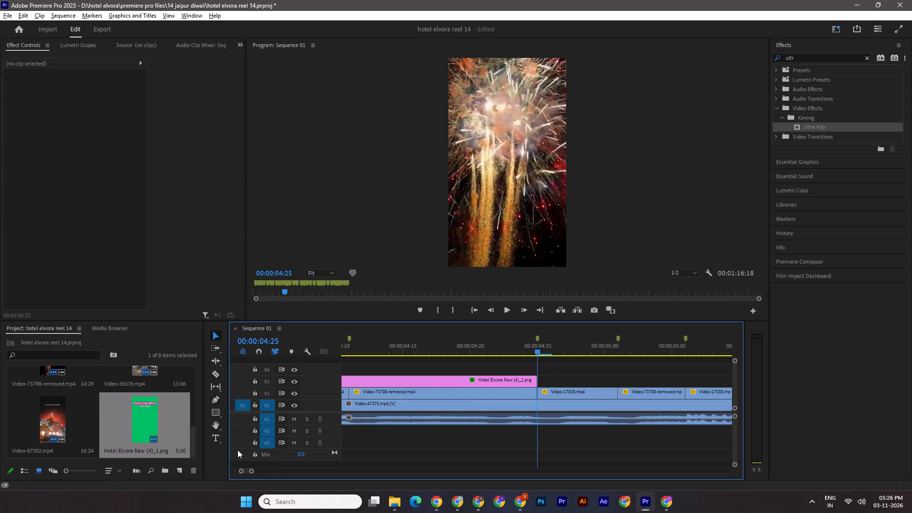
left_click_drag(251, 470, 283, 475)
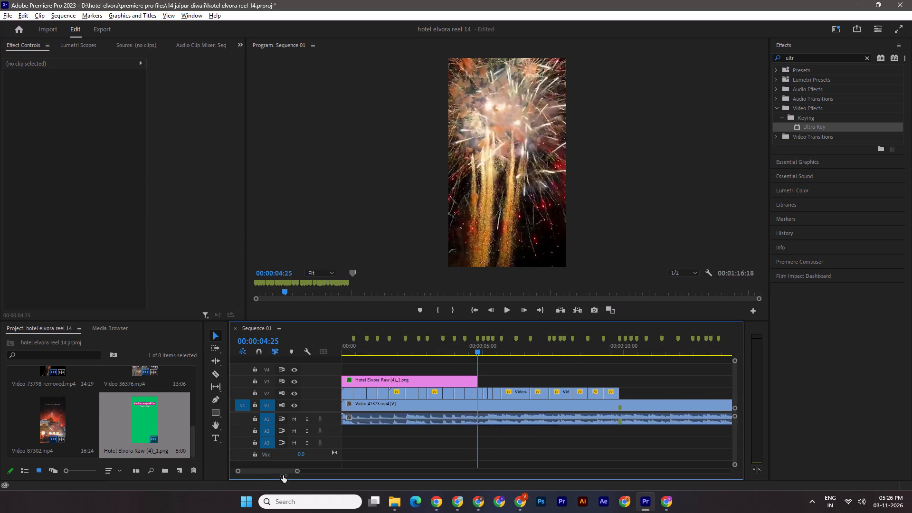
left_click_drag(283, 475, 285, 476)
Save the project and play the reel from the start to check the trimmed Hindi title's timing.
left_click_drag(467, 349, 332, 349)
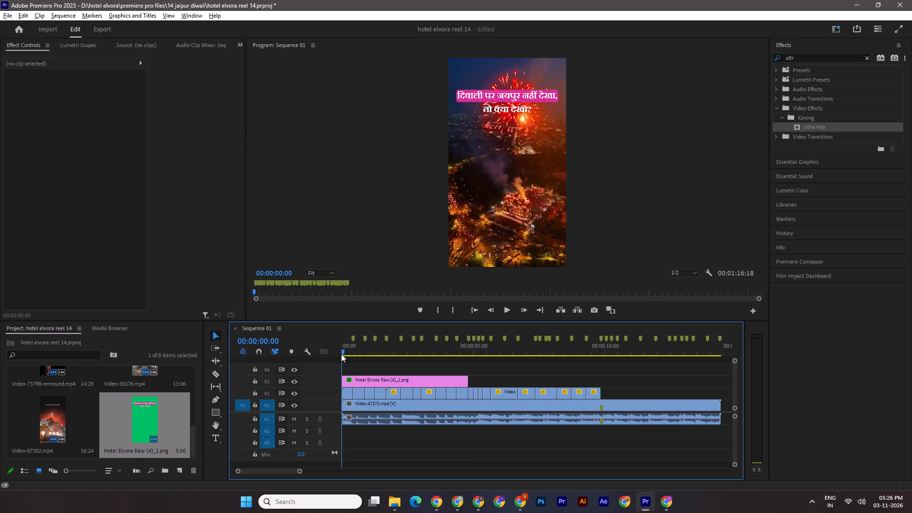
key("ctrl+s")
key("space")
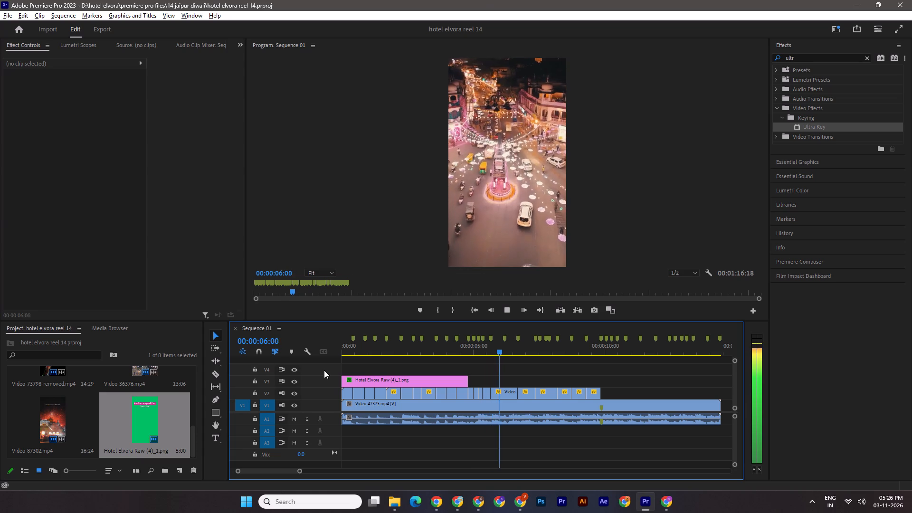
key("space")
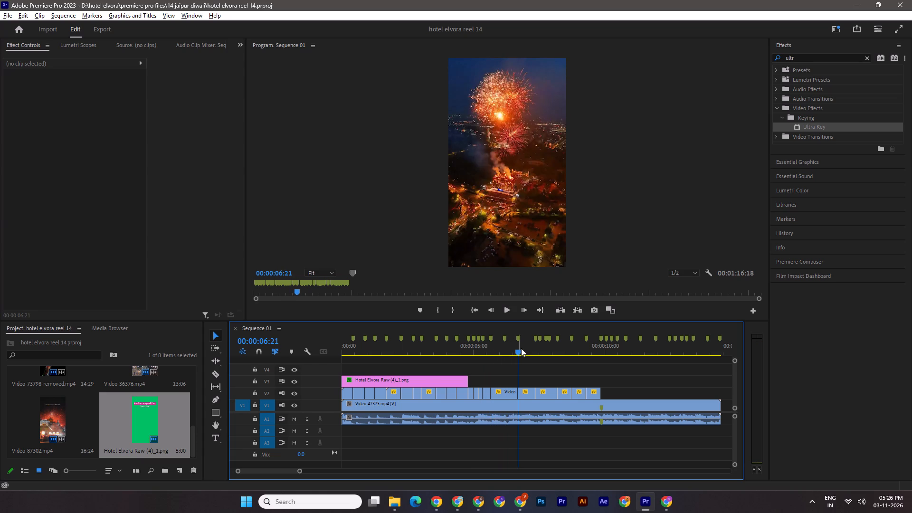
Export still frames of the Jaipur street shot at 00:00:05:20 and the fireworks shot at 00:00:07:05.
left_click_drag(518, 353, 493, 350, "shift")
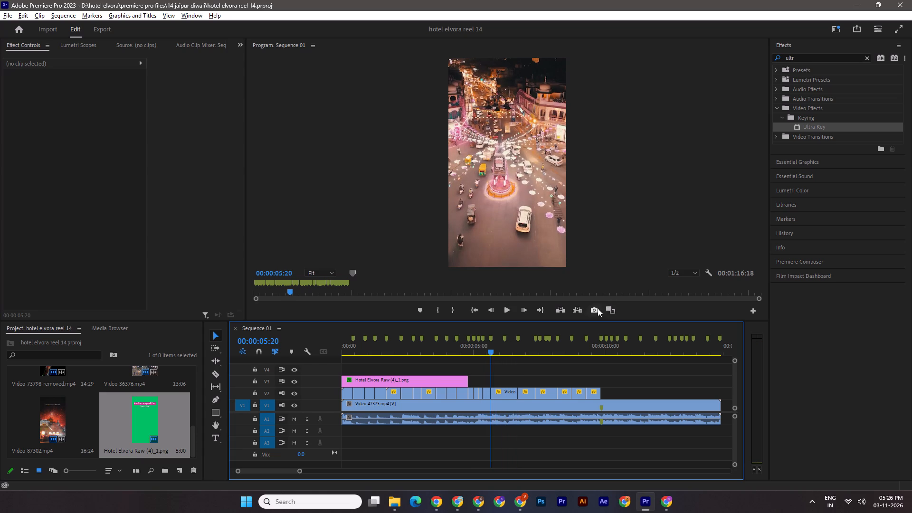
left_click(598, 308)
left_click(480, 286)
left_click_drag(494, 349, 526, 355)
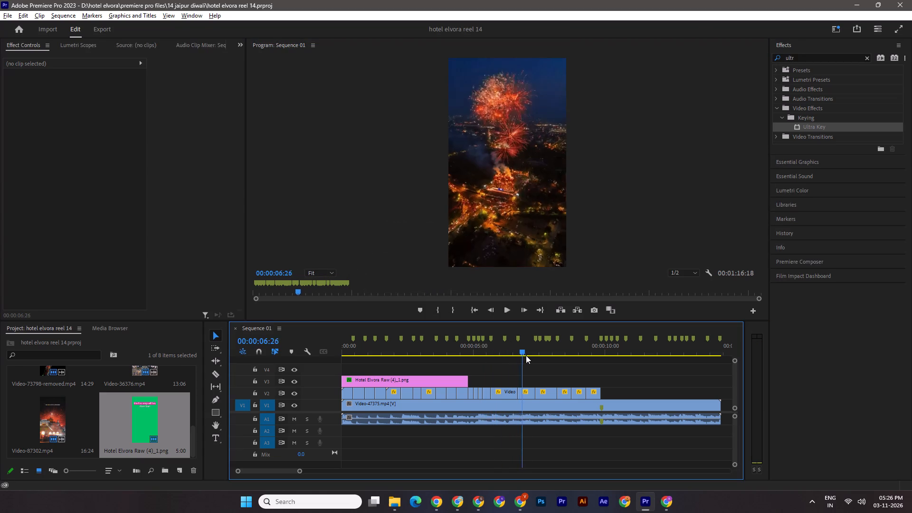
left_click_drag(526, 355, 532, 356)
left_click(596, 311)
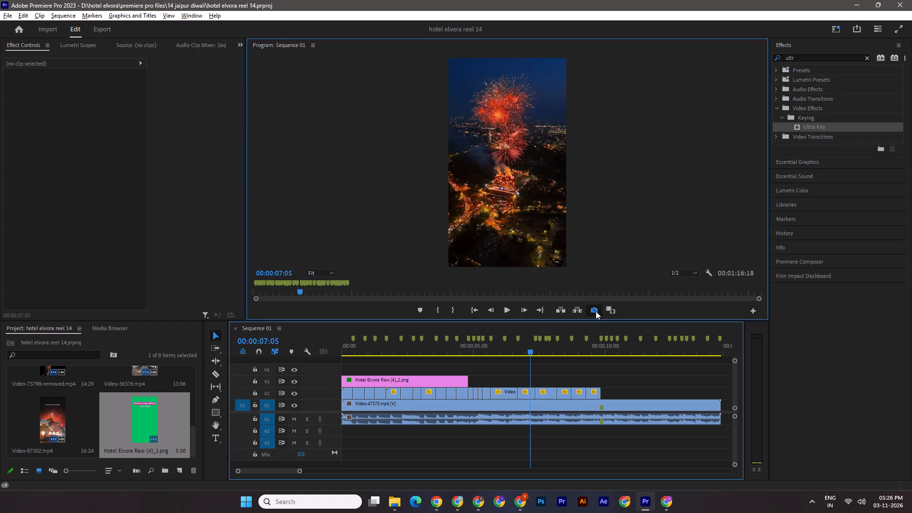
left_click(475, 283)
Switch to the Hotel Elvora Raw design in Canva and upload both exported stills from Downloads into the Shalini folder.
left_click(482, 506)
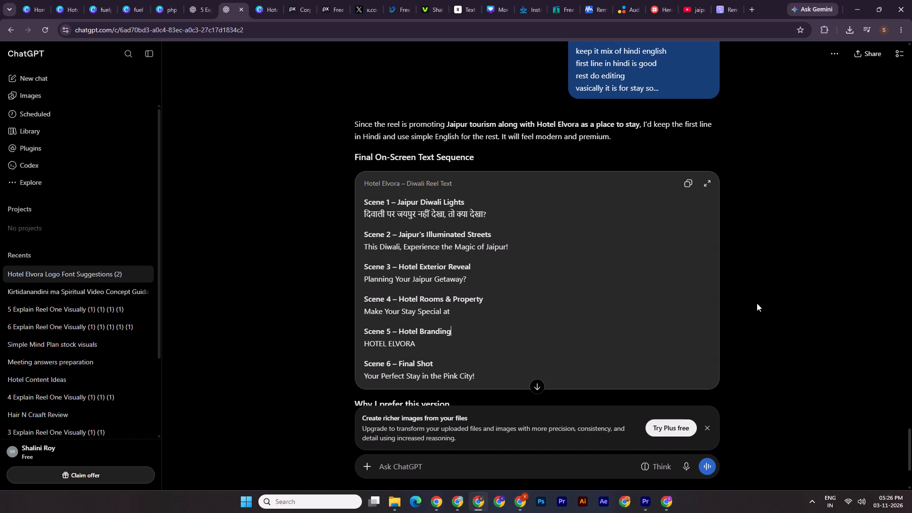
left_click(76, 0)
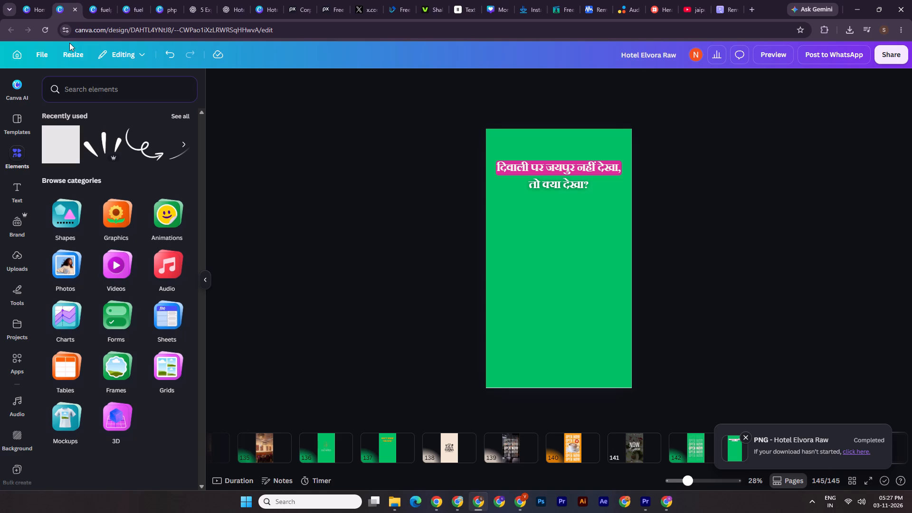
scroll(0, 405, "down", 7)
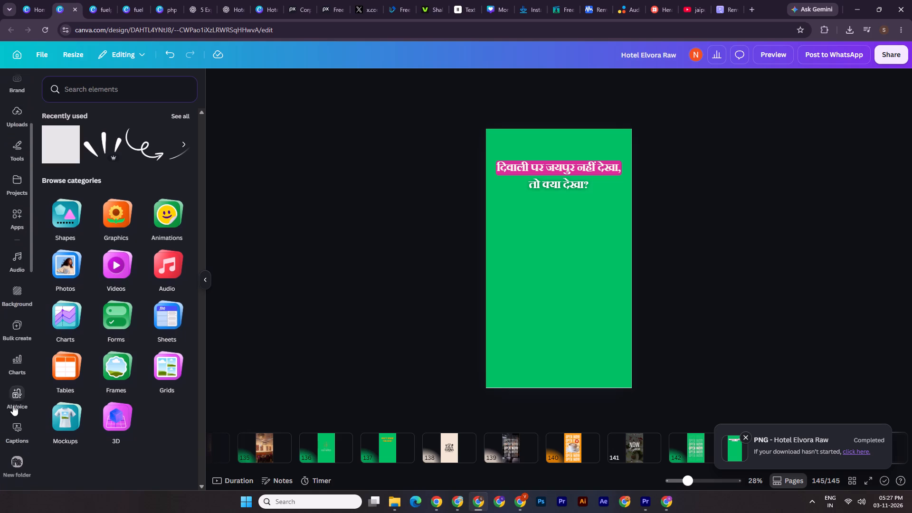
scroll(13, 405, "down", 4)
left_click(18, 323)
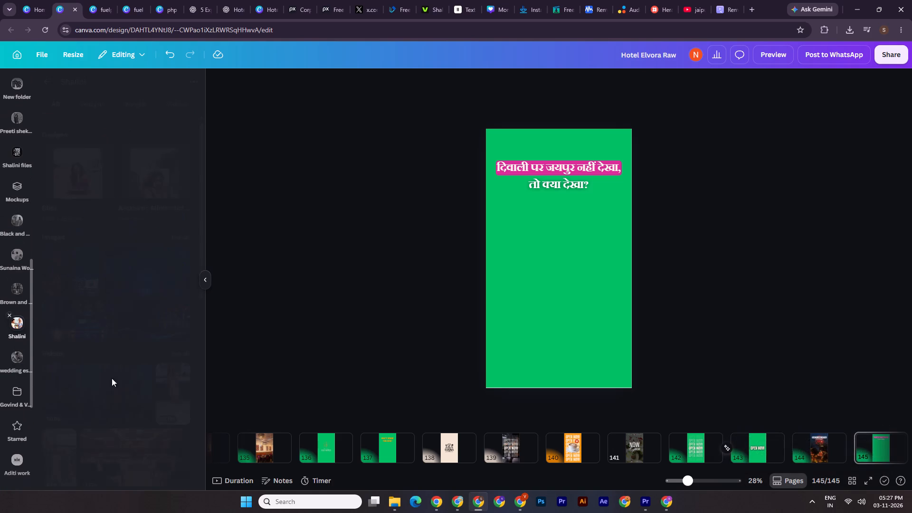
left_click(389, 505)
left_click(328, 449)
left_click(48, 155)
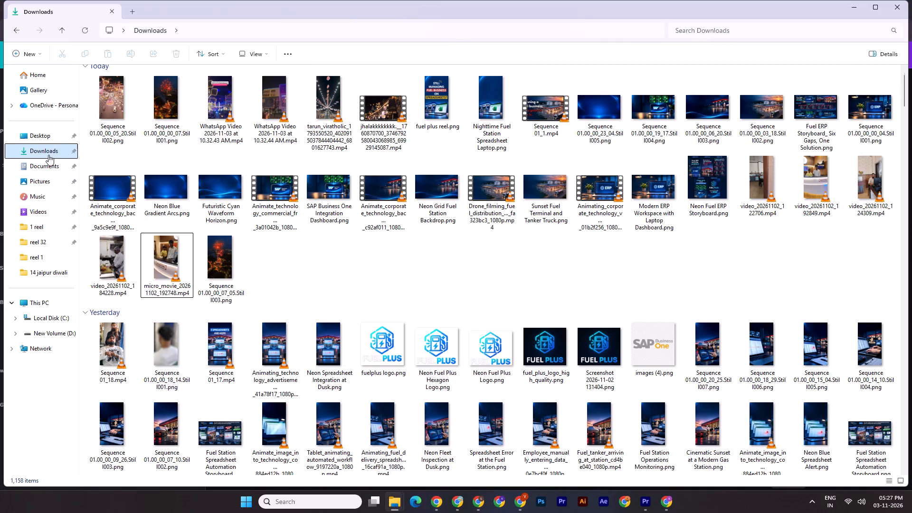
left_click(111, 114)
left_click(176, 103, "shift")
left_click_drag(172, 104, 219, 165)
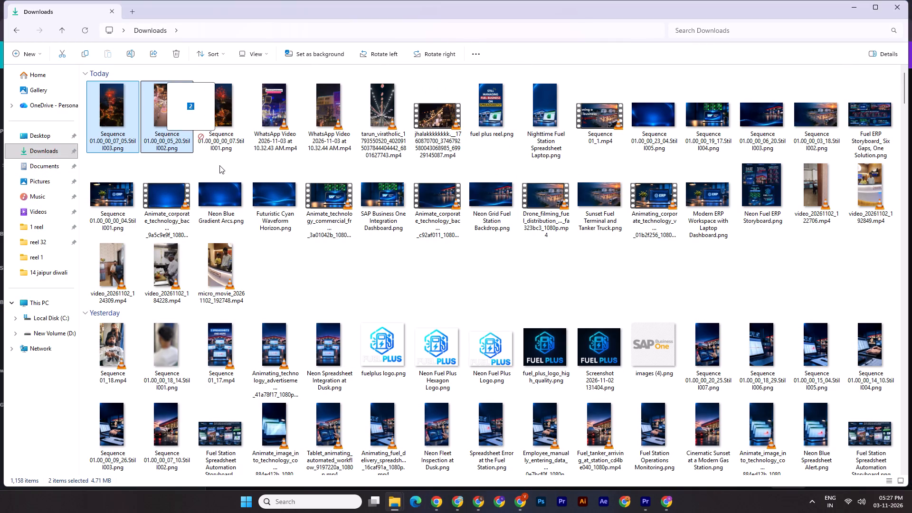
left_click_drag(219, 165, 121, 357)
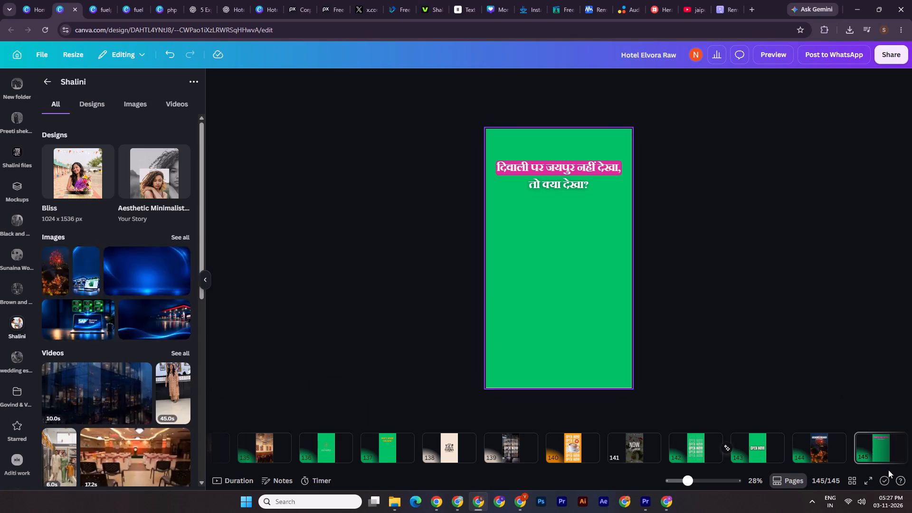
Add page 146 with the street still and page 147 with the fireworks still, enlarging each to fill its page.
left_click_drag(864, 470, 911, 461)
left_click(872, 450)
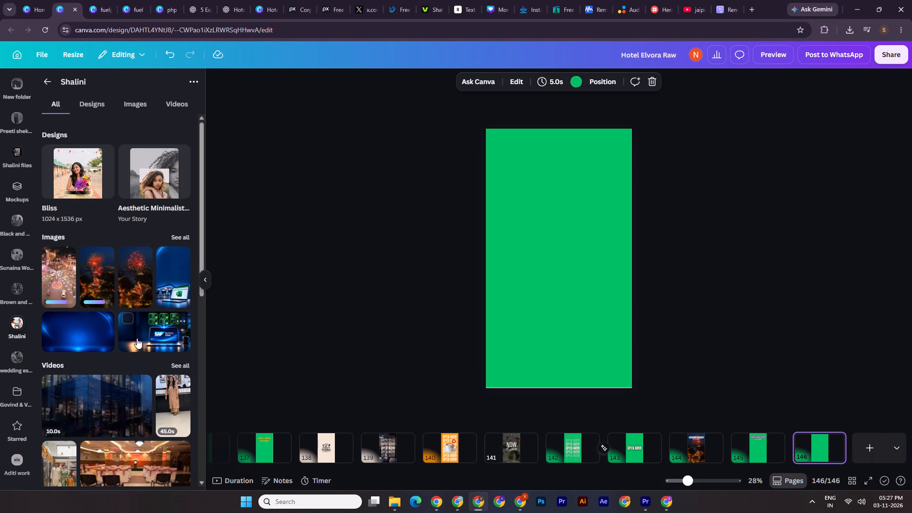
left_click(45, 286)
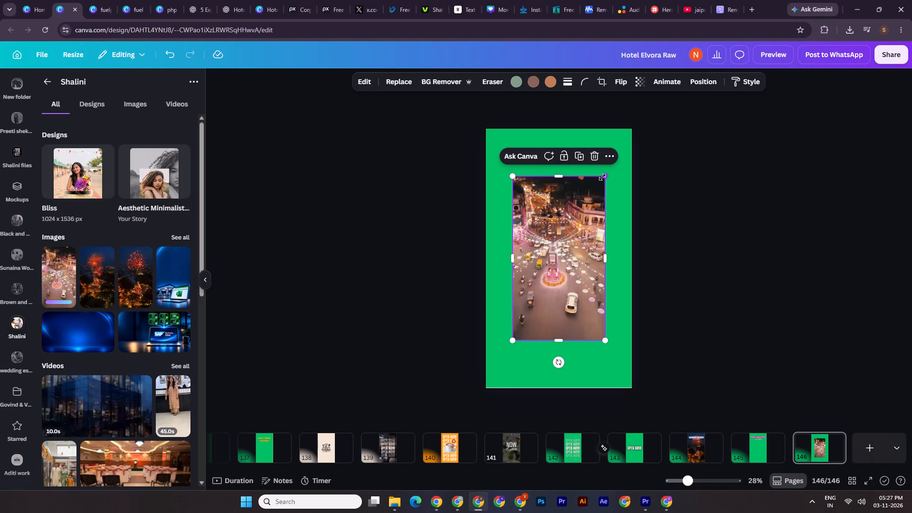
left_click_drag(602, 177, 628, 128, "alt")
left_click(874, 449)
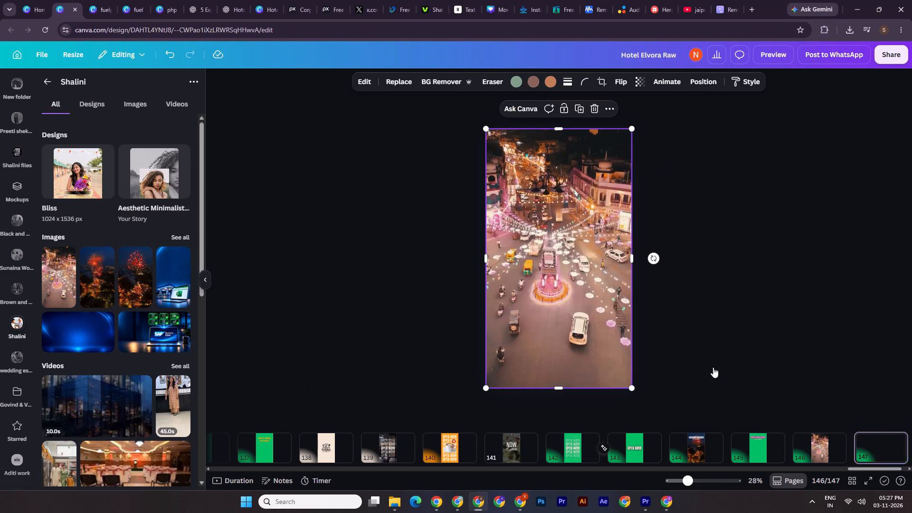
left_click(110, 286)
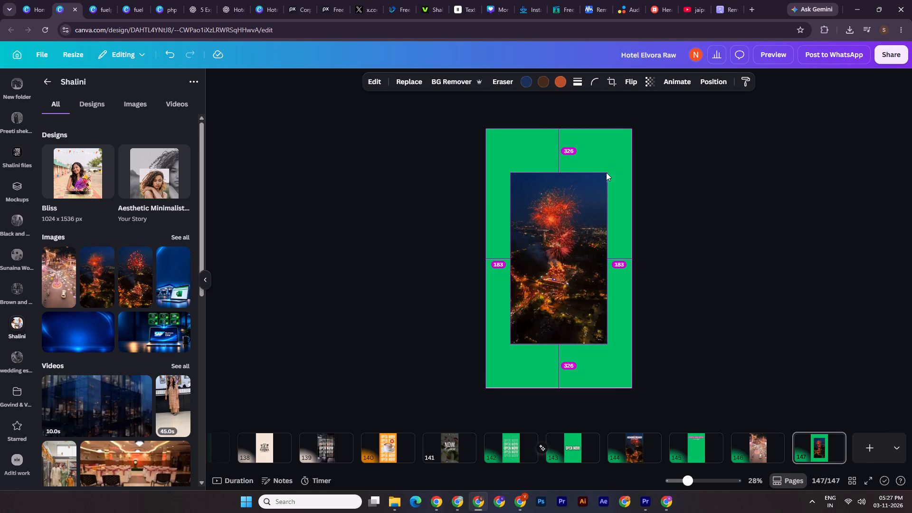
left_click_drag(606, 172, 645, 134, "alt")
Paste "This Diwali, Experience the Magic of Jaipur!" onto page 147, move it to the upper part of the page, and italicize it.
key("ctrl+v")
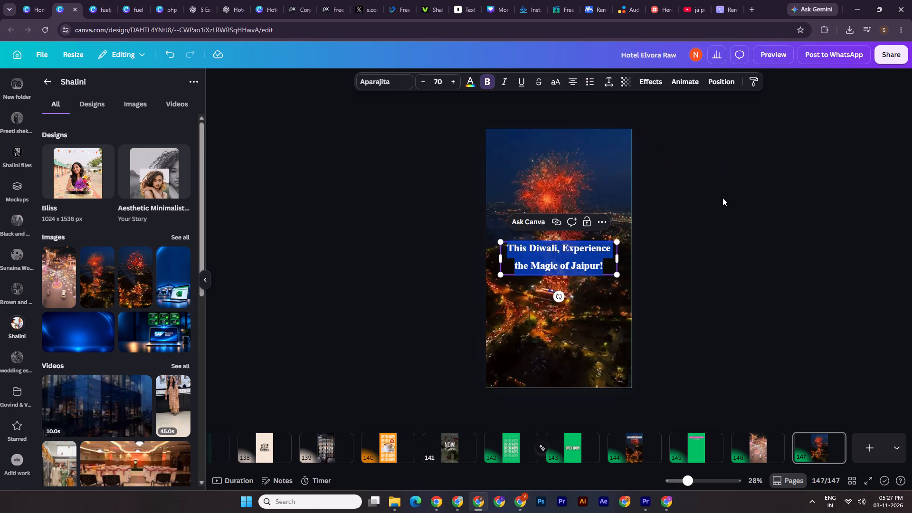
left_click(727, 197)
left_click_drag(579, 263, 573, 189, "shift")
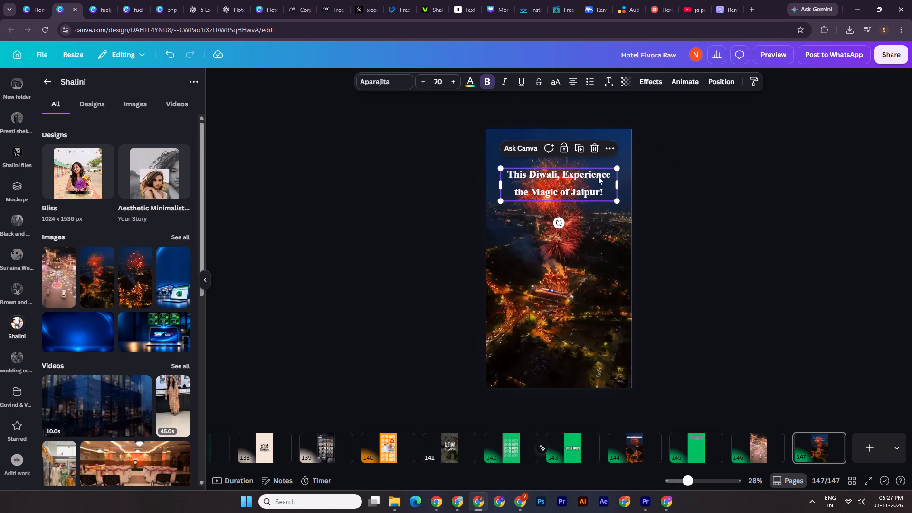
left_click(619, 183, "alt")
left_click(501, 83)
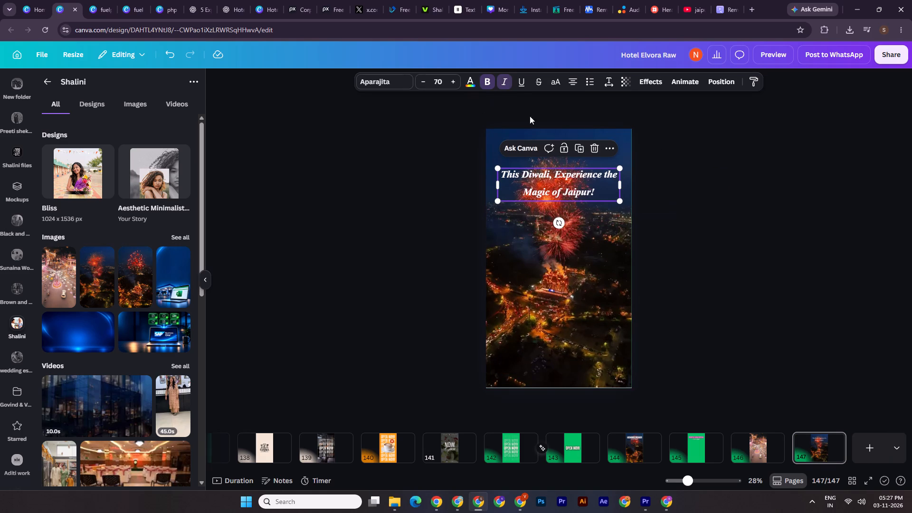
double_click(727, 182)
left_click(580, 183)
left_click(604, 88)
left_click(719, 140)
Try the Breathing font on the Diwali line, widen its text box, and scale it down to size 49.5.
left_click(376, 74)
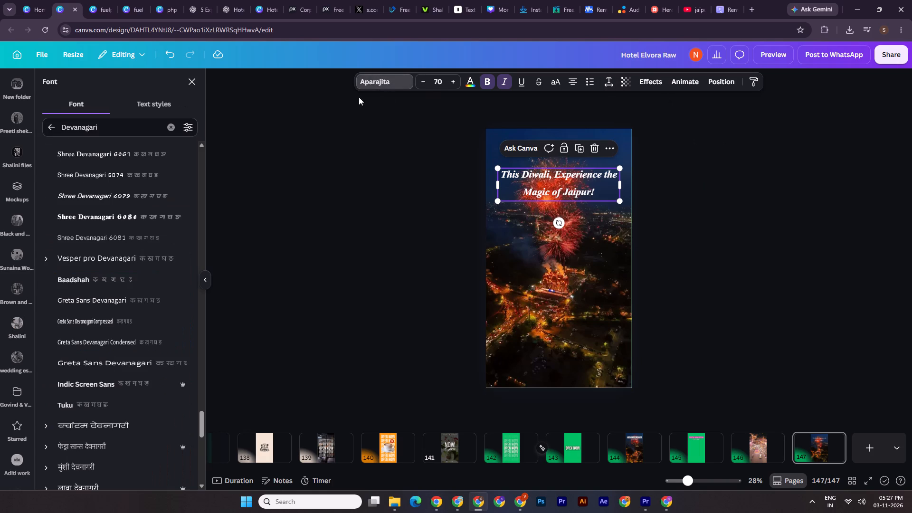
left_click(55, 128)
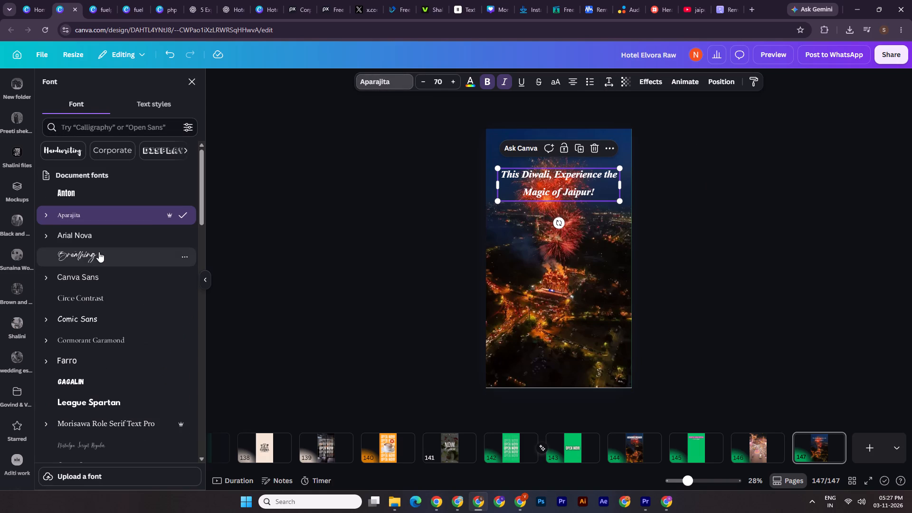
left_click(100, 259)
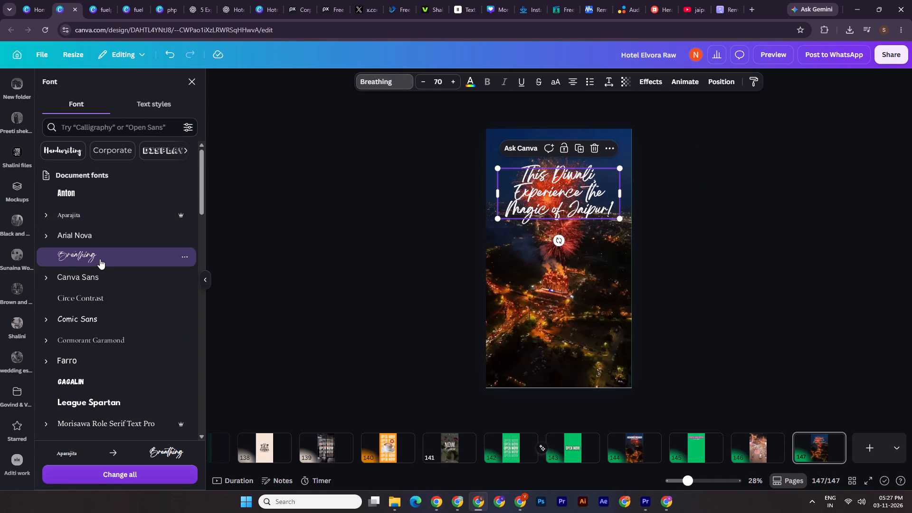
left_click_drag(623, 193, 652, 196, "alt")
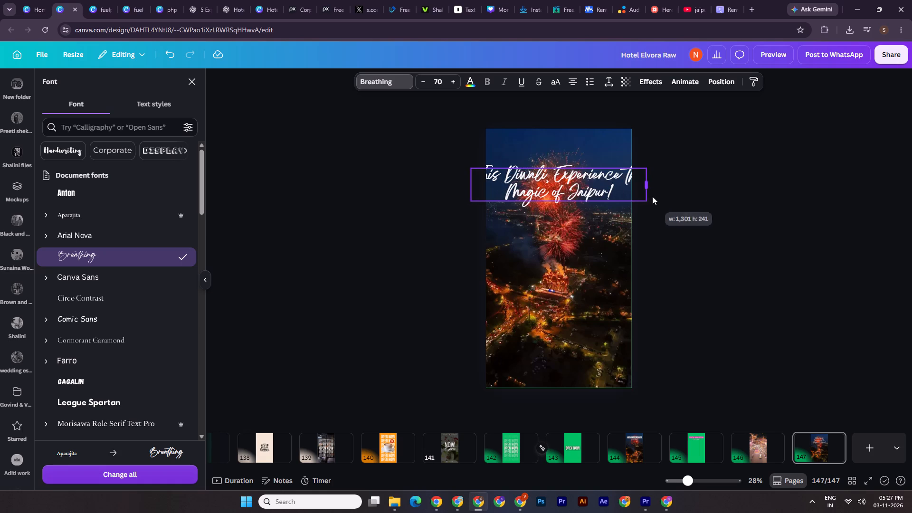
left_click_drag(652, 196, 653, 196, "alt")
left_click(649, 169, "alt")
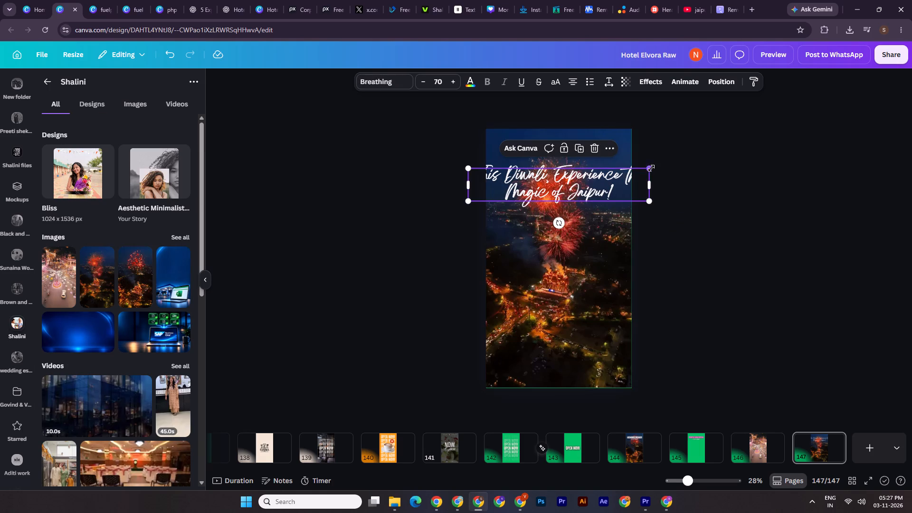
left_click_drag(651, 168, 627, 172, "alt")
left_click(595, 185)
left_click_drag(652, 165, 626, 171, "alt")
Try Circe Contrast, choose Cormorant Garamond in bold italic for the Diwali line, and resize it to two lines at size 60.
left_click(382, 77)
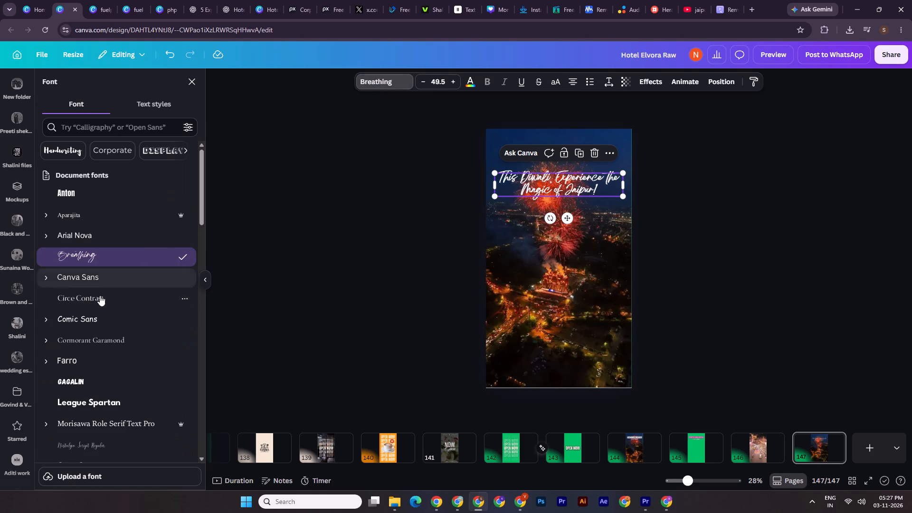
left_click(99, 295)
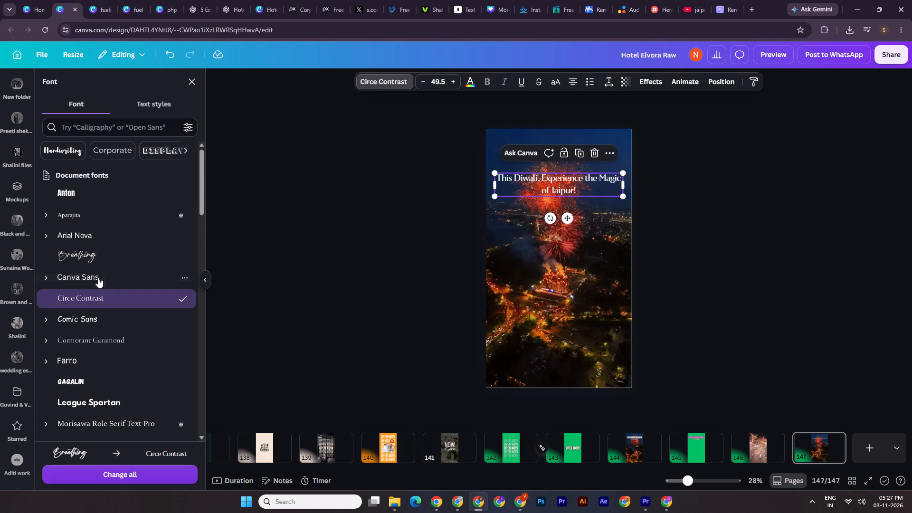
left_click(99, 341)
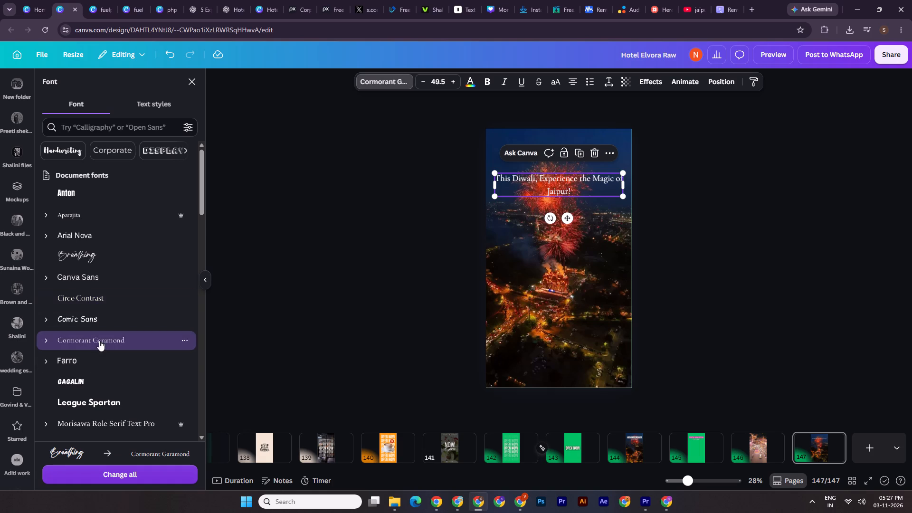
left_click(507, 80)
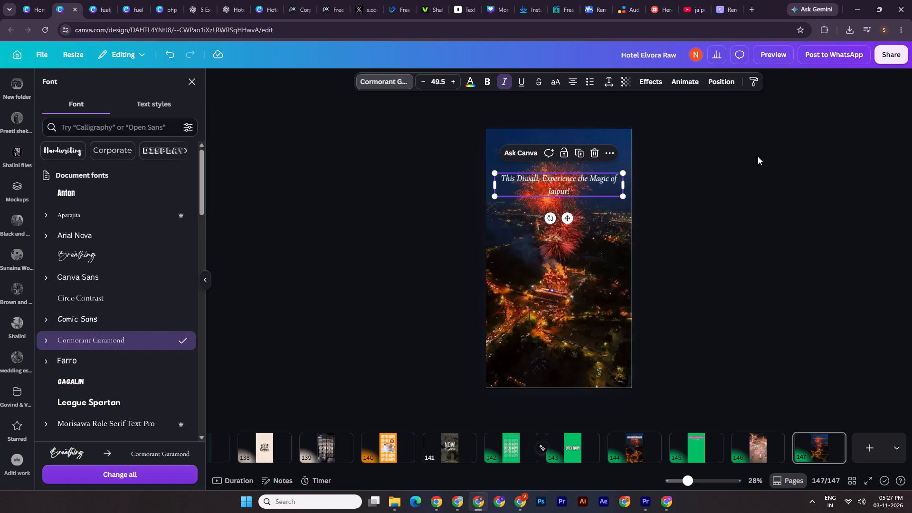
double_click(758, 156)
left_click(529, 192)
left_click_drag(626, 186, 615, 187)
left_click_drag(613, 173, 621, 171, "alt")
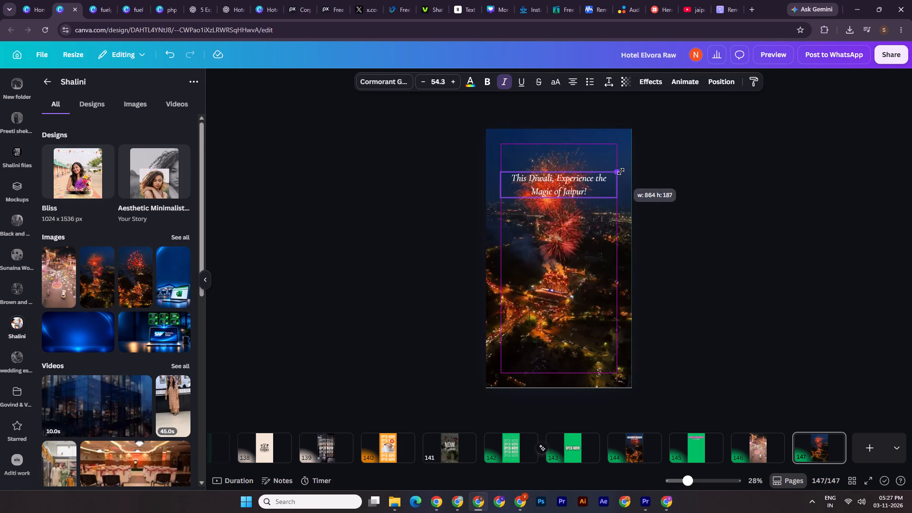
left_click_drag(621, 171, 624, 171, "alt")
left_click(489, 79)
double_click(717, 166)
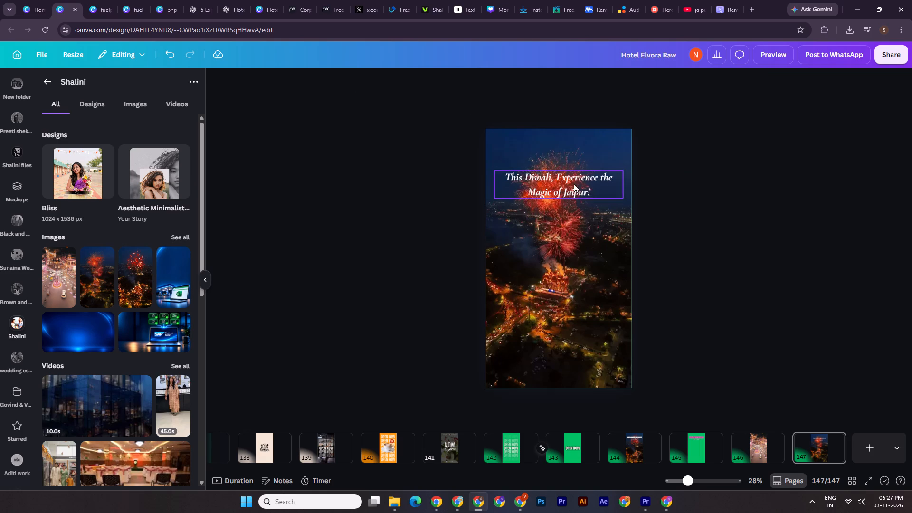
Copy the styled Diwali line from page 147 onto the street still on page 146.
left_click(574, 184)
key("ctrl+c")
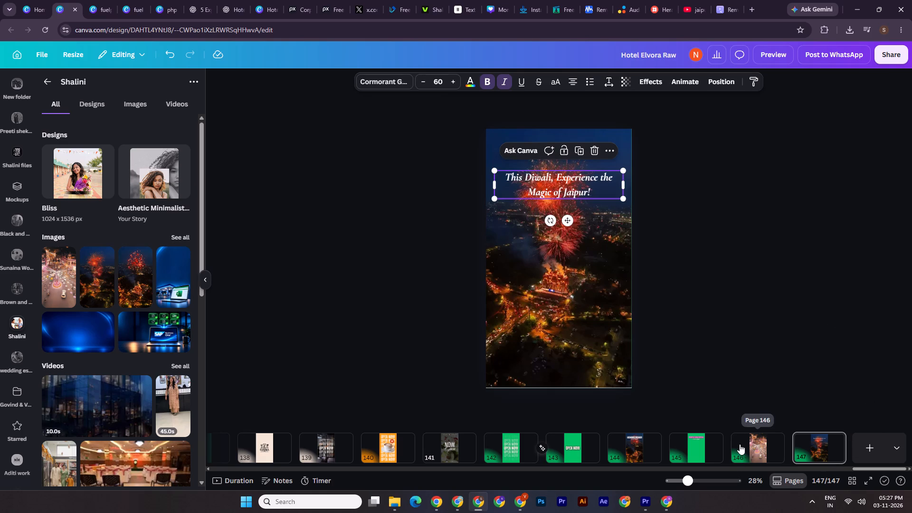
left_click(783, 444)
key("ctrl+v")
Apply the Glow text effect to the Diwali line on page 146 and raise its intensity to the maximum.
left_click(655, 84)
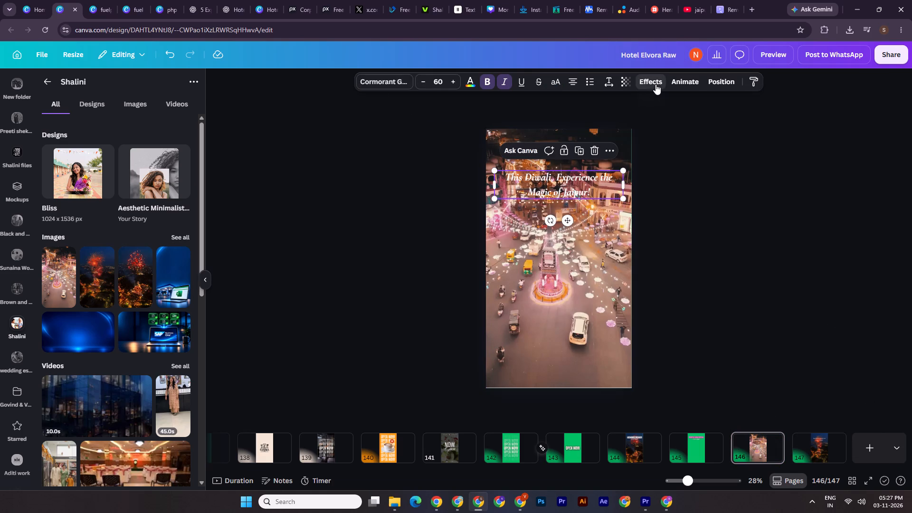
left_click(134, 123)
left_click_drag(84, 181, 193, 180)
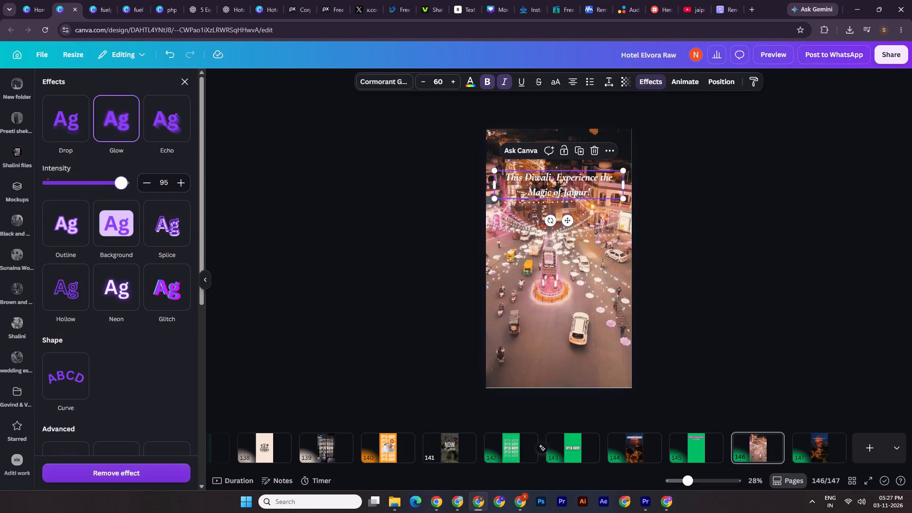
left_click_drag(193, 180, 193, 180)
left_click(727, 283)
Switch to Premiere Pro and scrub the sequence ahead to 00:00:09:14 to check the shots for the Diwali line.
left_click(639, 503)
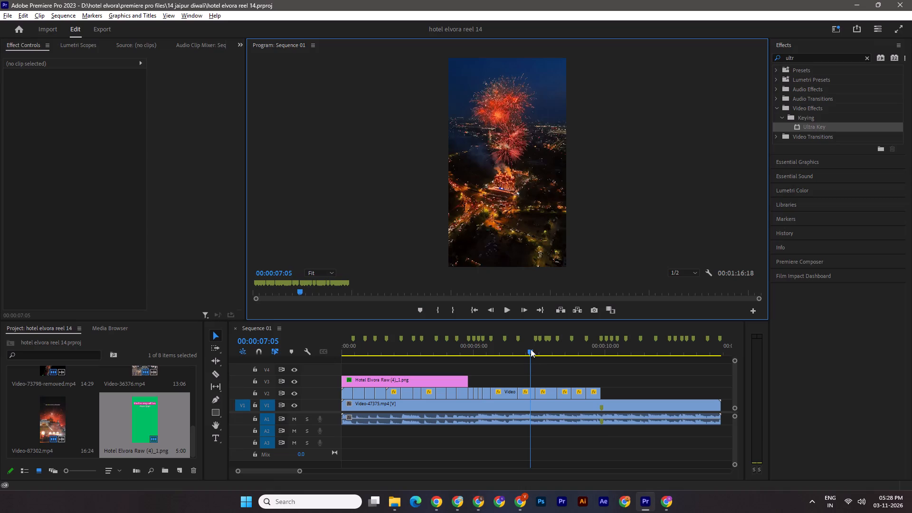
left_click_drag(531, 349, 591, 359)
left_click(486, 504)
Back in Canva, copy the glowing Diwali line from page 146 onto a new green page 148.
double_click(748, 210)
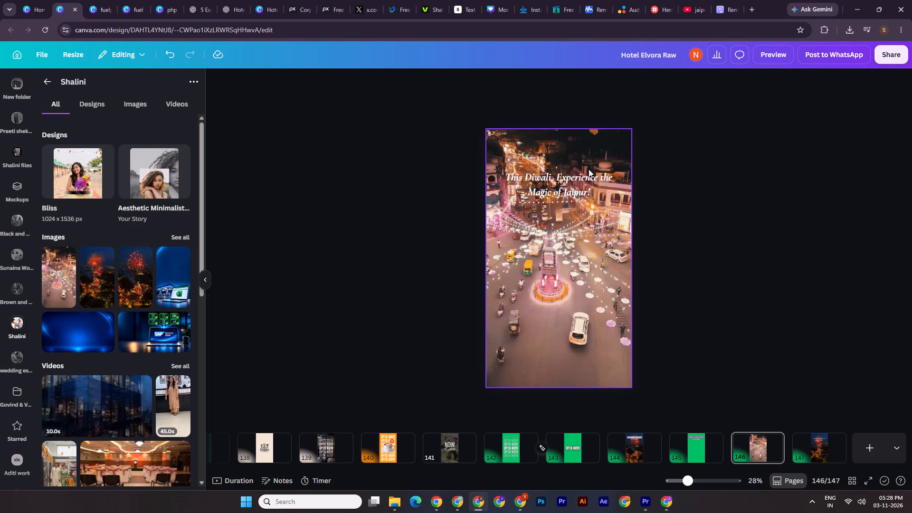
left_click(570, 193)
key("ctrl+c")
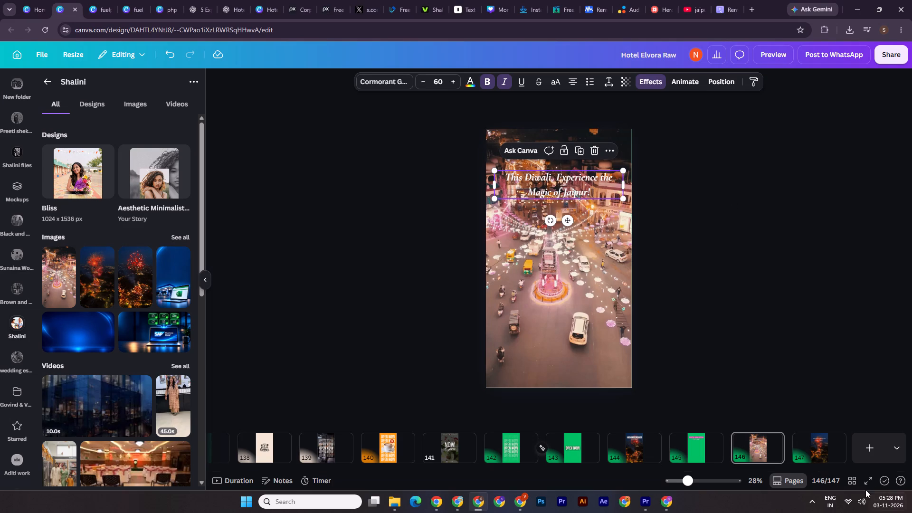
left_click(860, 454)
key("ctrl+v")
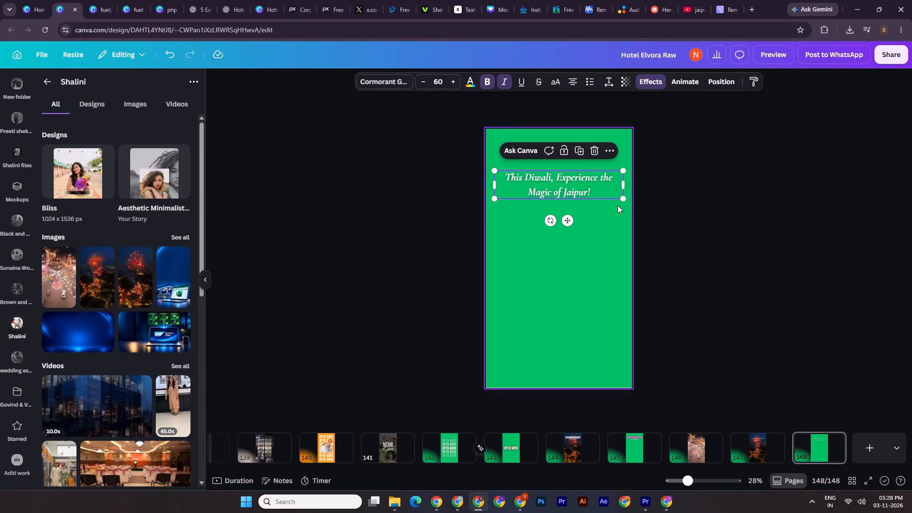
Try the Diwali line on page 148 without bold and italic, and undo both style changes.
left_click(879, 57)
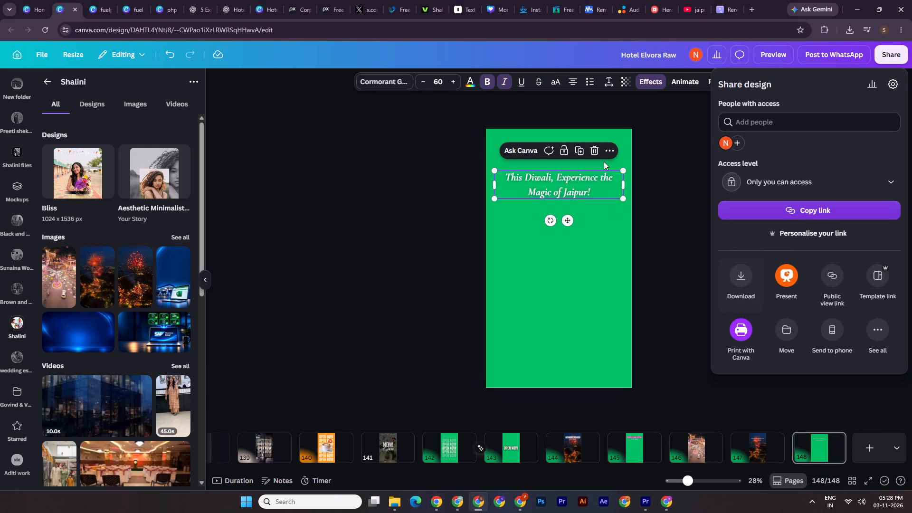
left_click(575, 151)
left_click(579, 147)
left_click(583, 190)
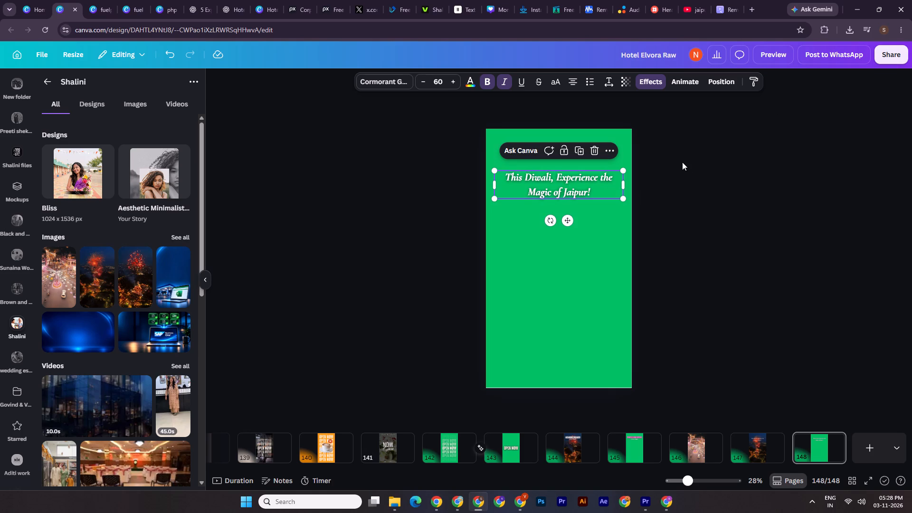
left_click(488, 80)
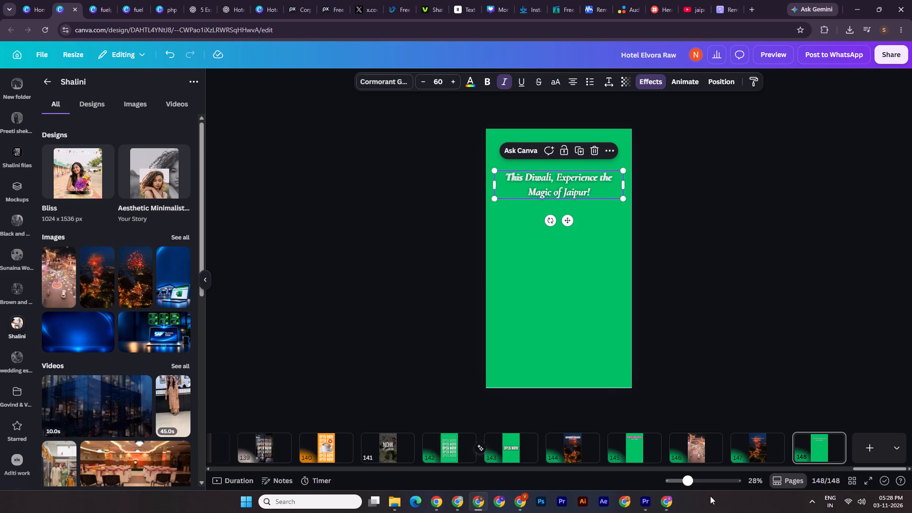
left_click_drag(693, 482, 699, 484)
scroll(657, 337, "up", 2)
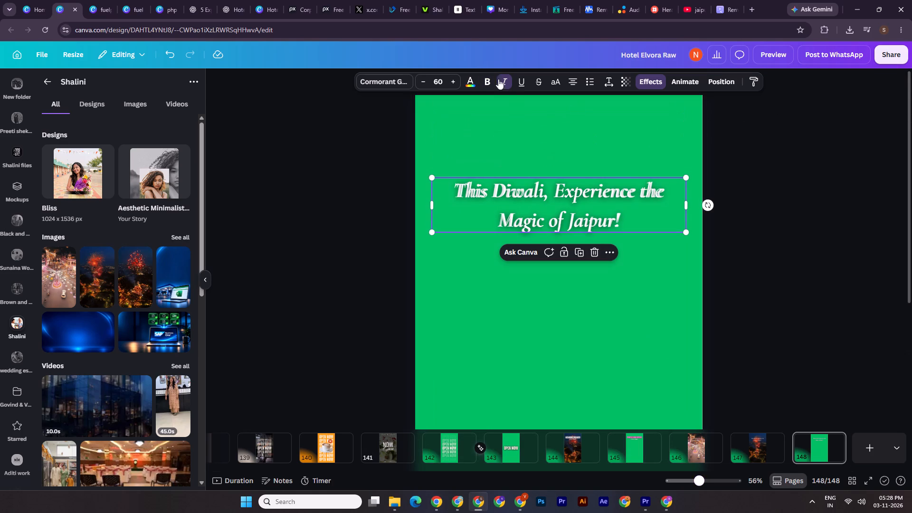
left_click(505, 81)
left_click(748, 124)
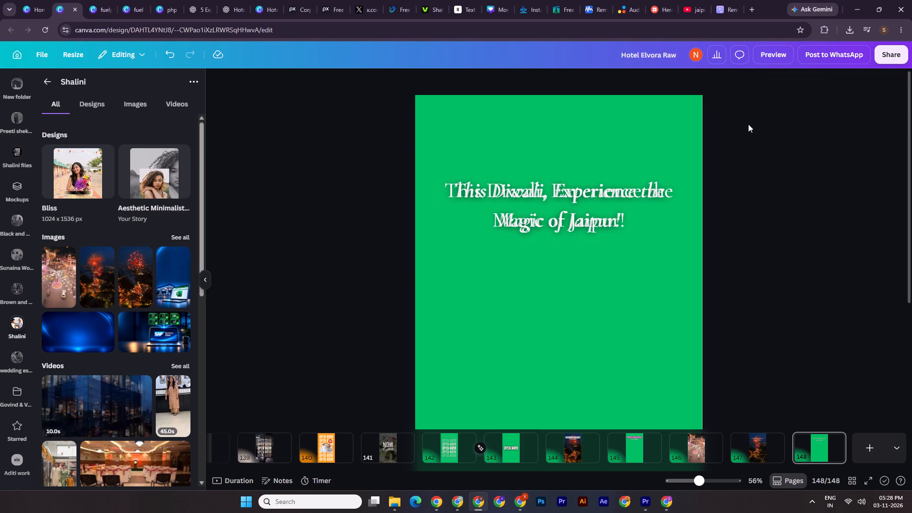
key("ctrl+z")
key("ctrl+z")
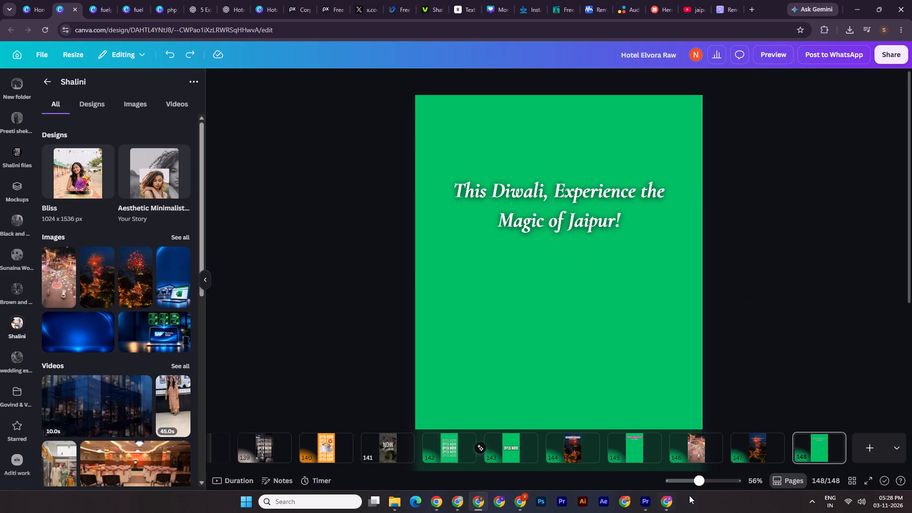
Download only page 148 as a PNG.
left_click_drag(693, 482, 688, 479)
left_click(883, 53)
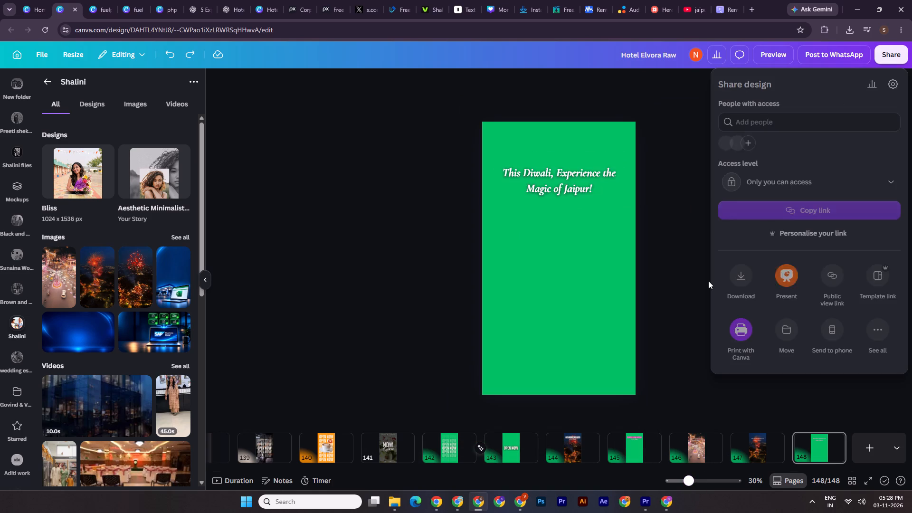
left_click(743, 280)
left_click(818, 272)
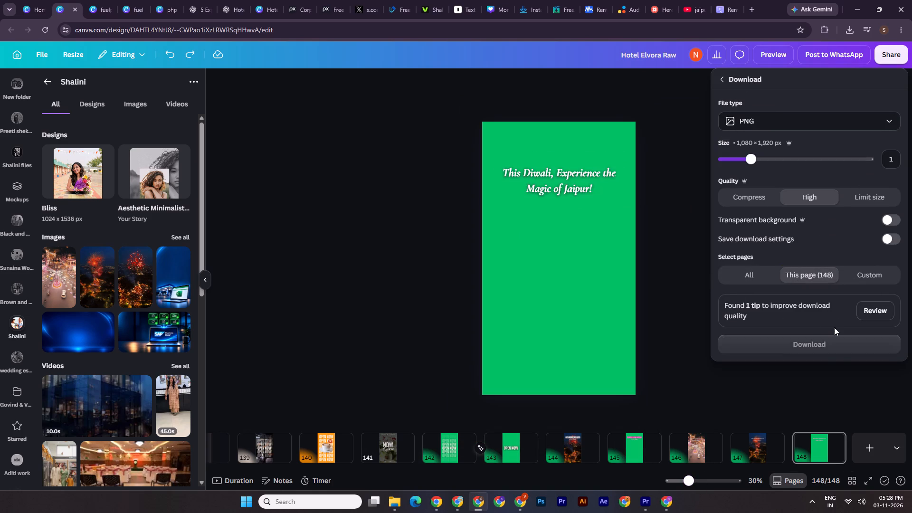
left_click(834, 342)
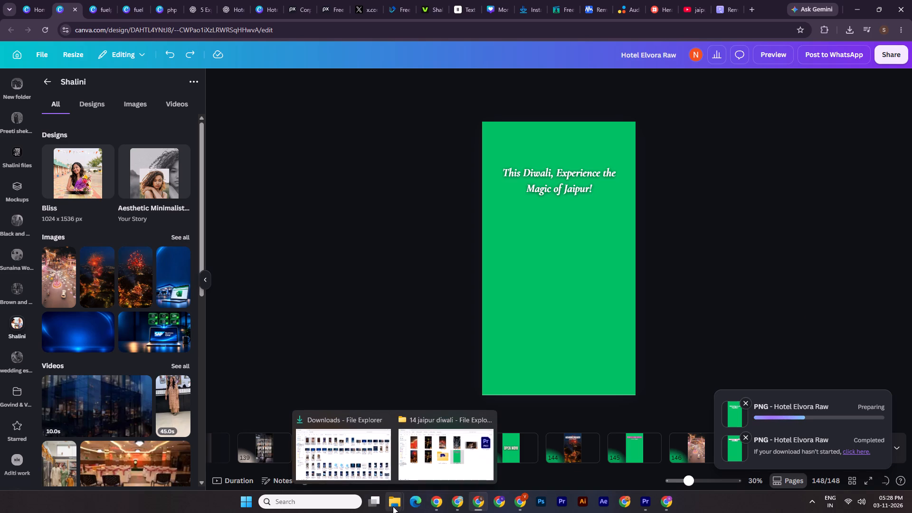
In the Downloads folder, rename the new caption image as Hotel Elvora Raw (4)_2.png.
left_click(384, 467)
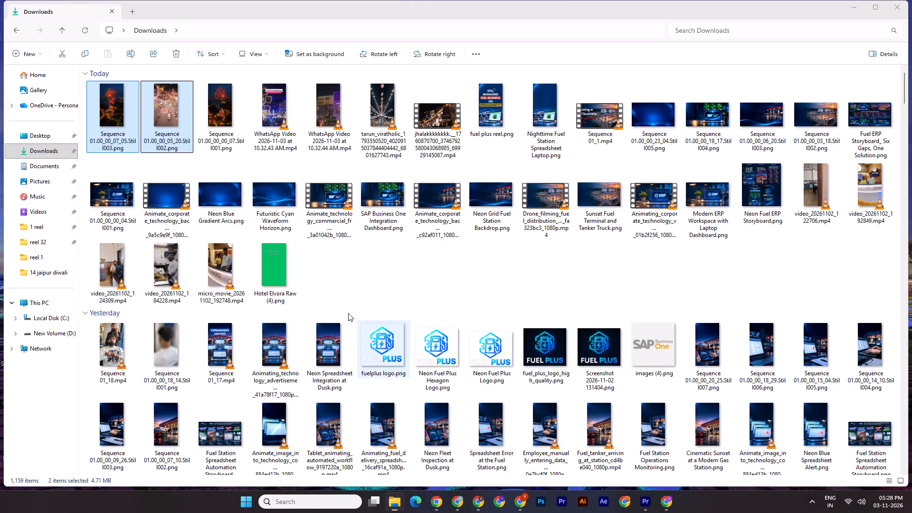
left_click(271, 303)
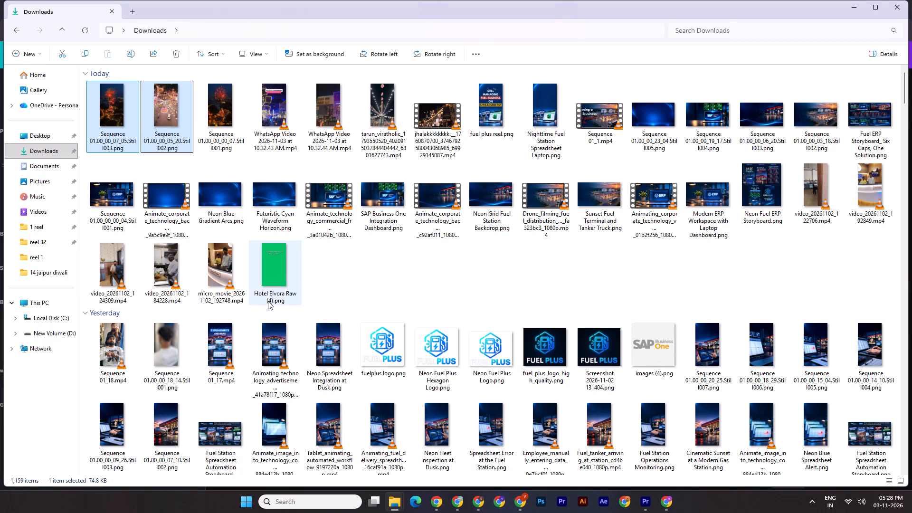
left_click(270, 300)
left_click(272, 301)
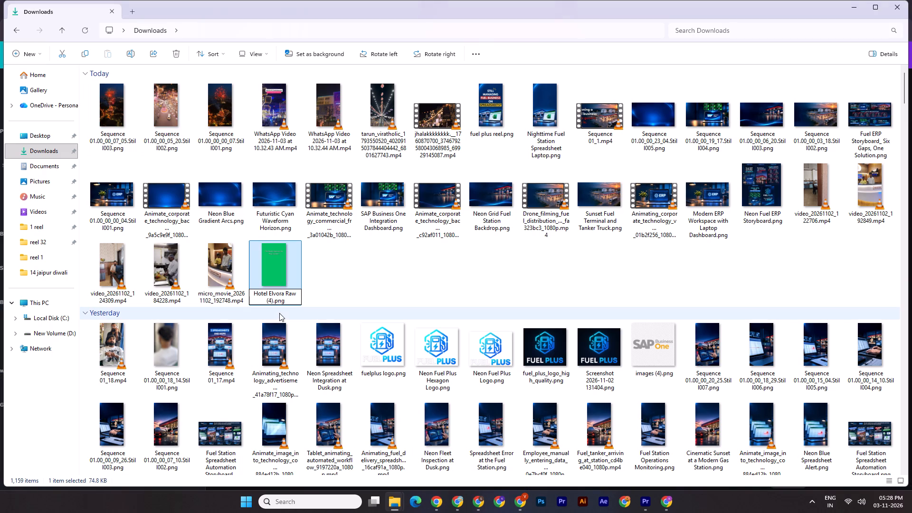
type("_2")
key("Return")
Move Hotel Elvora Raw (4)_2.png from Downloads into the 14 jaipur diwali project folder.
key("ctrl+x")
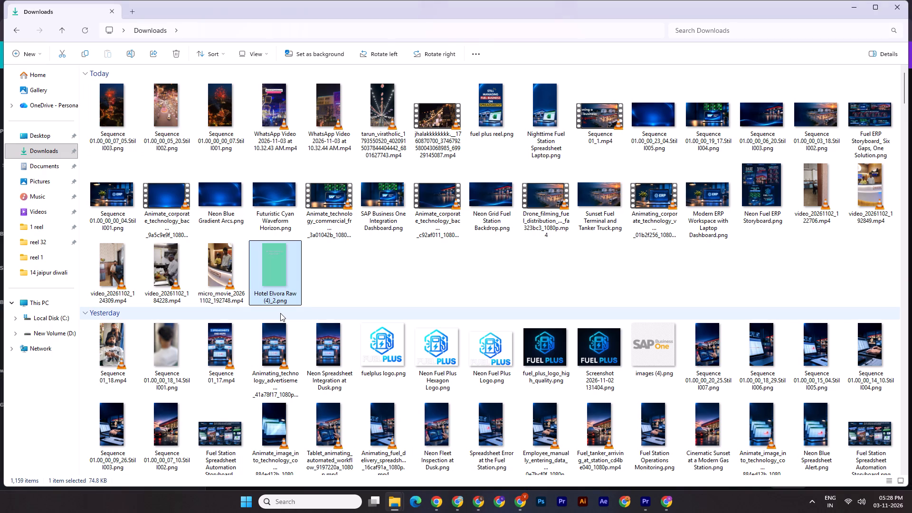
left_click(391, 503)
left_click(450, 459)
key("ctrl+v")
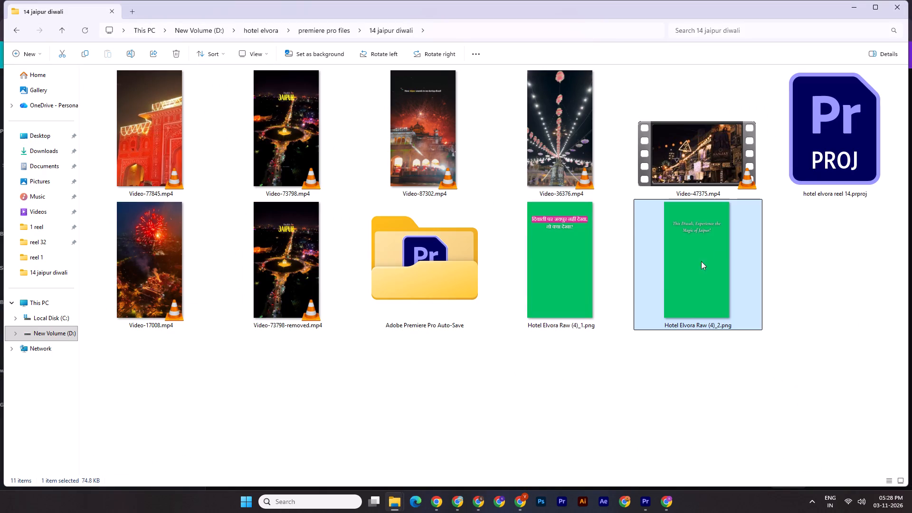
Place Hotel Elvora Raw (4)_2.png on Premiere Pro track V3 after the first caption, and trim its end to the last V2 shot's end at 00:00:09:26.
left_click_drag(719, 253, 497, 376)
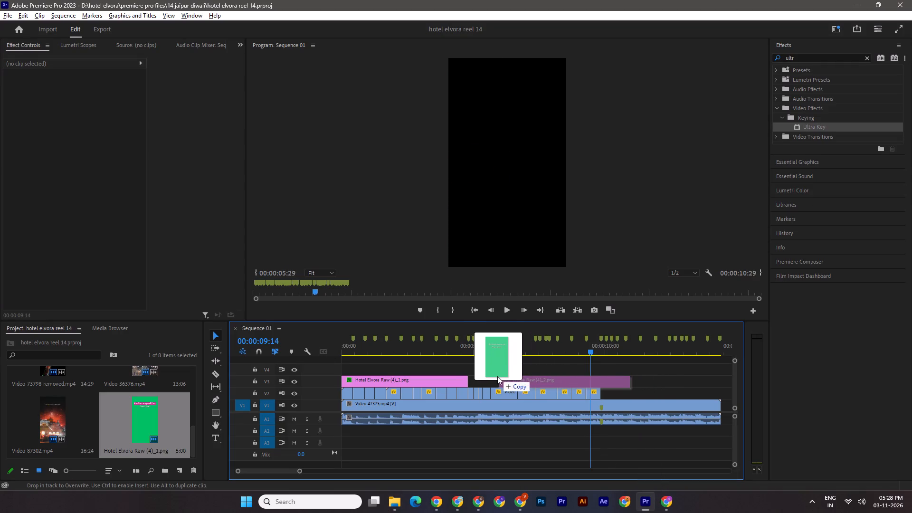
left_click_drag(497, 376, 491, 378)
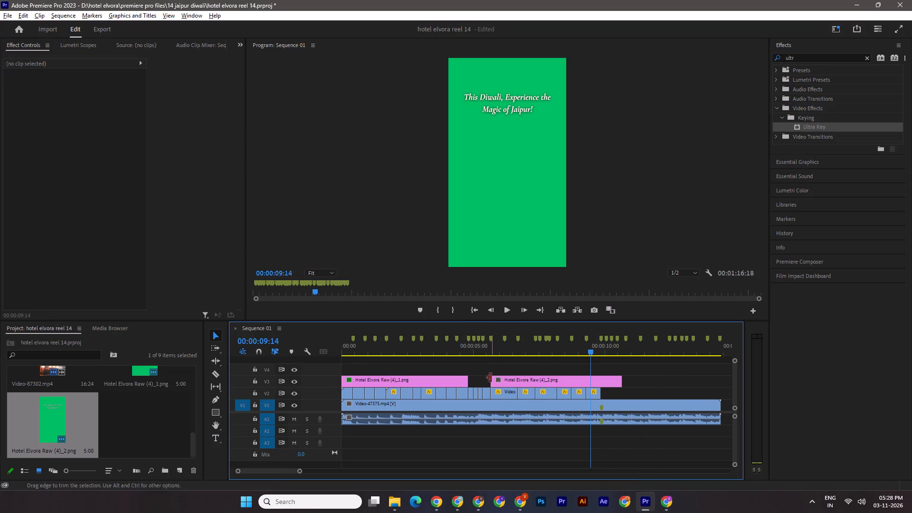
left_click_drag(586, 351, 600, 351)
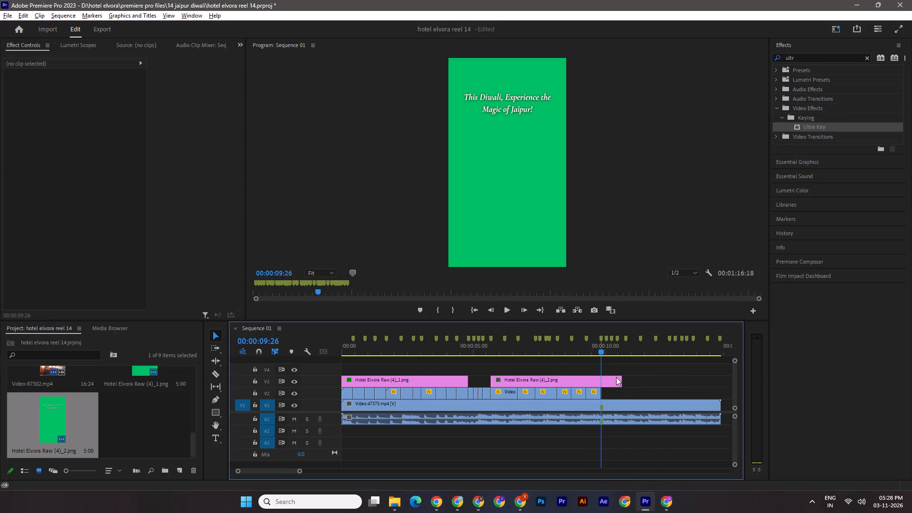
left_click_drag(621, 381, 600, 381)
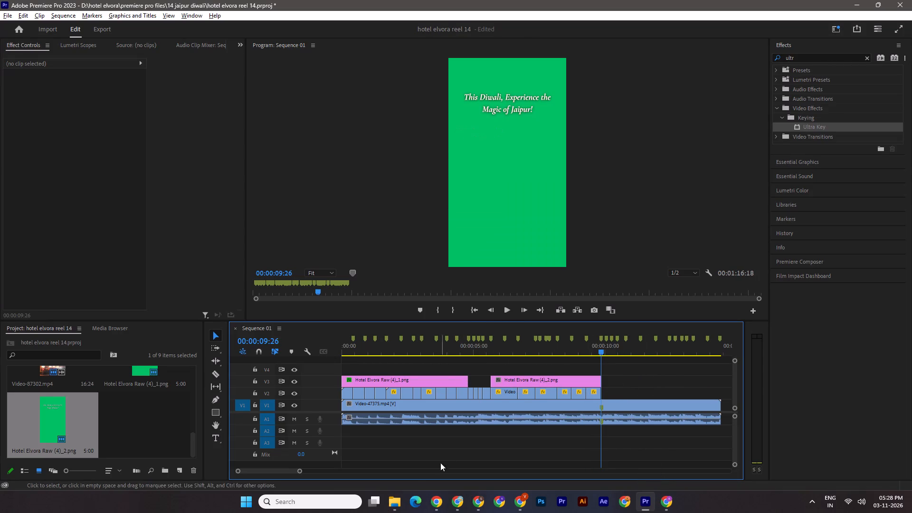
left_click_drag(298, 471, 275, 469)
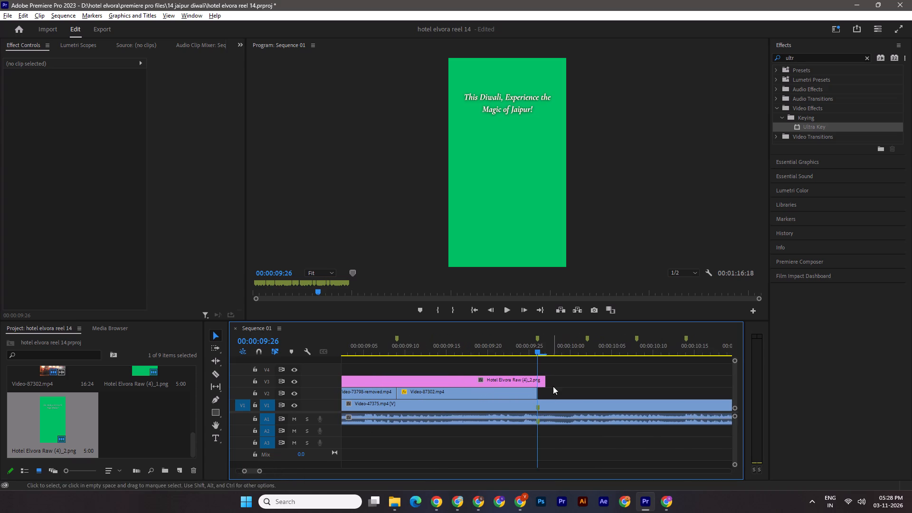
left_click_drag(547, 382, 541, 382)
Apply Ultra Key to the Hotel Elvora Raw (4)_2.png clip, sample its green background as the key colour, and save the project.
left_click_drag(259, 468, 278, 469)
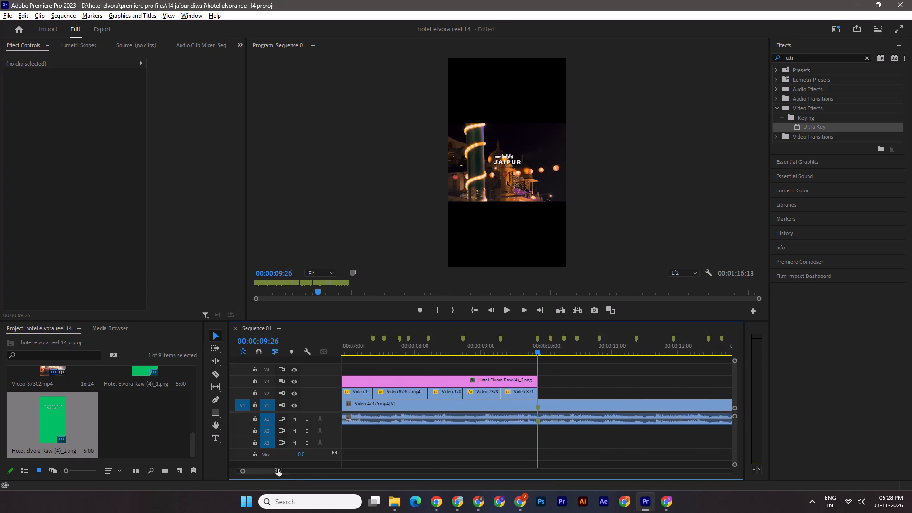
left_click_drag(278, 469, 299, 471)
left_click(454, 355)
left_click(454, 352)
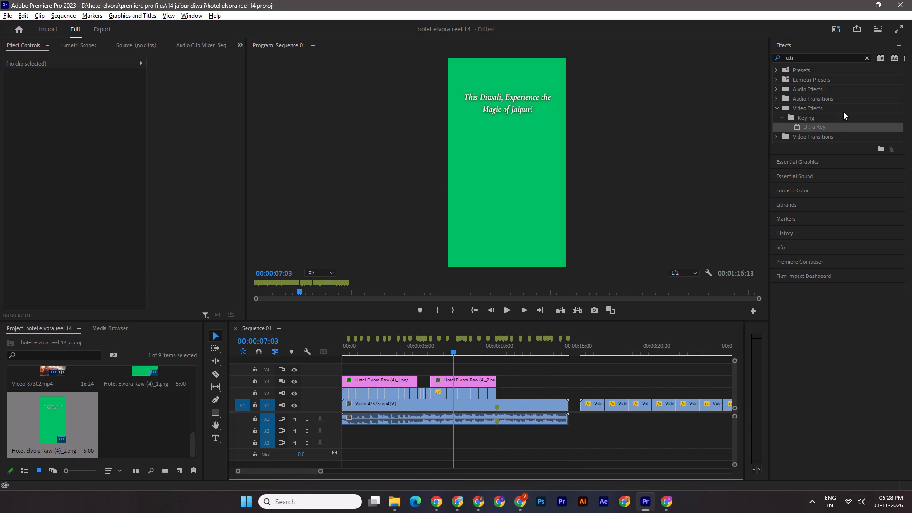
left_click_drag(821, 123, 482, 380)
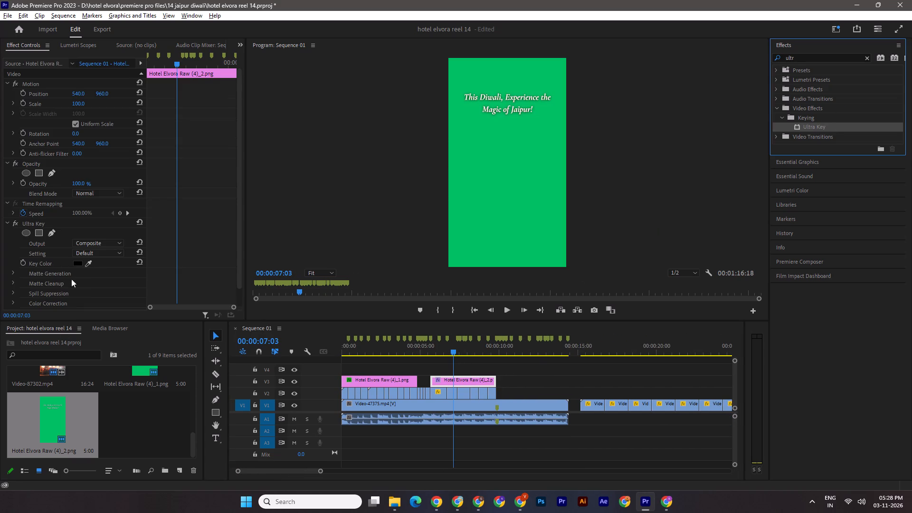
left_click(89, 262)
left_click(485, 213)
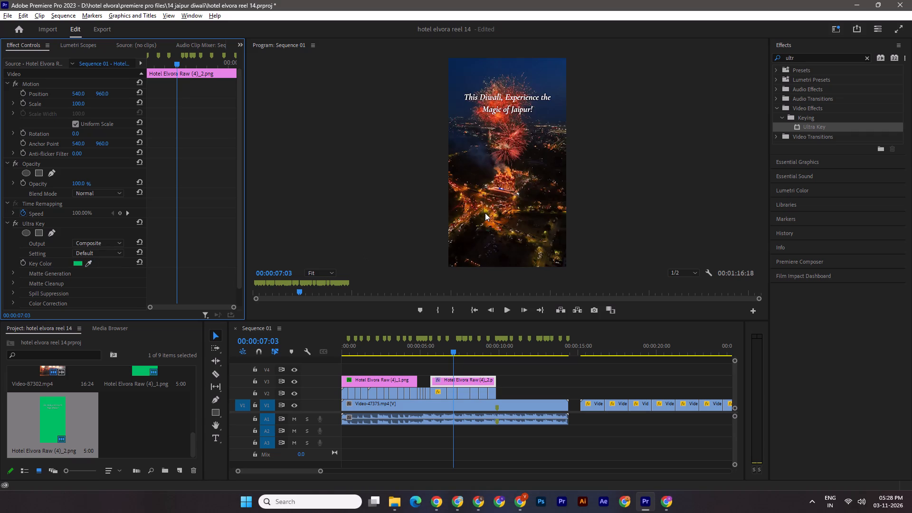
key("ctrl+s")
Play the sequence from the start to 00:00:09:25 to review both captions over the shots, and save the project.
left_click_drag(445, 351, 287, 350)
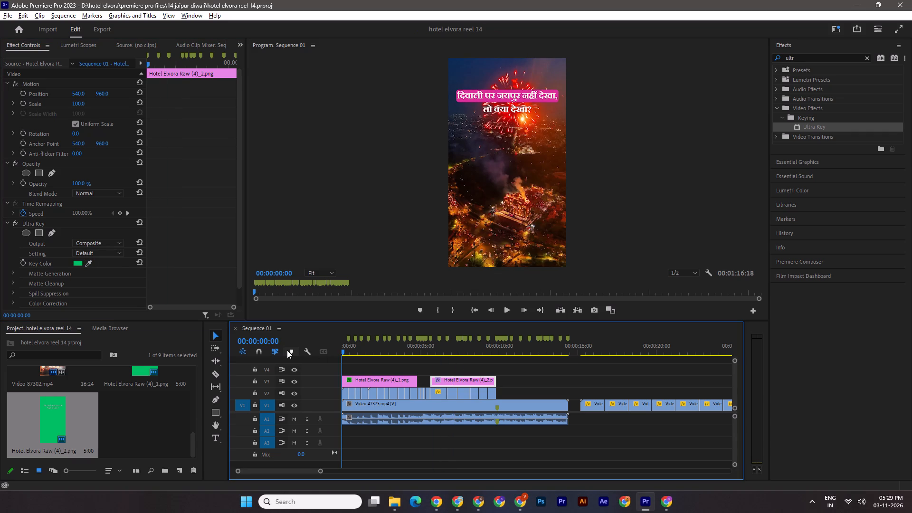
key("ctrl+s")
key("space")
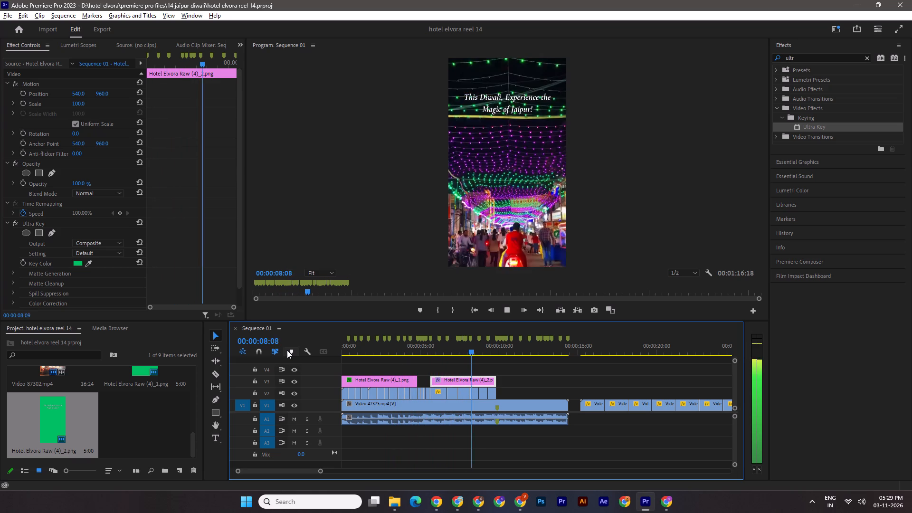
key("space")
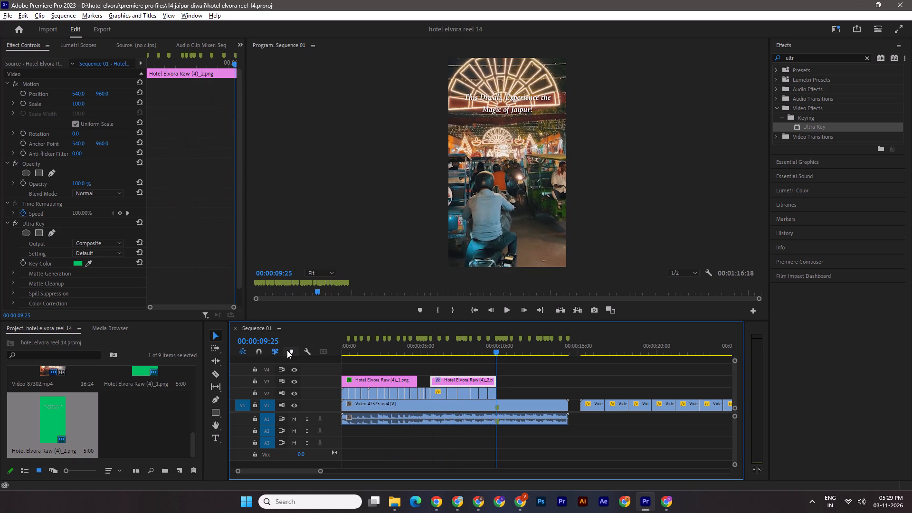
key("ctrl+s")
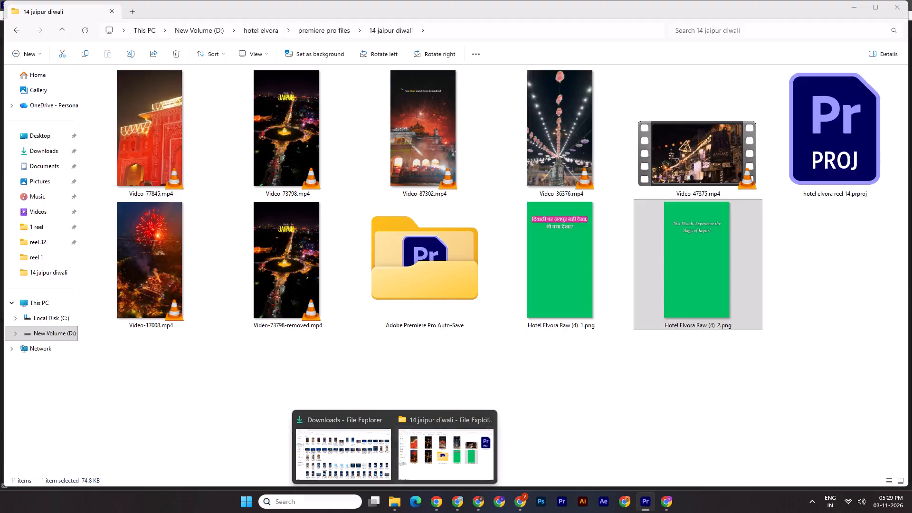
Open the CLIP folder of camera footage on drive D, under HOTEL ELVORA DATA > VIDEO > private > M4ROOT, in a new File Explorer window.
left_click(334, 502)
left_click(282, 228)
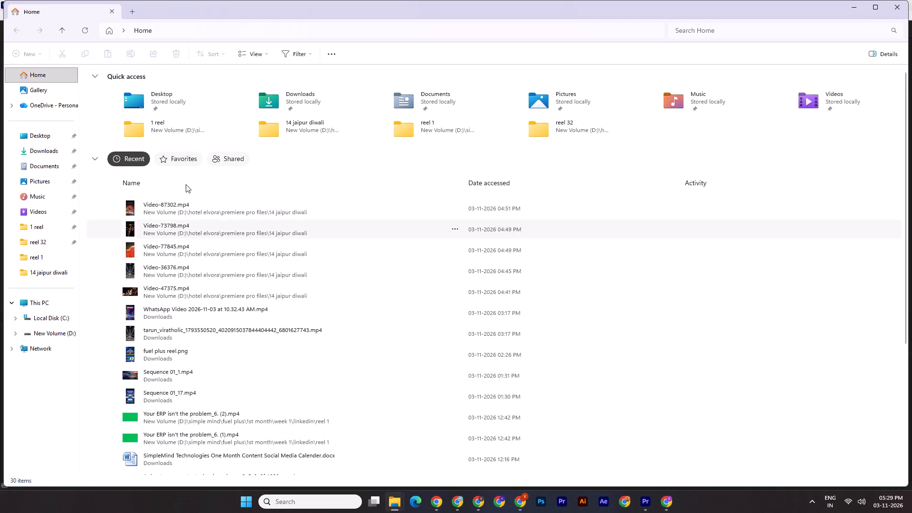
left_click(29, 304)
double_click(256, 80)
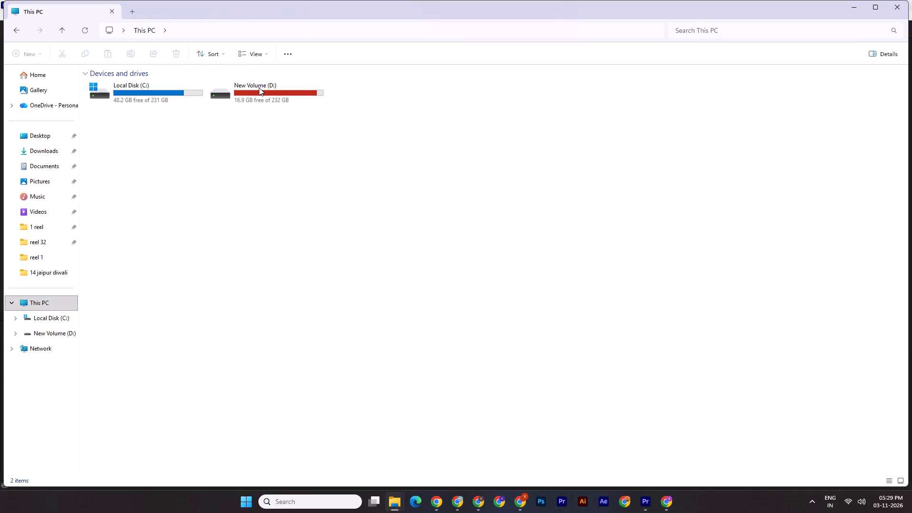
double_click(259, 88)
double_click(370, 101)
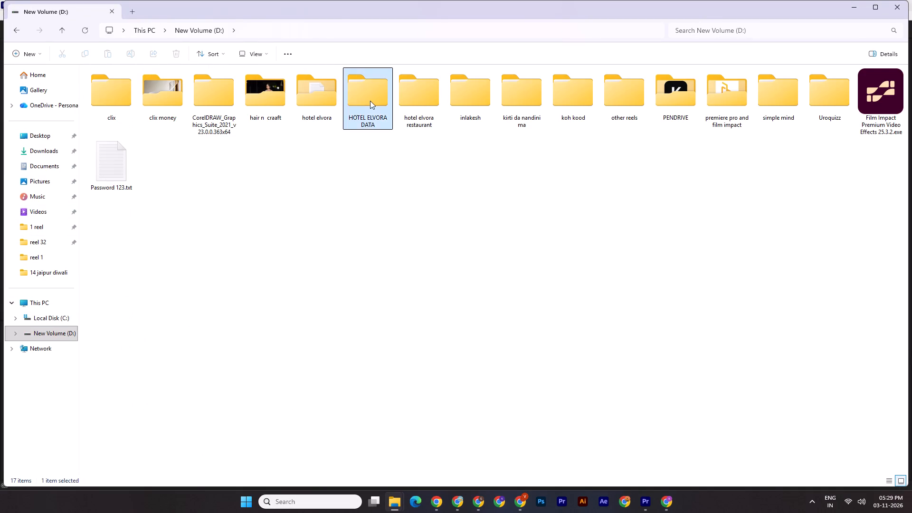
double_click(139, 97)
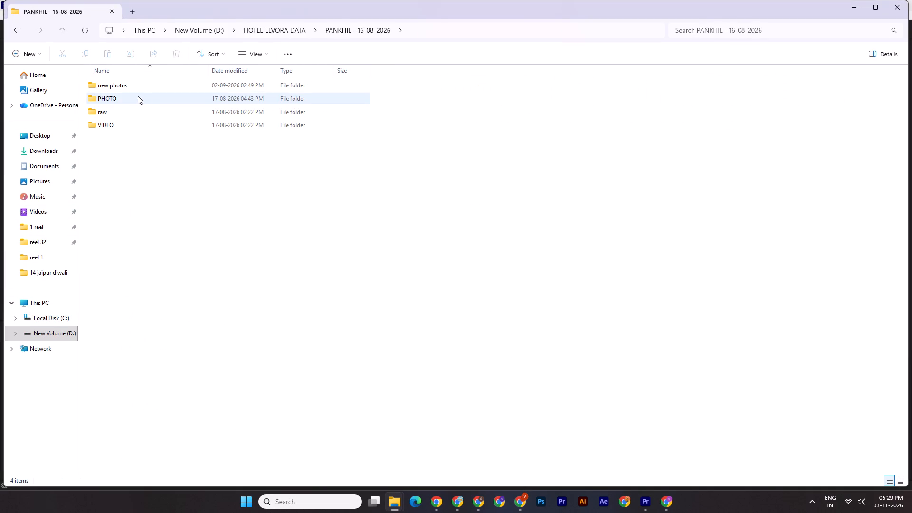
double_click(133, 125)
double_click(155, 83)
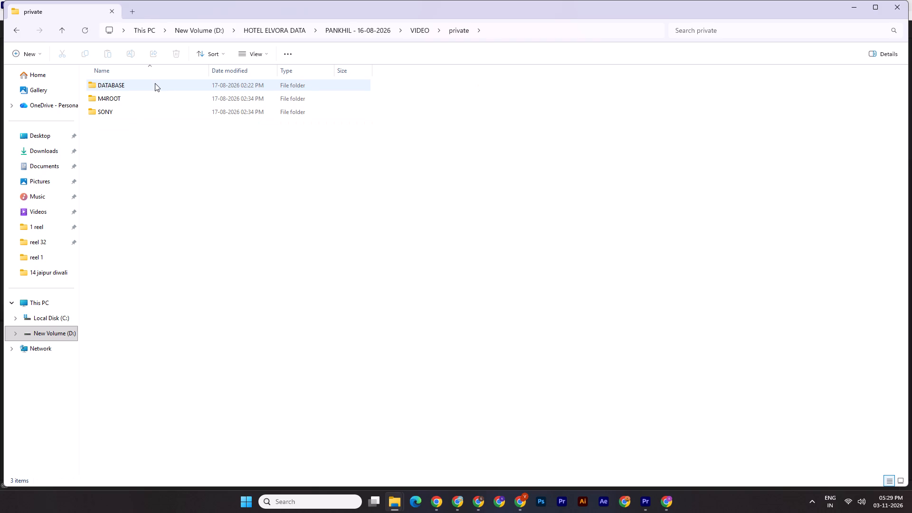
double_click(138, 100)
double_click(139, 87)
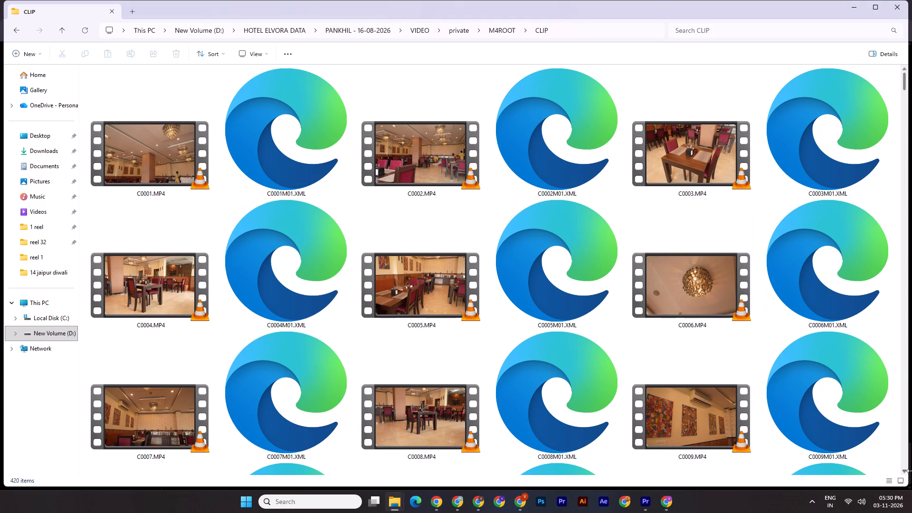
left_click(904, 474)
left_click(904, 474)
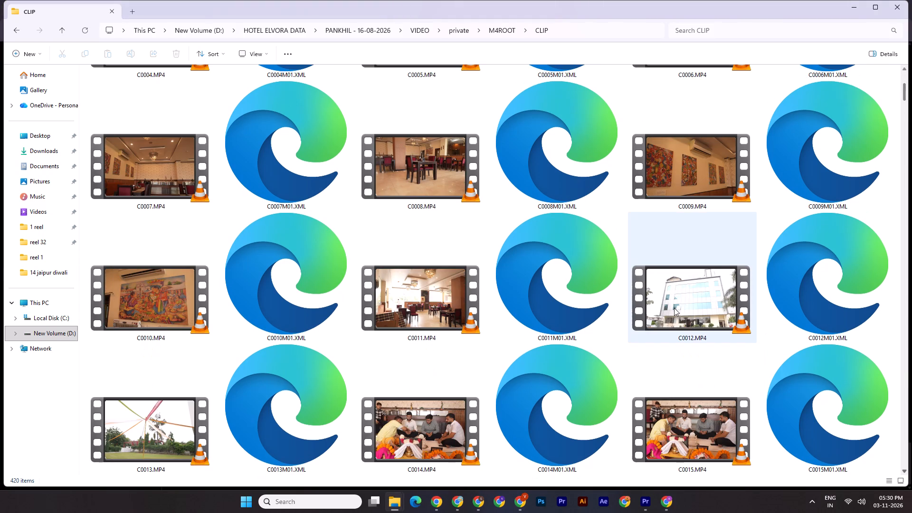
double_click(128, 445)
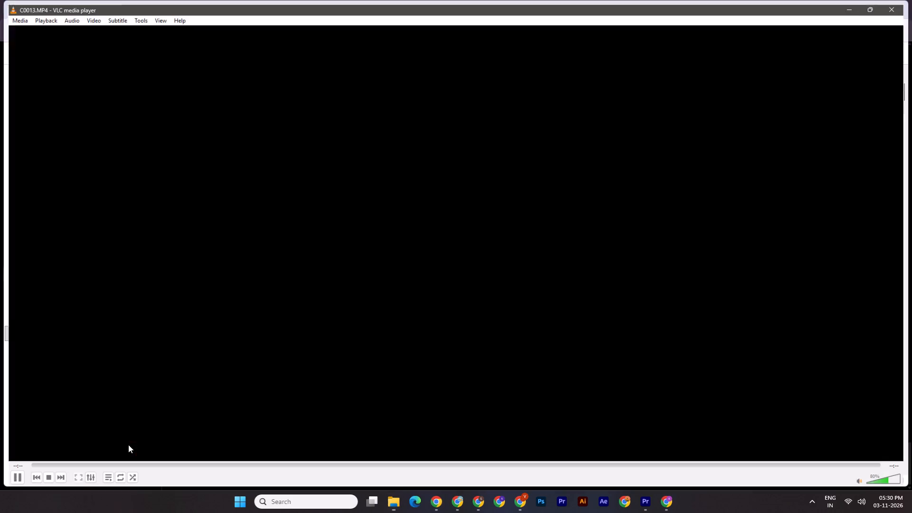
left_click(213, 468)
left_click(307, 470)
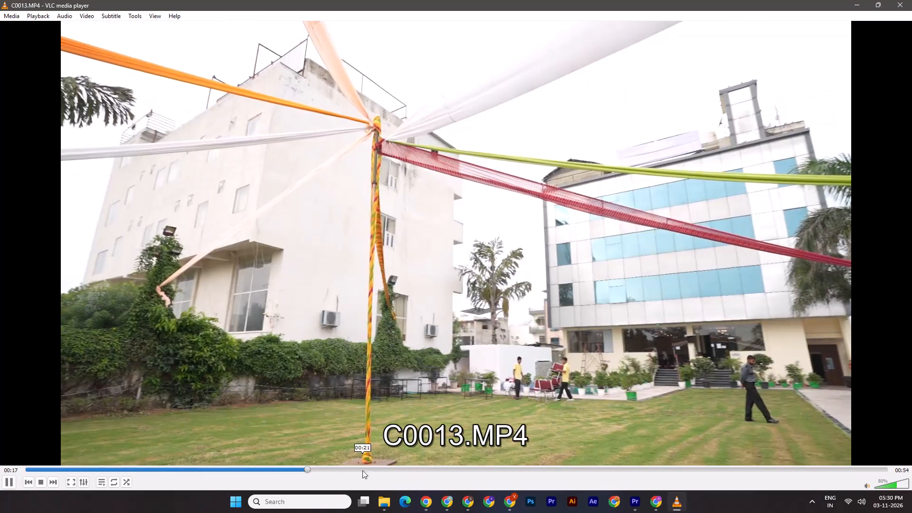
left_click(378, 470)
left_click(905, 0)
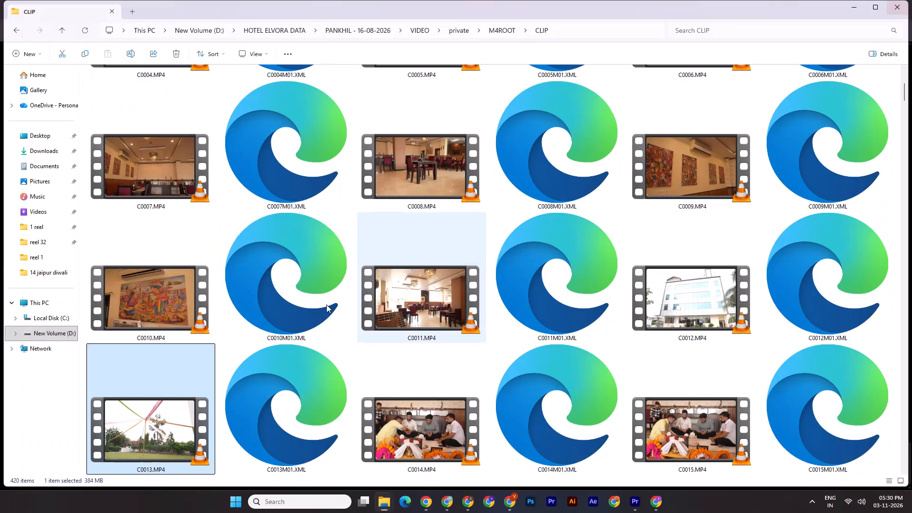
Import C0013.MP4 into the Premiere Pro project and place it on track V3 right after the second caption.
left_click_drag(132, 425, 412, 434)
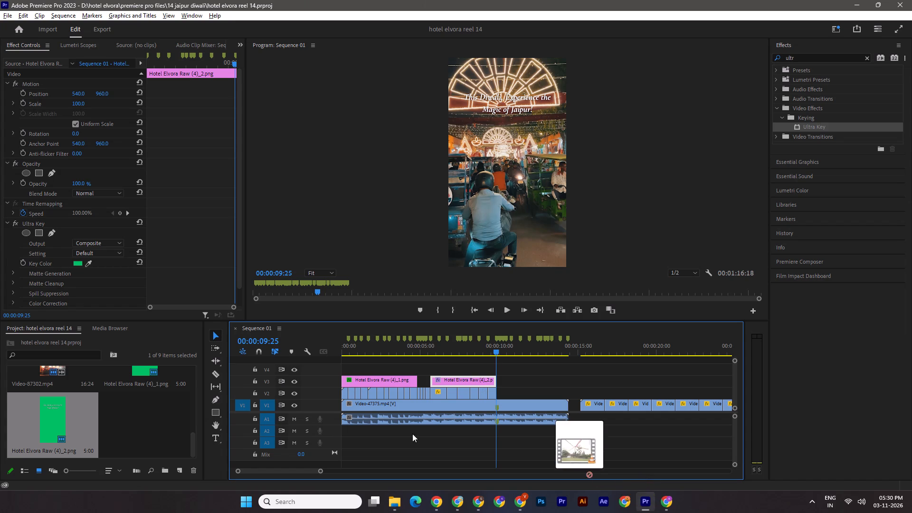
left_click_drag(412, 434, 157, 429)
left_click_drag(127, 418, 514, 383)
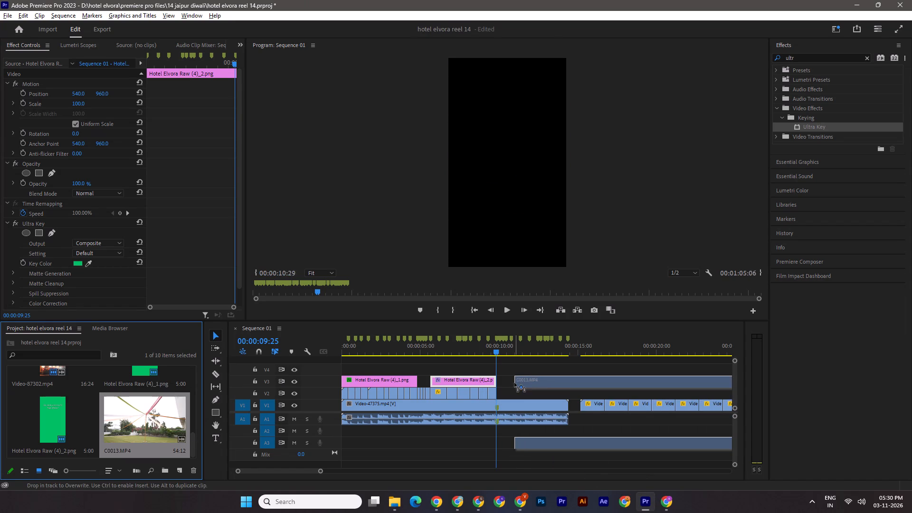
left_click_drag(514, 383, 500, 381)
Unlink C0013.MP4's audio from its video and delete the audio clip from track A3.
left_click(530, 346)
right_click(539, 385)
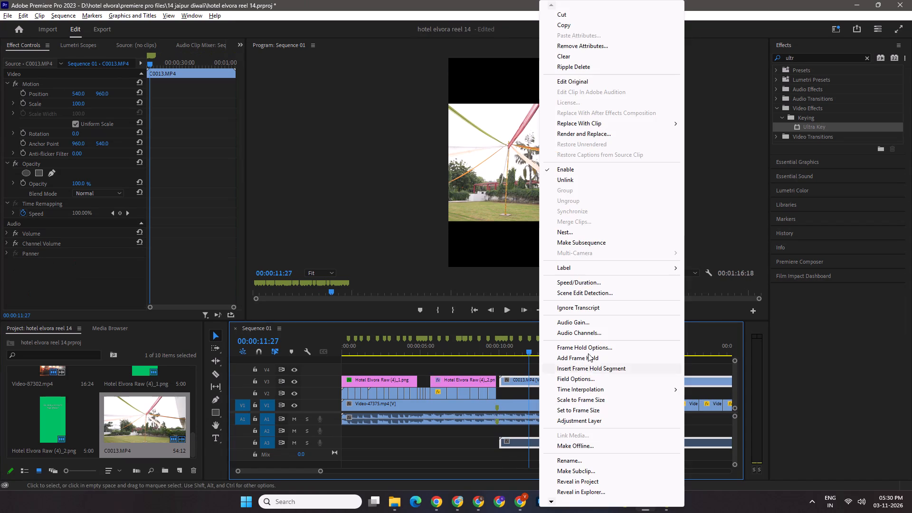
left_click(595, 178)
left_click(586, 445)
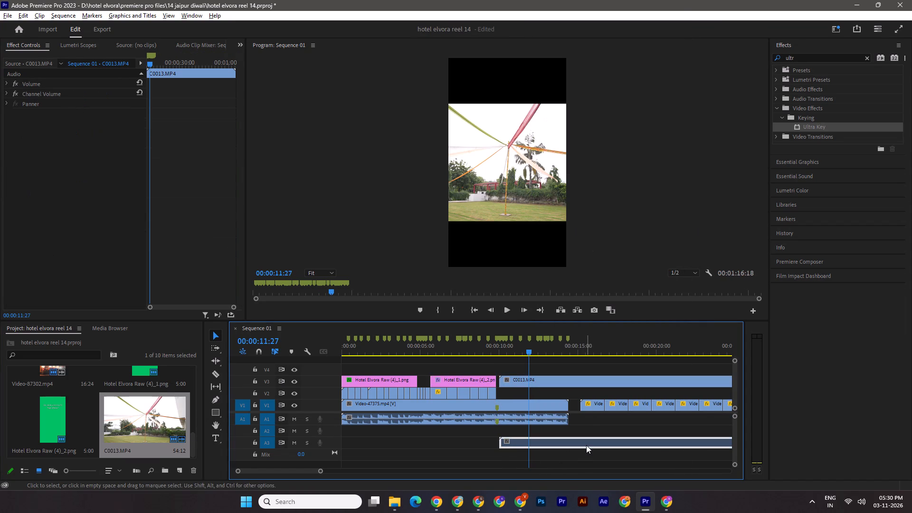
key("Delete")
Set the C0013.MP4 video clip's scale to 61.
left_click(531, 376)
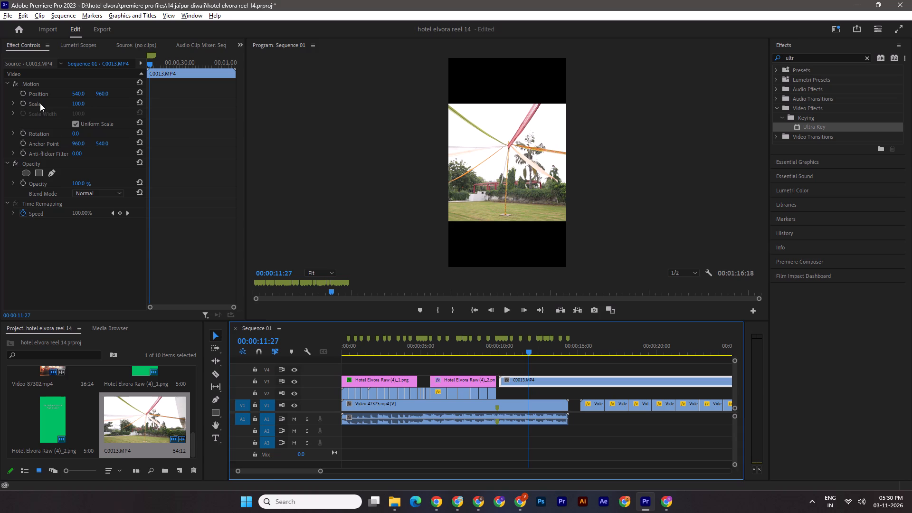
left_click(40, 103)
left_click_drag(85, 102, 66, 104)
Trim C0013.MP4 on V3 to start at about 00:00:32 and end at 00:00:44:15, keeping the hotel building section, and save the project.
left_click_drag(320, 470, 381, 479)
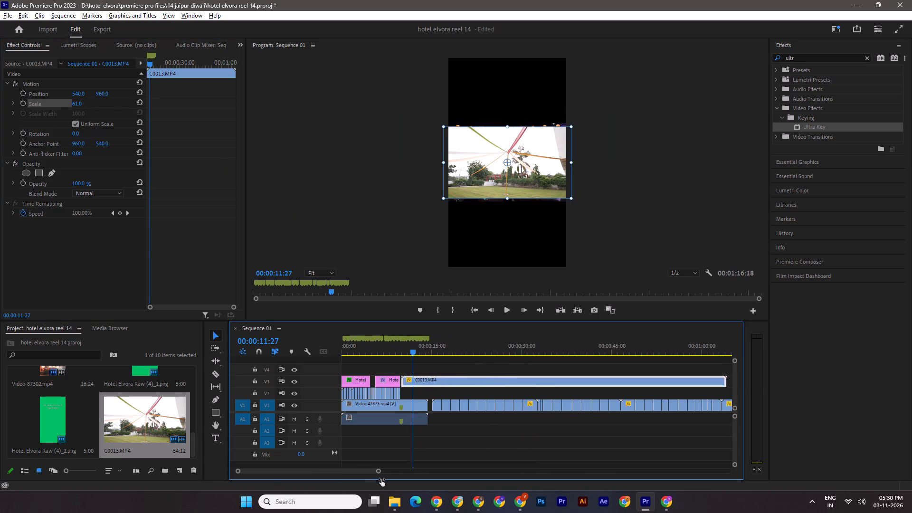
left_click_drag(381, 479, 387, 481)
left_click_drag(408, 350, 456, 357)
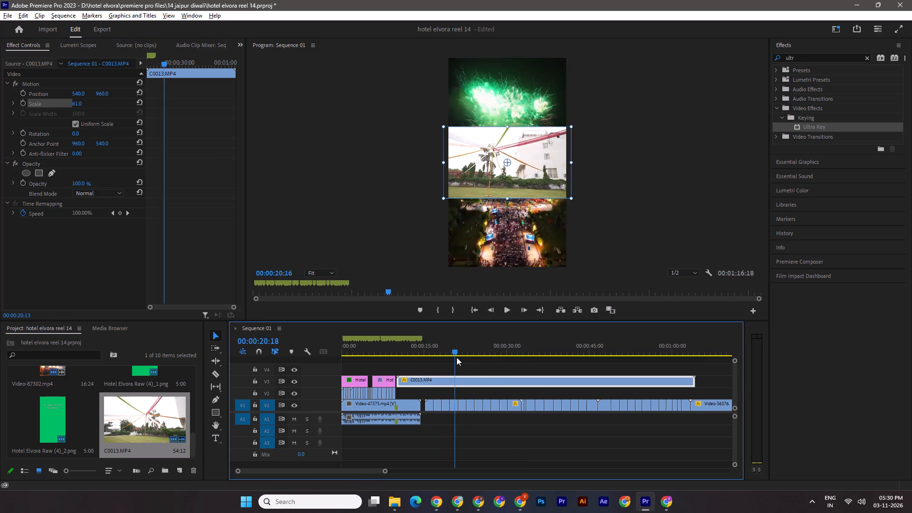
left_click_drag(456, 357, 518, 364)
left_click_drag(399, 386, 520, 385)
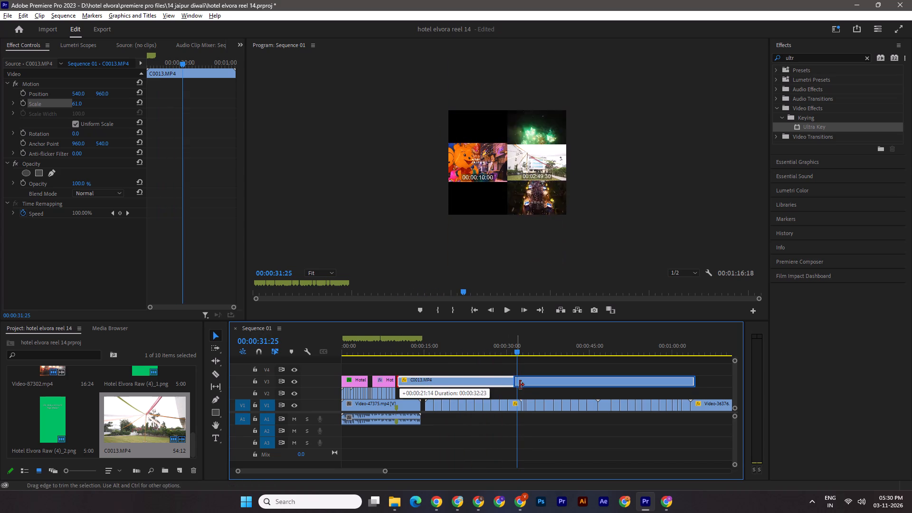
left_click_drag(520, 385, 521, 383)
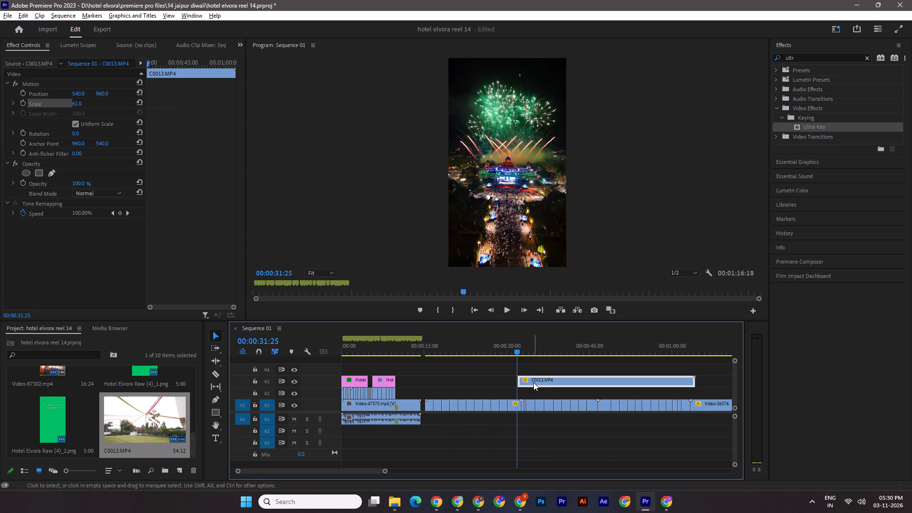
left_click_drag(516, 349, 610, 357)
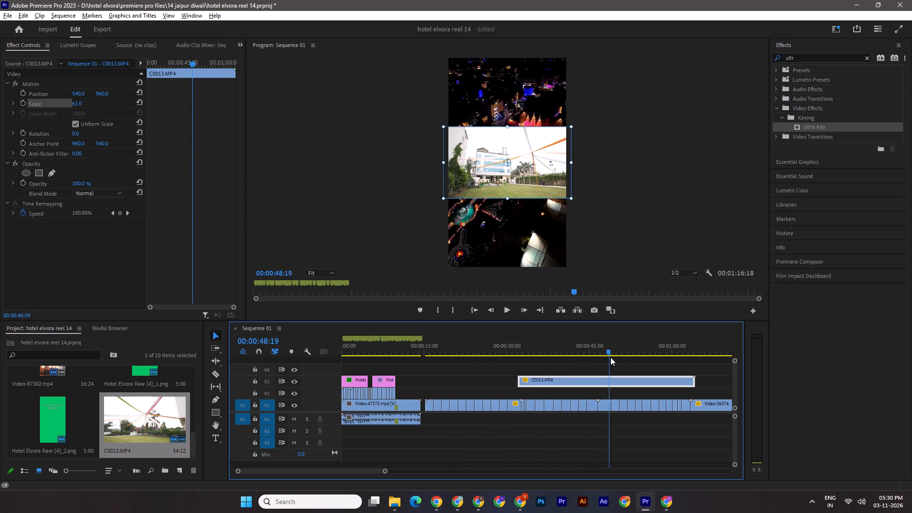
left_click_drag(610, 357, 586, 359)
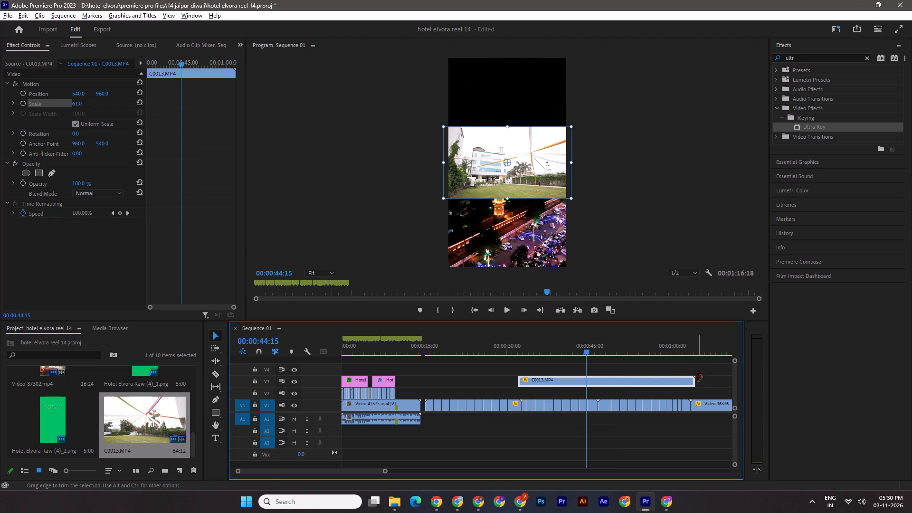
left_click_drag(698, 377, 589, 380)
key("ctrl+s")
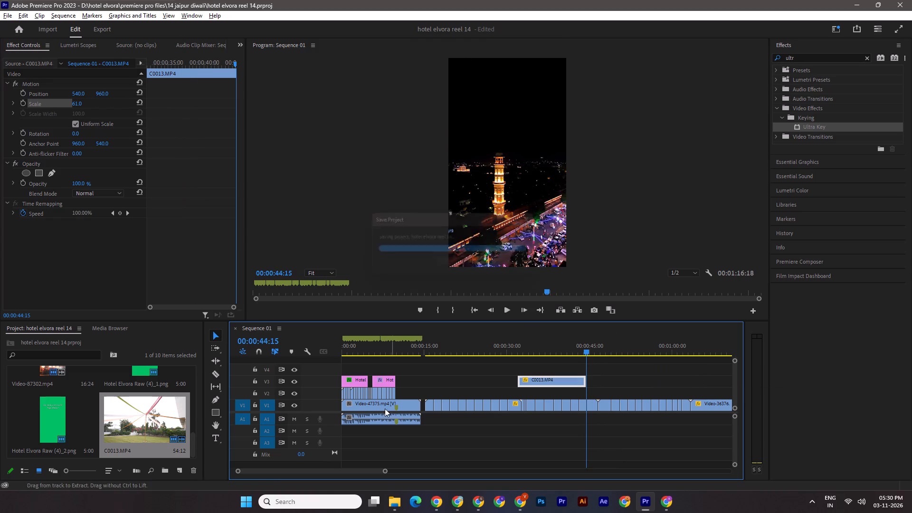
Switch to File Explorer and look through the clip thumbnails in the CLIP folder for hotel room footage.
left_click(387, 501)
left_click(478, 462)
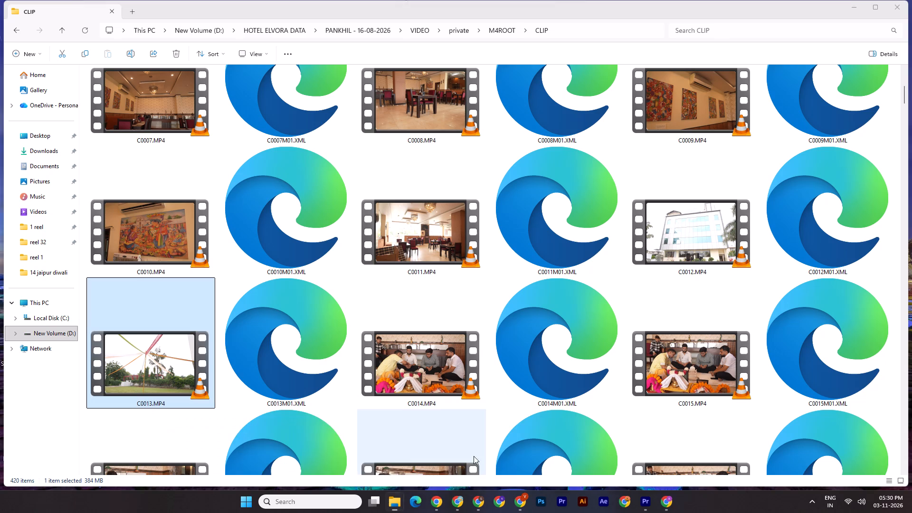
left_click(905, 472)
double_click(905, 472)
left_click(906, 471)
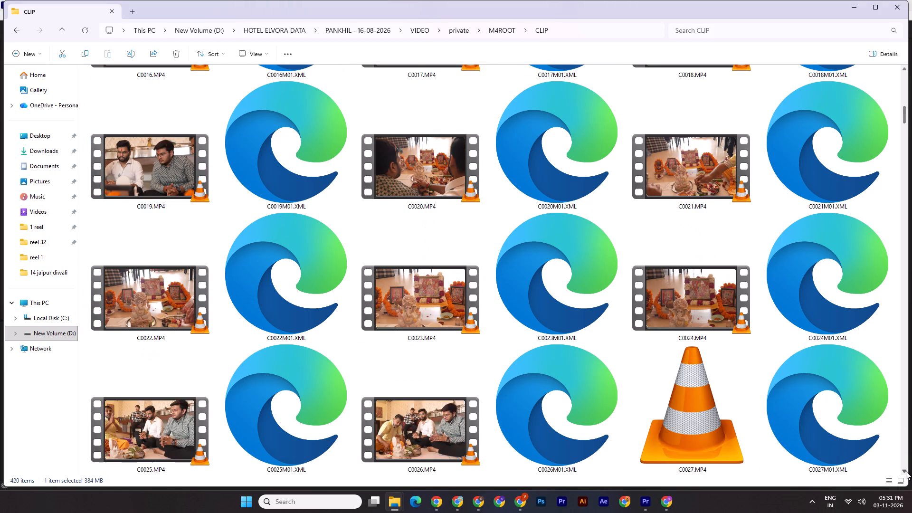
left_click(906, 471)
left_click(906, 471)
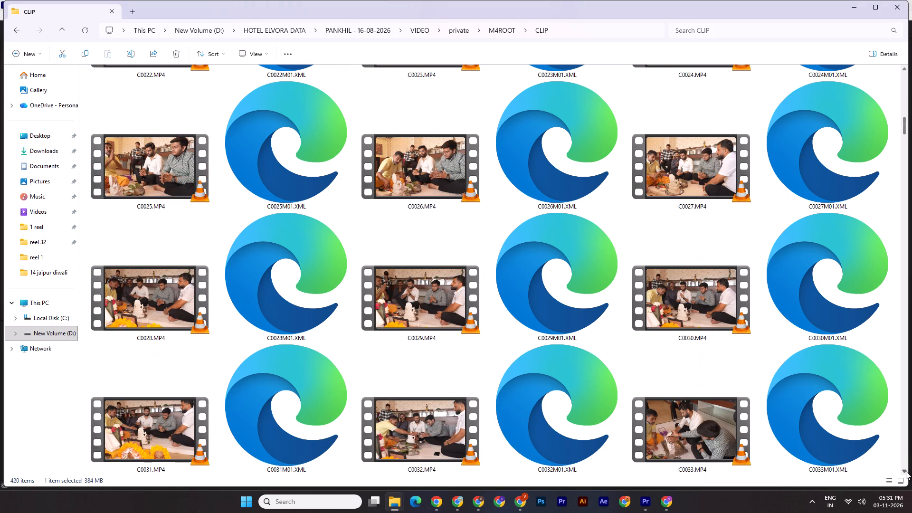
left_click(906, 471)
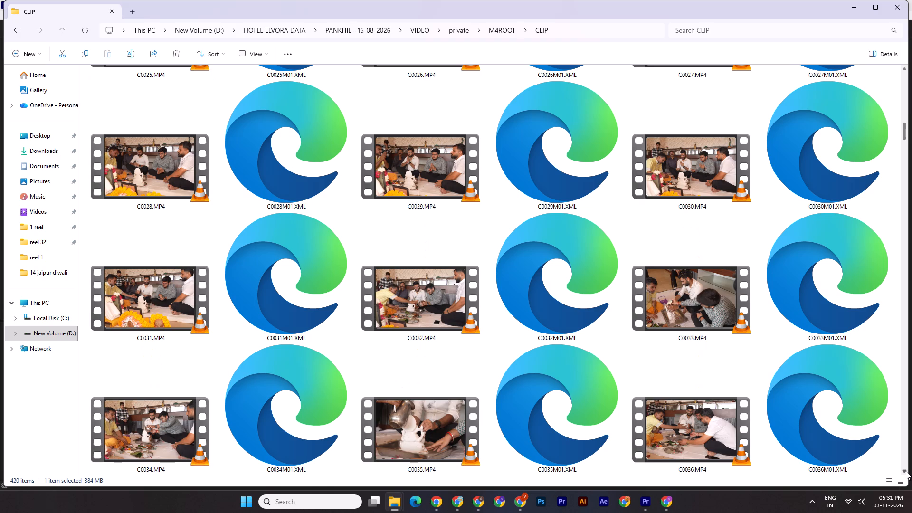
left_click(906, 471)
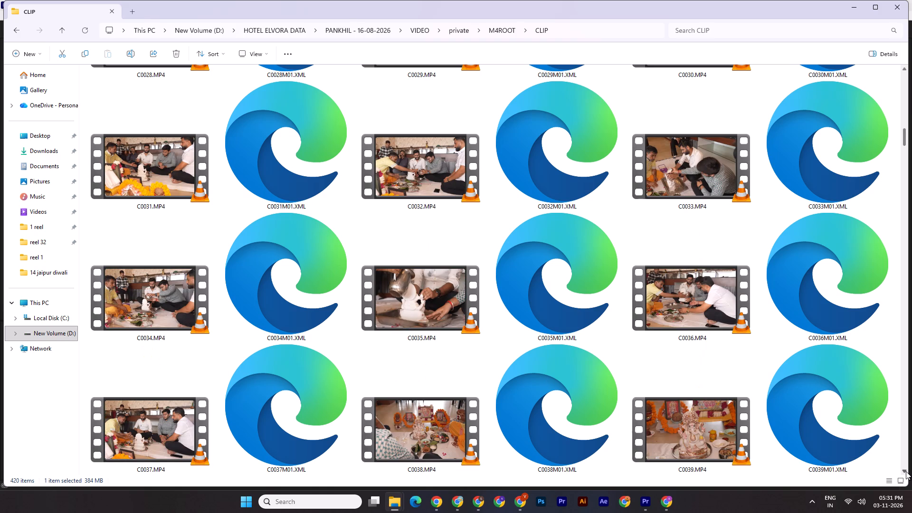
double_click(906, 471)
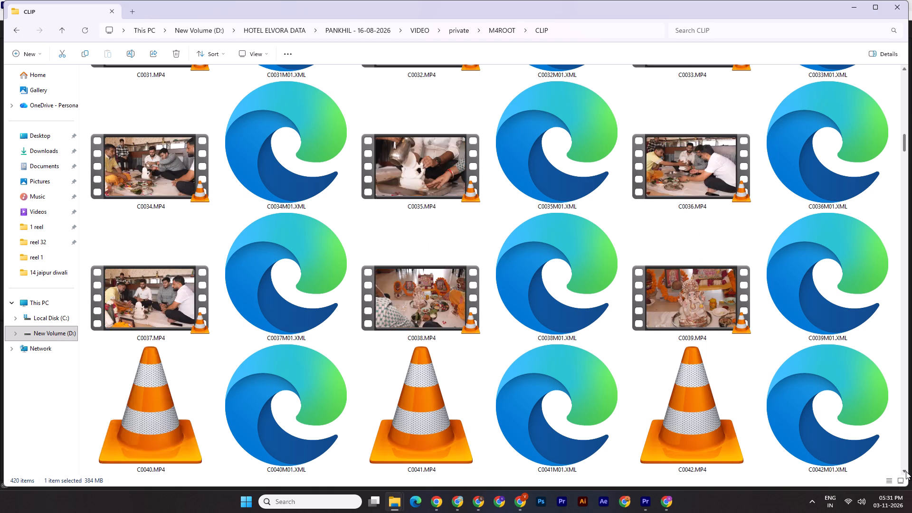
left_click(906, 471)
left_click(906, 471)
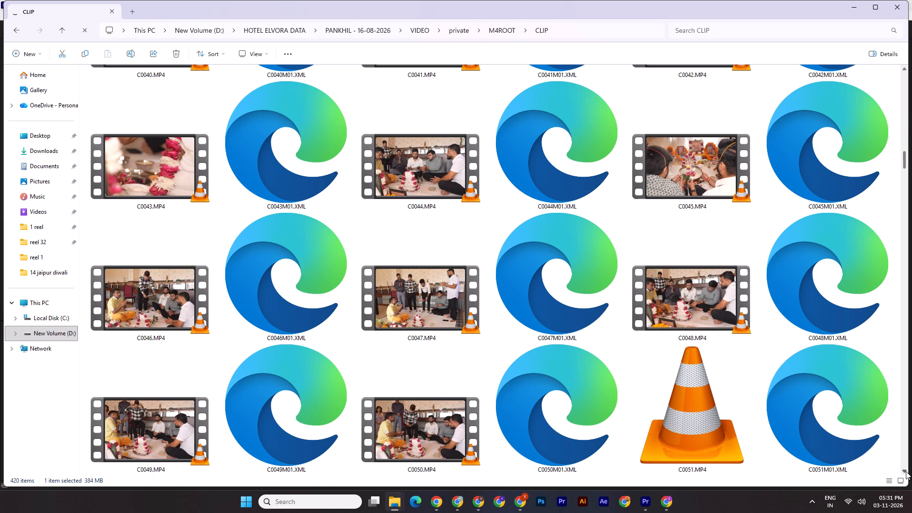
triple_click(906, 471)
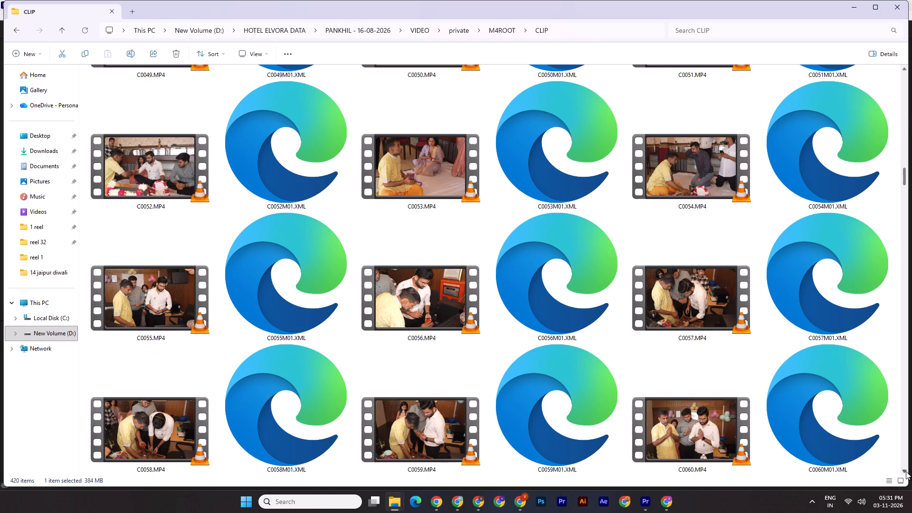
triple_click(906, 471)
double_click(906, 471)
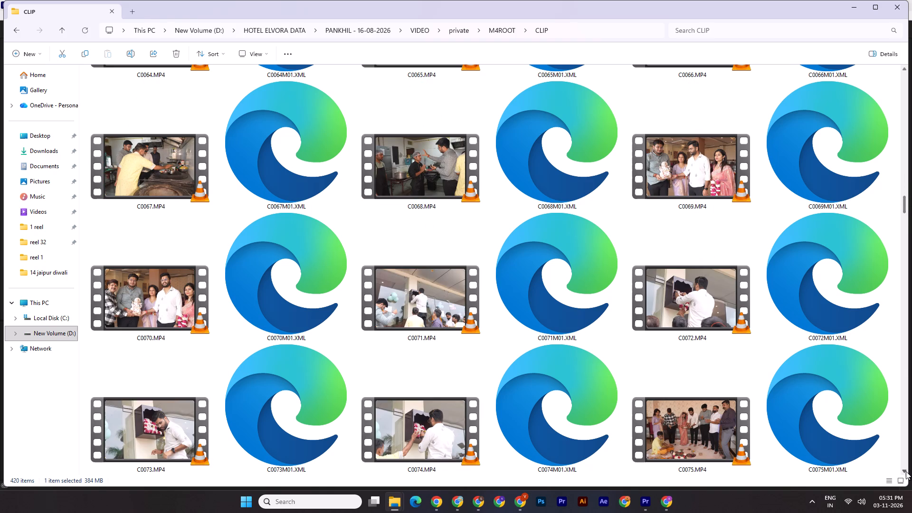
left_click(906, 471)
left_click(906, 471)
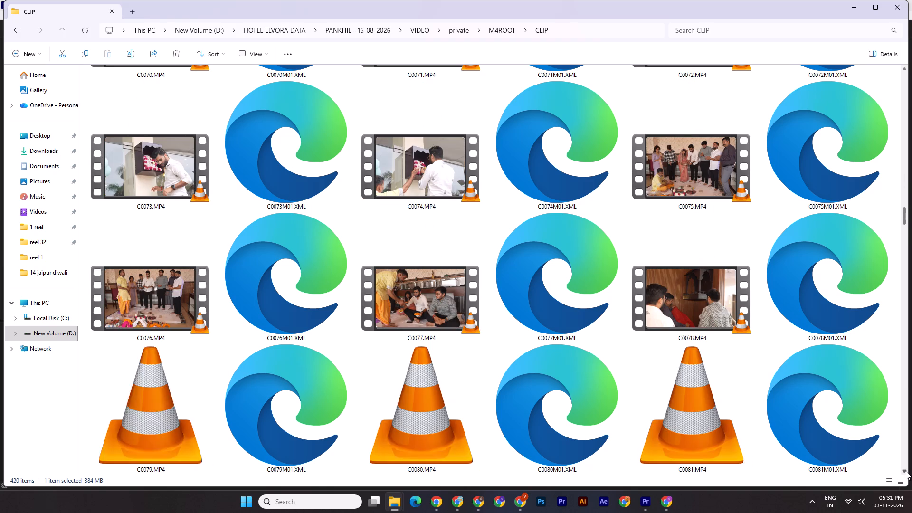
triple_click(906, 471)
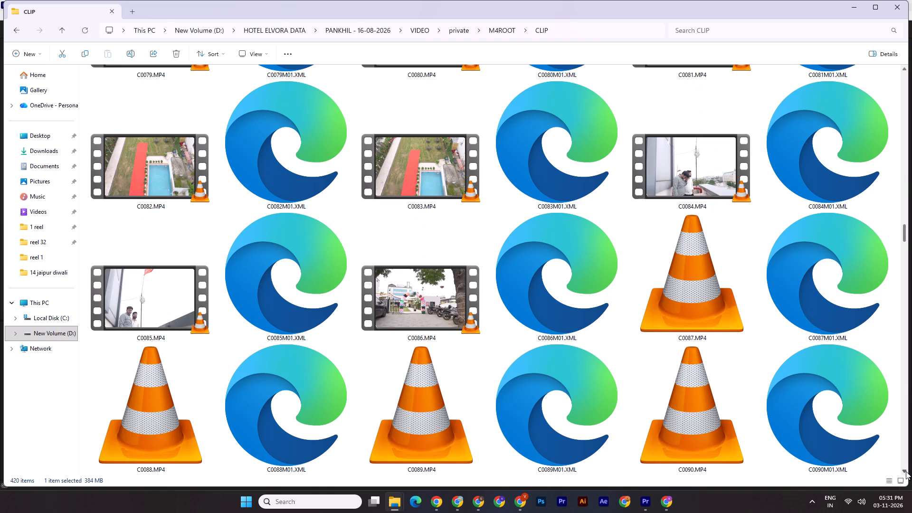
left_click(906, 471)
left_click(906, 471)
left_click(906, 471)
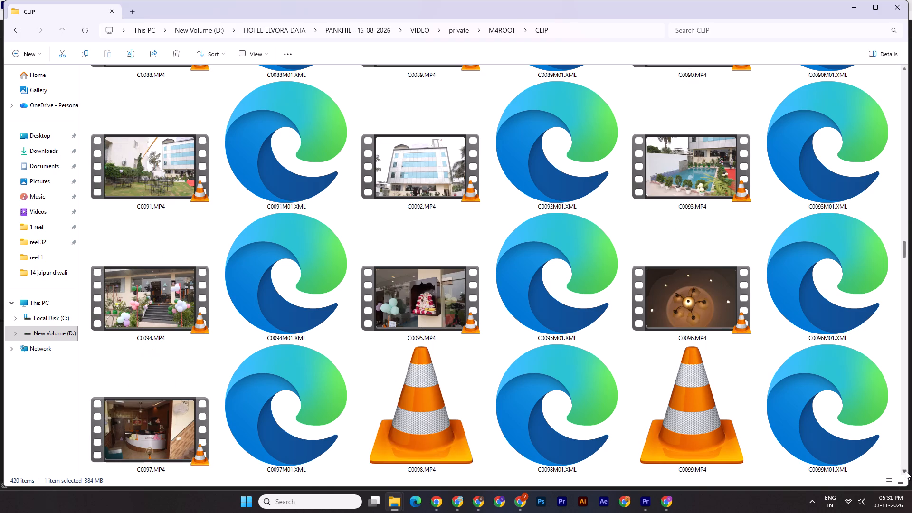
left_click(906, 471)
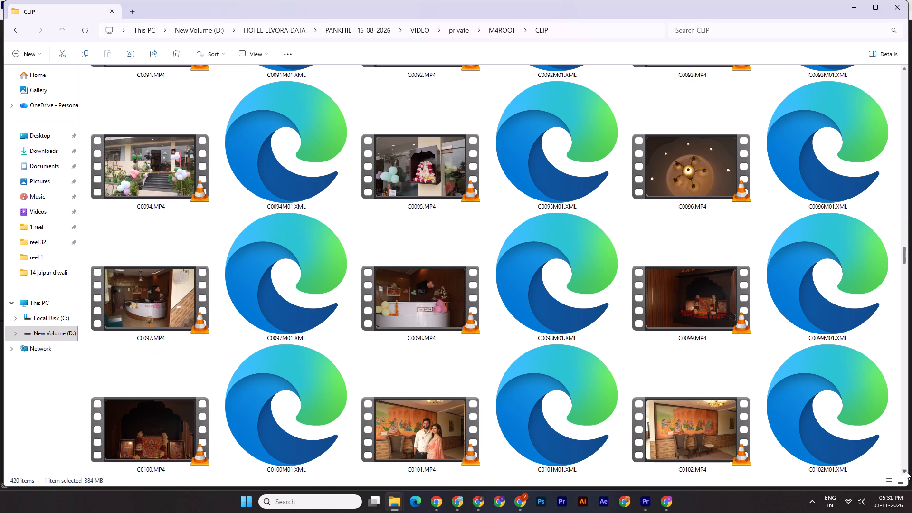
left_click(906, 471)
left_click(906, 471)
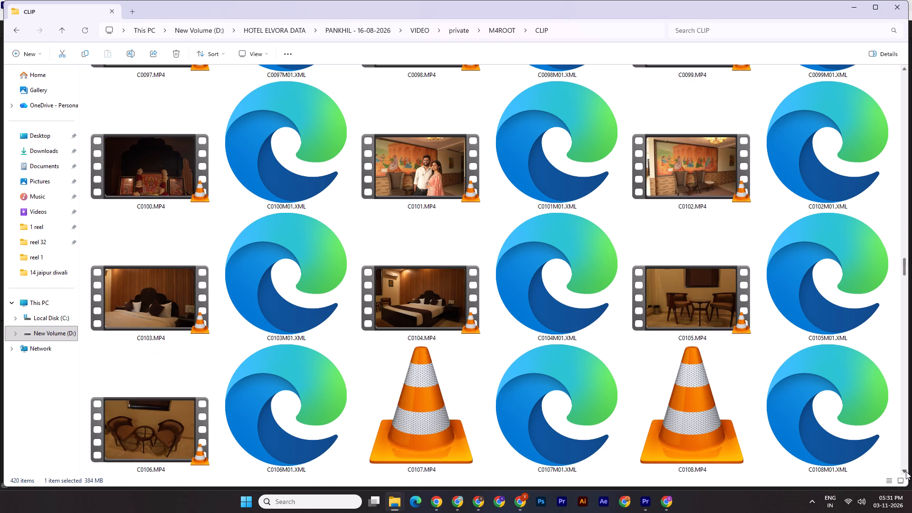
left_click(906, 471)
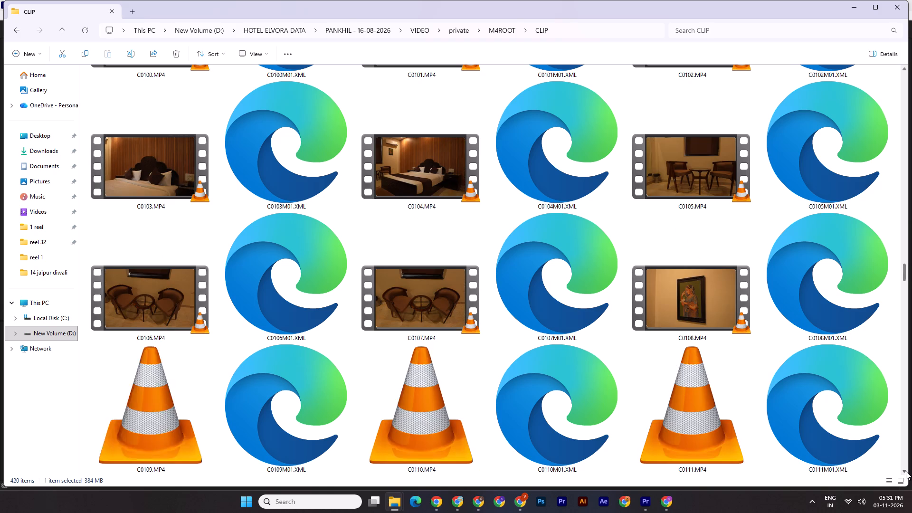
double_click(906, 471)
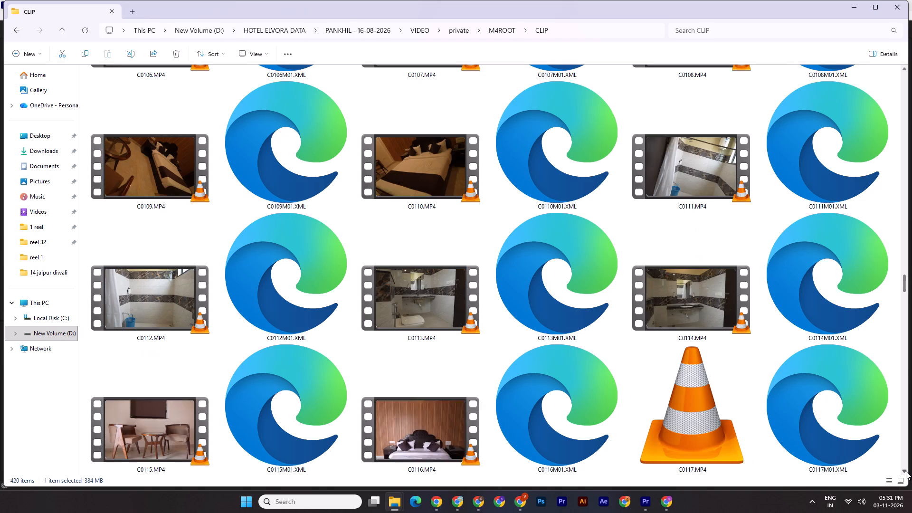
left_click(906, 471)
left_click(906, 471)
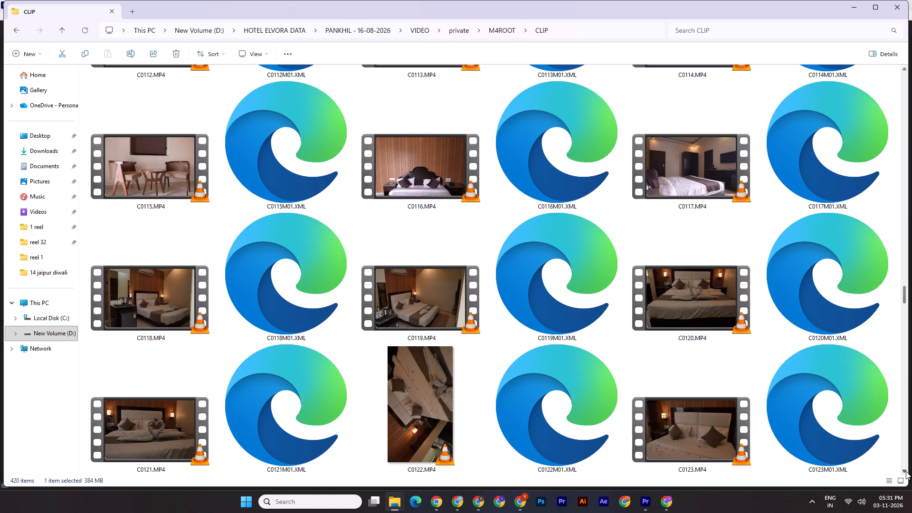
left_click(906, 471)
left_click(906, 471)
left_click(906, 471)
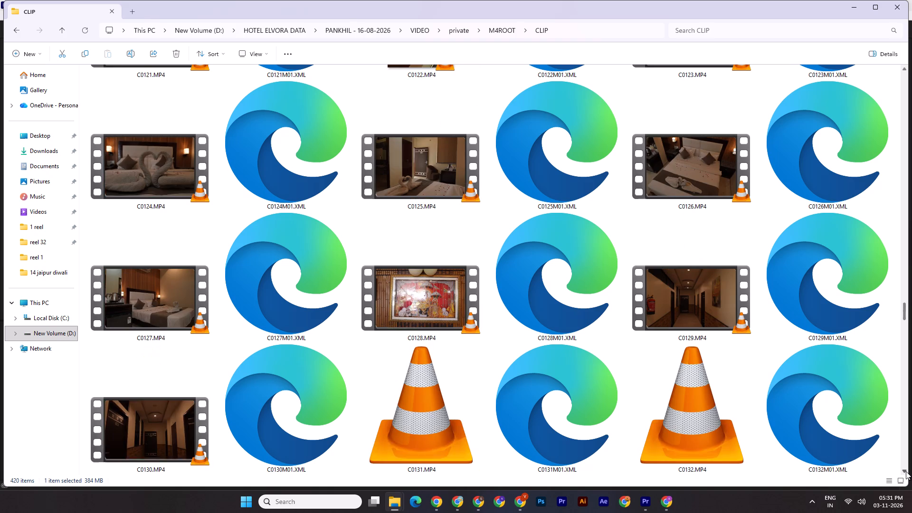
left_click(906, 471)
left_click(906, 471)
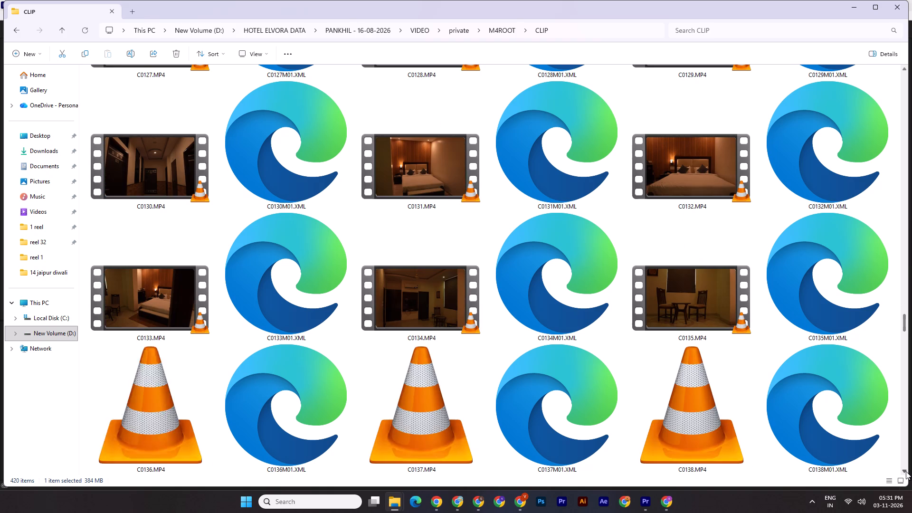
left_click(906, 471)
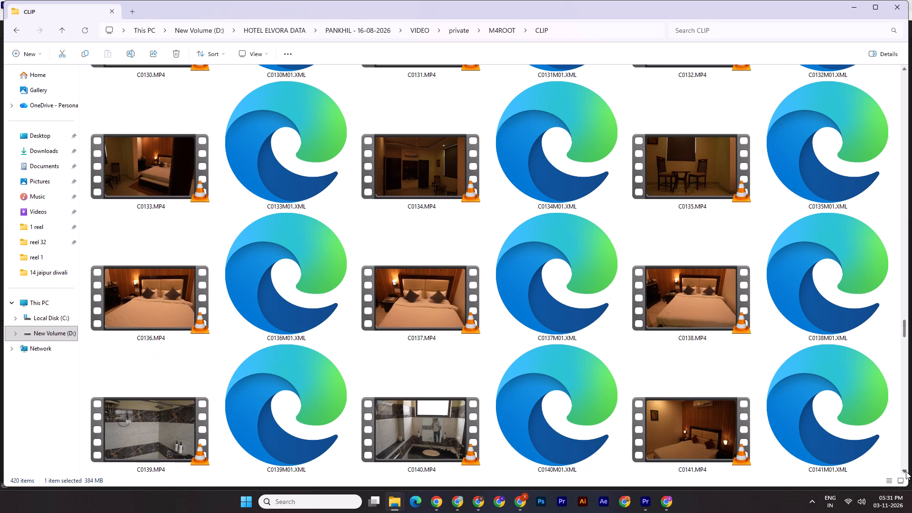
left_click(906, 471)
left_click(906, 471)
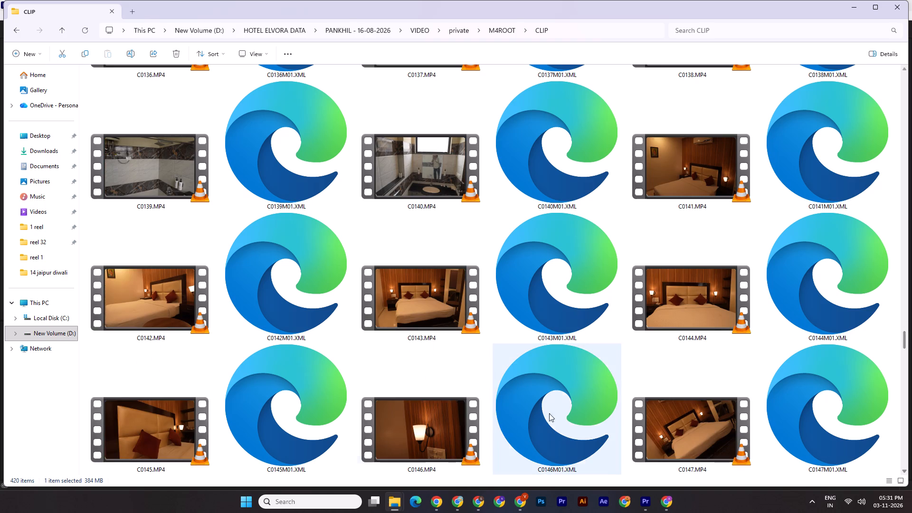
Preview the bedroom clips C0143.MP4, C0142.MP4 and C0148.MP4 in VLC.
double_click(459, 322)
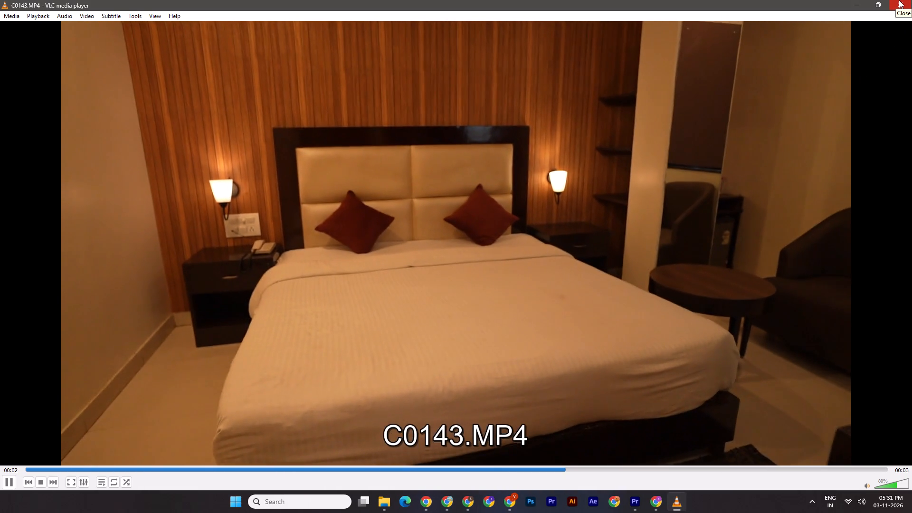
left_click(899, 0)
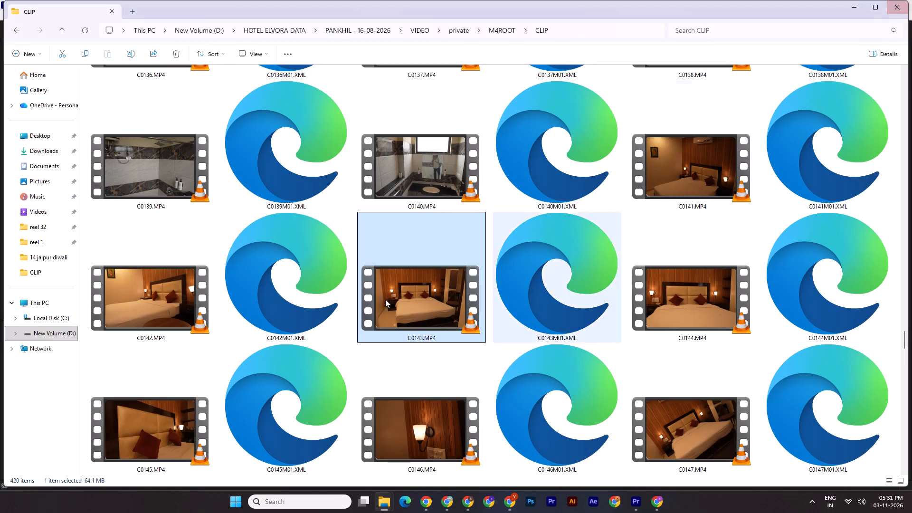
double_click(188, 299)
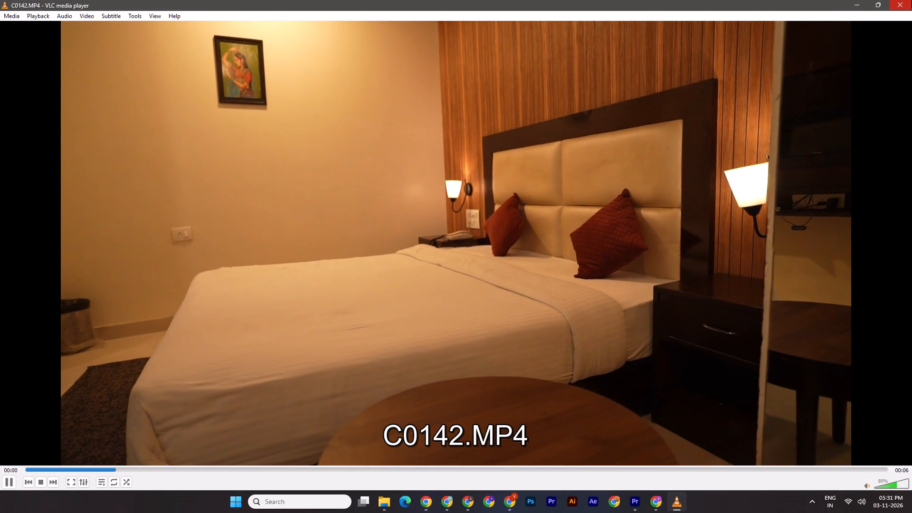
left_click(911, 0)
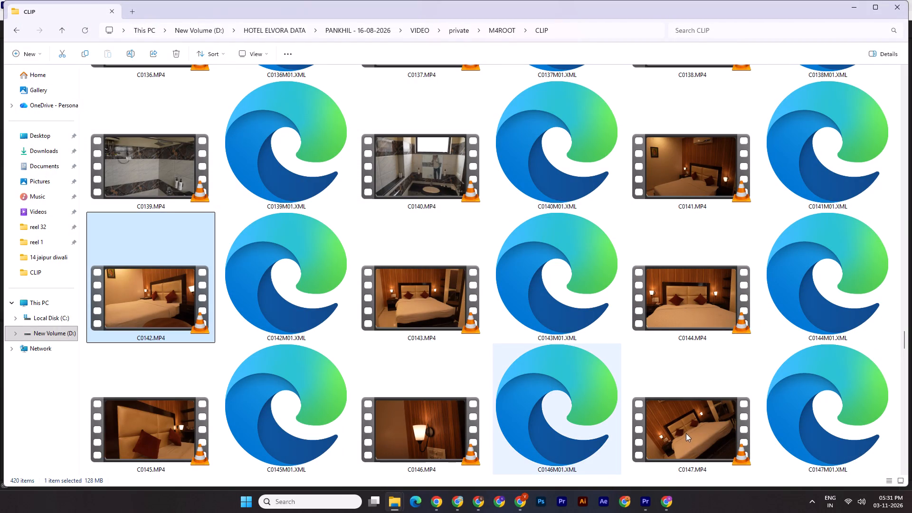
double_click(906, 468)
left_click(906, 468)
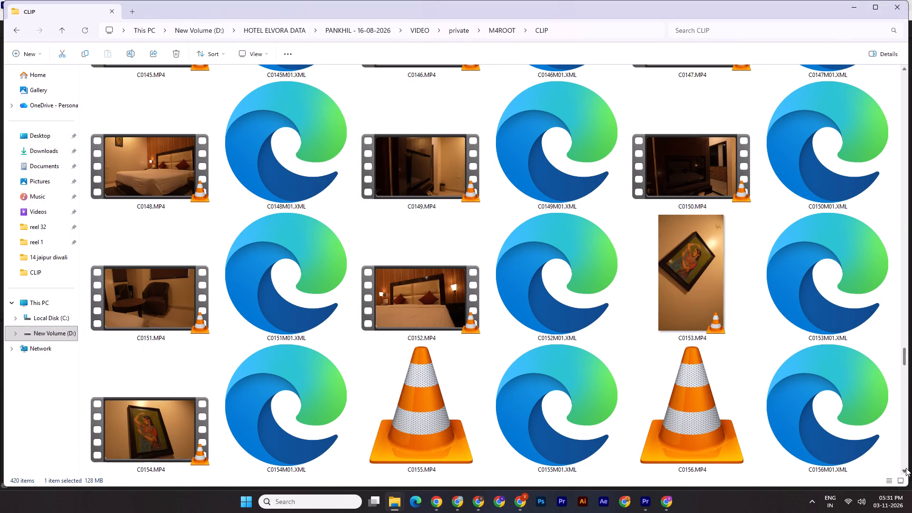
double_click(135, 168)
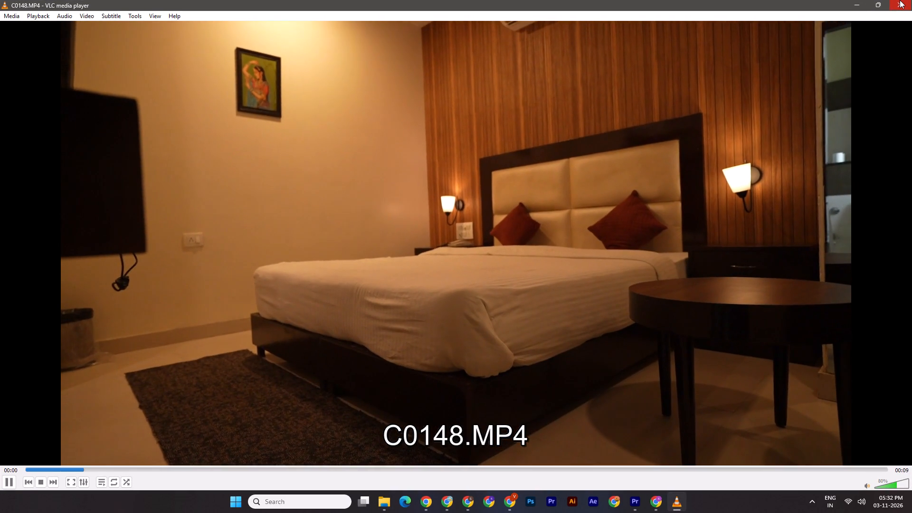
left_click(900, 0)
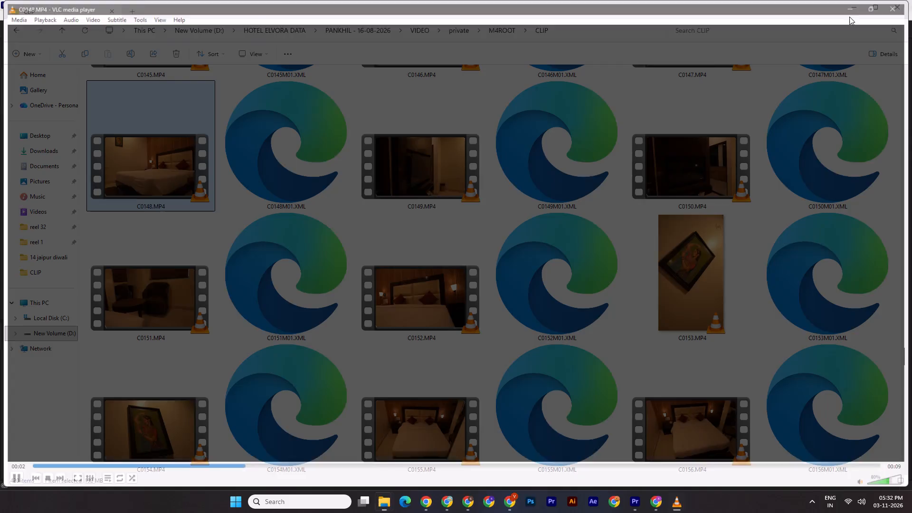
Import C0148.MP4 into the Premiere Pro sequence on track V3, between the second caption and C0013.MP4, starting at about 17 seconds.
left_click_drag(135, 190, 647, 508)
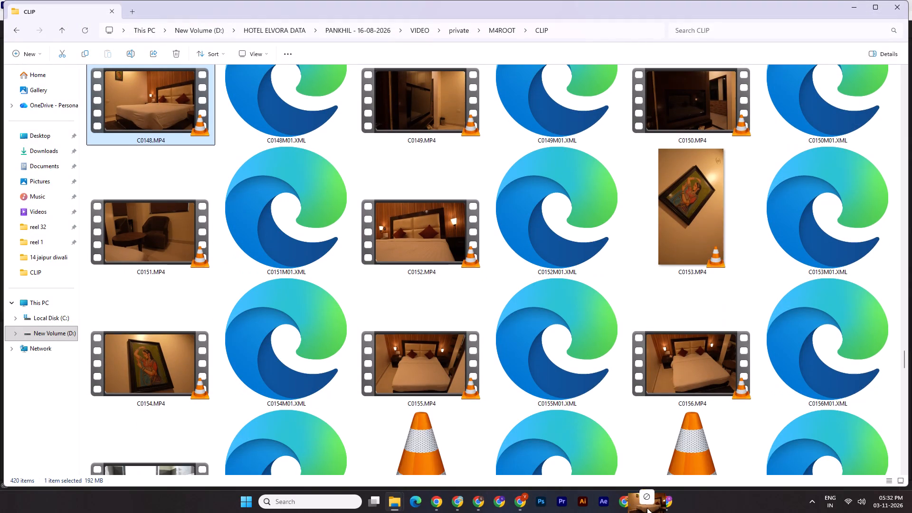
left_click_drag(647, 508, 437, 381)
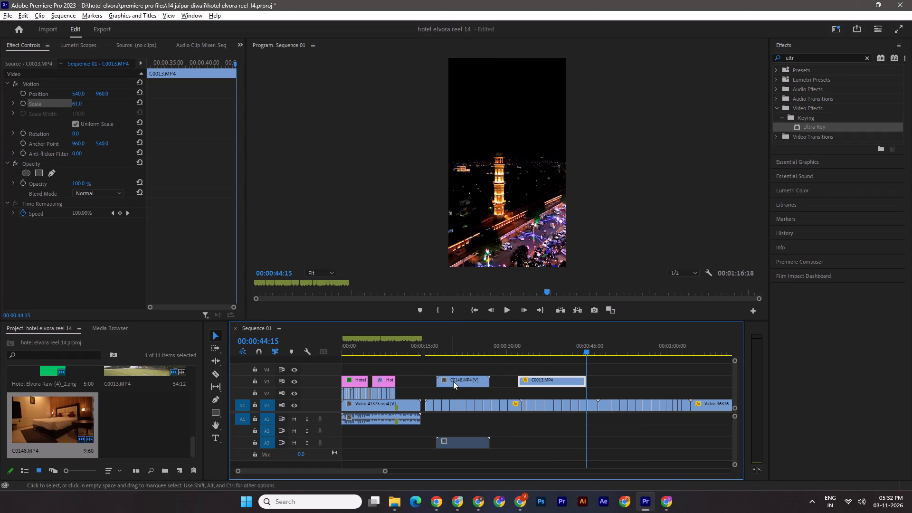
Unlink C0148.MP4's audio from its video and delete the audio clip from track A3.
left_click(465, 339)
left_click(469, 380)
right_click(469, 380)
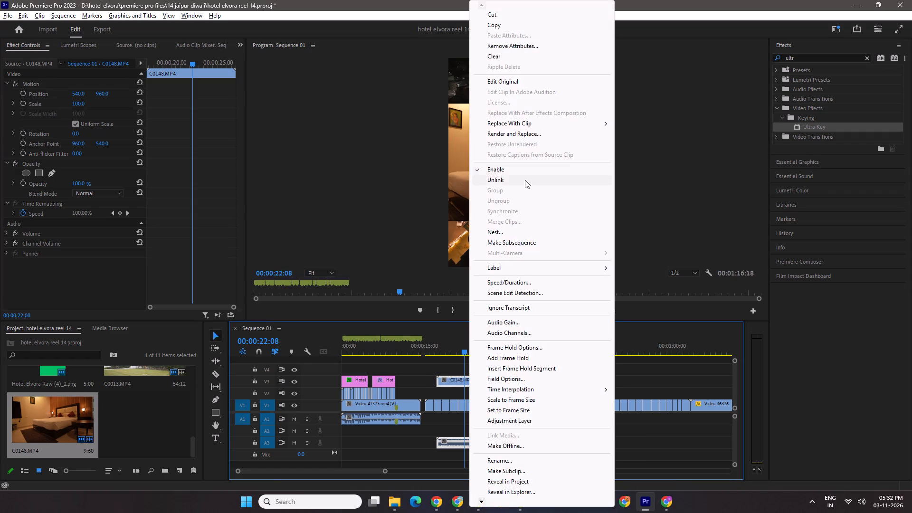
left_click(524, 182)
left_click(482, 444)
key("Delete")
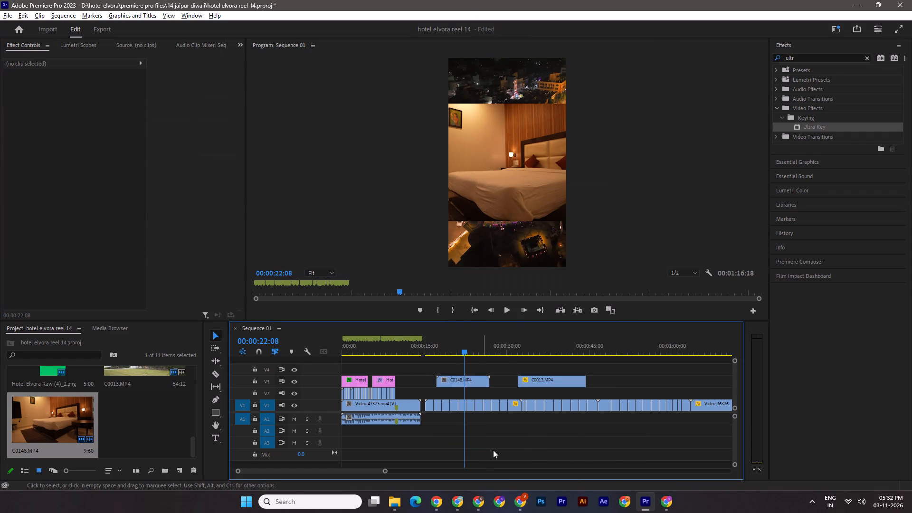
Set the C0148.MP4 video clip's scale to 61, checking it against the C0013.MP4 clip's scale.
left_click(460, 384)
left_click(31, 102)
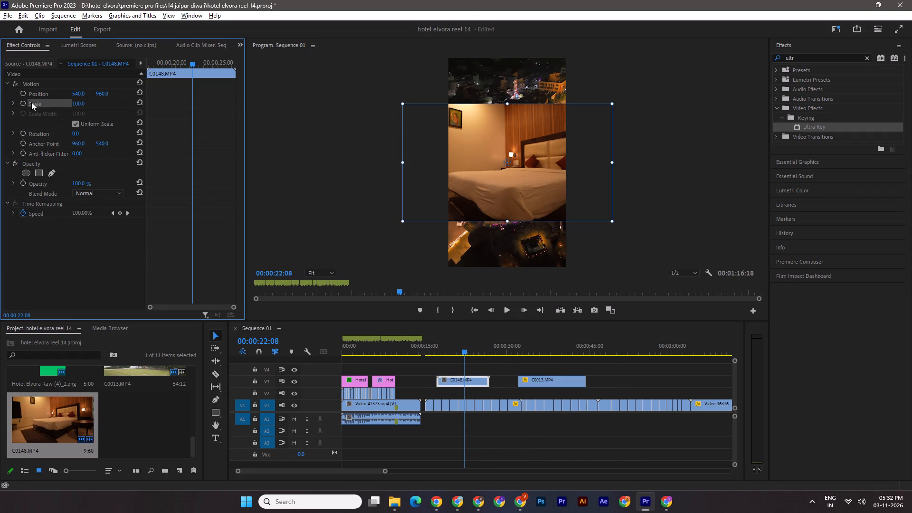
left_click_drag(79, 104, 61, 107)
left_click(558, 378)
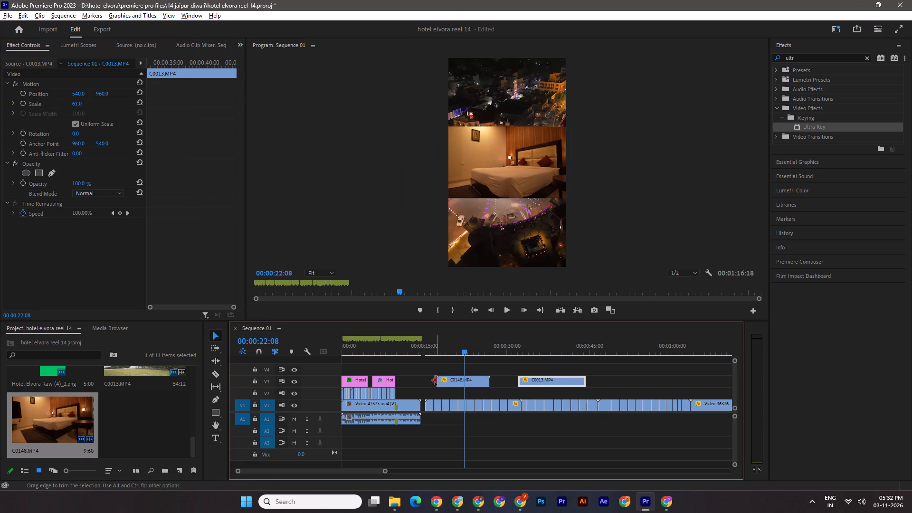
left_click(450, 385)
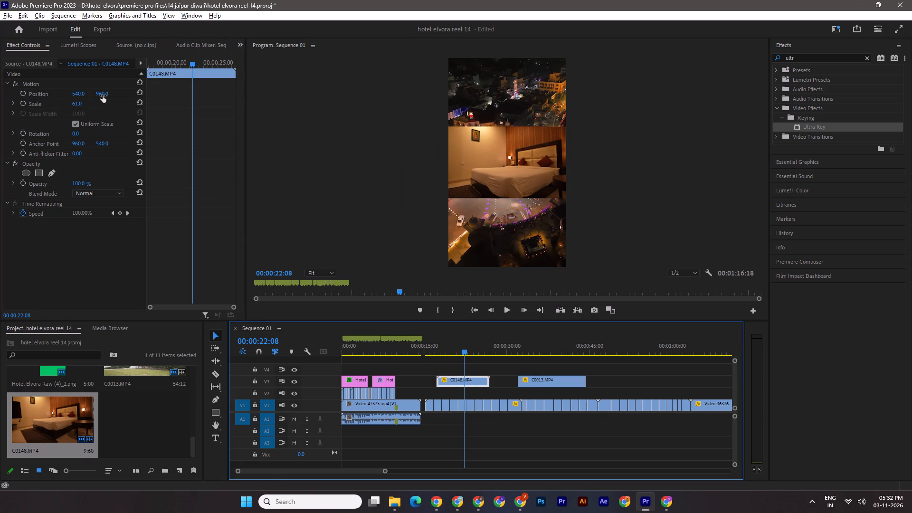
Move the C0148.MP4 bedroom clip up to the top part of the frame, at a vertical position of 376.
left_click_drag(103, 95, 10, 80)
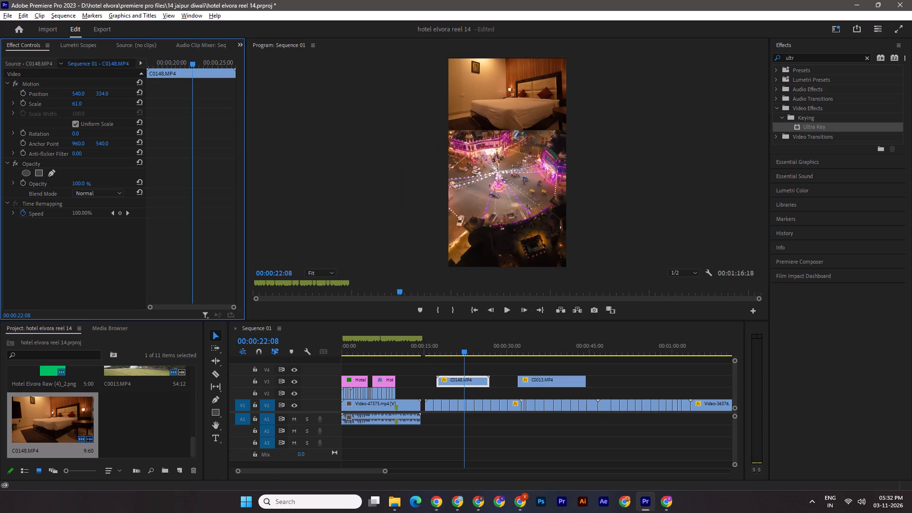
left_click_drag(10, 80, 137, 106)
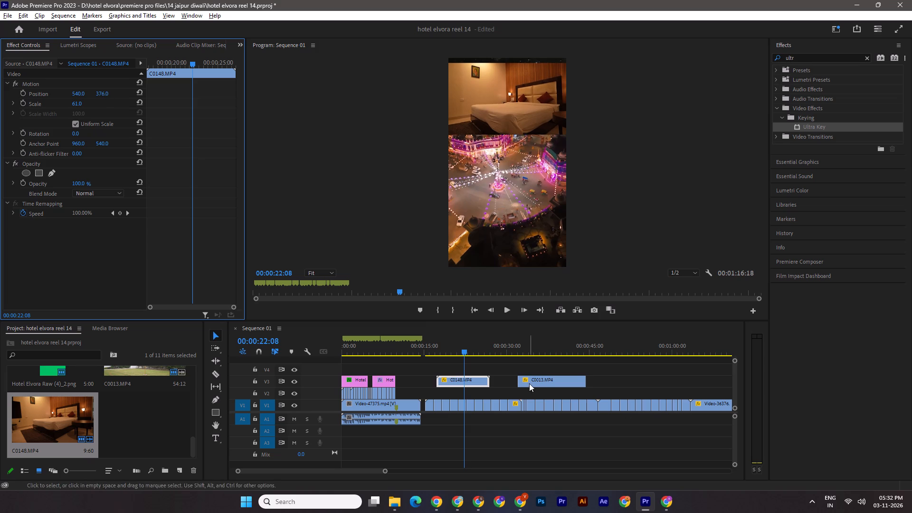
Move C0013.MP4 onto track V2 beneath C0148.MP4, starting at about 17 seconds, so both clips show together.
left_click_drag(536, 378, 457, 391)
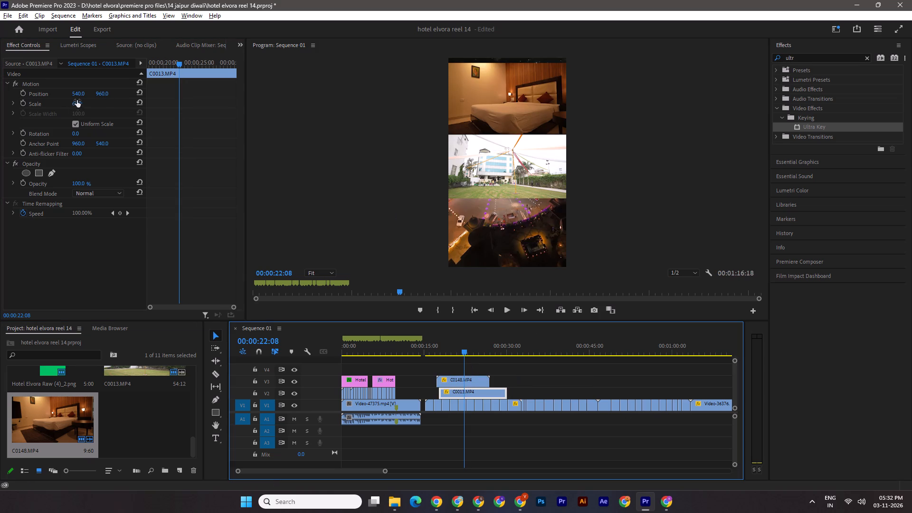
Set the scale of both C0013.MP4 and C0148.MP4 to 65.
left_click(78, 102)
type("65")
key("Return")
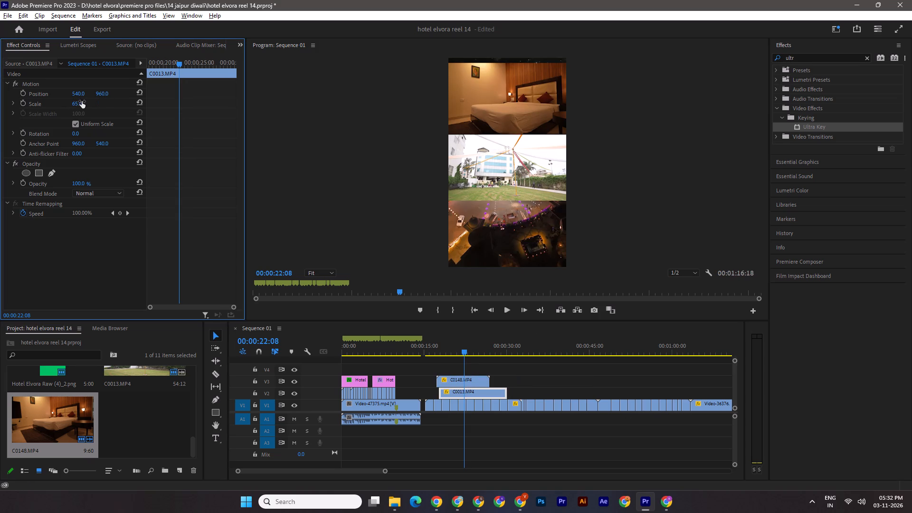
left_click(451, 380)
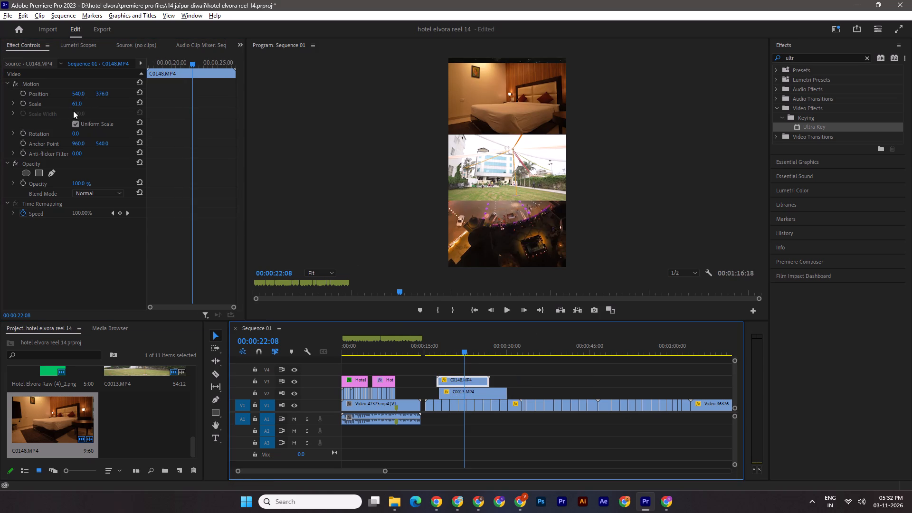
left_click(73, 102)
type("65")
key("Return")
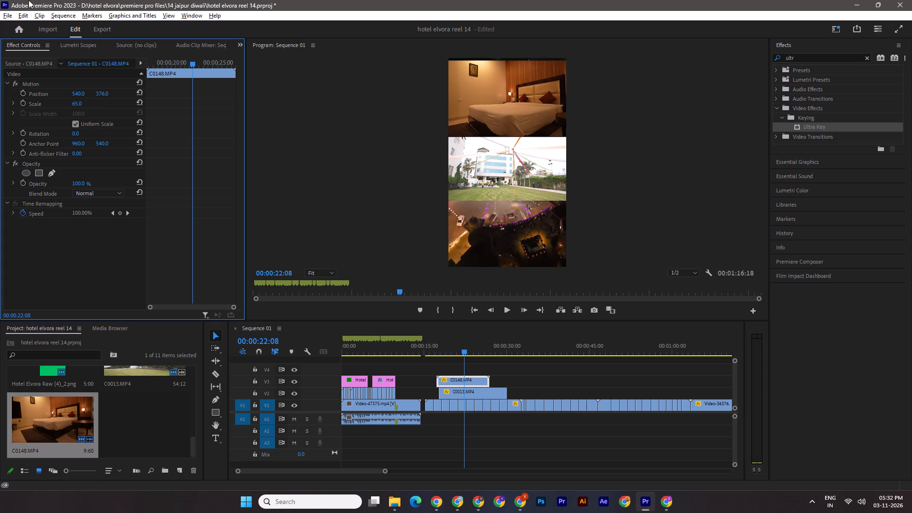
Adjust C0148.MP4's vertical position to 348 so the bedroom shot sits directly above the hotel building shot.
left_click(33, 104)
left_click_drag(103, 94, 90, 92)
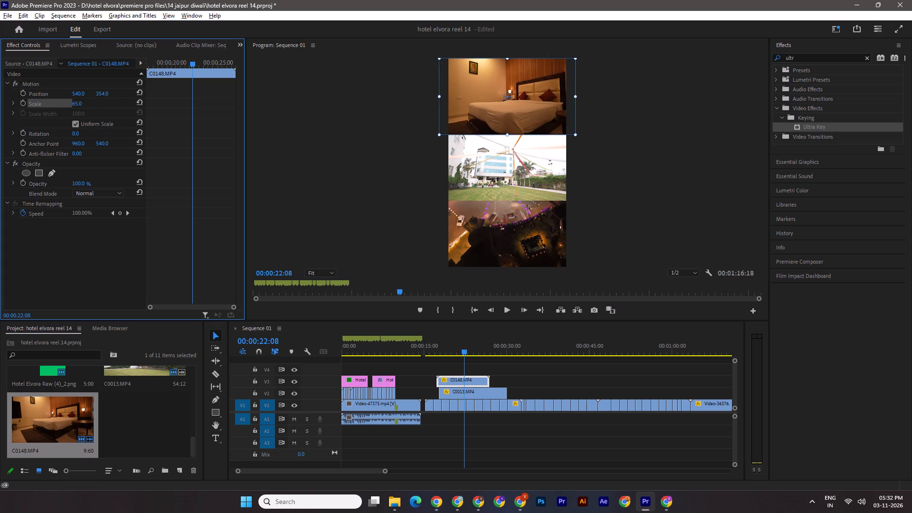
left_click_drag(90, 92, 91, 94)
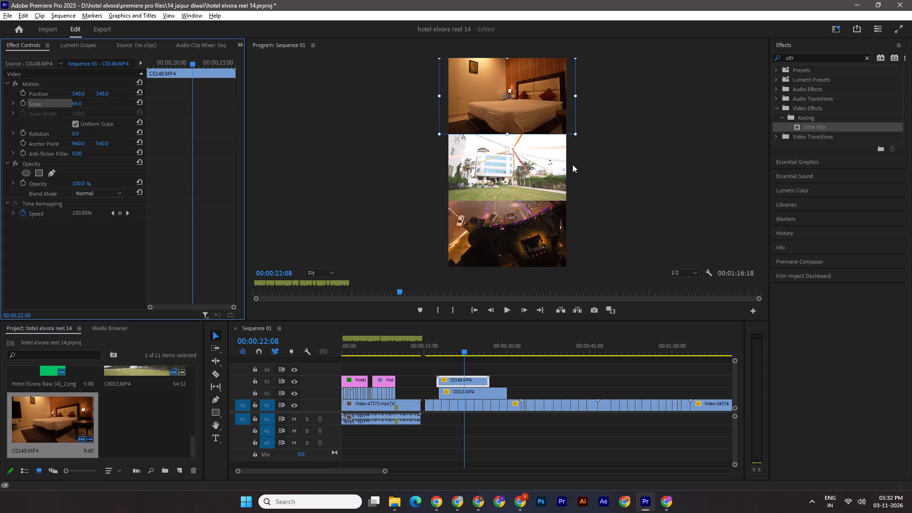
left_click(613, 159)
Trim the start of C0148.MP4 to about 19 seconds, then shift the clip earlier to align its start with C0013.MP4's.
left_click_drag(465, 350, 437, 349)
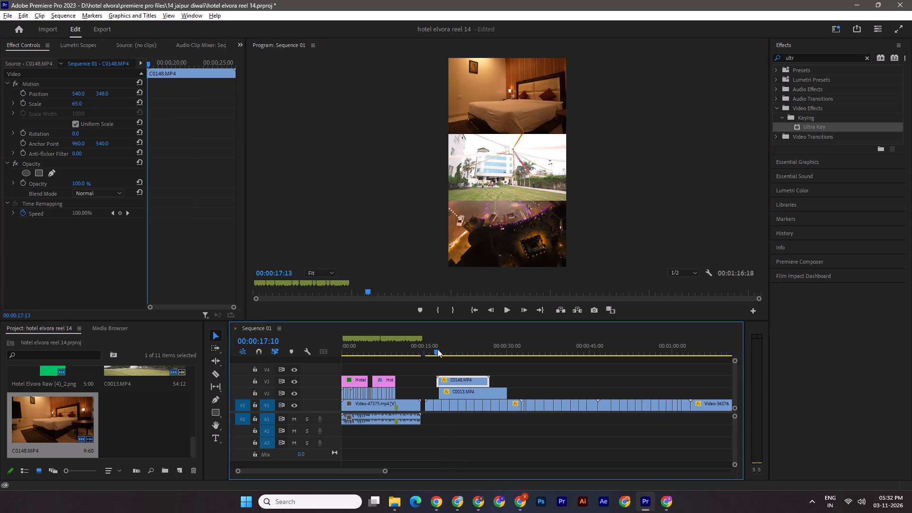
left_click_drag(437, 349, 448, 351)
left_click_drag(437, 381, 437, 381)
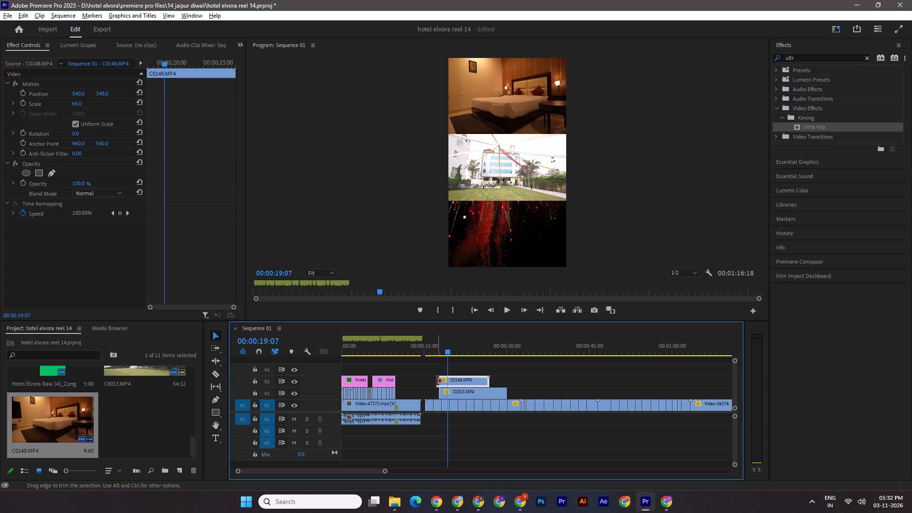
left_click_drag(437, 381, 448, 381)
left_click_drag(465, 381, 456, 380)
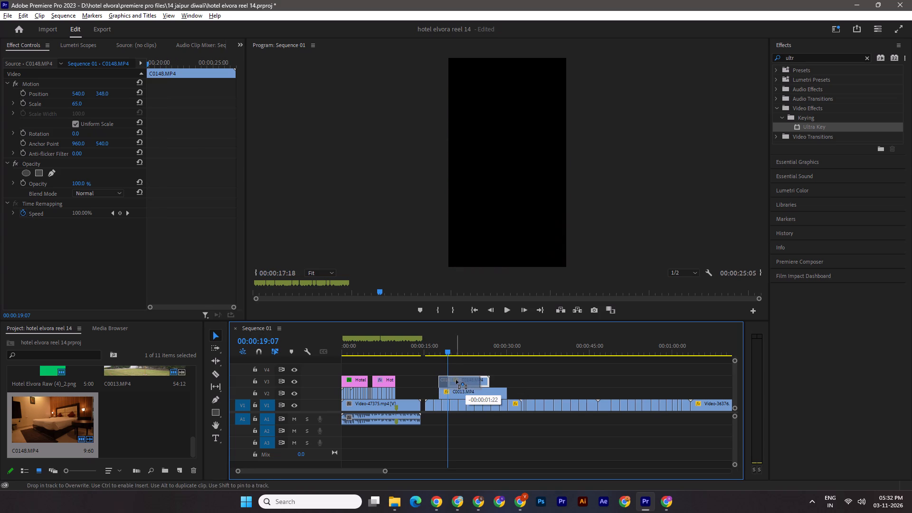
left_click_drag(456, 380, 457, 380)
Switch to the CLIP folder in File Explorer.
left_click(399, 502)
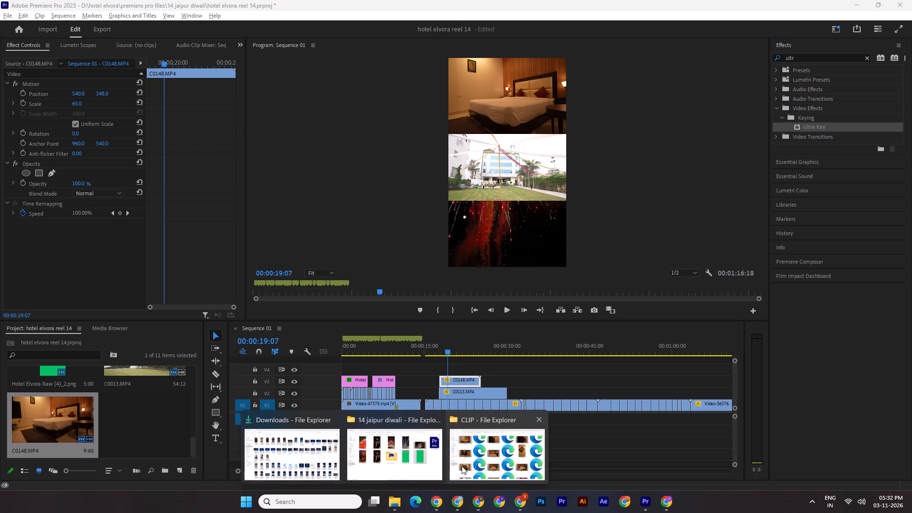
Look through the hotel footage in the CLIP folder for another clip to use, and return to the reel's edit.
left_click(502, 455)
scroll(724, 385, "down", 1)
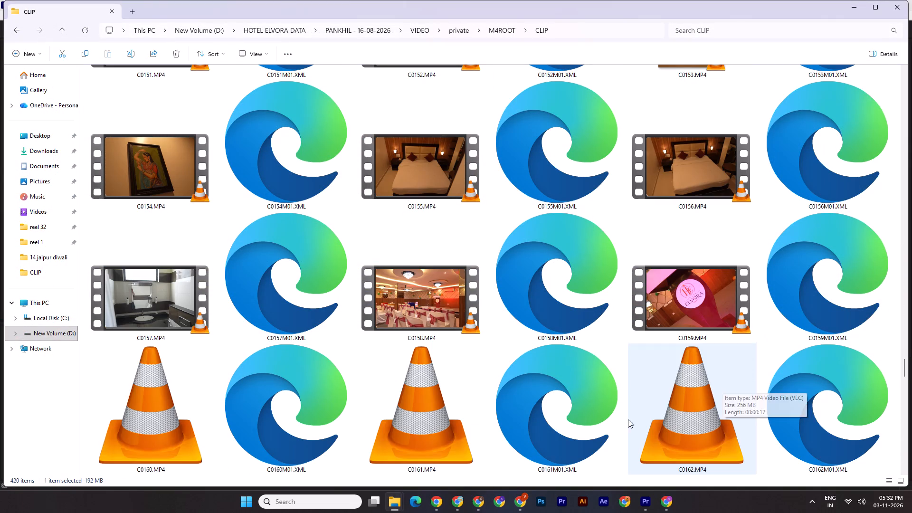
scroll(414, 355, "down", 1)
scroll(537, 356, "down", 1)
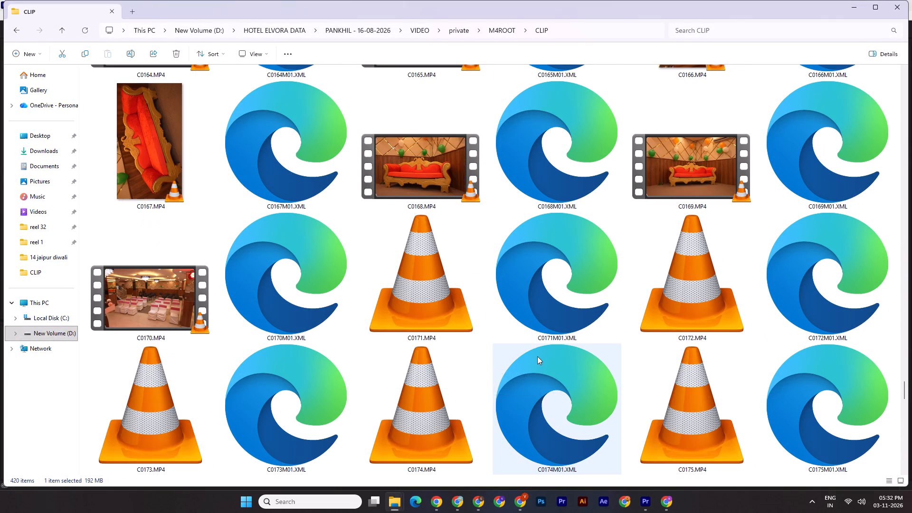
scroll(537, 356, "down", 1)
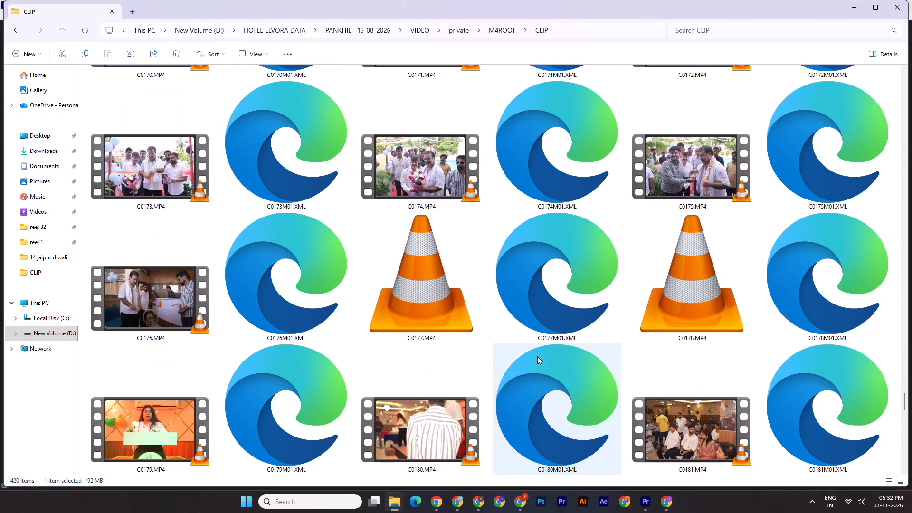
scroll(538, 356, "down", 2)
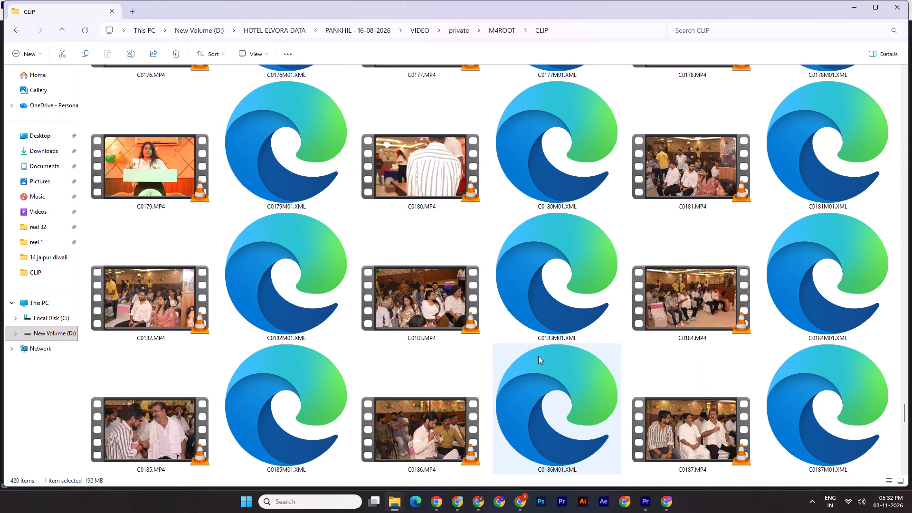
scroll(538, 356, "up", 6)
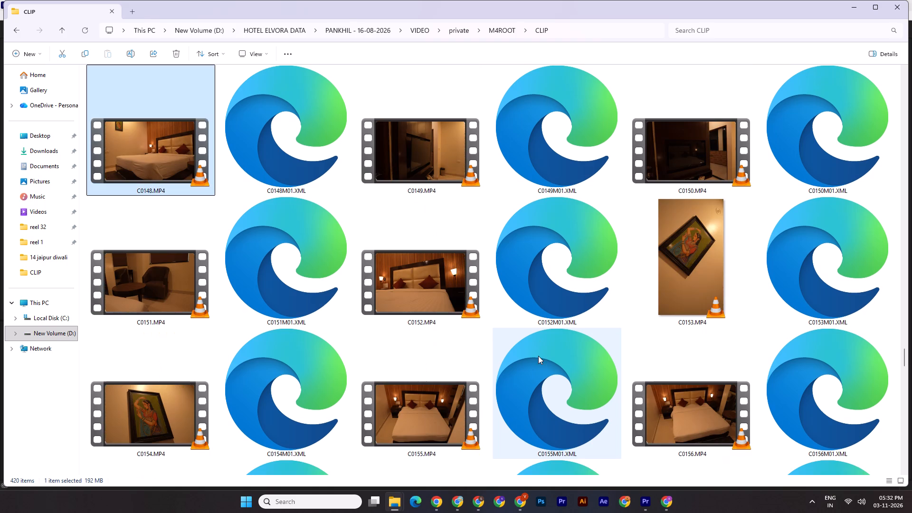
left_click(647, 505)
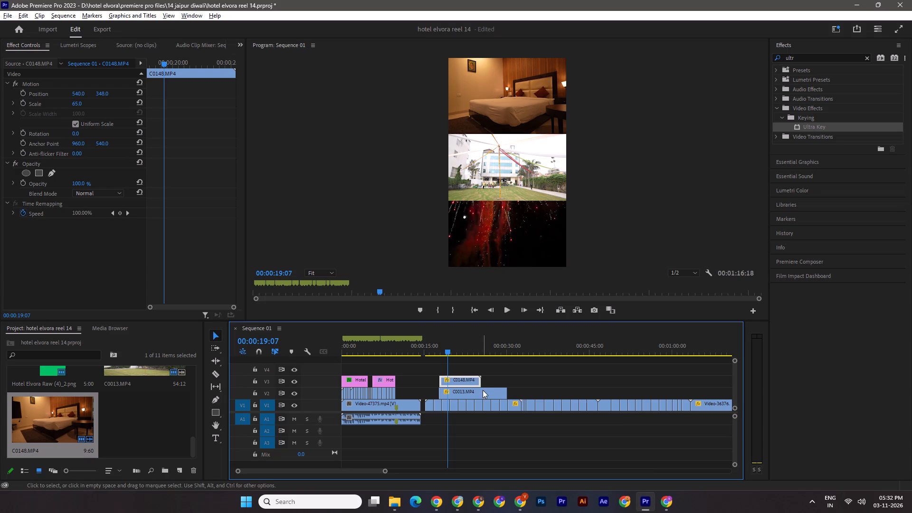
Duplicate the C0013.MP4 clip from V2 onto V3 further along the sequence, extend its start earlier and shift the copy clear.
left_click_drag(488, 394, 615, 384, "alt")
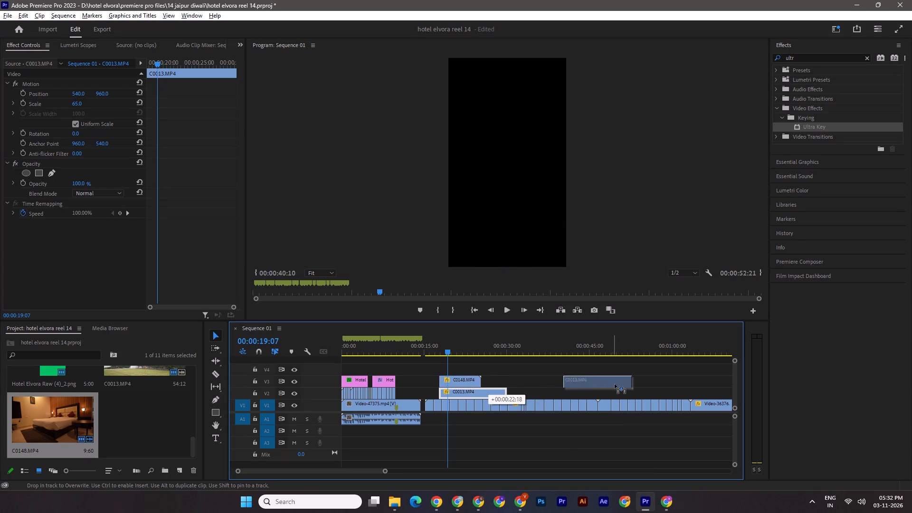
left_click_drag(615, 384, 680, 379, "alt")
left_click_drag(630, 382, 529, 373)
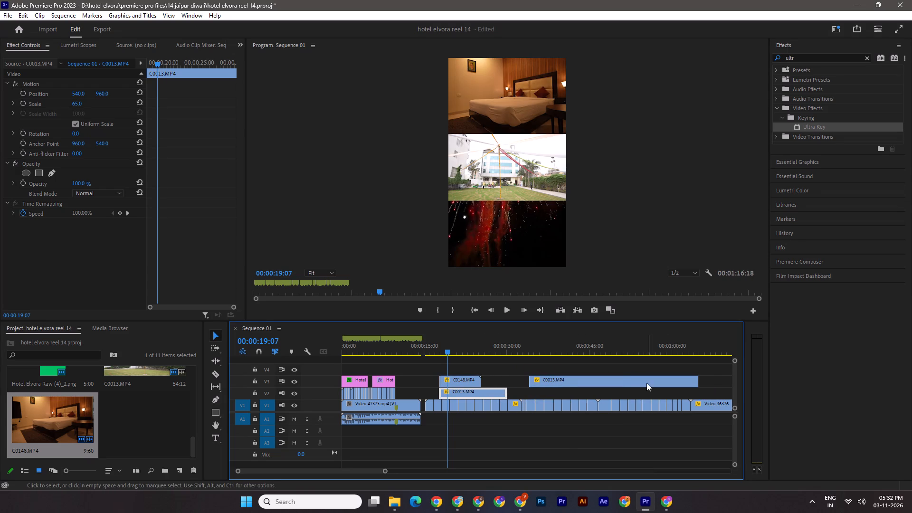
left_click(551, 342)
left_click_drag(600, 383, 633, 383)
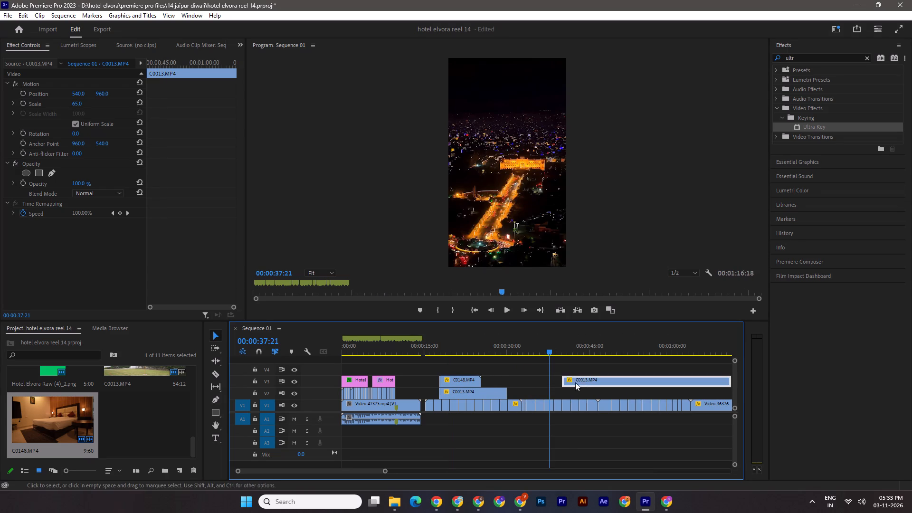
Adjust the start of the C0013.MP4 copy on V3, trimming it to 00:00:39:18.
left_click_drag(563, 381, 506, 379)
left_click_drag(548, 350, 539, 349)
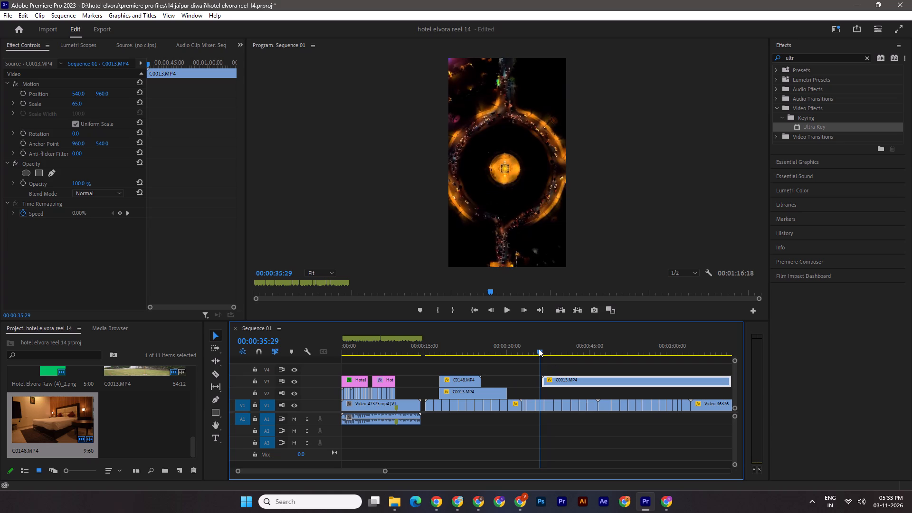
left_click_drag(539, 349, 559, 351)
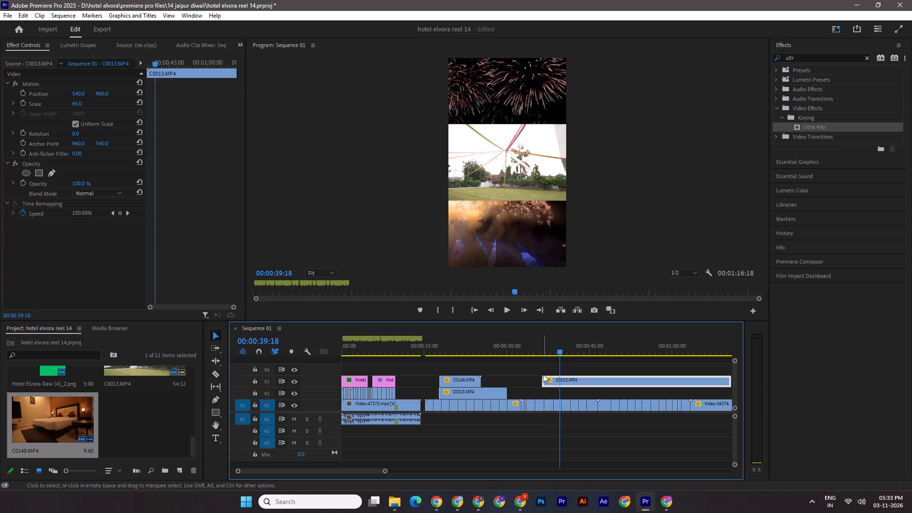
left_click_drag(543, 380, 561, 383)
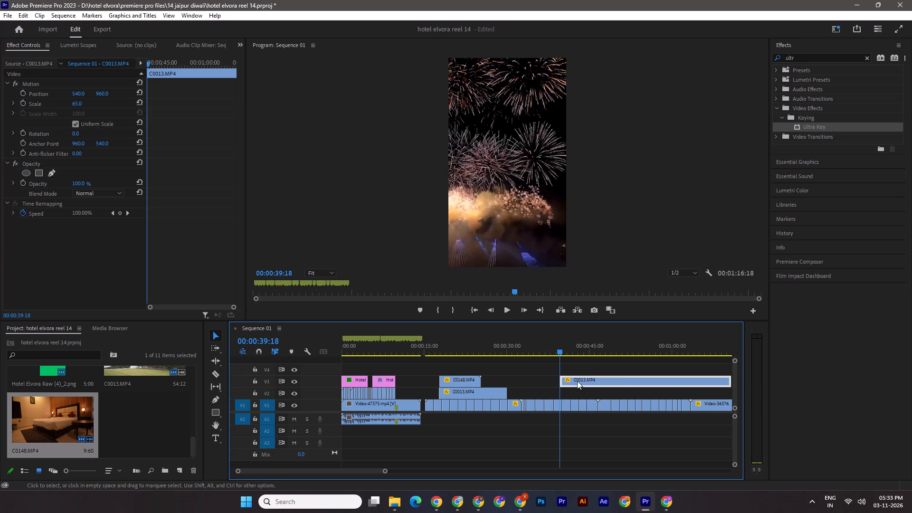
Move the C0013.MP4 copy to V4 starting at about 00:00:30:00 and trim its end so it lasts about 10 seconds.
left_click_drag(590, 378, 538, 368)
left_click_drag(556, 351, 508, 348)
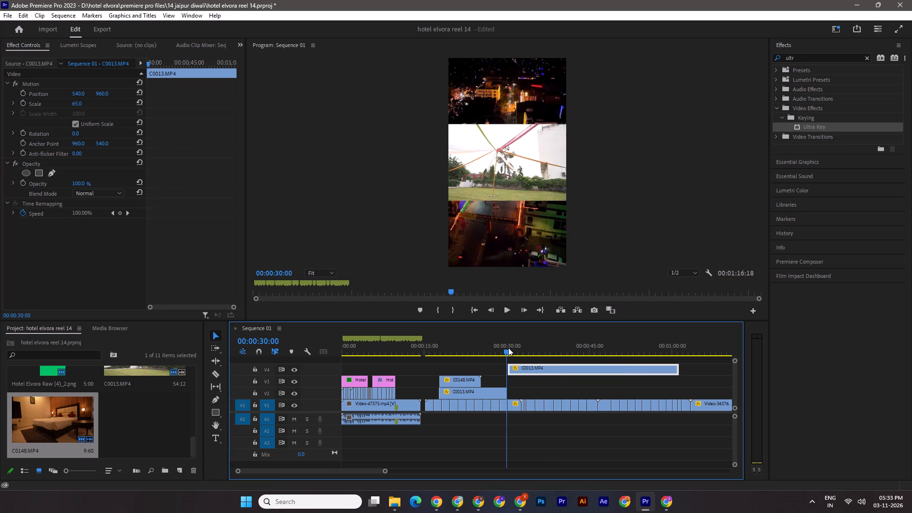
left_click_drag(508, 348, 567, 353)
left_click_drag(683, 370, 570, 366)
Set the vertical position of the C0013.MP4 clip on V2 to 348, checking the frame at 00:00:21:12.
left_click_drag(568, 348, 459, 350)
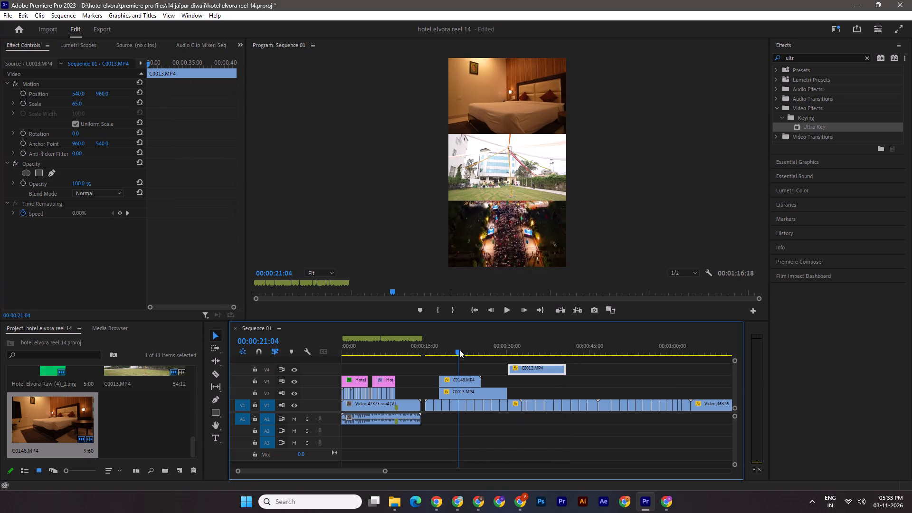
left_click_drag(459, 350, 461, 350)
left_click(472, 389)
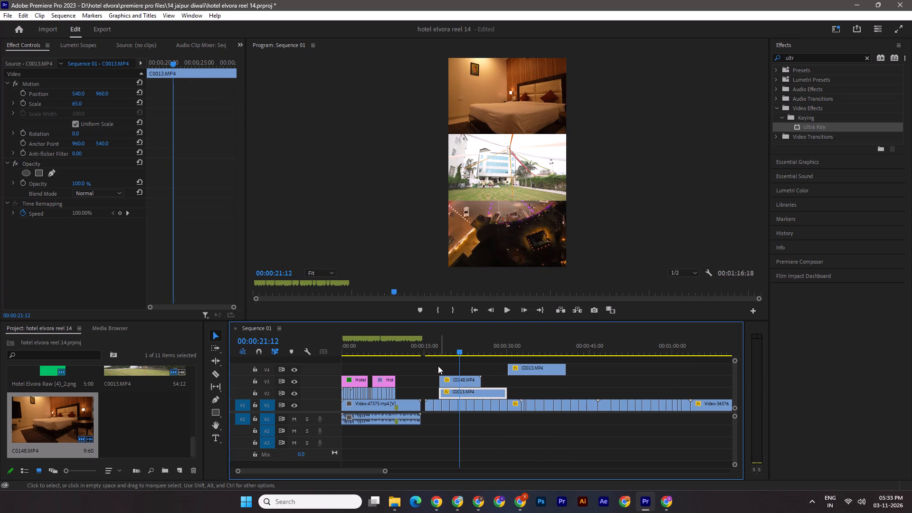
left_click(468, 378)
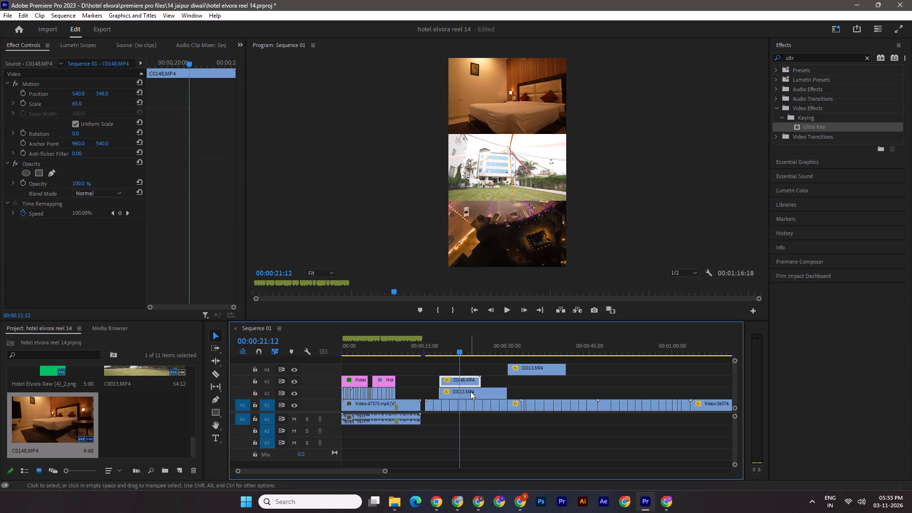
left_click(470, 391)
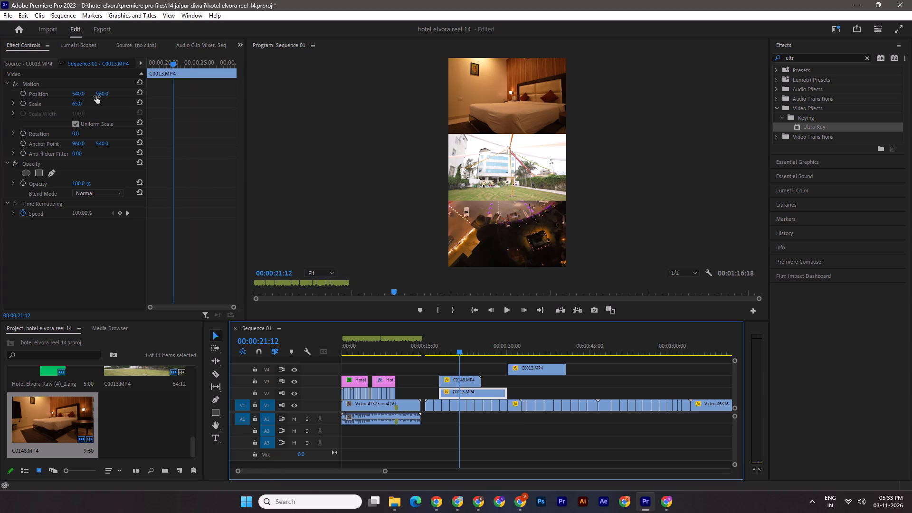
left_click(104, 94)
key("3")
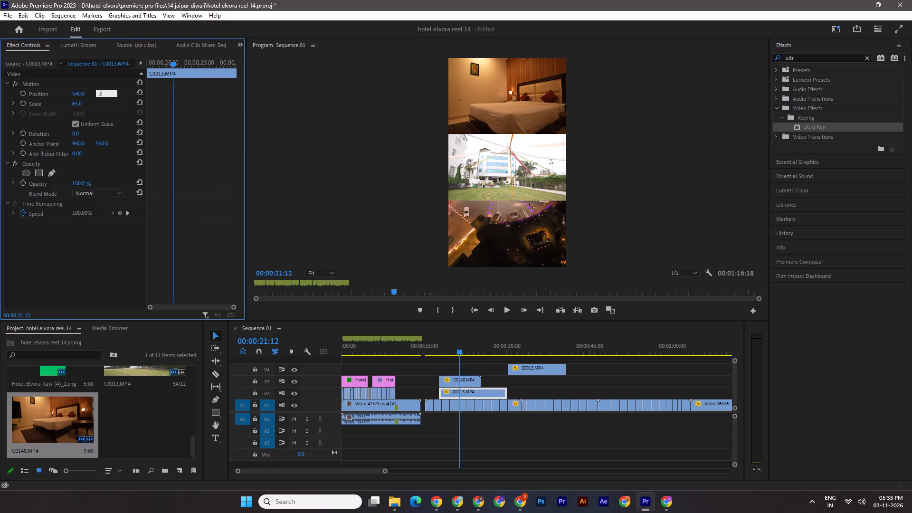
type("48")
key("Return")
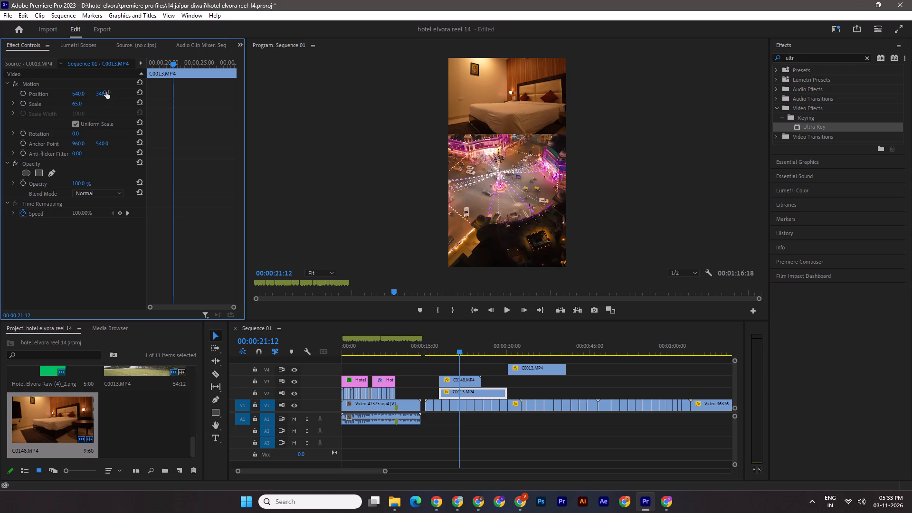
Set the vertical position of the C0148.MP4 room clip on V3 to 960.
left_click(456, 380)
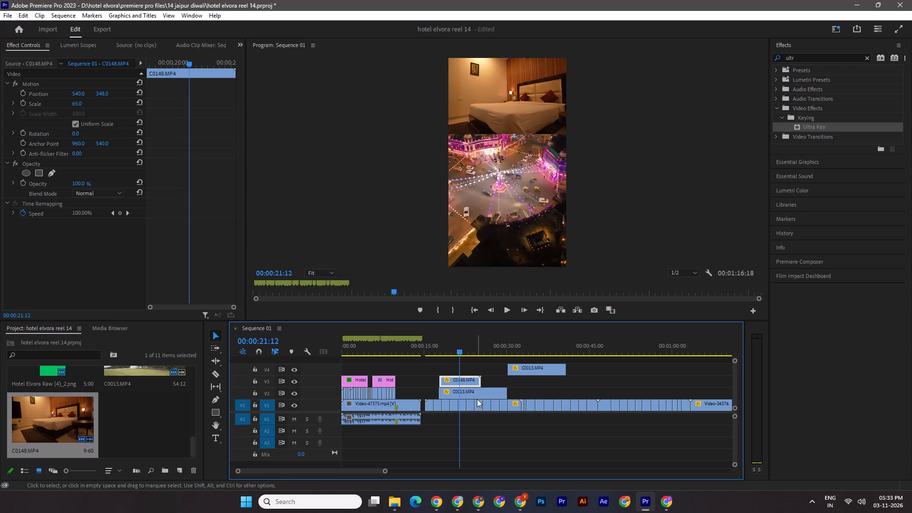
left_click(477, 398)
left_click(460, 385)
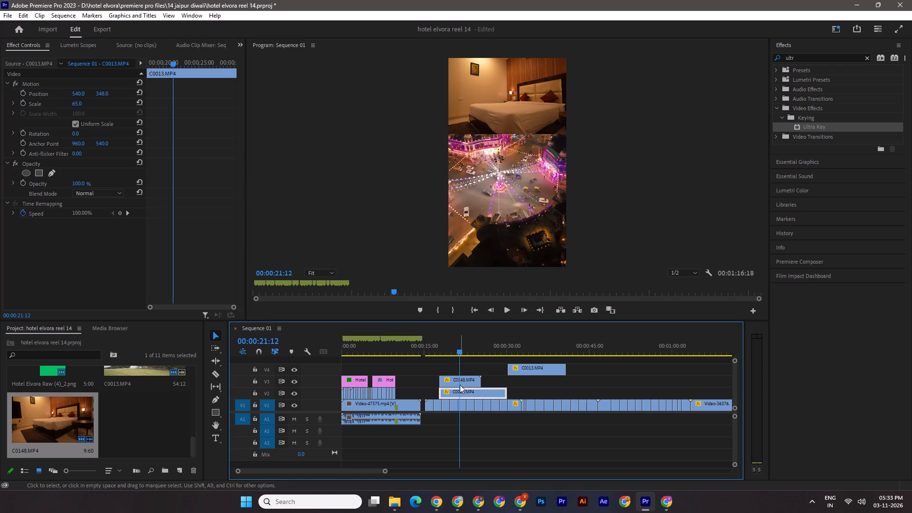
left_click(104, 90)
type("960")
key("Return")
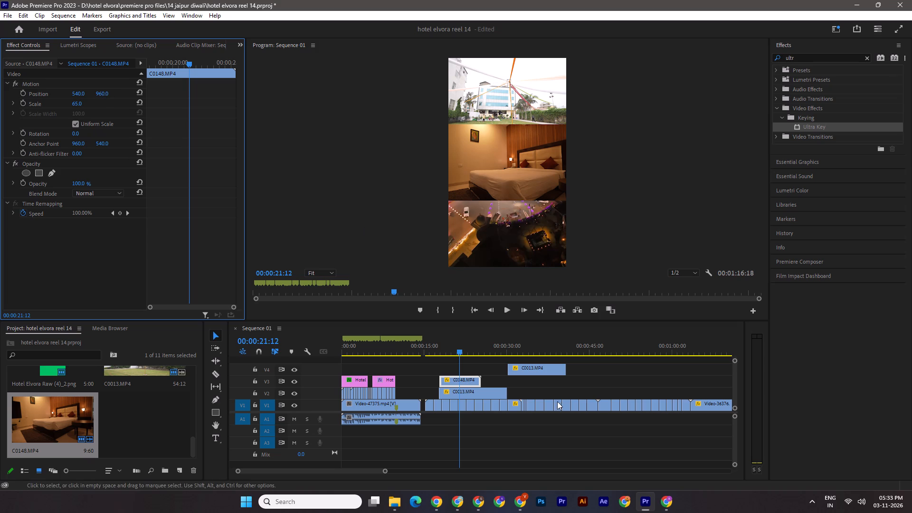
Move the C0013.MP4 copy on V4 above the other stacked clips near 18 seconds and set its vertical position to 1614.
left_click_drag(546, 371, 478, 367)
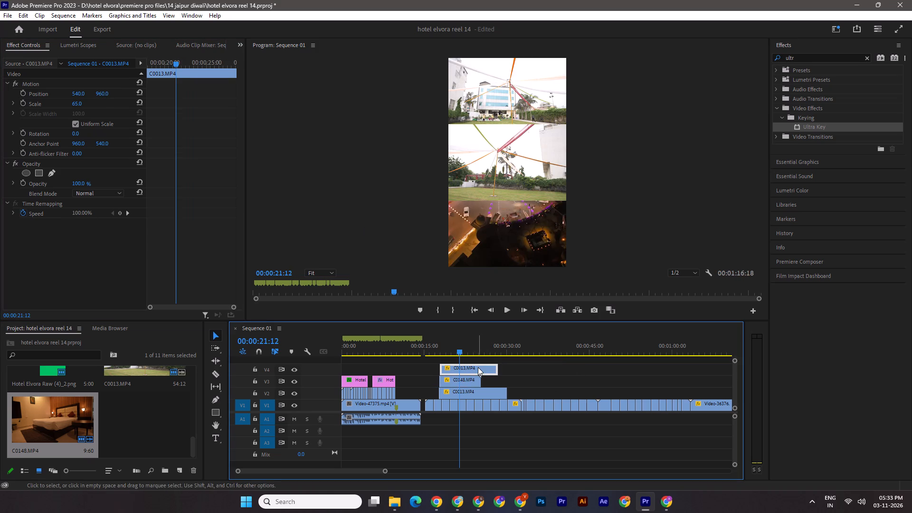
left_click(478, 367)
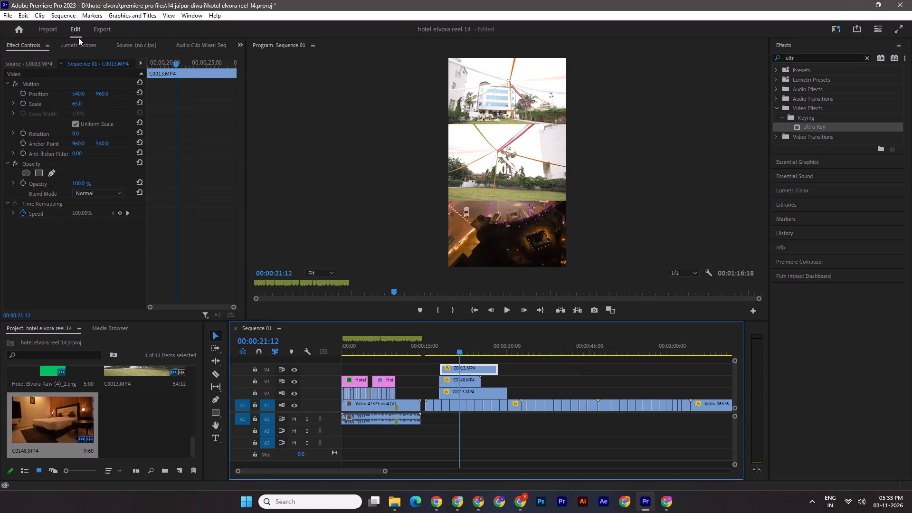
left_click_drag(102, 95, 447, 195)
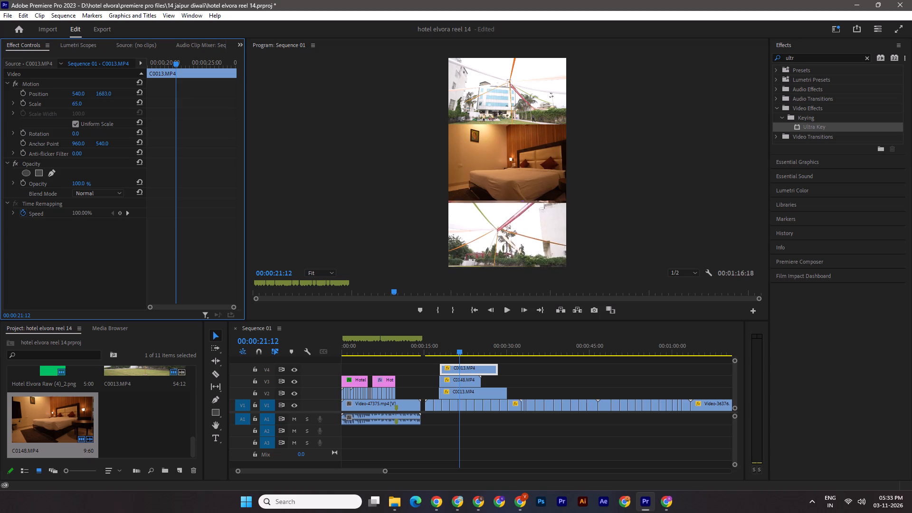
left_click_drag(447, 195, 430, 190)
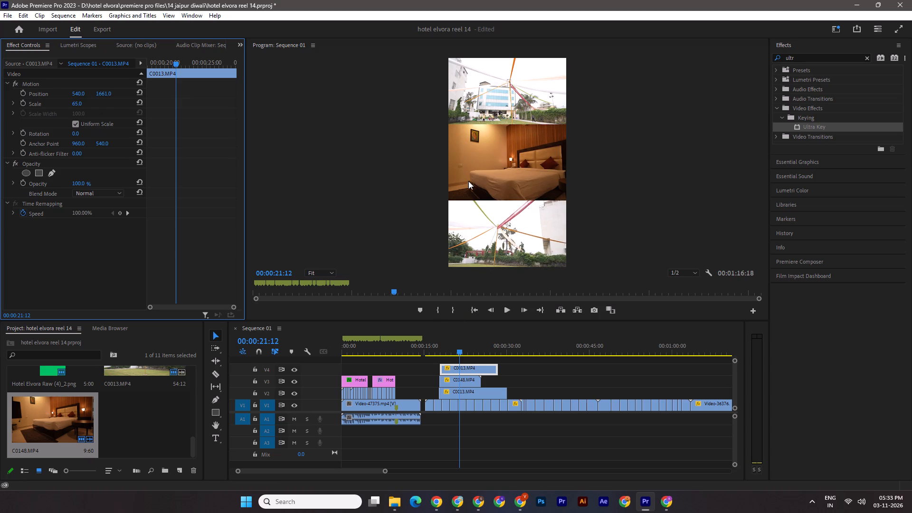
left_click(456, 347)
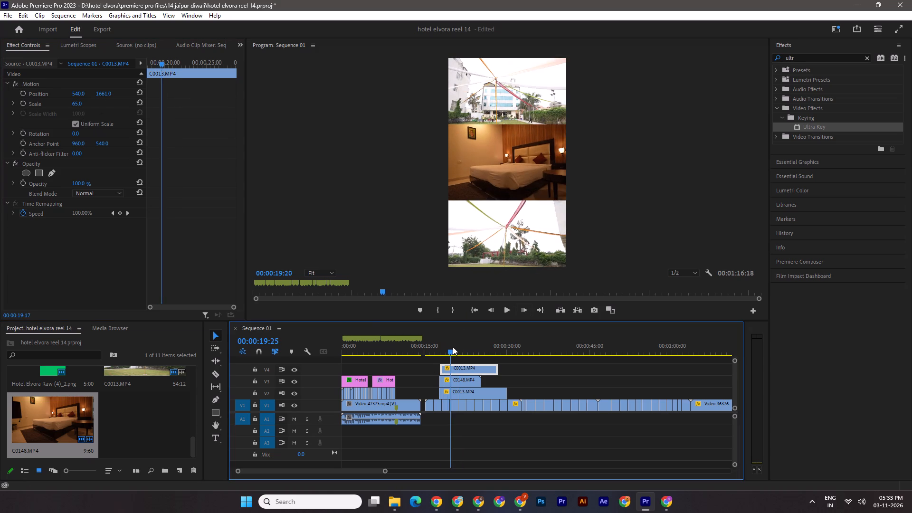
left_click(37, 105)
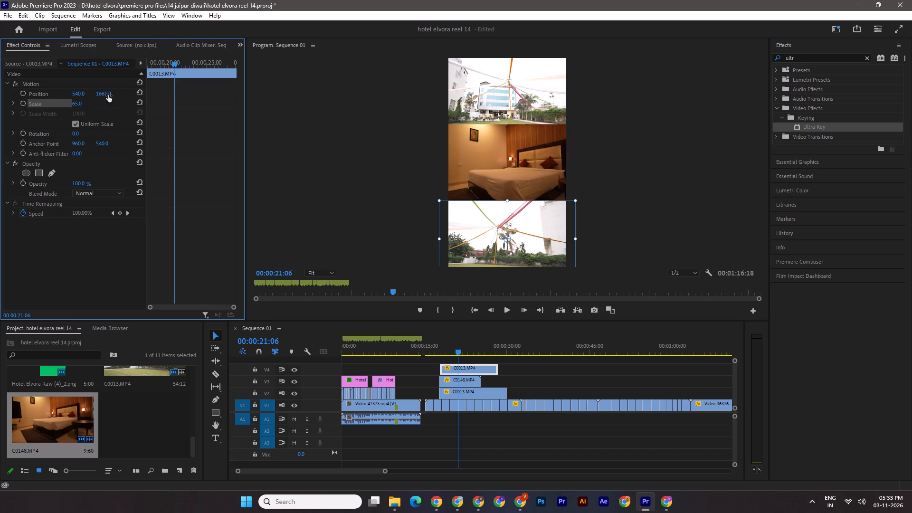
left_click_drag(104, 95, 92, 92)
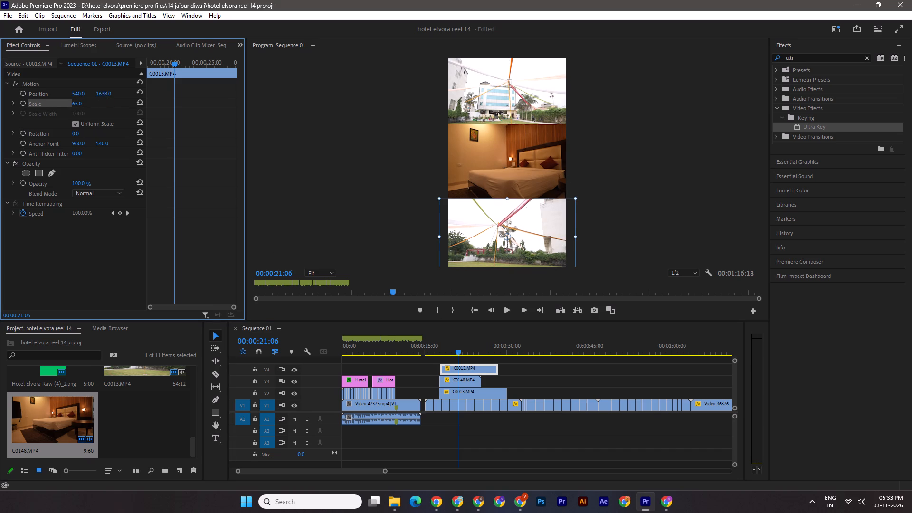
left_click_drag(92, 92, 63, 93)
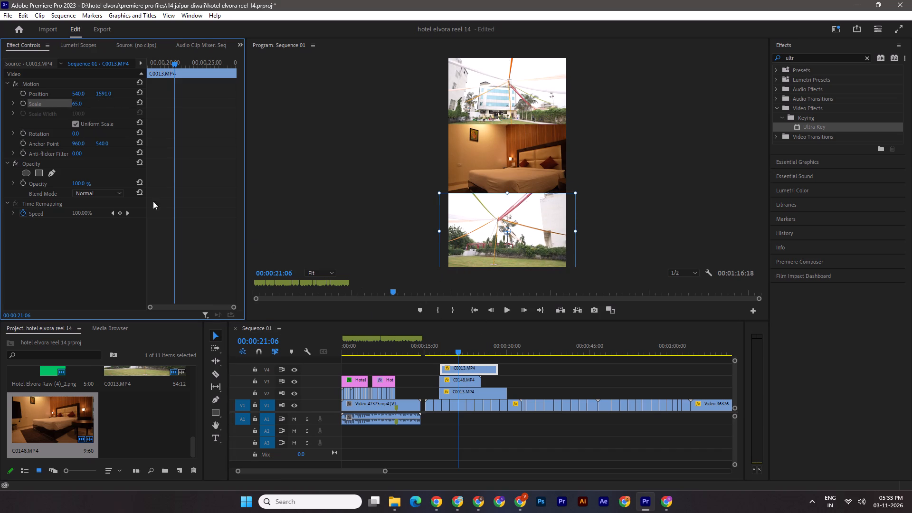
left_click_drag(102, 95, 115, 95)
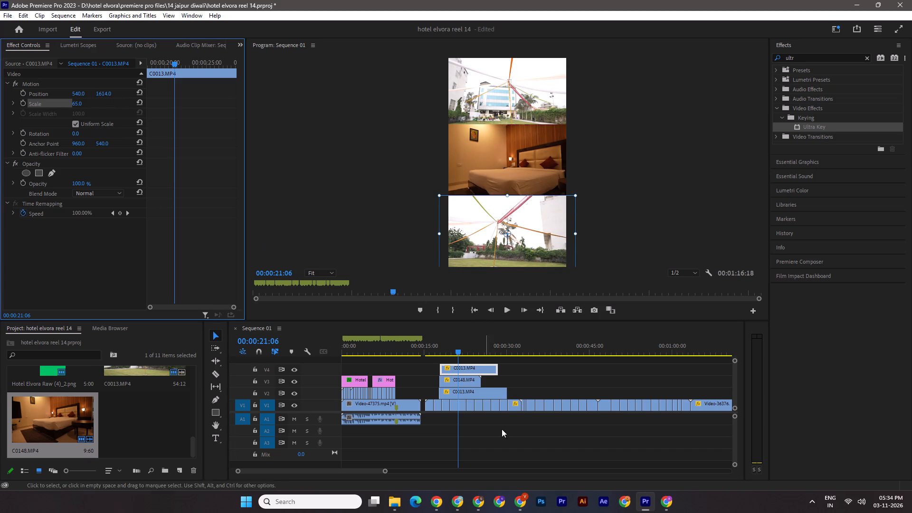
Move the C0148.MP4 room clip from V3 up to V5, above both C0013.MP4 clips, and save the project.
left_click_drag(468, 380, 468, 358)
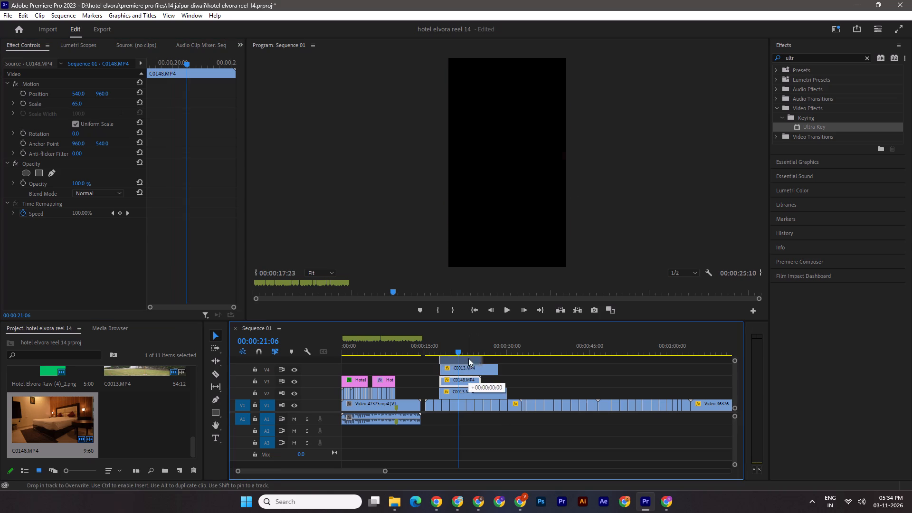
left_click_drag(462, 348, 479, 356)
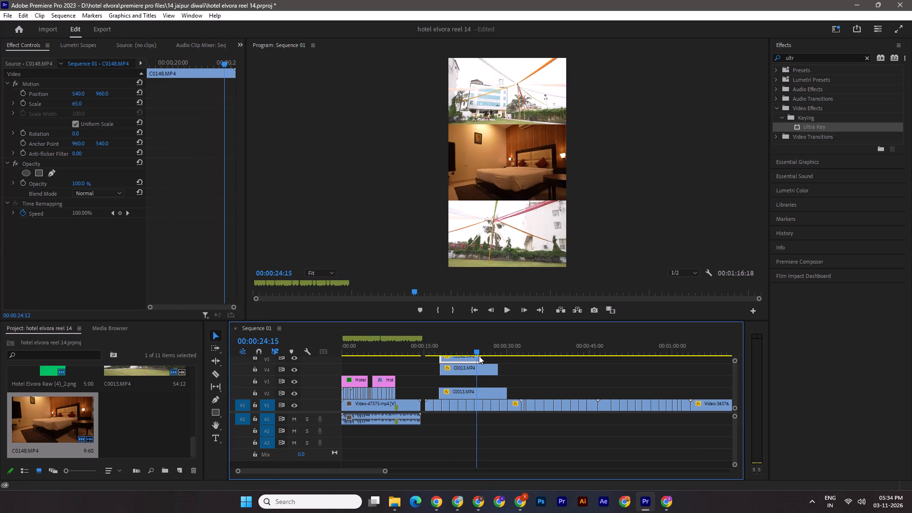
left_click_drag(479, 356, 469, 359)
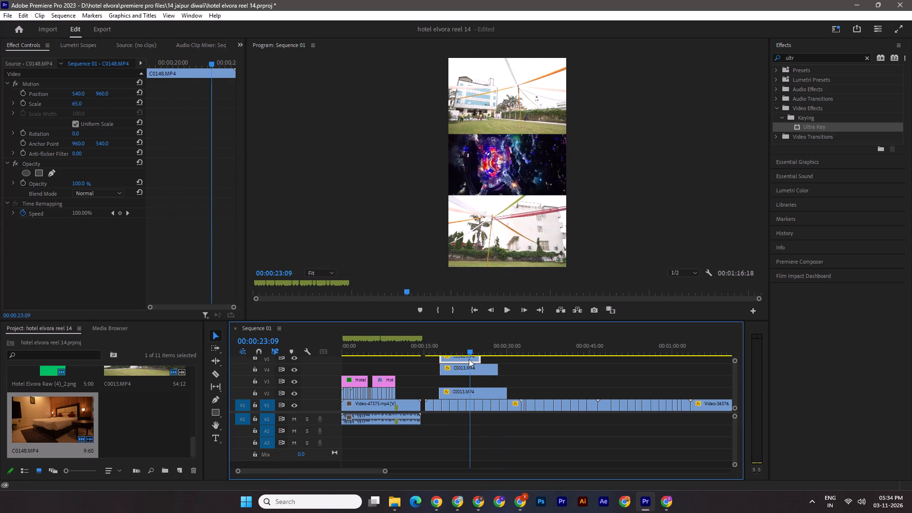
left_click_drag(469, 359, 465, 359)
left_click(469, 359)
key("ctrl+s")
Search the effects for "color" and apply Lumetri Color to the C0013.MP4 clip on V4.
left_click_drag(805, 61, 738, 63)
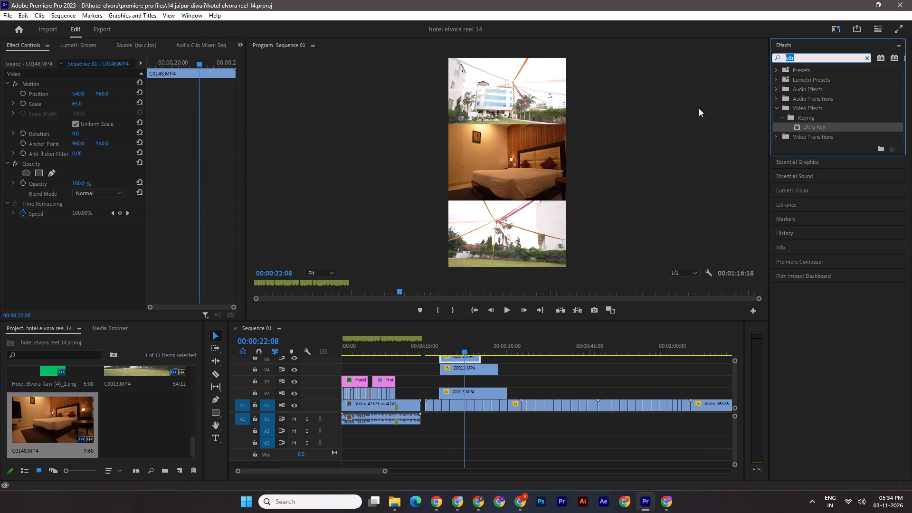
type("color")
key("Return")
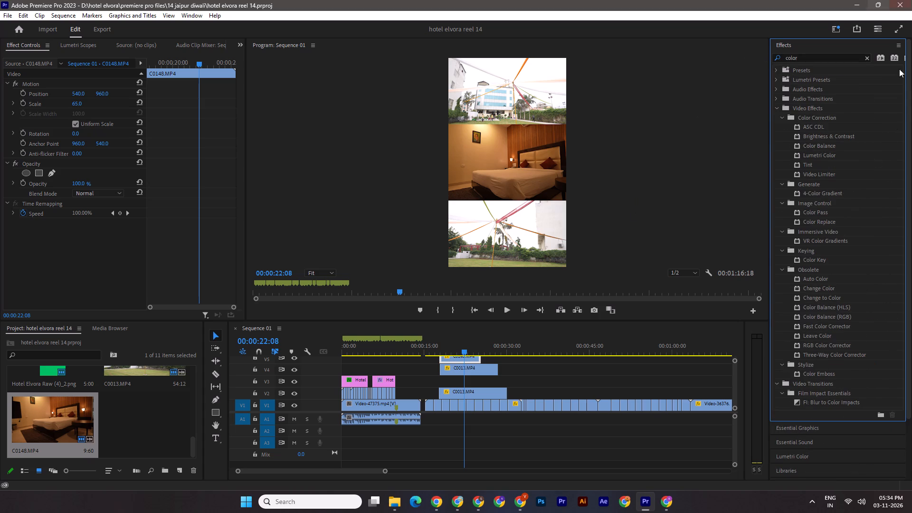
left_click_drag(820, 153, 453, 361)
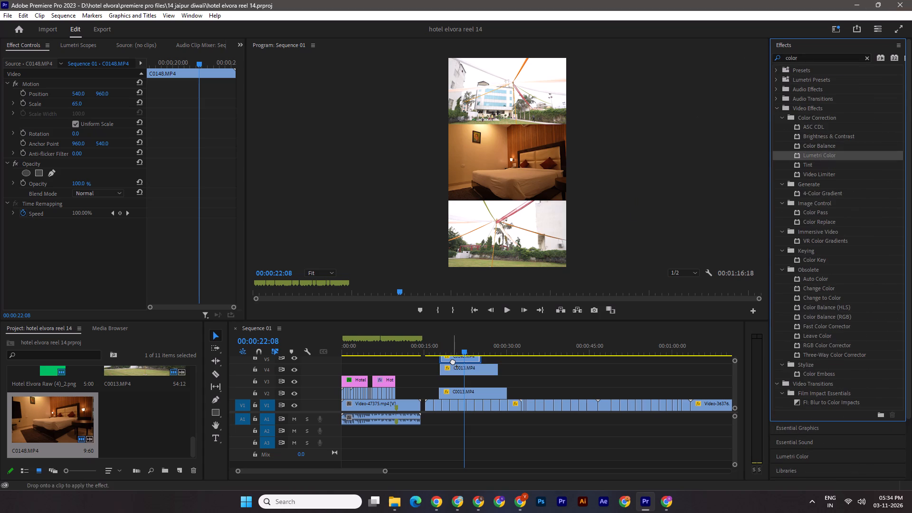
left_click_drag(453, 361, 456, 371)
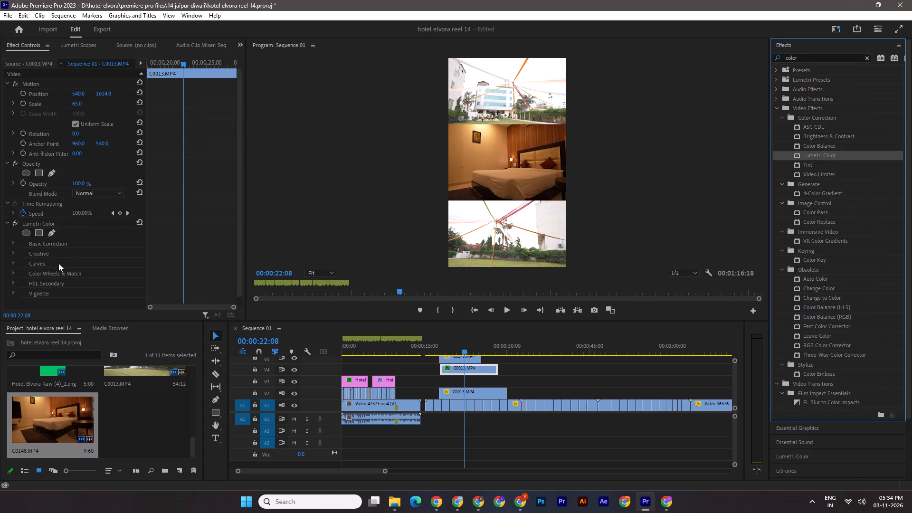
Pull down the highlights of the V4 clip's Lumetri RGB curve with a single point near the upper end, and save the project.
scroll(59, 266, "down", 5)
left_click(12, 254)
scroll(114, 271, "down", 11)
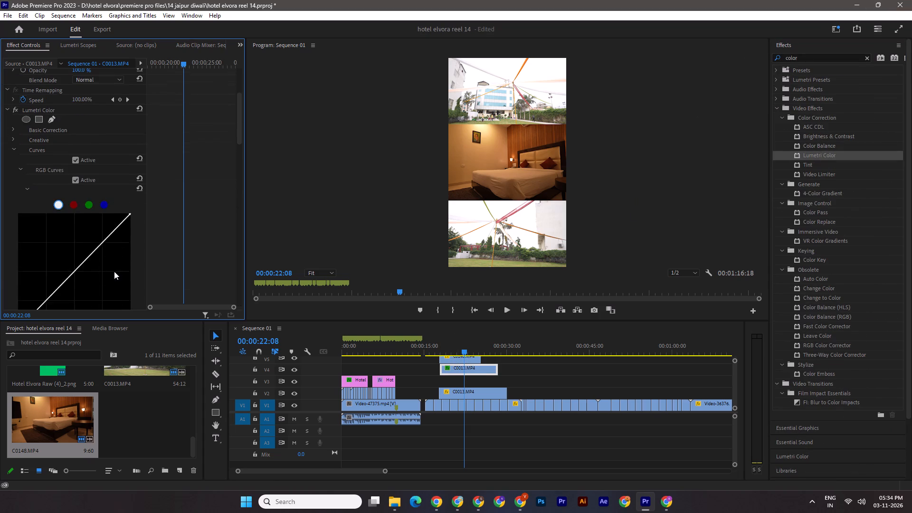
scroll(114, 271, "down", 5)
left_click_drag(105, 190, 111, 195)
left_click(62, 247)
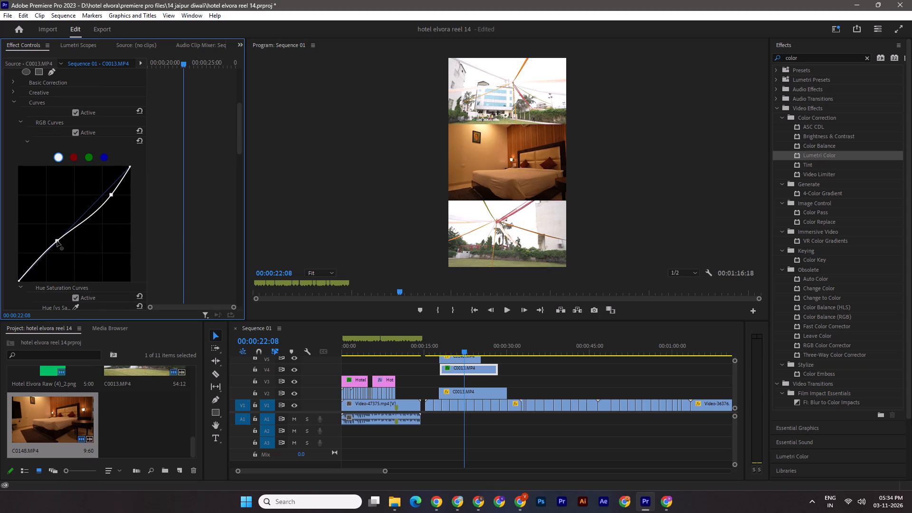
scroll(51, 230, "up", 10)
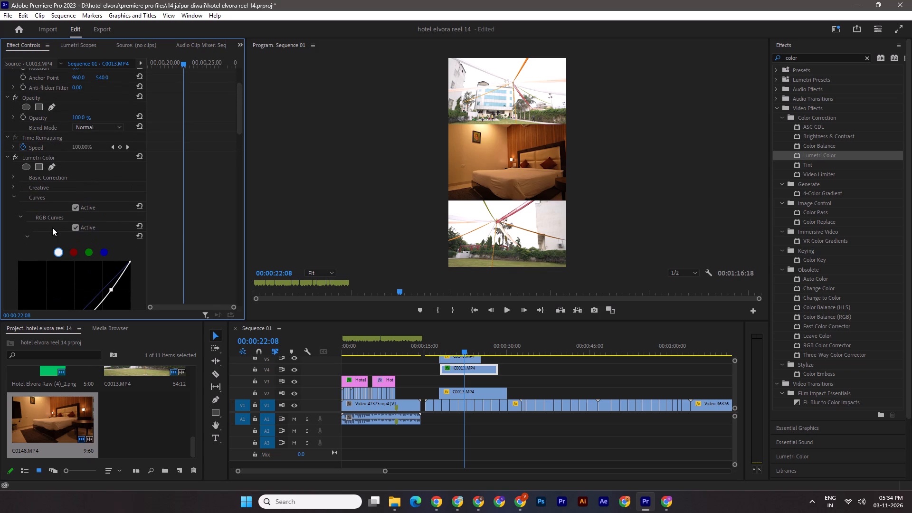
key("ctrl+z")
key("ctrl+shift+z")
key("ctrl+z")
key("ctrl+s")
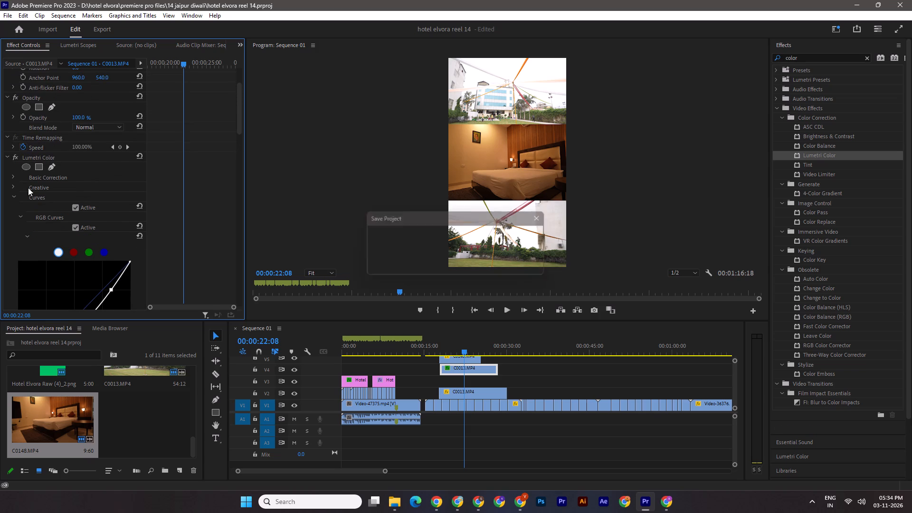
In the V4 clip's Basic Correction, set Whites to -32, Contrast 21, Highlights 7, Shadows -5 and Blacks -10, and save.
left_click(13, 174)
scroll(83, 232, "down", 14)
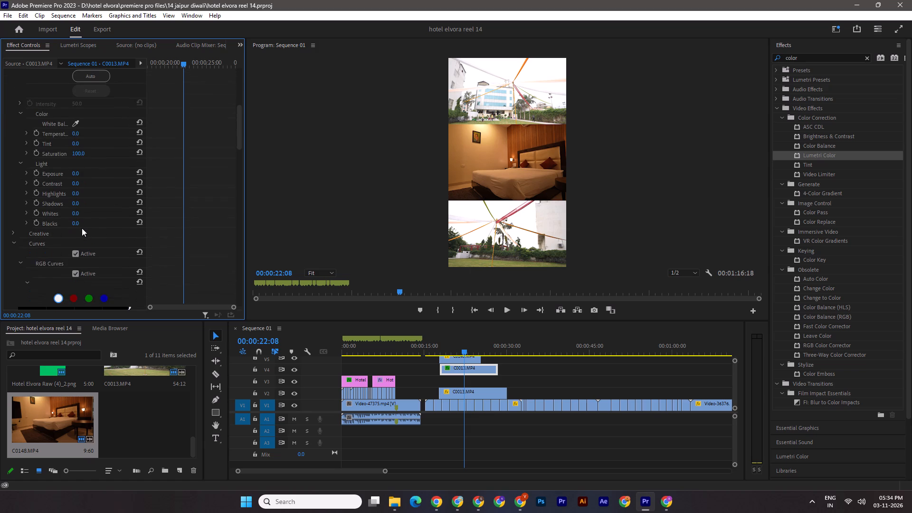
left_click_drag(77, 212, 57, 210)
left_click_drag(74, 171, 82, 174)
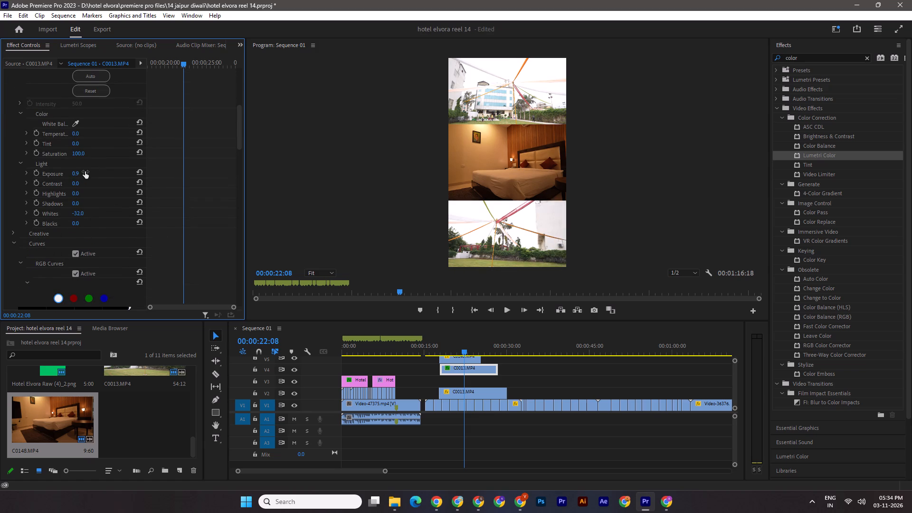
key("ctrl+z")
left_click_drag(78, 182, 90, 184)
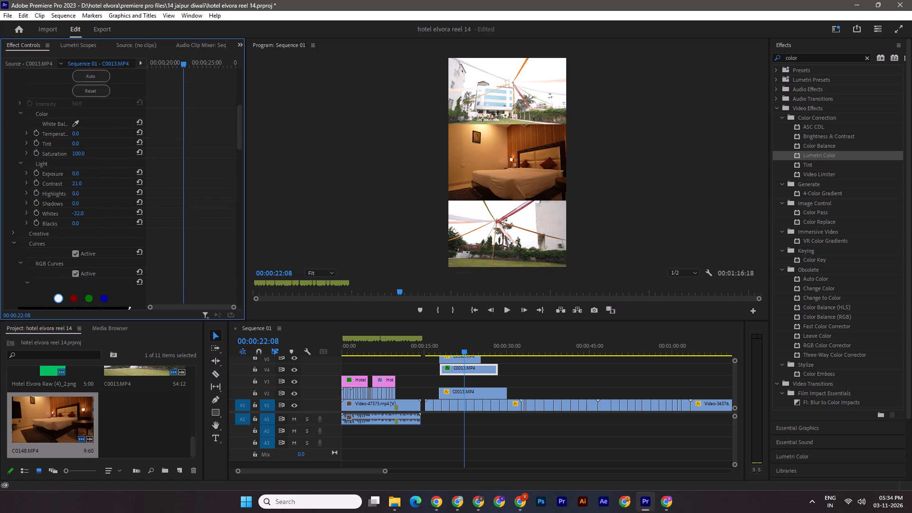
left_click(74, 195)
left_click_drag(76, 202, 69, 199)
left_click_drag(78, 223, 73, 222)
scroll(95, 207, "down", 2)
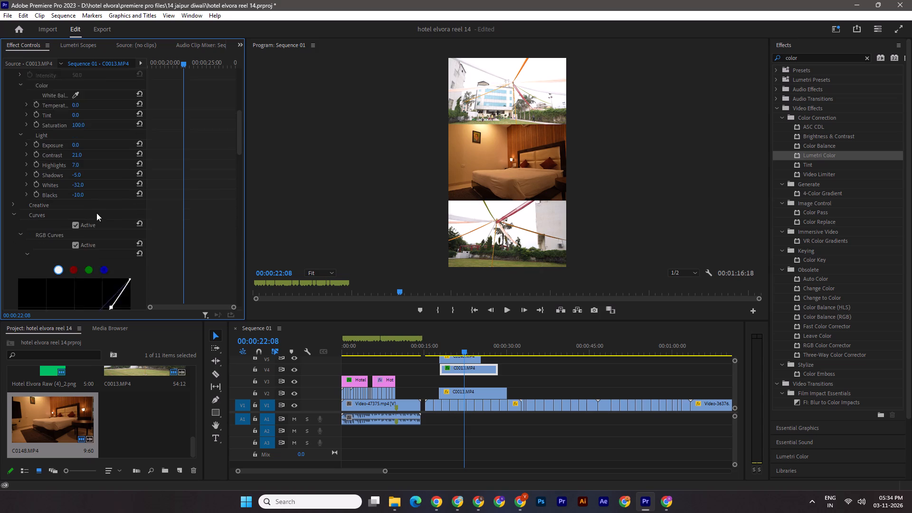
scroll(96, 213, "down", 20)
scroll(96, 213, "down", 8)
key("ctrl+s")
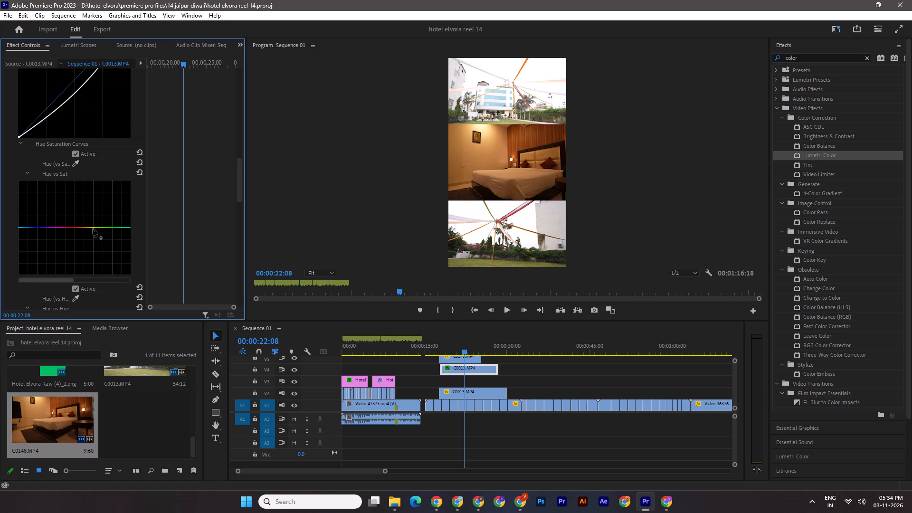
On the V4 clip, add a slightly raised yellow-green point to Hue vs Sat and yellow points to the Hue vs Hue and Hue vs Luma curves.
left_click_drag(93, 228, 100, 223)
left_click_drag(100, 223, 101, 223)
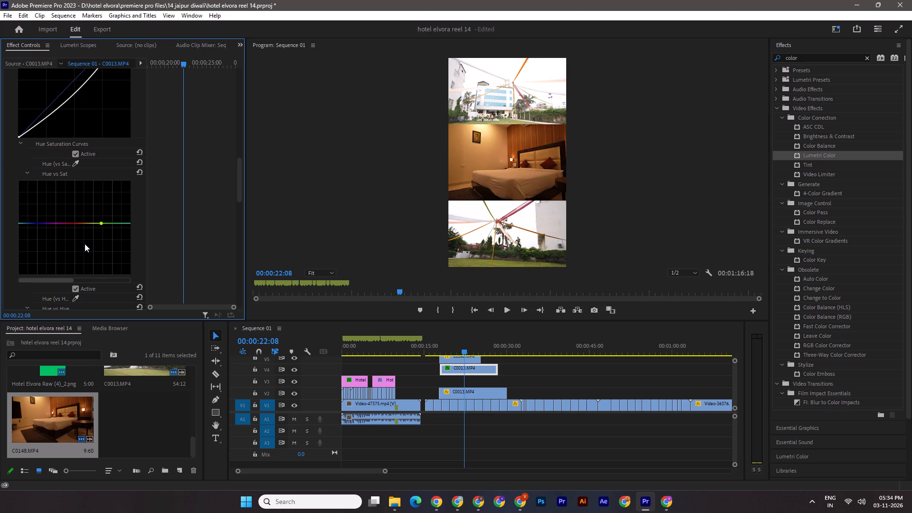
scroll(85, 244, "down", 15)
left_click(95, 219)
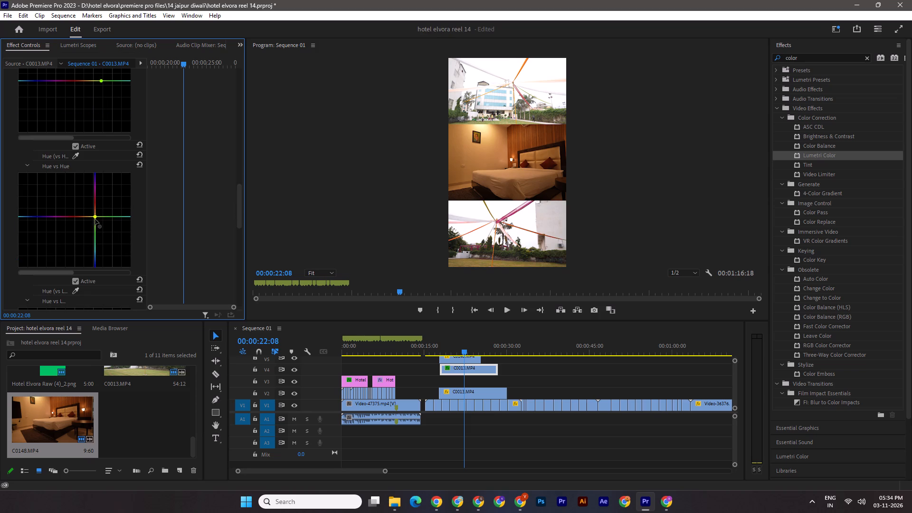
key("ctrl+z")
key("ctrl+shift+z")
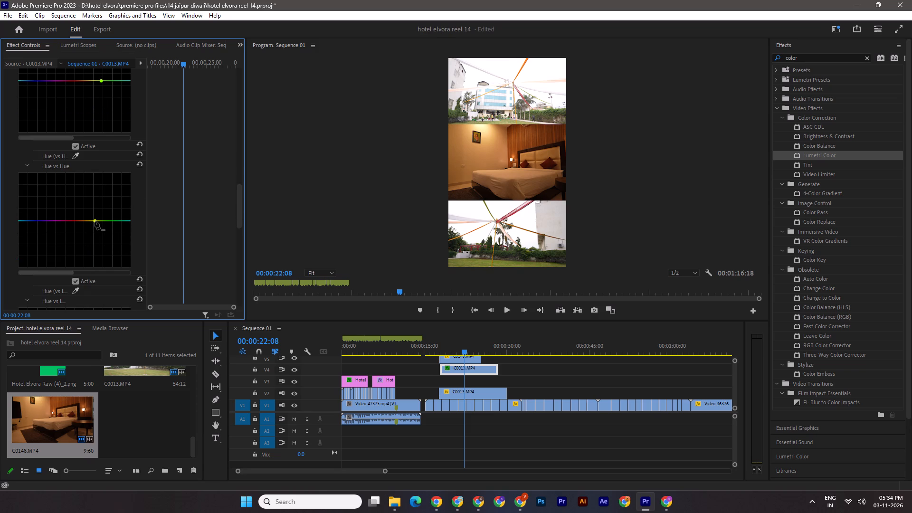
scroll(93, 239, "down", 11)
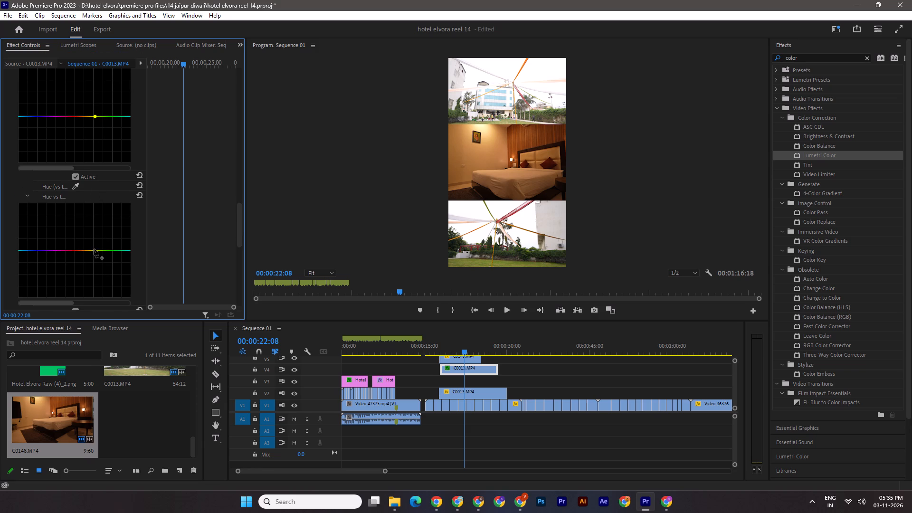
left_click(94, 250)
Add one point each to the V4 clip's Luma vs Sat and Sat vs Sat curves, near the midline, and save the project.
scroll(94, 253, "down", 17)
left_click(95, 224)
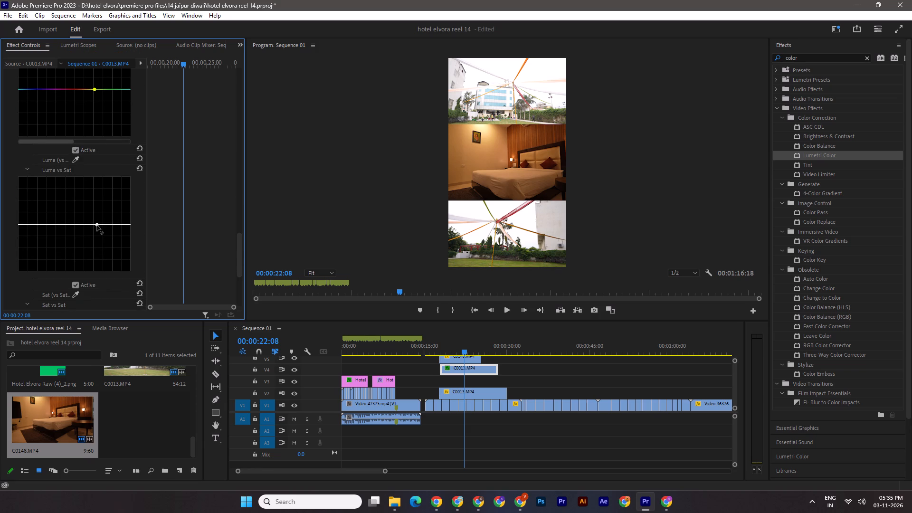
scroll(90, 243, "down", 16)
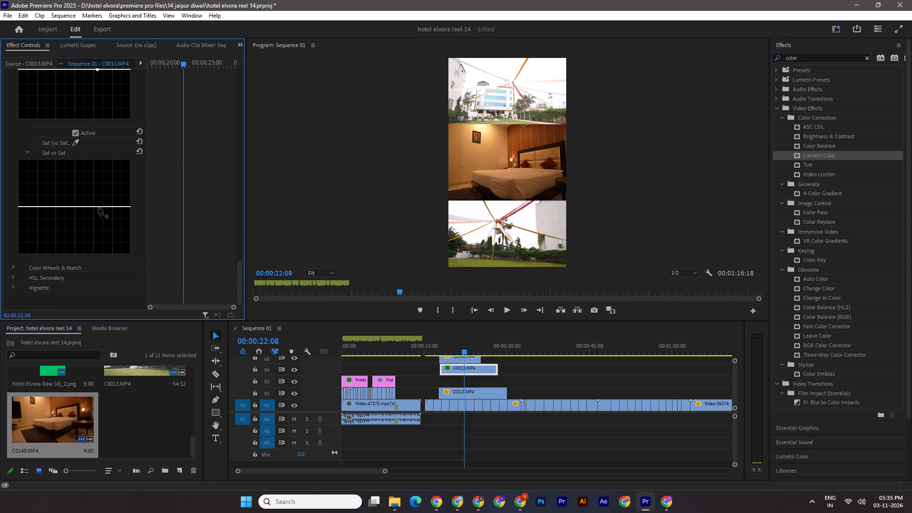
left_click(98, 207)
key("ctrl+s")
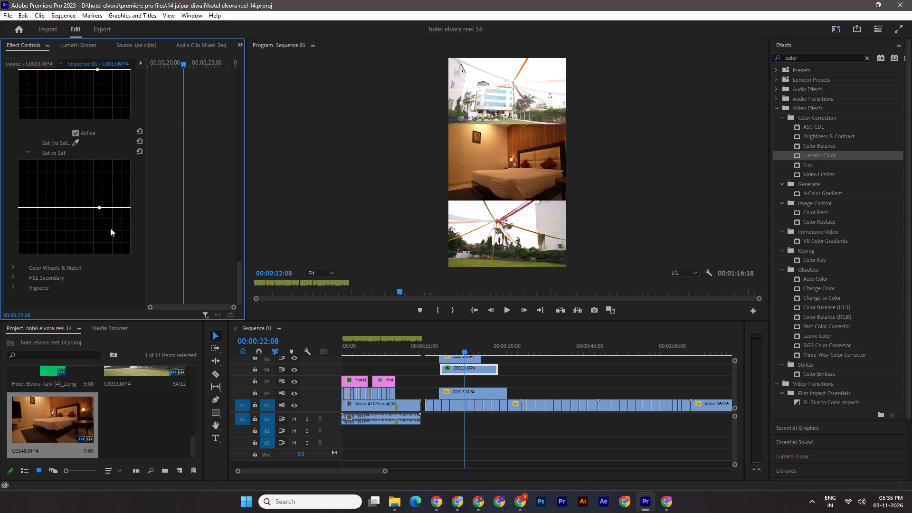
Copy the adjusted Lumetri Color effect from the C0013.MP4 clip on V4 to the C0013.MP4 clip on V2.
left_click(482, 369)
scroll(110, 159, "up", 3)
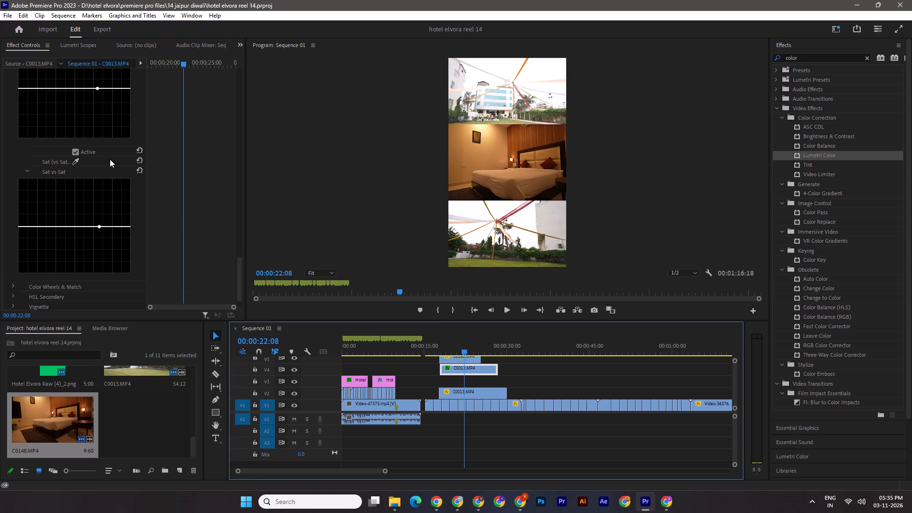
scroll(110, 159, "up", 20)
scroll(110, 159, "up", 20)
scroll(110, 159, "up", 16)
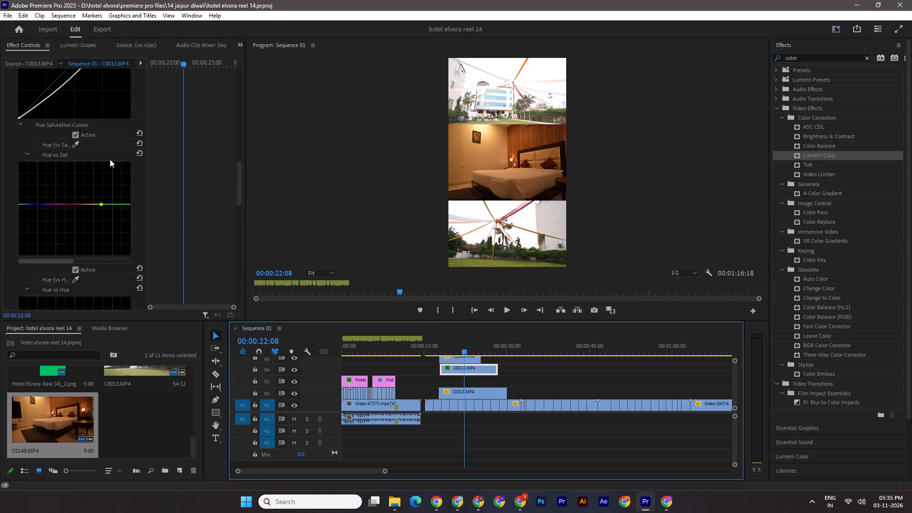
scroll(110, 159, "up", 20)
scroll(110, 159, "up", 16)
scroll(18, 131, "up", 3)
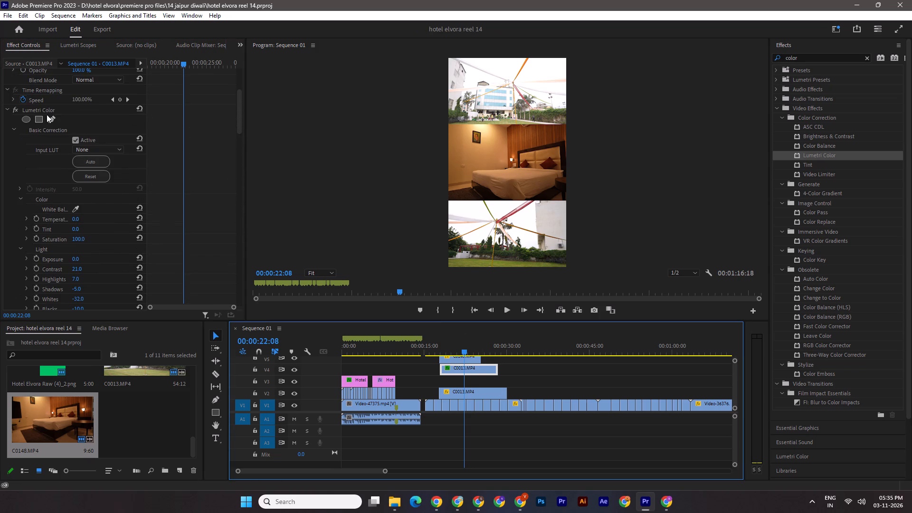
left_click(55, 108)
key("ctrl+c")
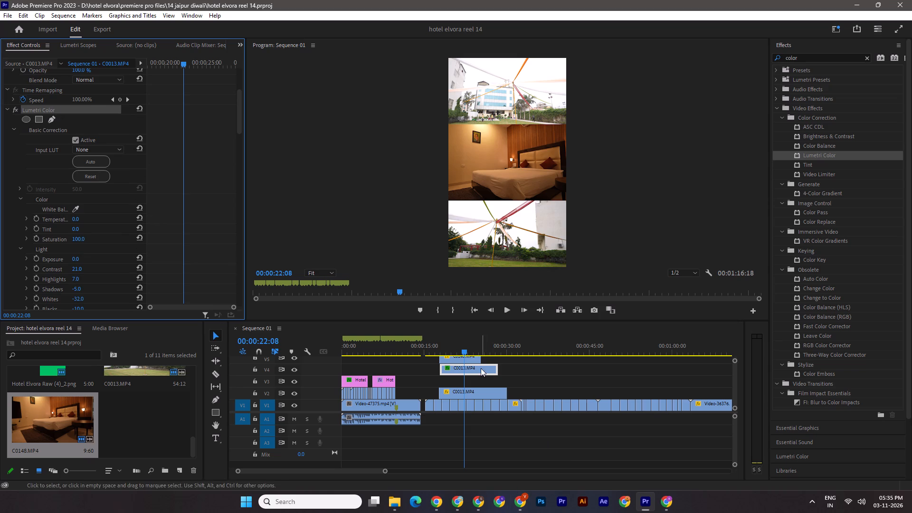
left_click(499, 393)
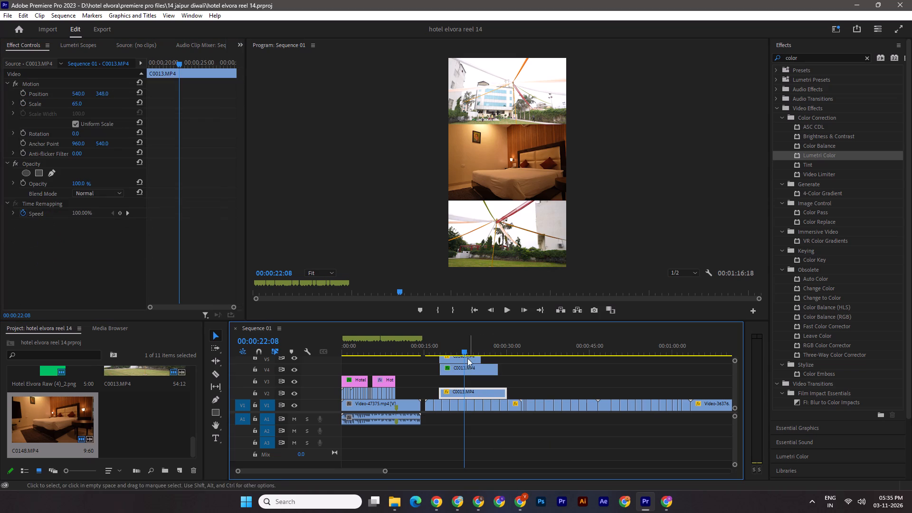
left_click(463, 351)
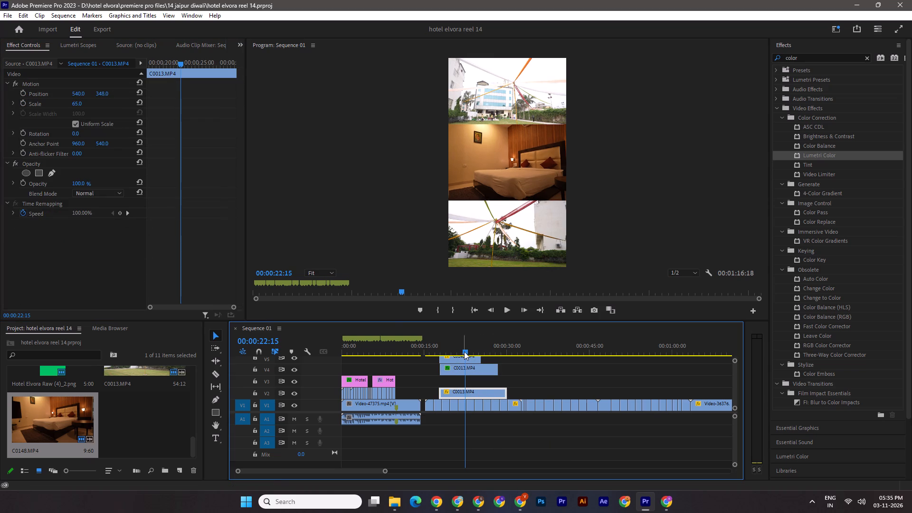
double_click(294, 392)
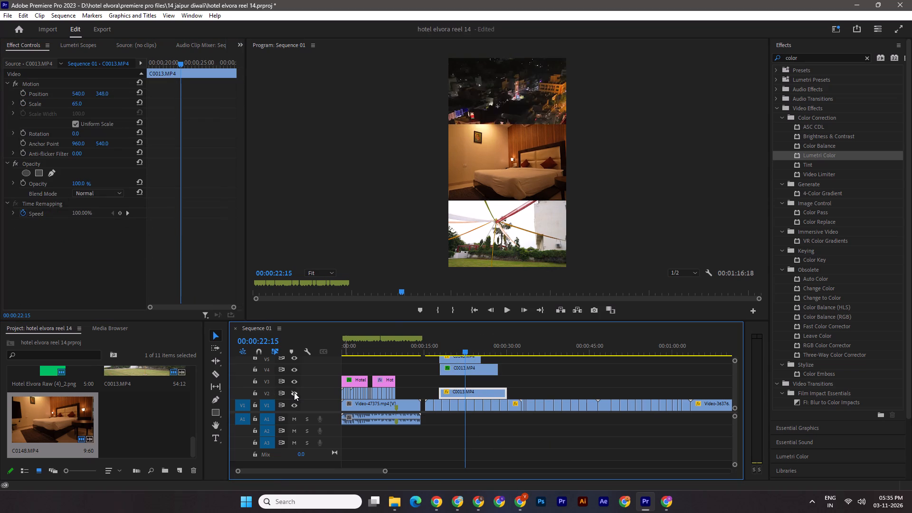
key("ctrl+v")
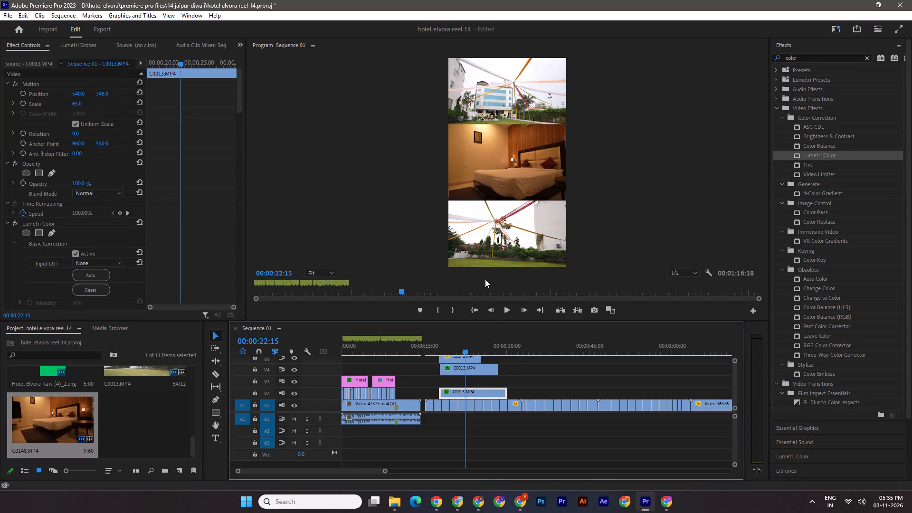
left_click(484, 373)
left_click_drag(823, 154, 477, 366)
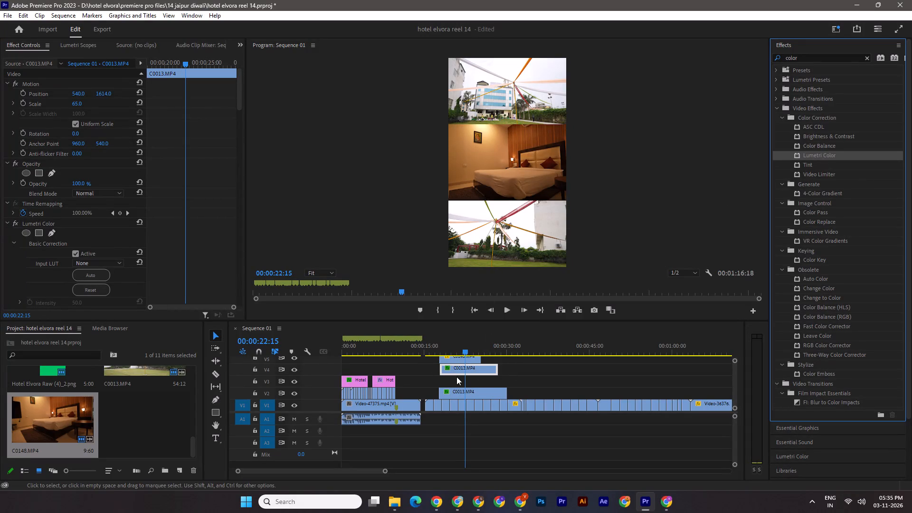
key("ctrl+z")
Apply Lumetri Color to the C0148.MP4 room clip on V5.
left_click_drag(835, 152, 475, 361)
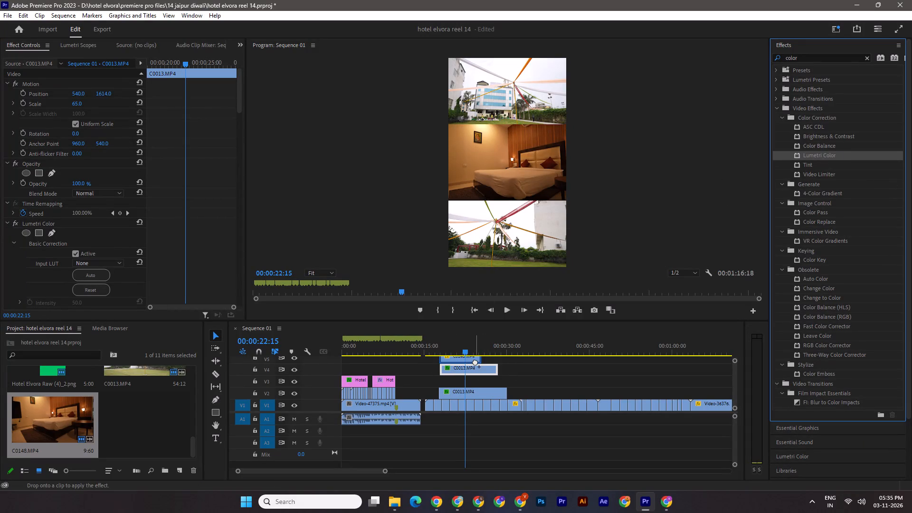
left_click_drag(475, 361, 474, 361)
Set the room clip's Basic Correction Contrast to 19 and Highlights to 9.
left_click(12, 239)
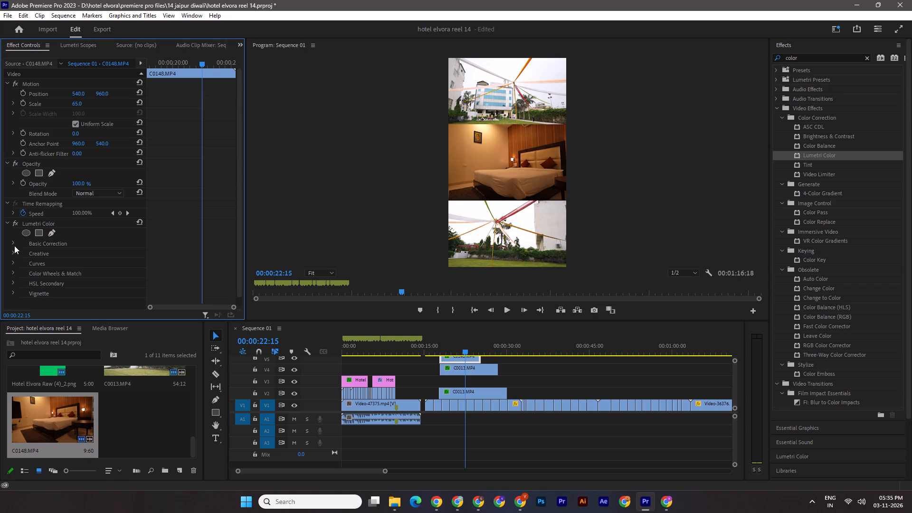
left_click(12, 242)
scroll(114, 281, "down", 18)
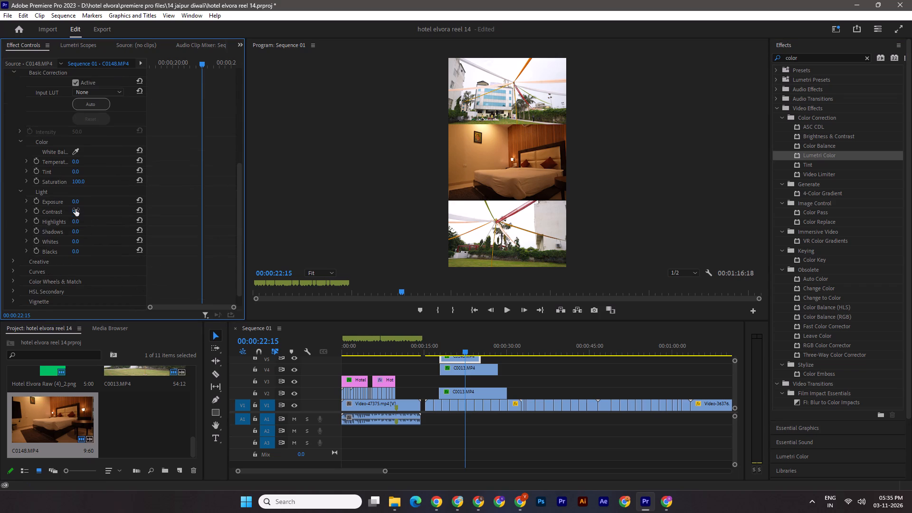
left_click_drag(76, 209, 87, 212)
left_click_drag(76, 222, 80, 222)
Set the room clip's Basic Correction Highlights to 15, Shadows to -8, Whites to 14 and Blacks to -7, and save the project.
left_click_drag(80, 222, 83, 222)
left_click_drag(74, 232, 69, 230)
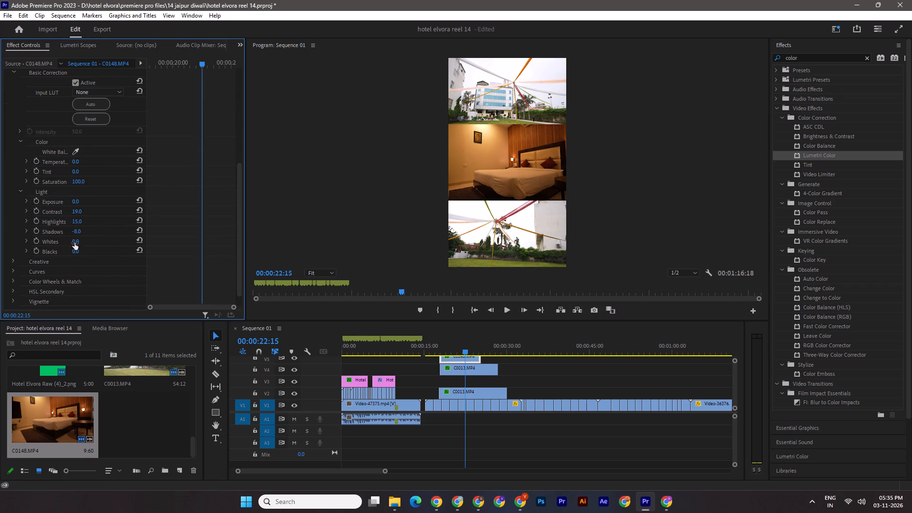
left_click_drag(74, 241, 83, 240)
left_click_drag(76, 251, 69, 248)
key("ctrl+s")
Move the three stacked hotel clips on V2, V4 and V5 together earlier in the timeline, starting at about 00:00:12:00.
left_click_drag(512, 359, 461, 389)
left_click_drag(456, 372, 432, 368)
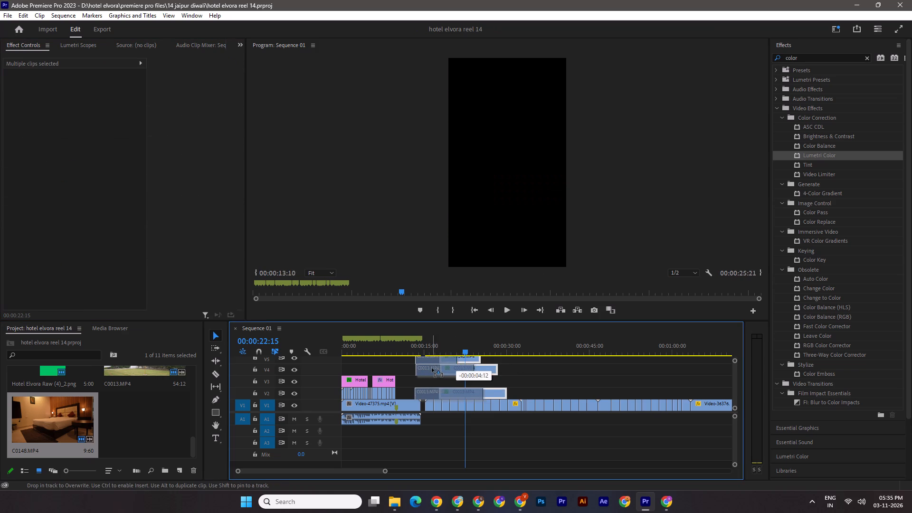
left_click_drag(432, 368, 424, 368)
left_click(391, 350)
left_click_drag(384, 471, 357, 465)
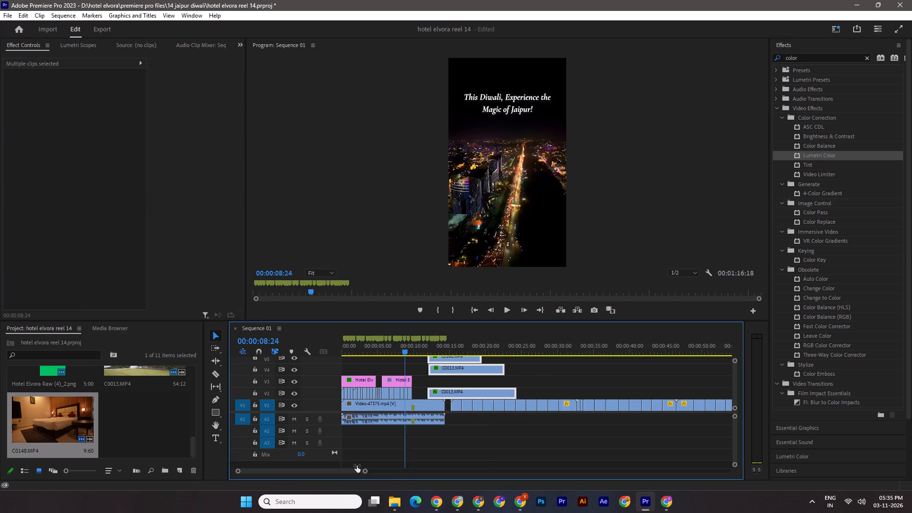
left_click_drag(357, 465, 343, 463)
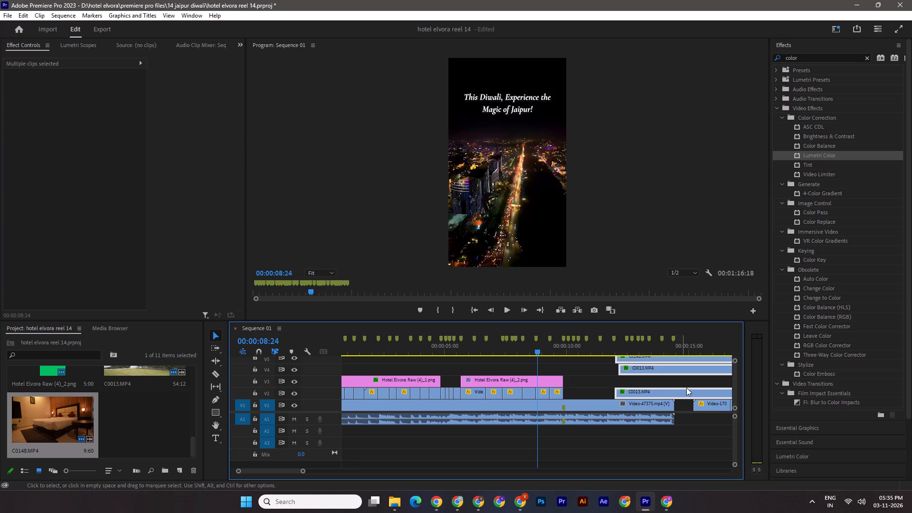
Play and scrub the section from the second title image to the stacked clips, and check V5 by switching its visibility off and on.
left_click_drag(535, 354, 548, 354)
key("space")
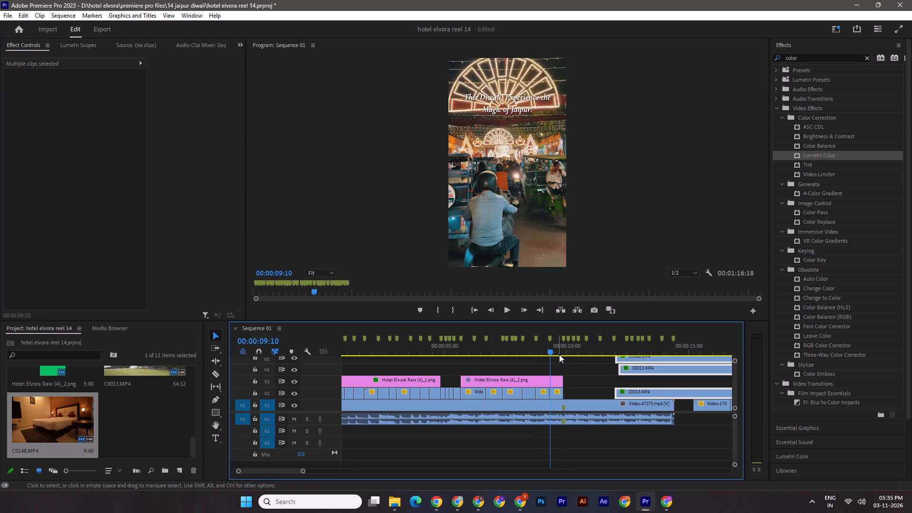
left_click_drag(549, 349, 484, 348)
key("space")
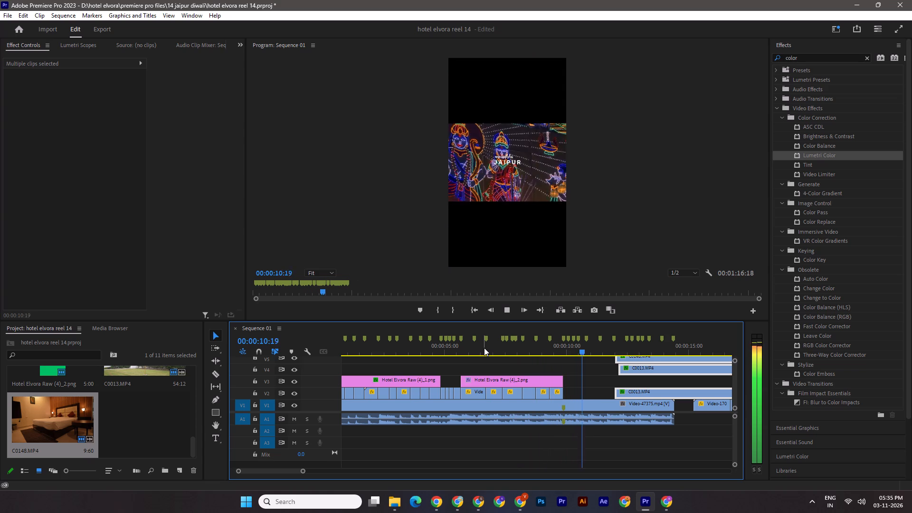
key("space")
key("space")
key("space")
left_click_drag(604, 349, 578, 346)
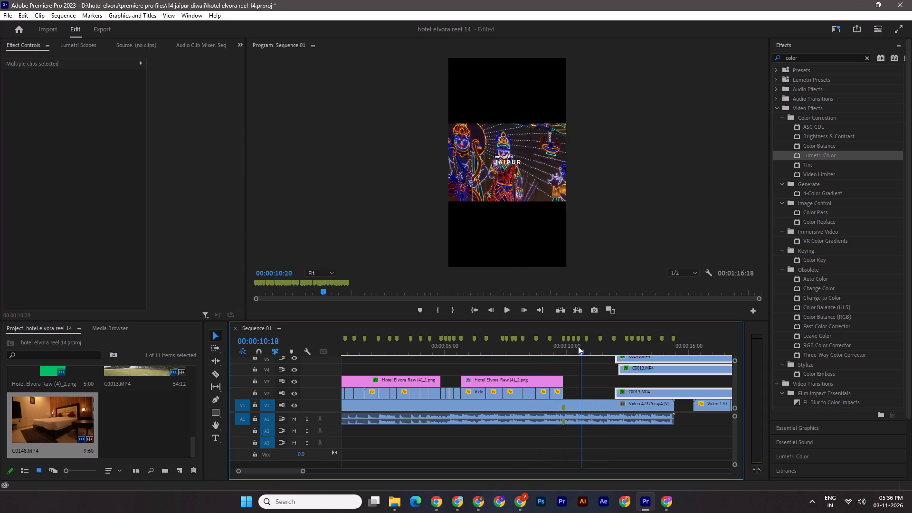
left_click_drag(578, 346, 561, 345)
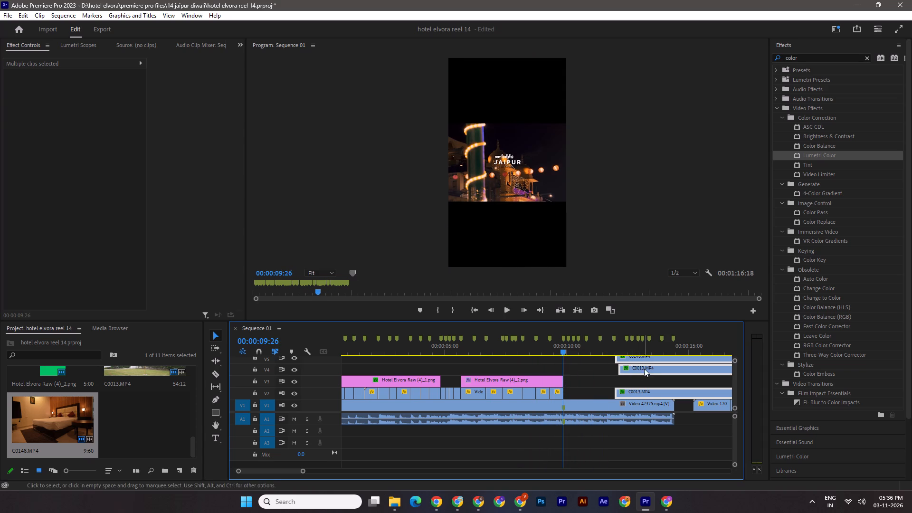
left_click_drag(563, 353, 607, 356)
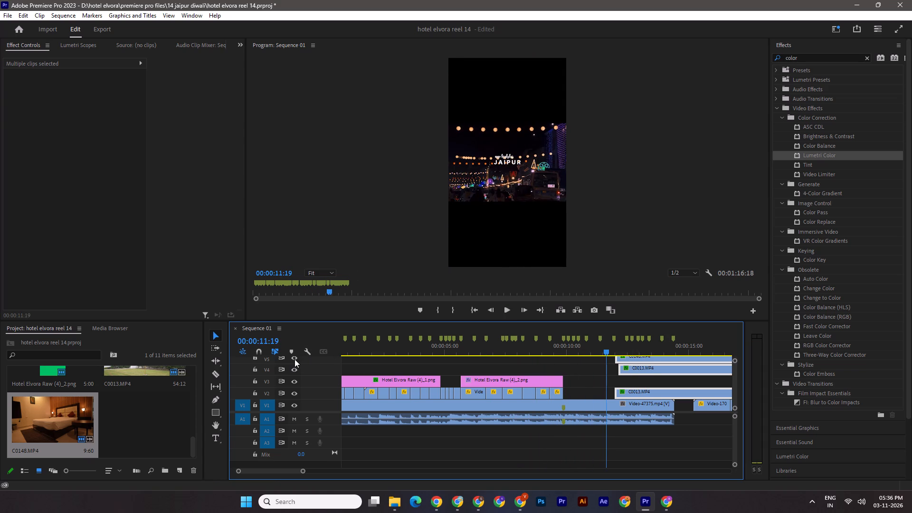
left_click_drag(609, 353, 625, 355)
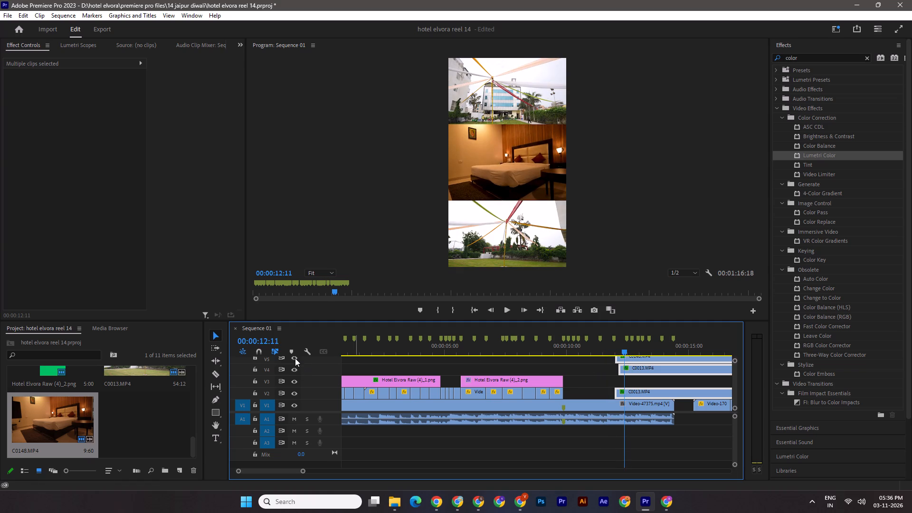
left_click(295, 358)
left_click(295, 358)
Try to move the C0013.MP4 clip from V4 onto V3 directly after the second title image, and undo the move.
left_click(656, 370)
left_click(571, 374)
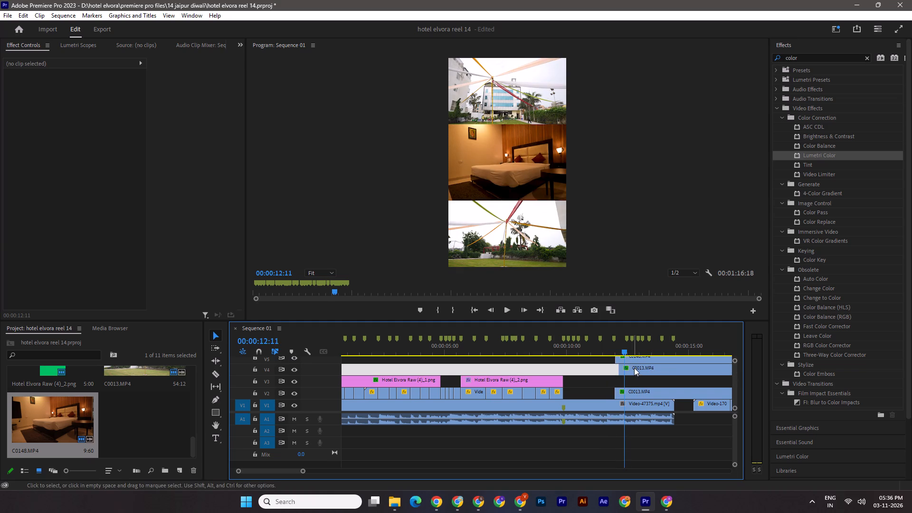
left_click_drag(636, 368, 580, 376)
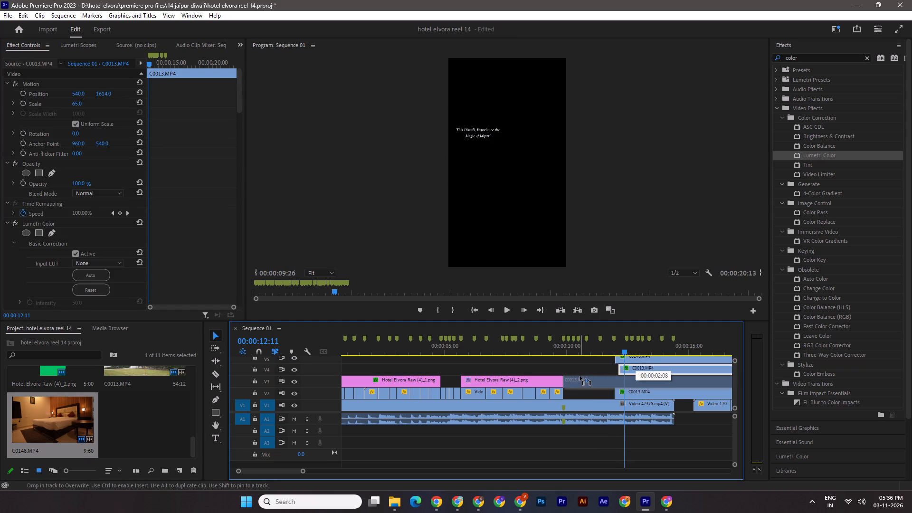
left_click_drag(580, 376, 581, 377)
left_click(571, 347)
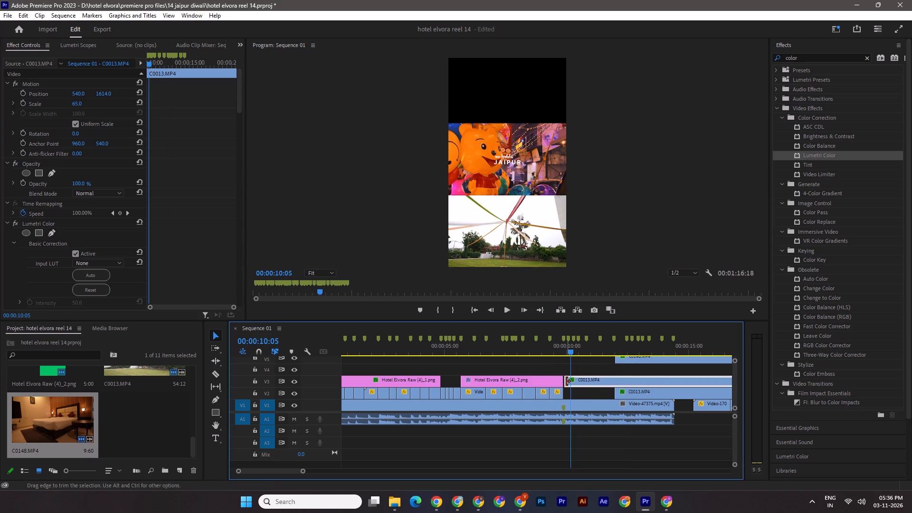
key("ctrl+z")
Move the C0013.MP4 clip on V2 so it starts directly after the preceding V2 clip, at 00:00:09:26.
left_click_drag(629, 393, 578, 391)
left_click(303, 471)
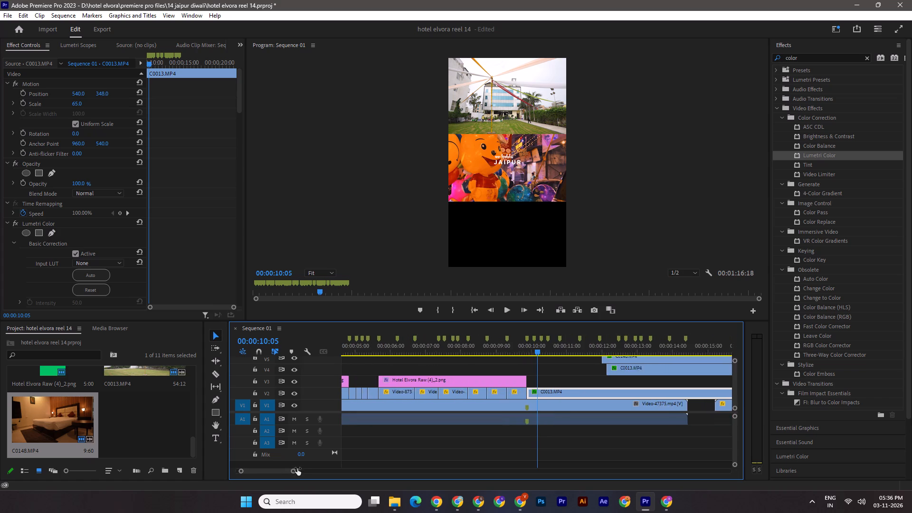
Move the C0148.MP4 room clip on V5 so it starts exactly at the 00:00:10:02 marker.
left_click_drag(538, 350, 533, 350, "shift")
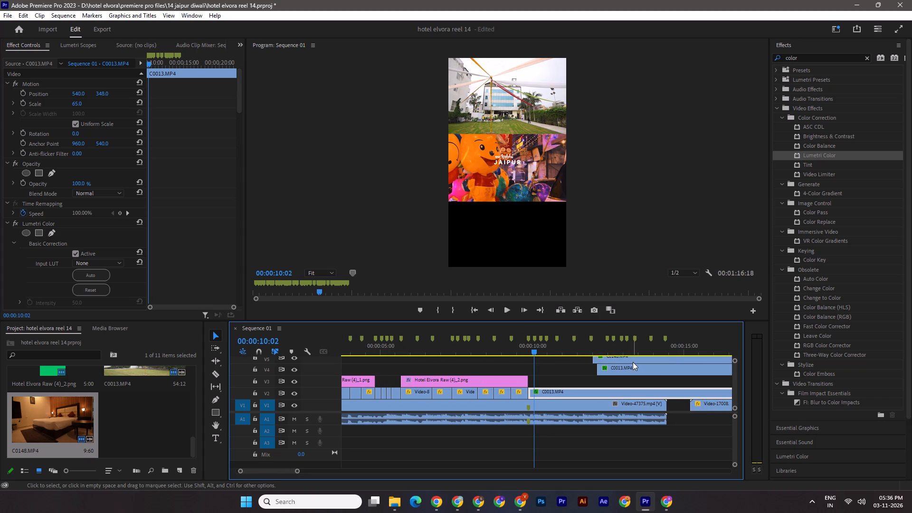
left_click_drag(615, 369, 543, 369)
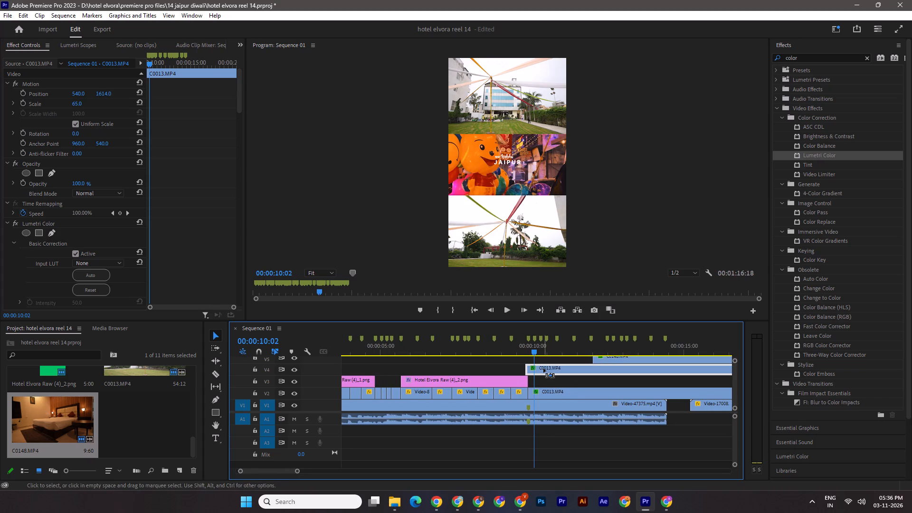
key("ctrl+z")
left_click_drag(605, 357, 555, 357)
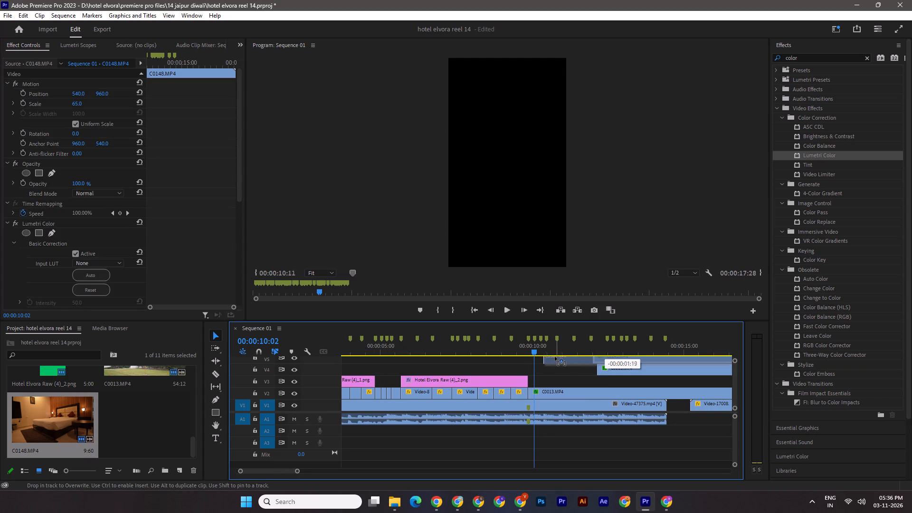
left_click_drag(555, 357, 544, 362)
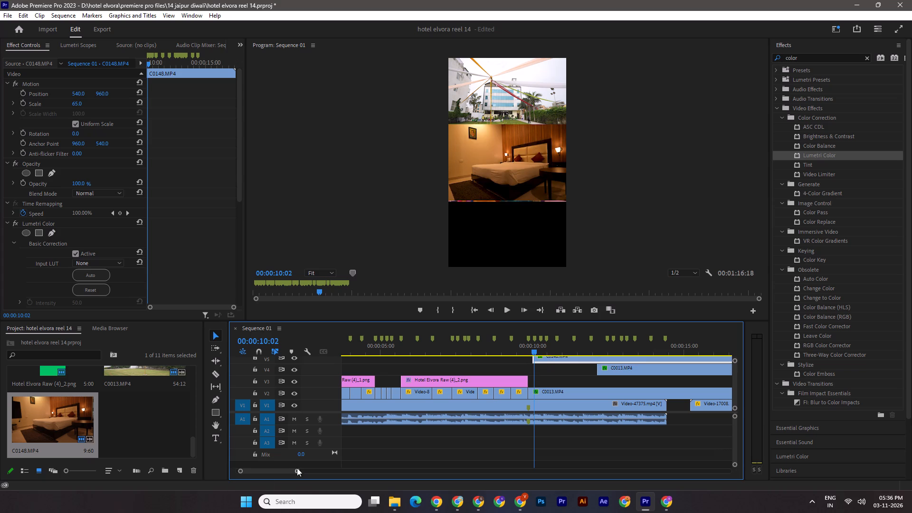
left_click_drag(297, 469, 272, 467)
left_click_drag(544, 360, 553, 360)
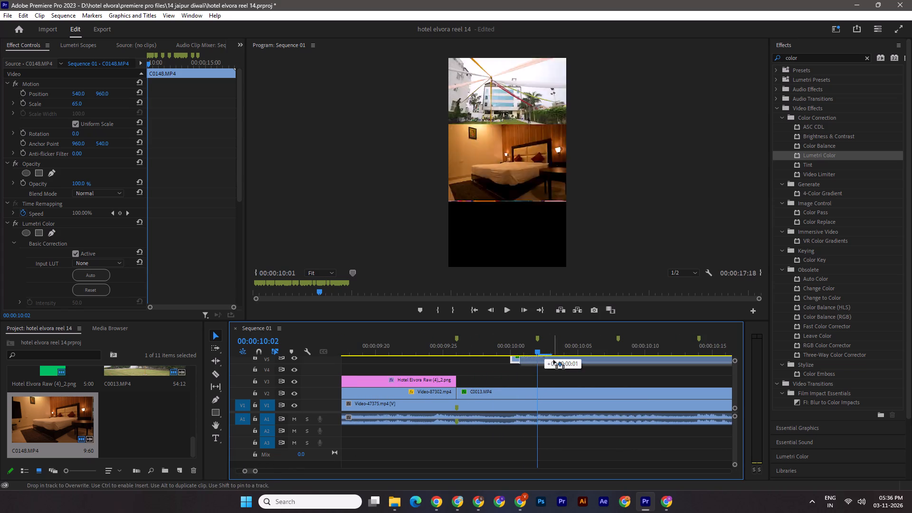
left_click_drag(553, 360, 571, 359)
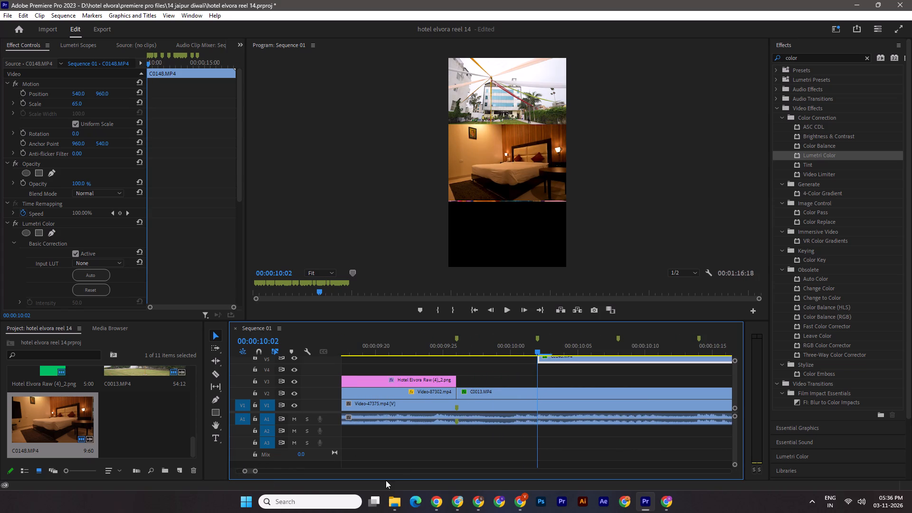
Move the C0013.MP4 clip on V4 so it starts exactly at the 00:00:10:08 marker.
left_click_drag(258, 471, 303, 472)
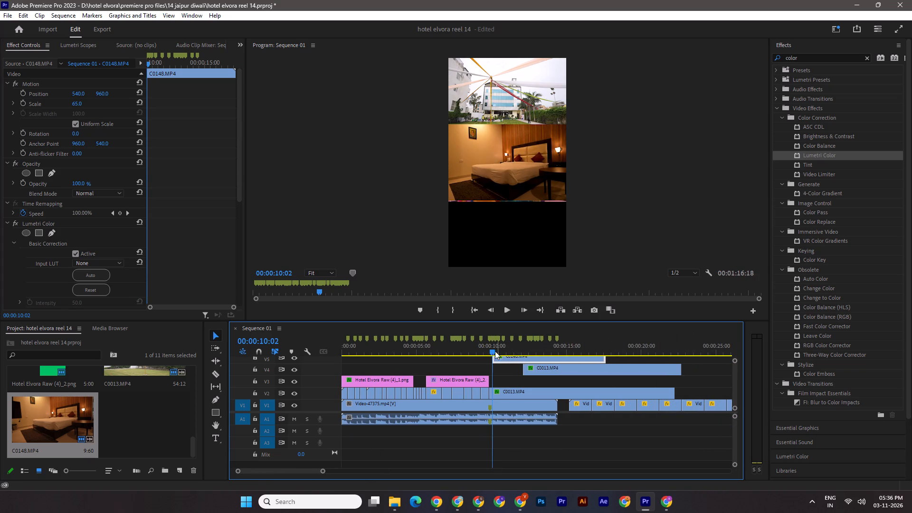
left_click(491, 351, "shift")
left_click_drag(533, 373, 529, 371)
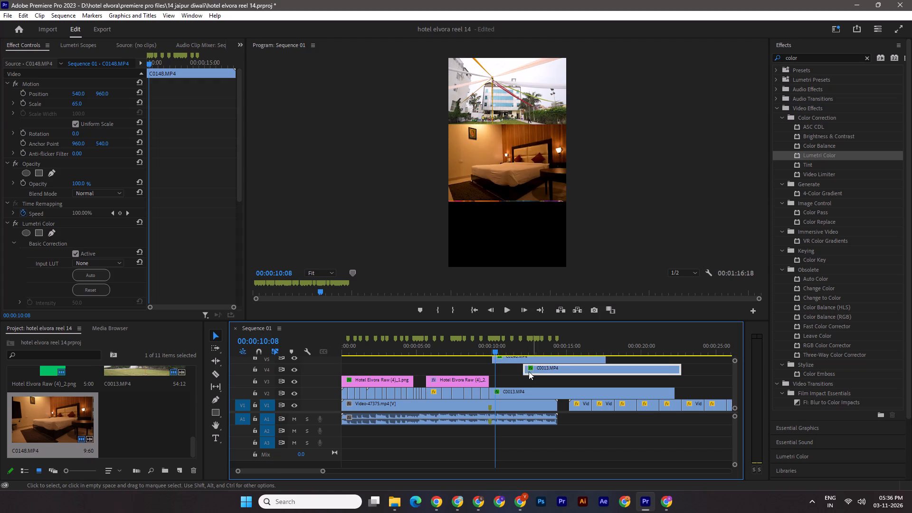
left_click_drag(529, 371, 506, 369)
left_click_drag(324, 470, 302, 465)
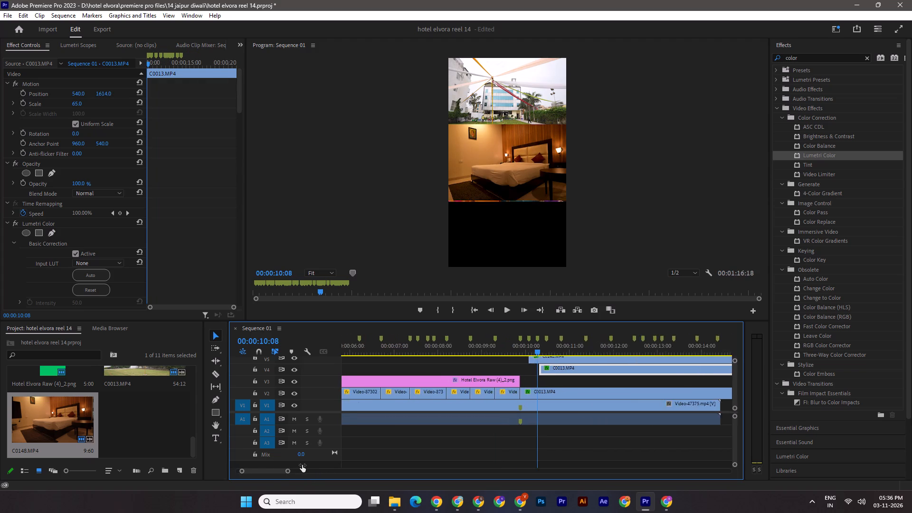
left_click_drag(302, 465, 294, 465)
left_click(571, 370)
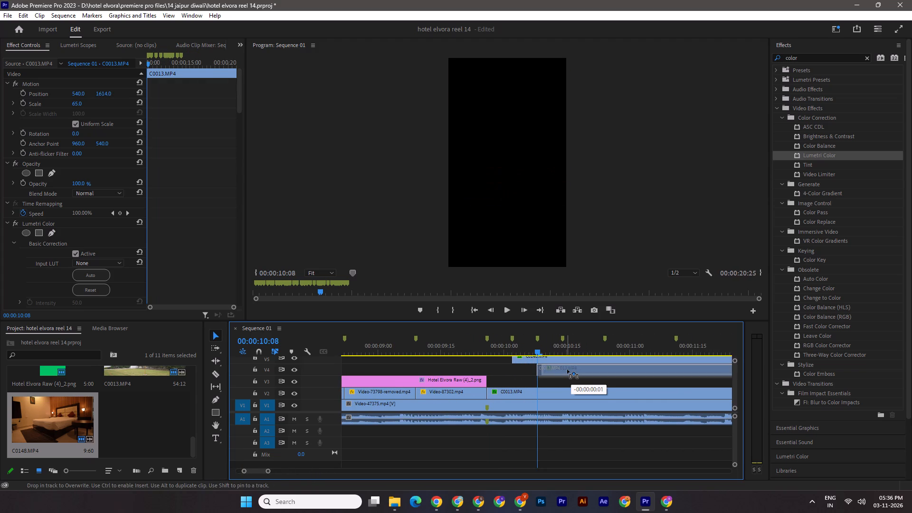
Shift the C0148.MP4 and C0013.MP4 clips down one track each, to V4 and V3, and save the project.
left_click_drag(501, 359, 544, 376)
left_click_drag(552, 371, 553, 375, "shift")
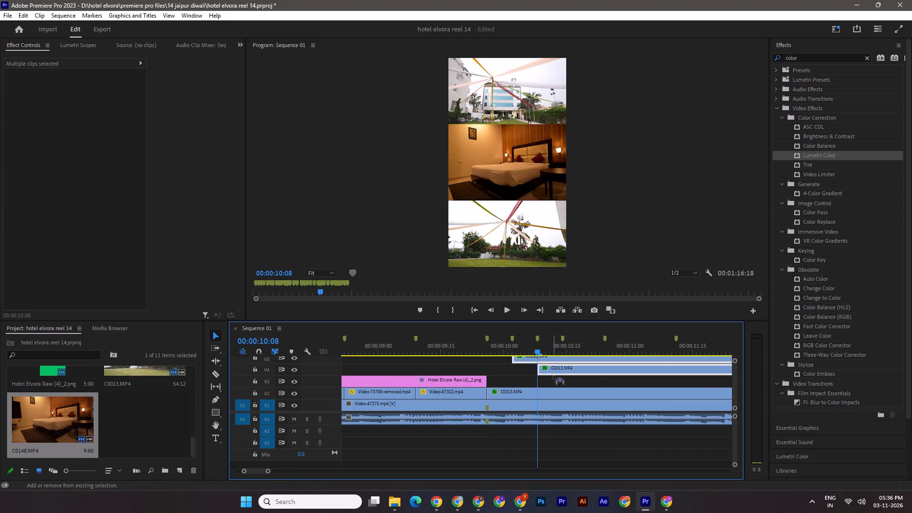
left_click_drag(553, 375, 553, 380, "shift")
key("ctrl+s")
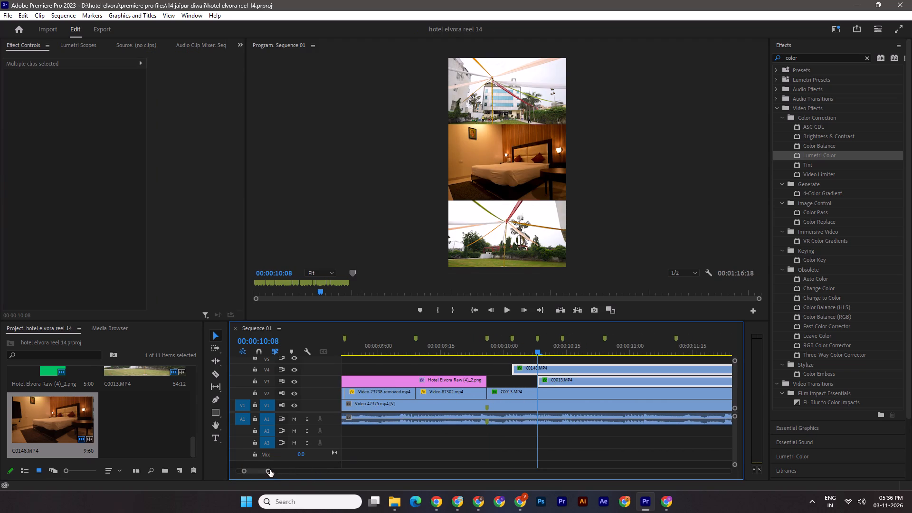
Split the C0148.MP4 clip on V4 and the C0013.MP4 clips on V3 and V2 at the 00:00:10:24 marker.
left_click(268, 471)
left_click_drag(268, 471, 310, 472)
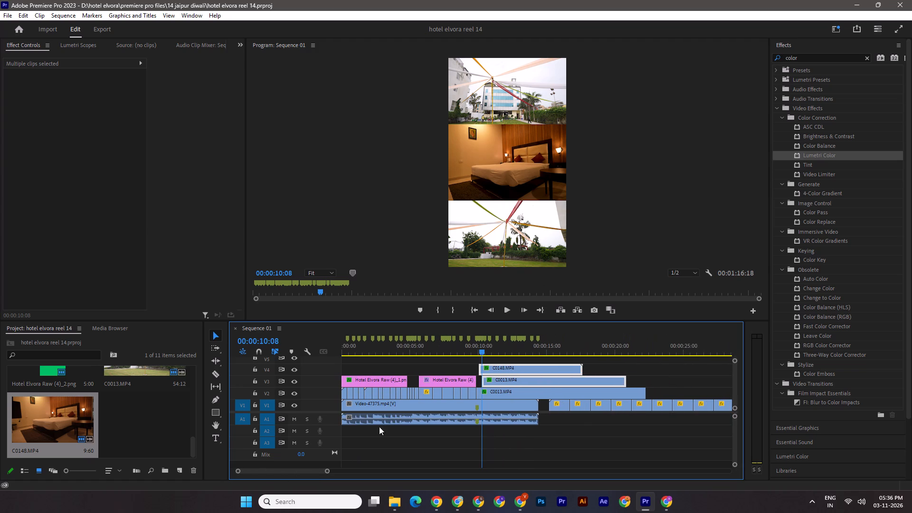
left_click_drag(480, 350, 489, 353, "shift")
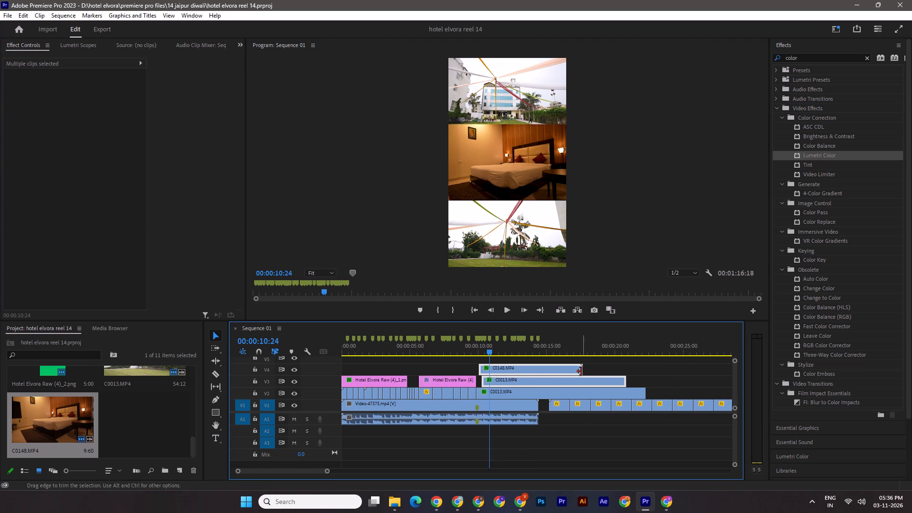
left_click_drag(324, 471, 293, 463)
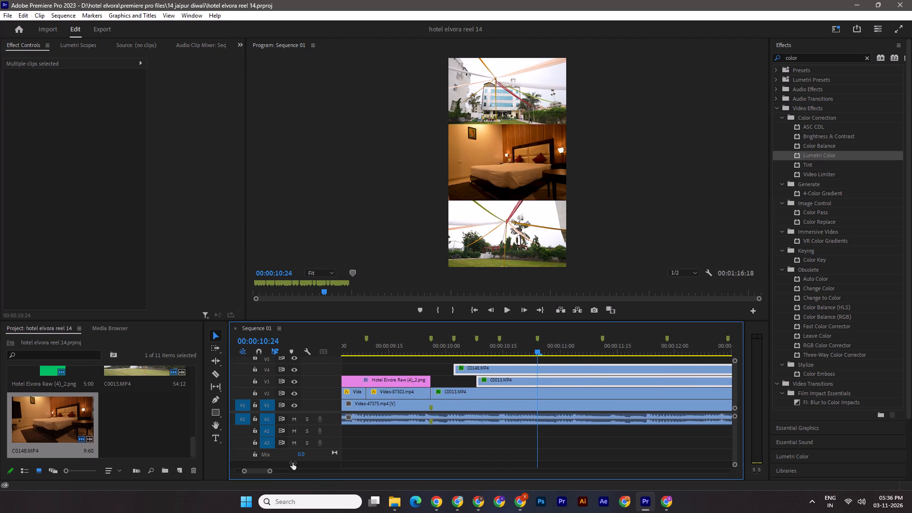
left_click_drag(293, 463, 287, 457)
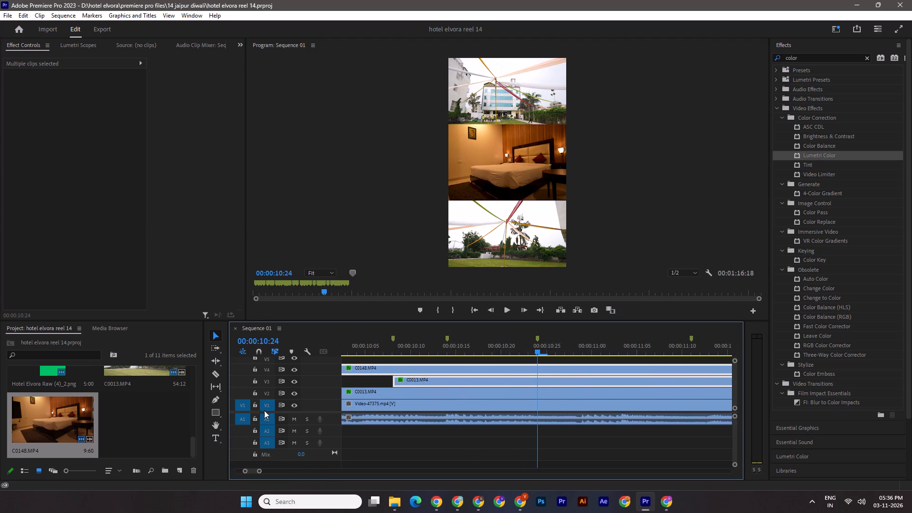
left_click(217, 373)
left_click(538, 370)
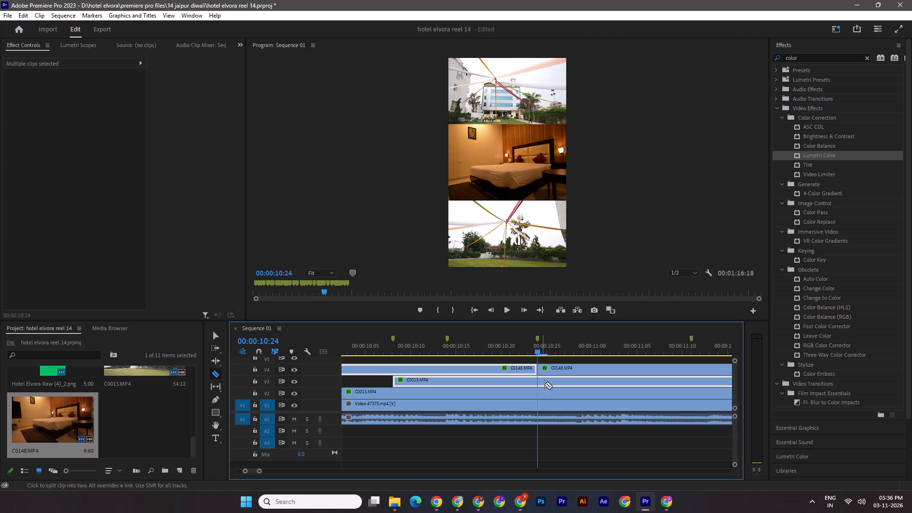
left_click(540, 381)
left_click(538, 392)
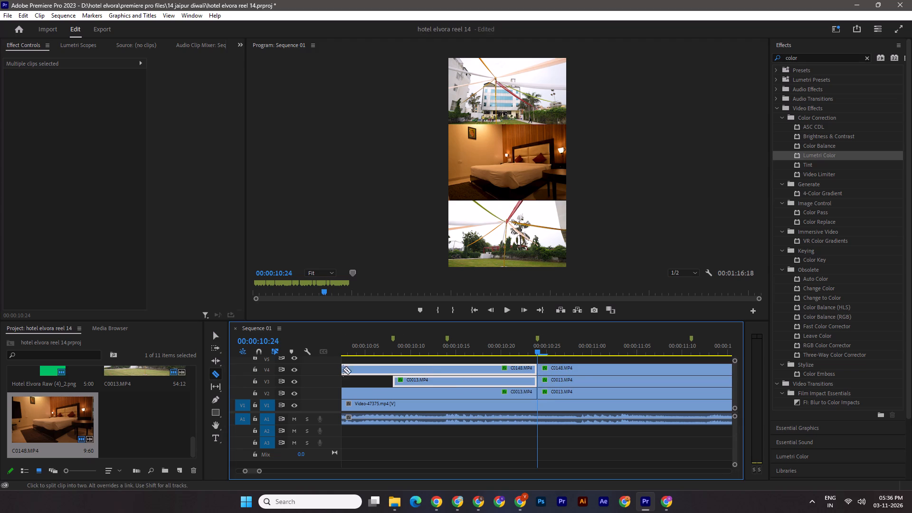
Delete the C0148.MP4 and C0013.MP4 segments after 00:00:10:24 on V4, V3 and V2, and save the project.
left_click(218, 339)
left_click(608, 367)
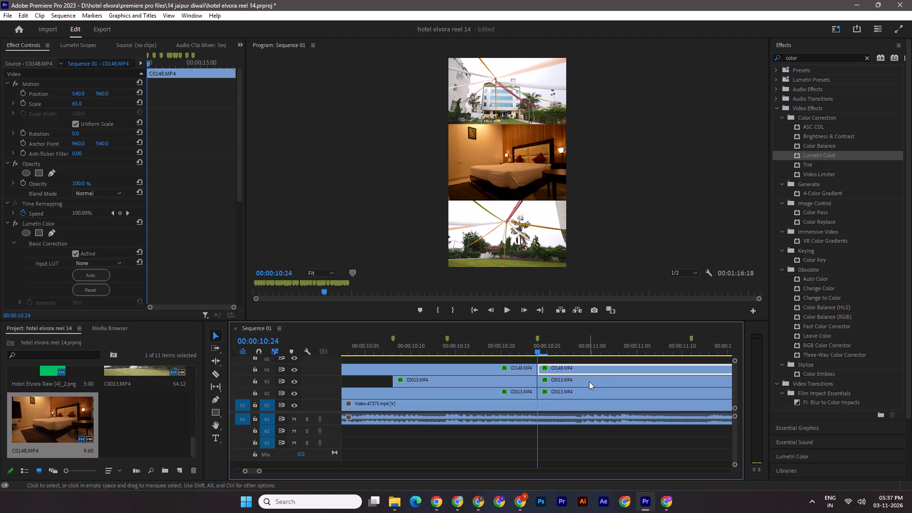
key("Delete")
left_click(591, 382)
key("Delete")
left_click(588, 398)
key("Delete")
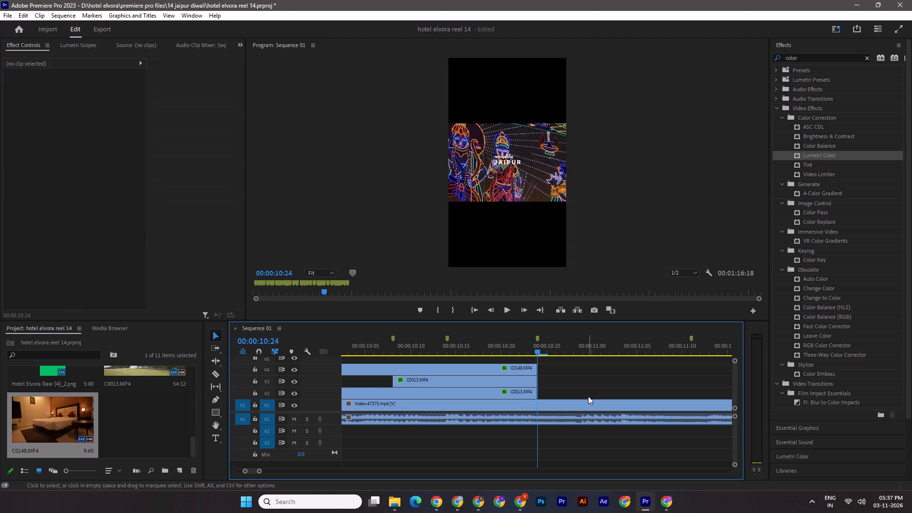
key("ctrl+s")
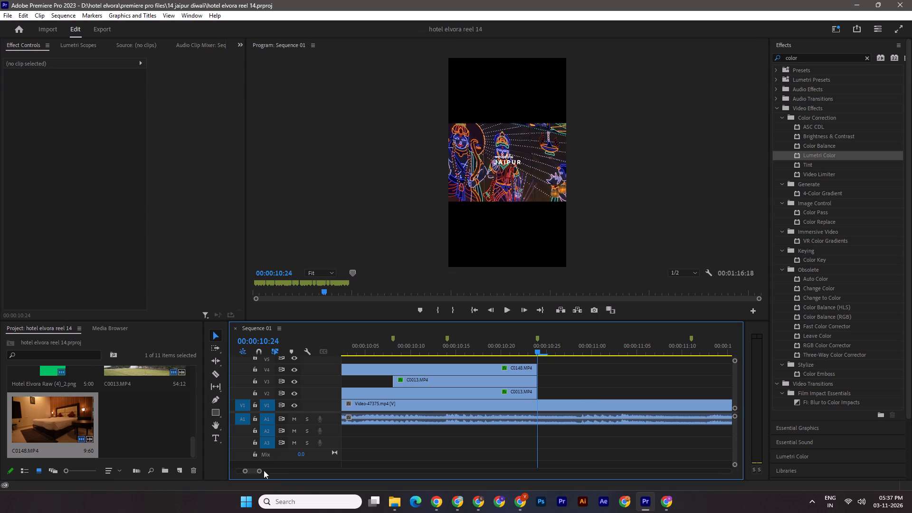
Play the whole reel from its start through the three-part stack to review the timing.
left_click_drag(259, 469, 304, 470)
key("ctrl+s")
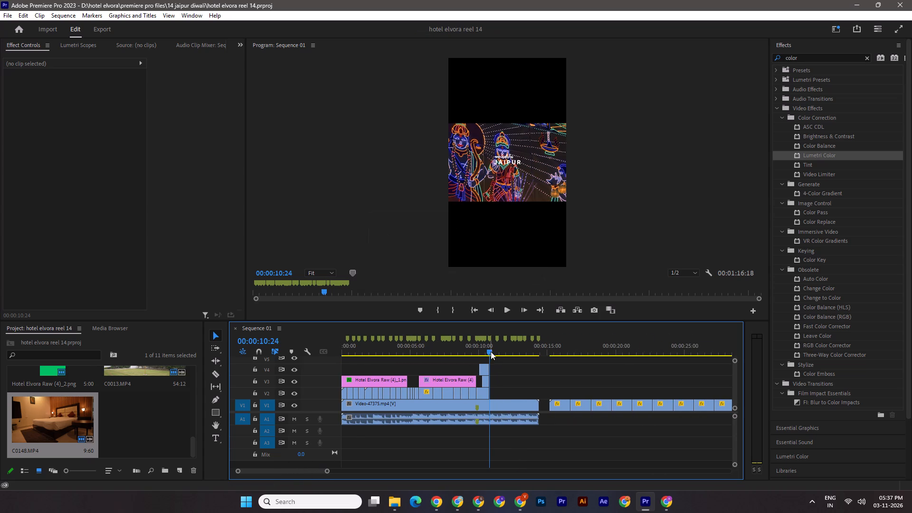
left_click_drag(490, 347, 304, 345)
key("ctrl+s")
key("space")
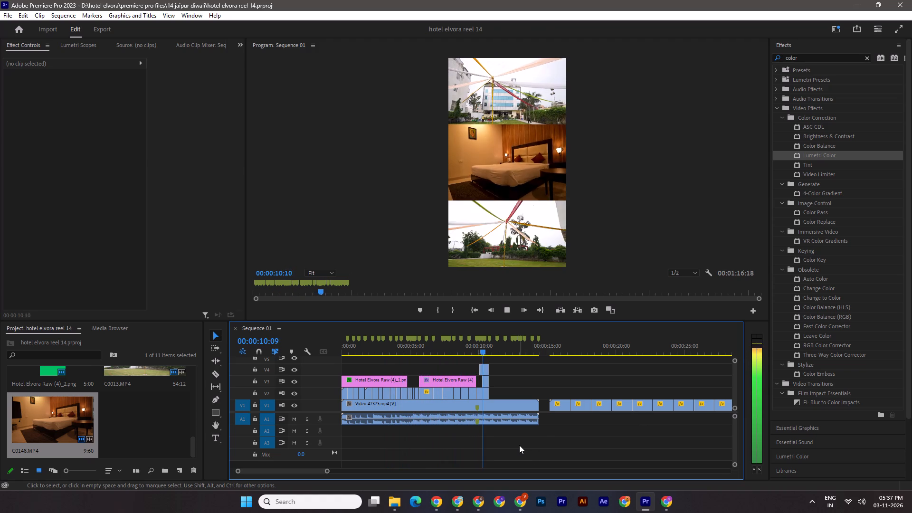
key("space")
Hide the V1 video track, save the project, and replay the section leading into the three-part stack.
left_click_drag(489, 344, 479, 345)
left_click(293, 404)
left_click_drag(480, 348, 453, 344)
key("ctrl+s")
key("space")
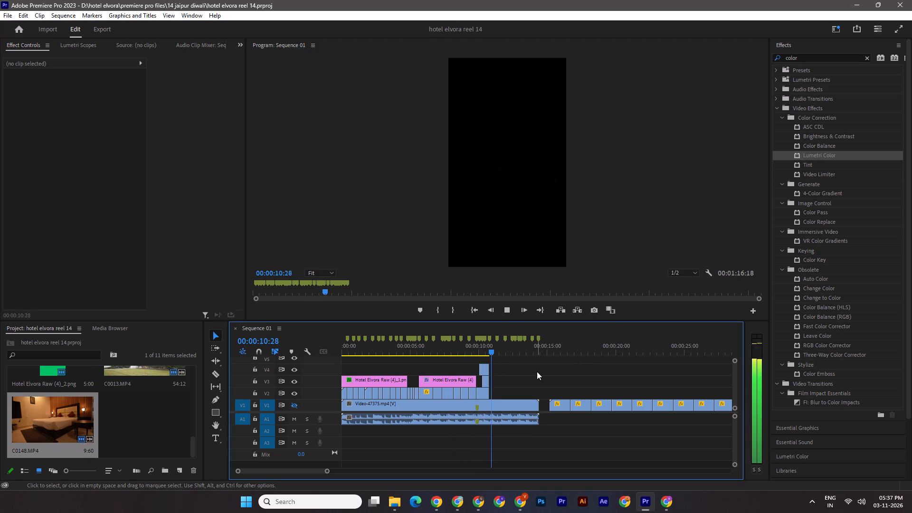
key("space")
Park the playhead at 00:00:10:17, where all three stacked clips fill the frame.
left_click_drag(495, 350, 486, 350, "shift")
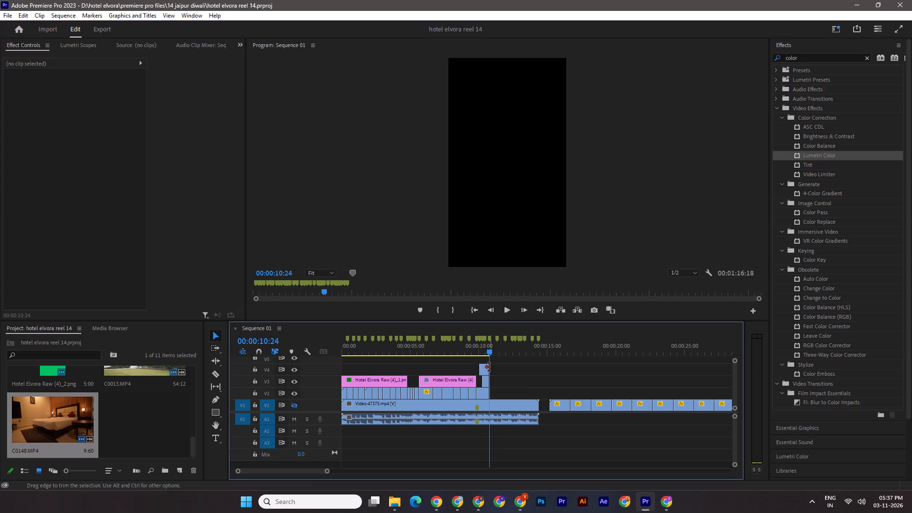
left_click_drag(327, 470, 300, 465)
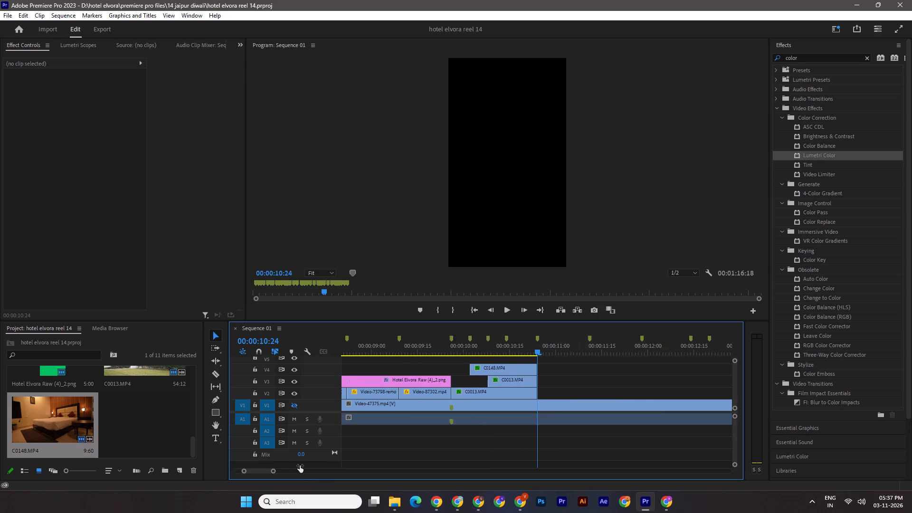
left_click_drag(300, 465, 308, 466)
left_click_drag(538, 347, 530, 348)
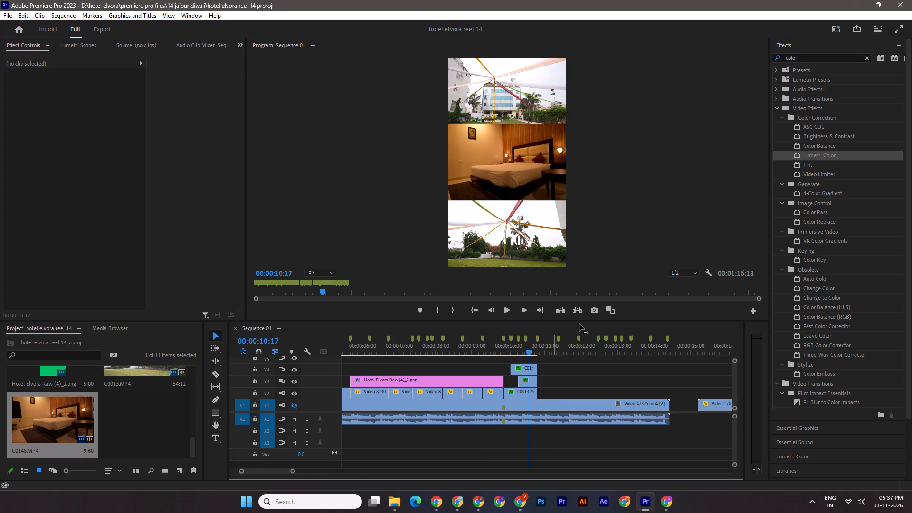
left_click(596, 310)
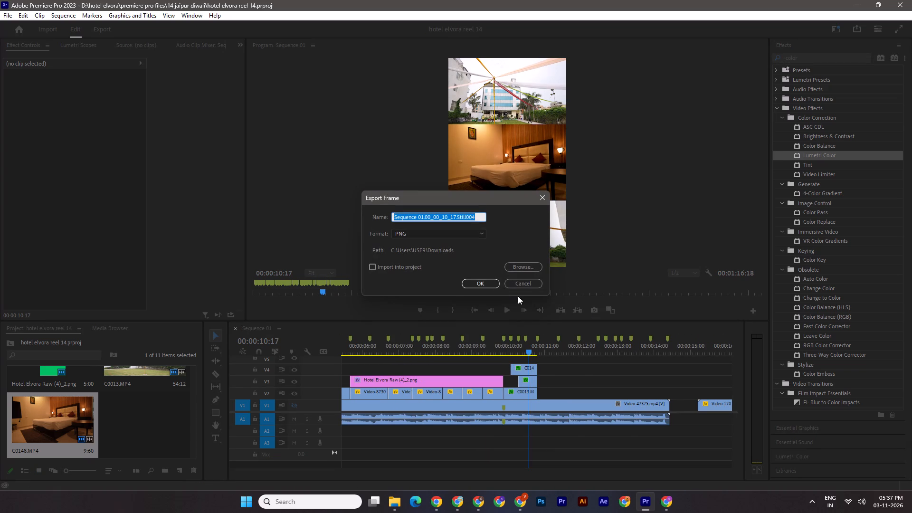
left_click(521, 284)
Pull the upper part of the Lumetri RGB curve slightly lower on the V2 C0013.MP4 clip and save the project.
left_click(519, 366)
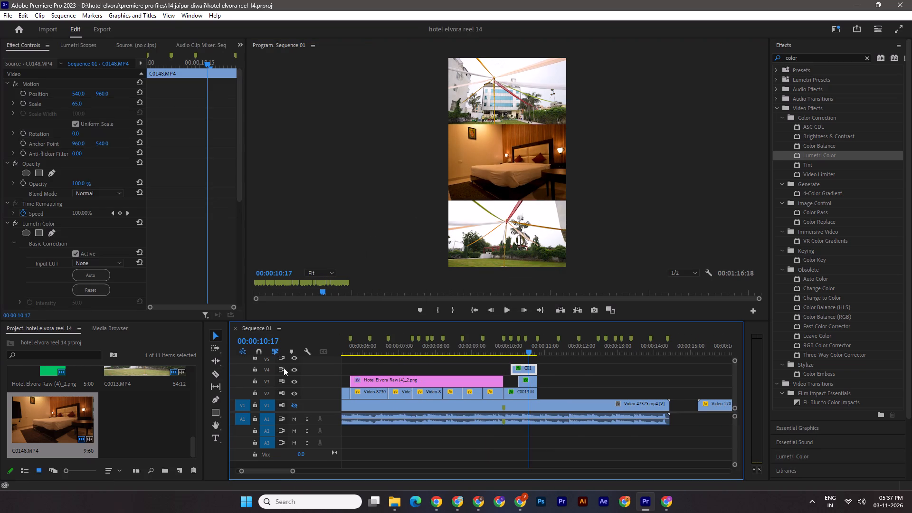
double_click(296, 393)
left_click(521, 394)
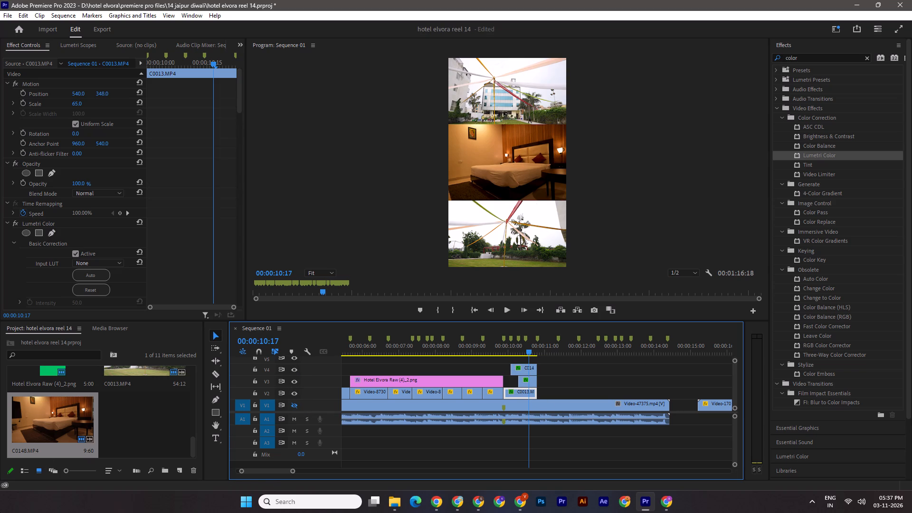
scroll(38, 273, "down", 9)
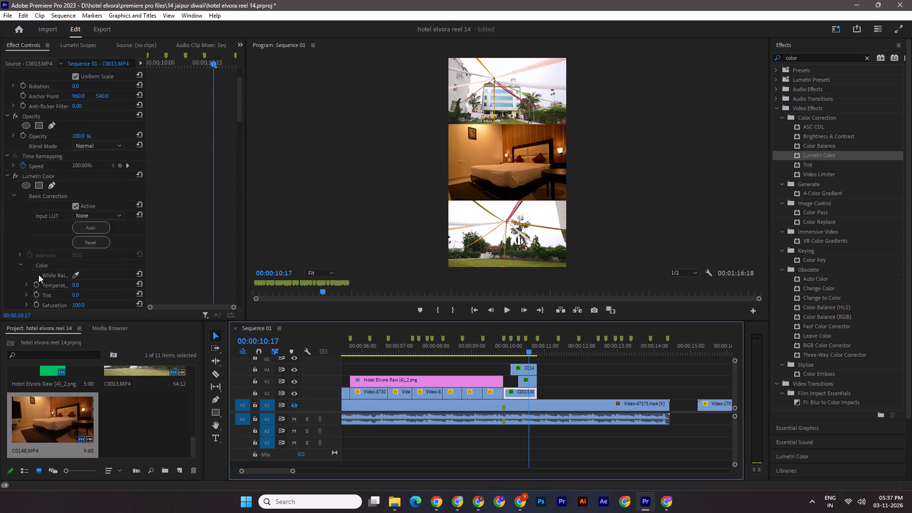
scroll(38, 275, "down", 16)
scroll(46, 278, "down", 6)
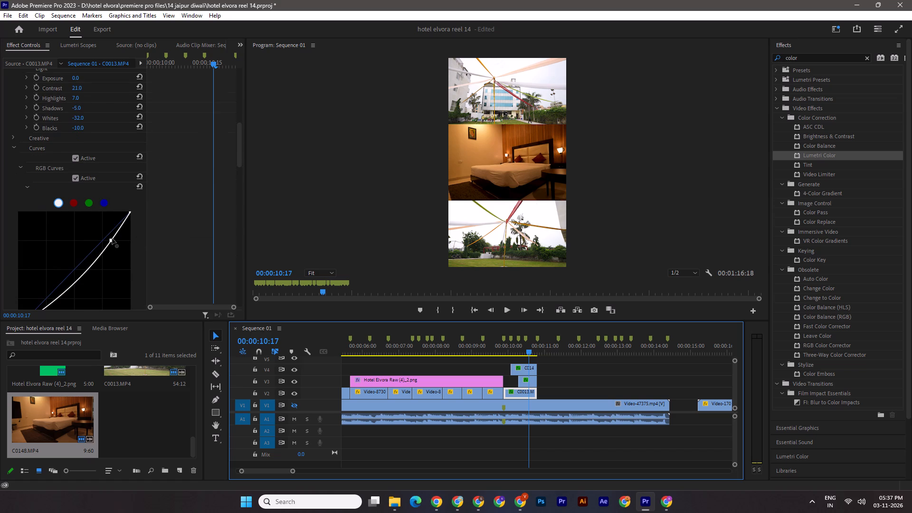
left_click(112, 238)
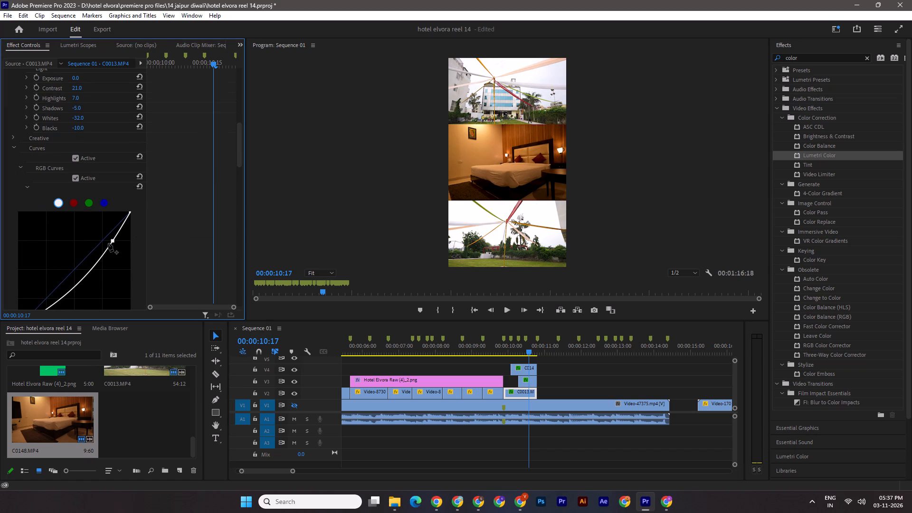
key("ctrl+z")
key("ctrl+shift+z")
key("ctrl+s")
Export the frame at 00:00:10:17 as a PNG still to the Downloads folder.
left_click(597, 312)
left_click(483, 284)
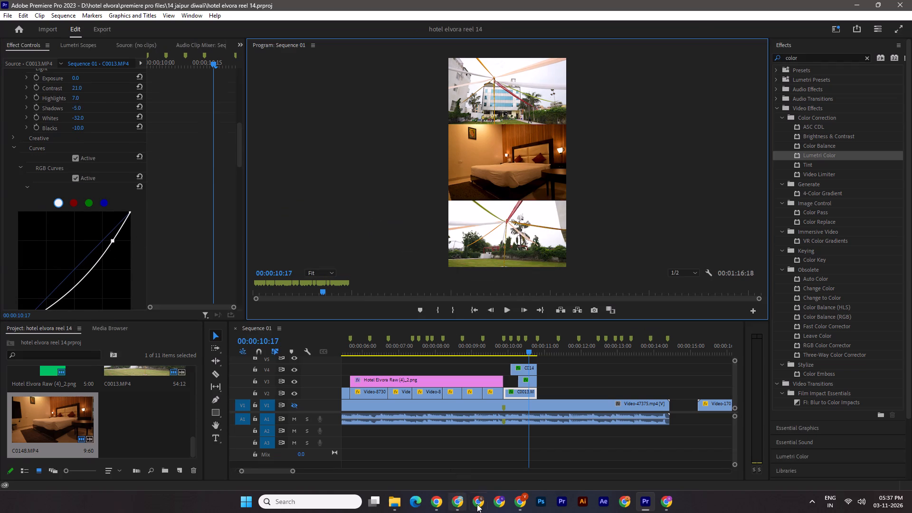
Switch to the Hotel Elvora Raw design in Canva in Chrome and add a new page after page 148.
left_click(483, 496)
left_click(70, 0)
left_click(818, 309)
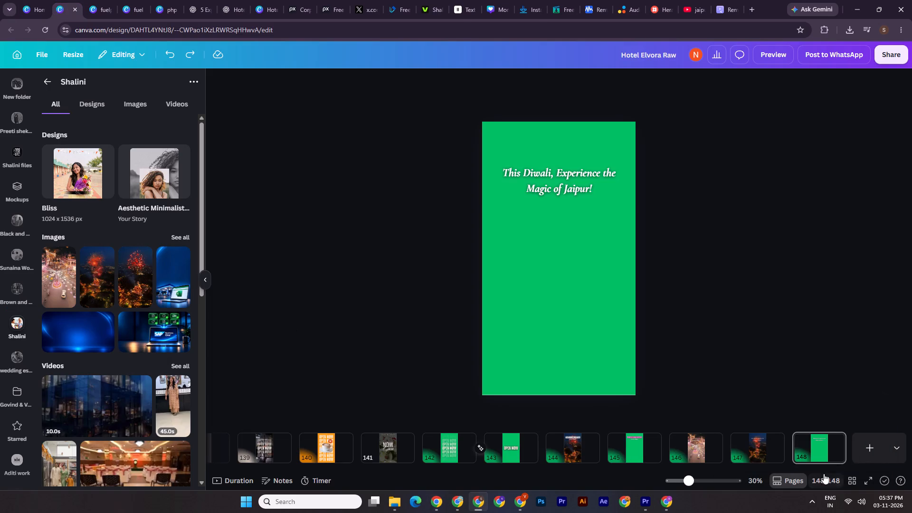
left_click(879, 448)
Upload the still Sequence 01.00_00_10_17.Still004.png from the Downloads folder into the Canva design's images.
left_click(397, 498)
left_click_drag(314, 459, 309, 453)
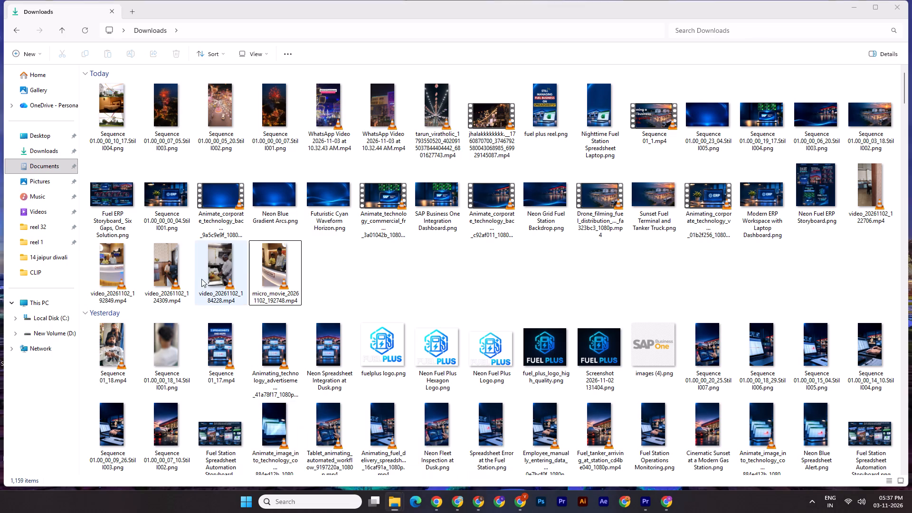
left_click_drag(266, 271, 276, 272)
left_click_drag(120, 108, 458, 491)
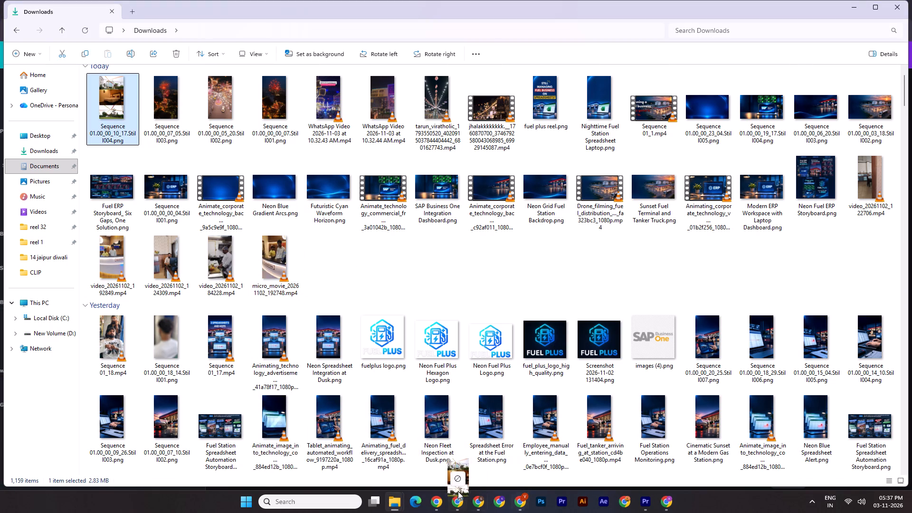
left_click_drag(458, 491, 109, 357)
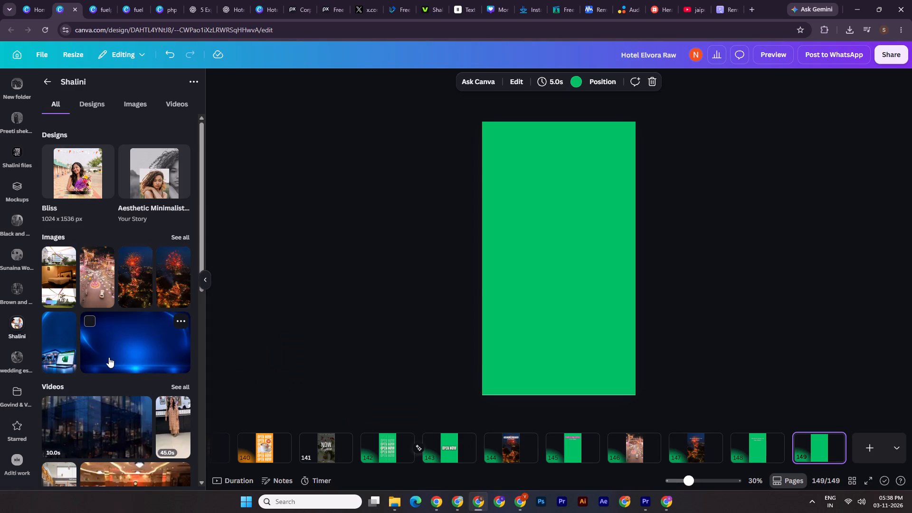
Place the uploaded three-part still on page 149 and enlarge it to cover the whole page.
left_click(57, 291)
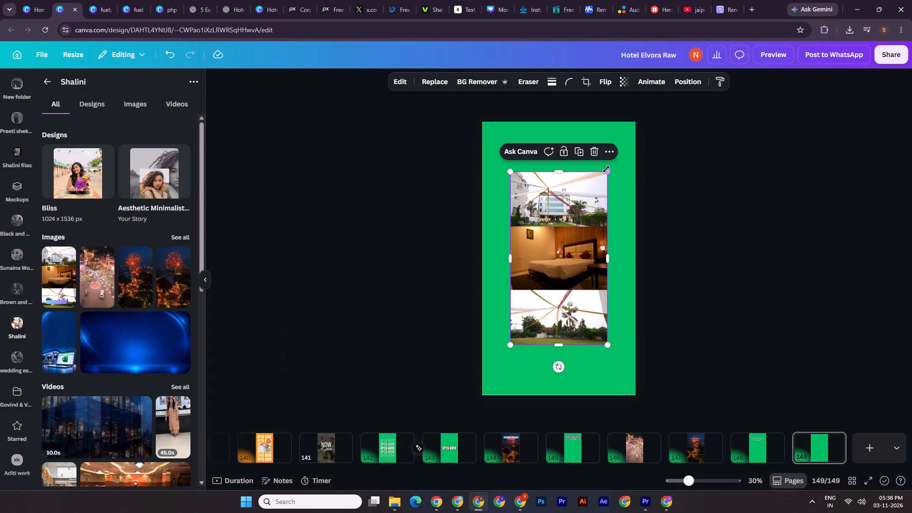
left_click_drag(607, 171, 635, 122, "alt")
double_click(724, 177)
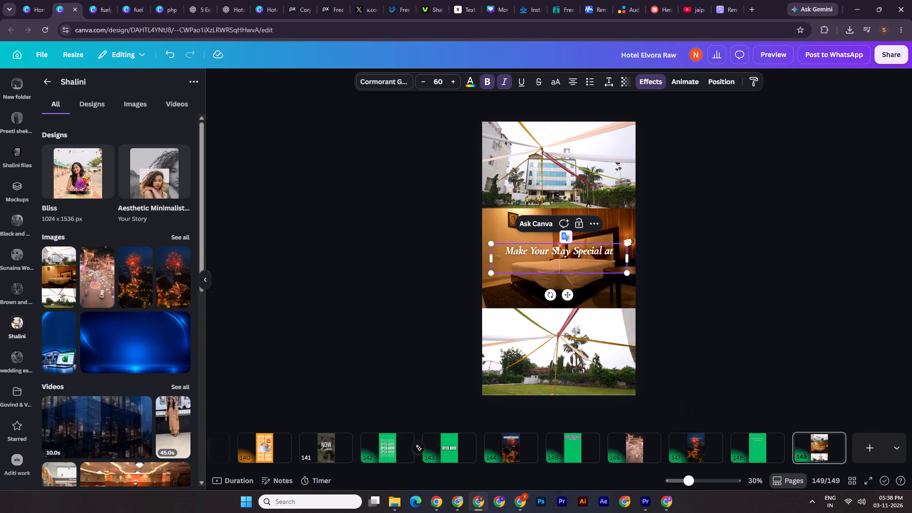
key("BackSpace")
double_click(686, 248)
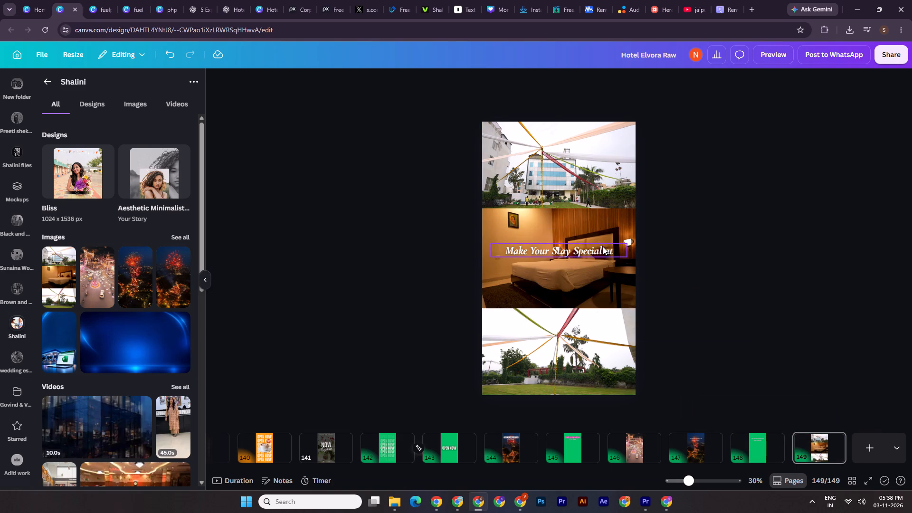
left_click(603, 247)
left_click(617, 253)
key("period")
type("..")
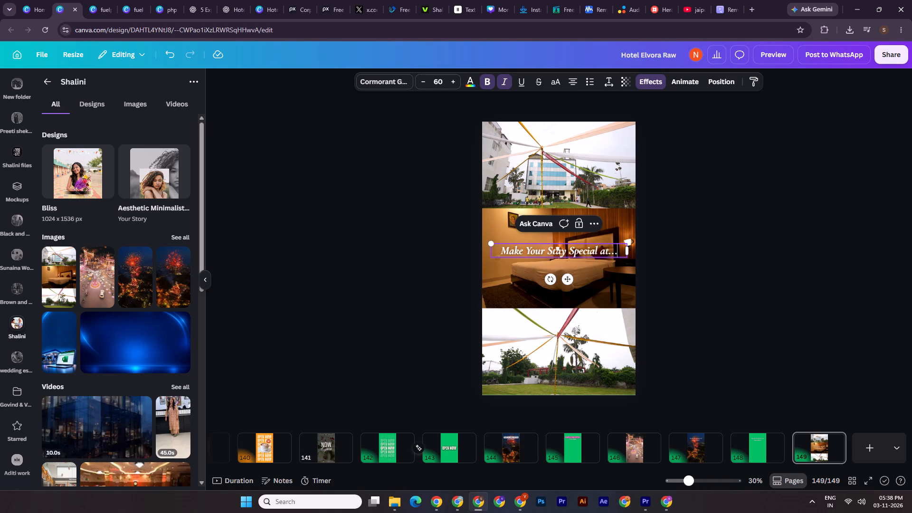
left_click(684, 256)
Enlarge the heading to font size 71.8, nearly the page width, and move it to the upper edge of the room picture.
left_click(599, 248)
left_click_drag(629, 251, 625, 249, "alt")
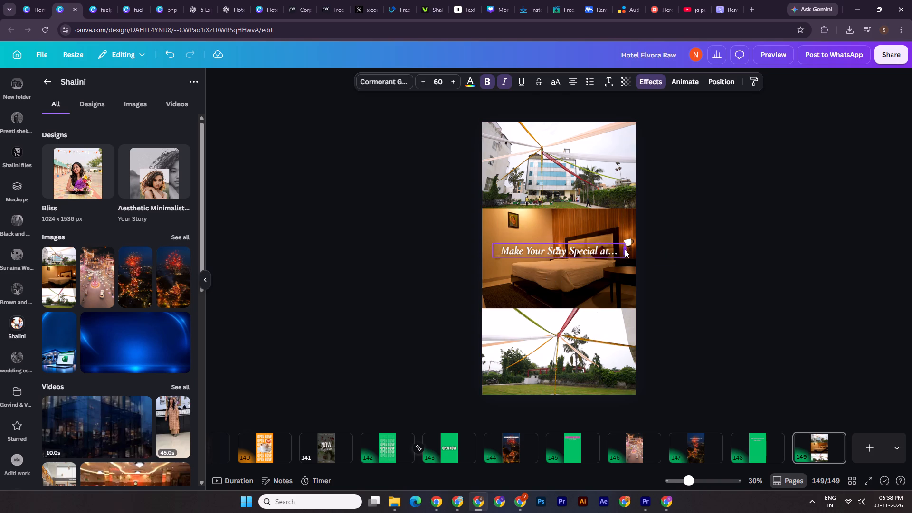
left_click_drag(625, 249, 622, 249, "alt")
left_click_drag(622, 242, 634, 238, "alt")
double_click(704, 232)
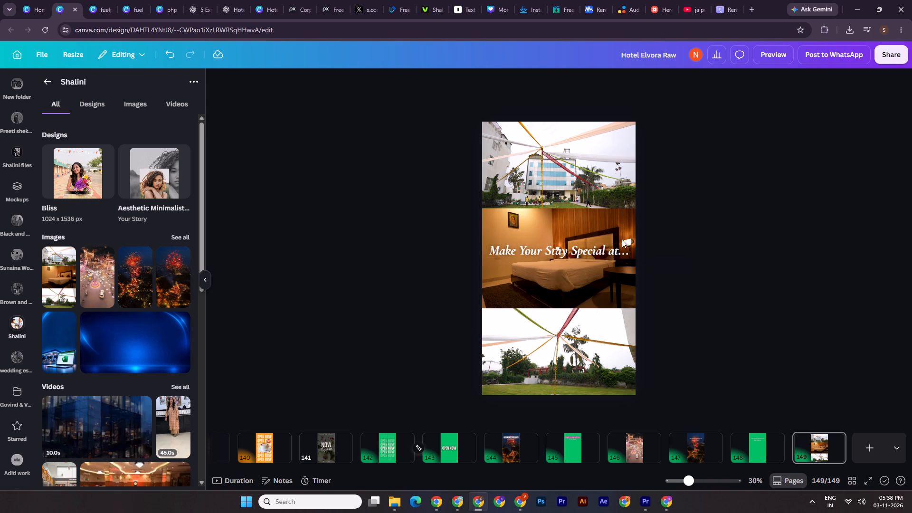
left_click_drag(604, 246, 606, 218, "shift")
double_click(701, 213)
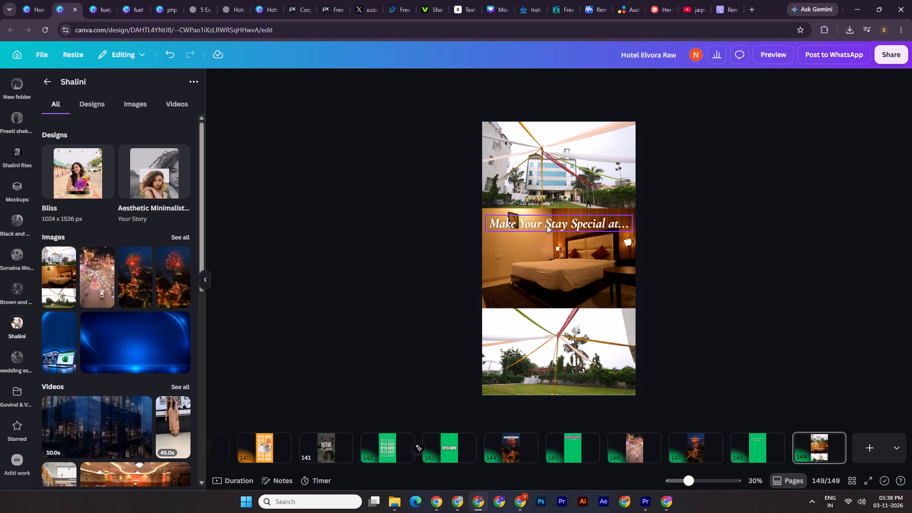
Move the "Make Your Stay Special at..." heading off page 149, clear of the three-part picture.
left_click(538, 226)
left_click(648, 77)
double_click(751, 174)
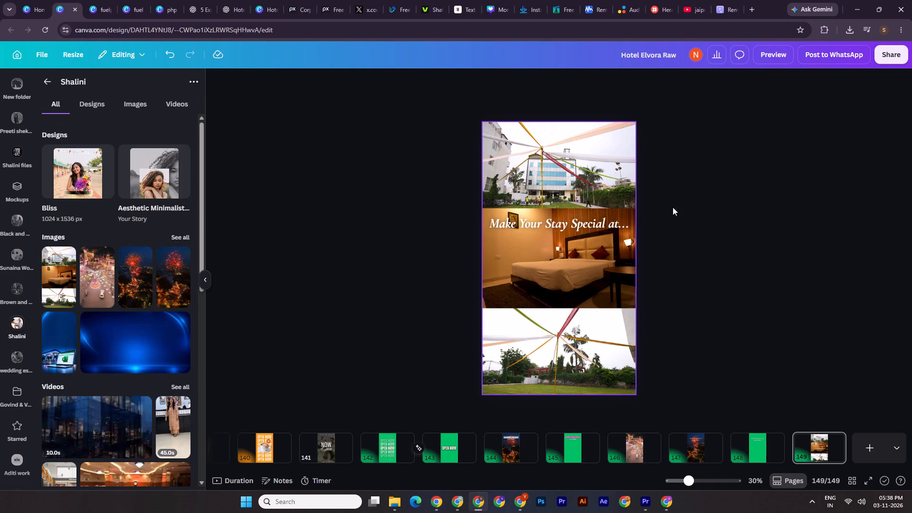
left_click(558, 222)
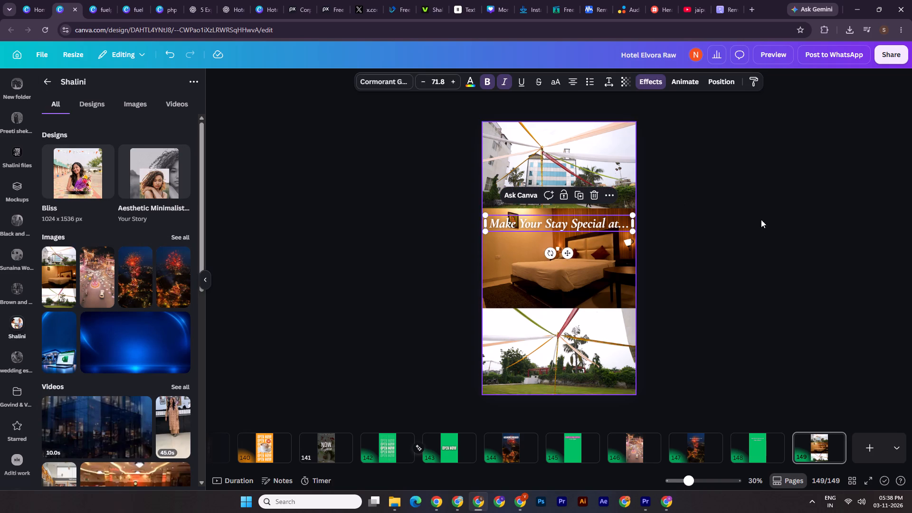
double_click(848, 203)
left_click_drag(506, 221, 737, 218)
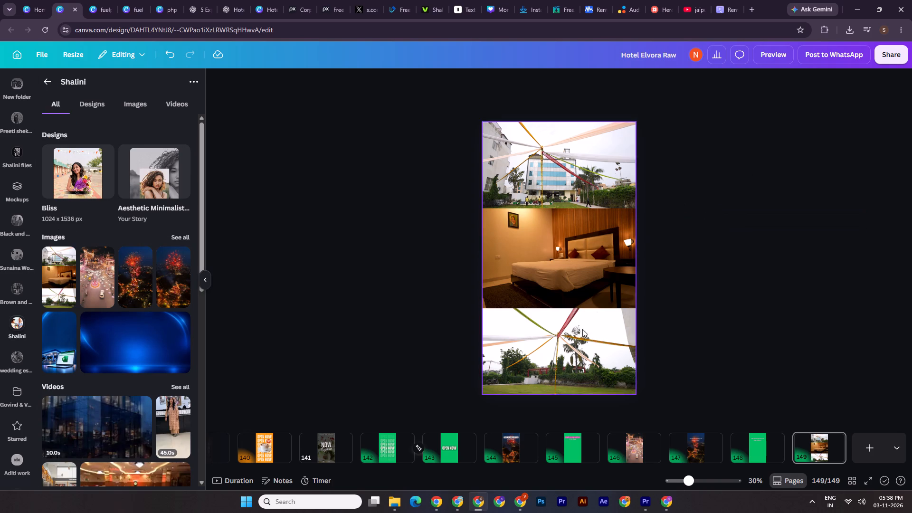
Switch to Premiere Pro and set the playhead at 00:00:10:24, where the three-part stack ends.
left_click(640, 505)
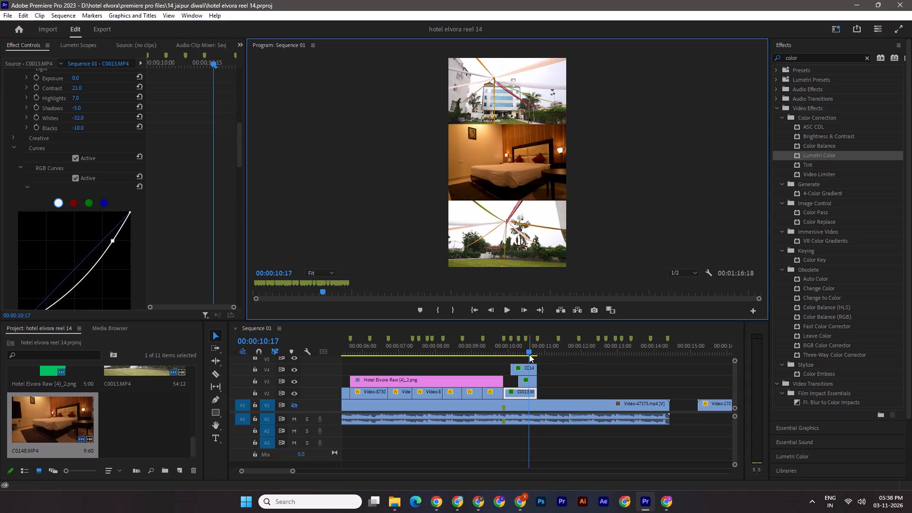
left_click_drag(529, 351, 541, 351)
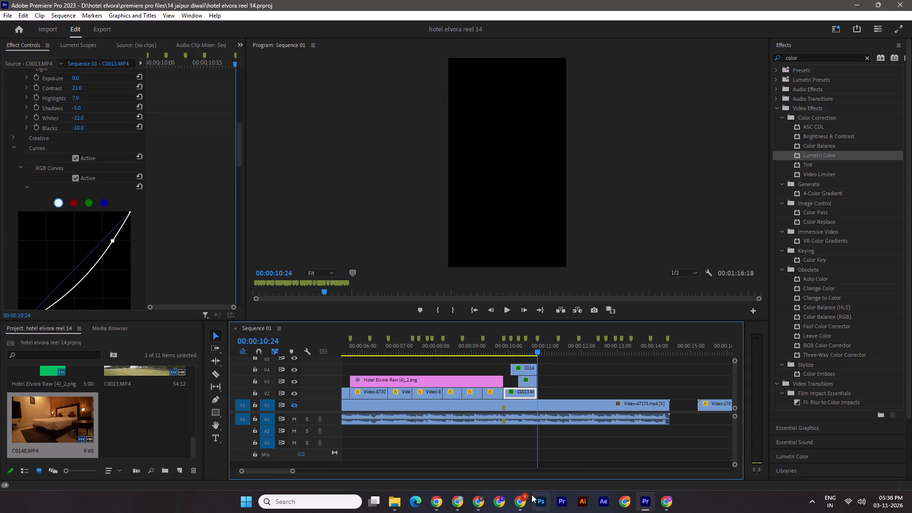
Preview the hotel exterior clip C1973.MP4 in the Google Drive CLIP folder and download it.
left_click(511, 508)
left_click(219, 0)
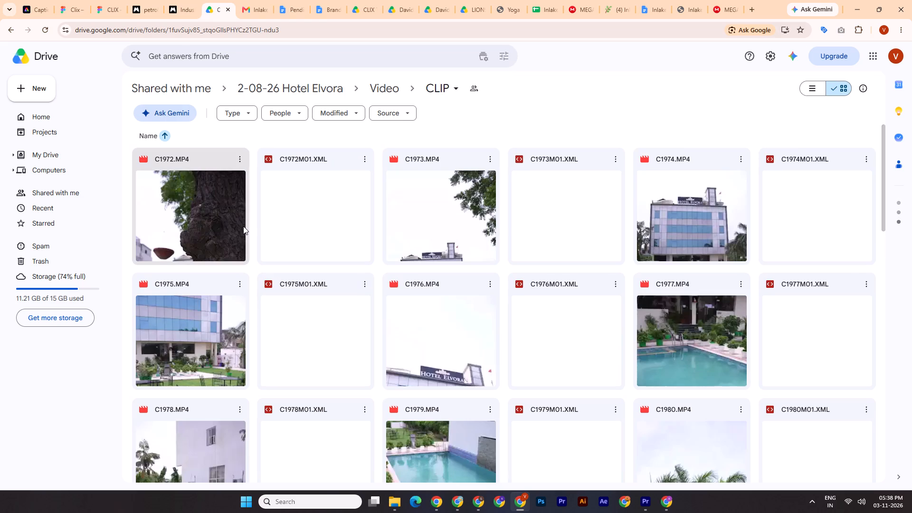
double_click(419, 243)
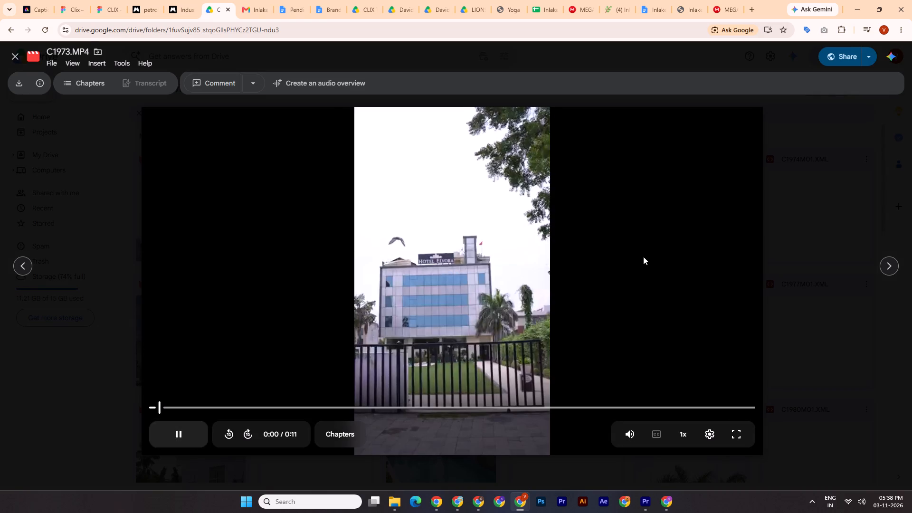
left_click(300, 406)
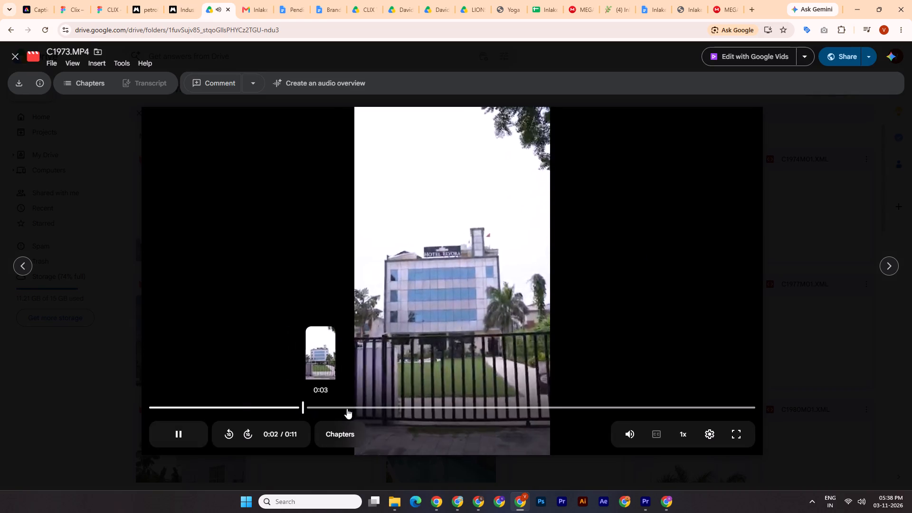
left_click(379, 407)
left_click(463, 411)
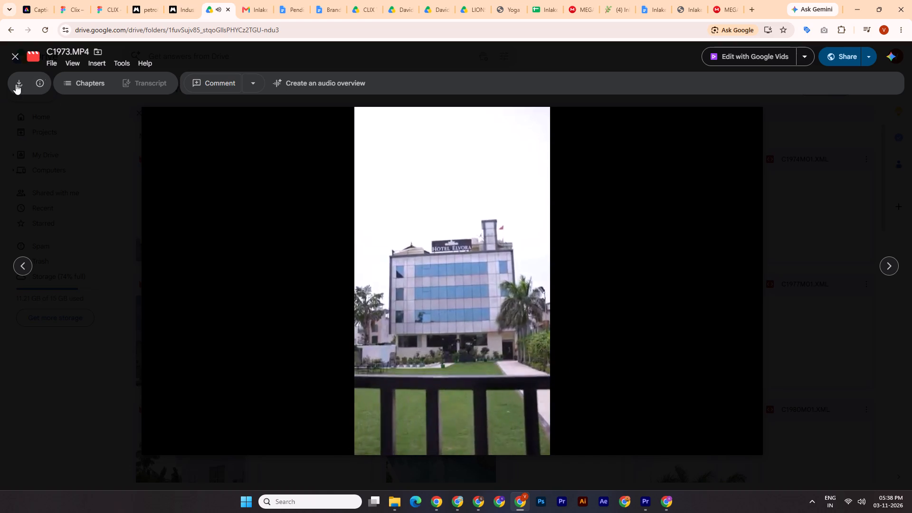
left_click(23, 84)
left_click(770, 221)
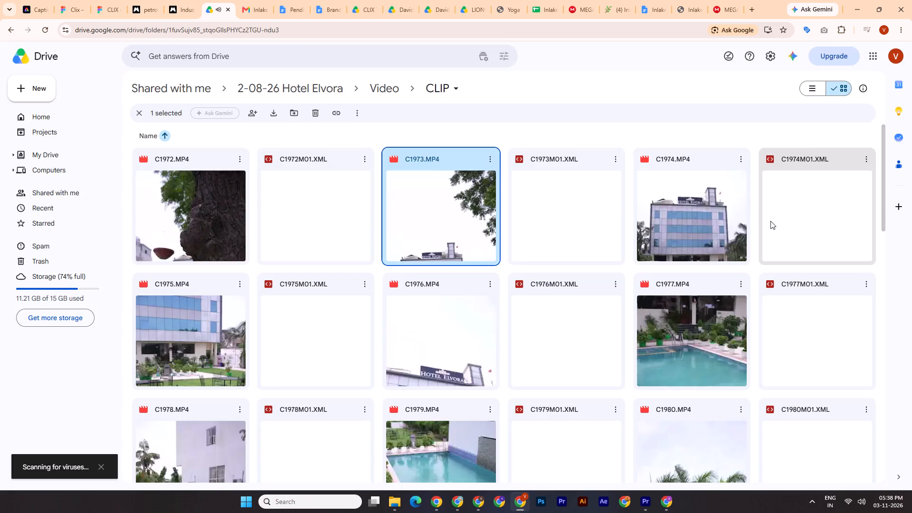
left_click(522, 294)
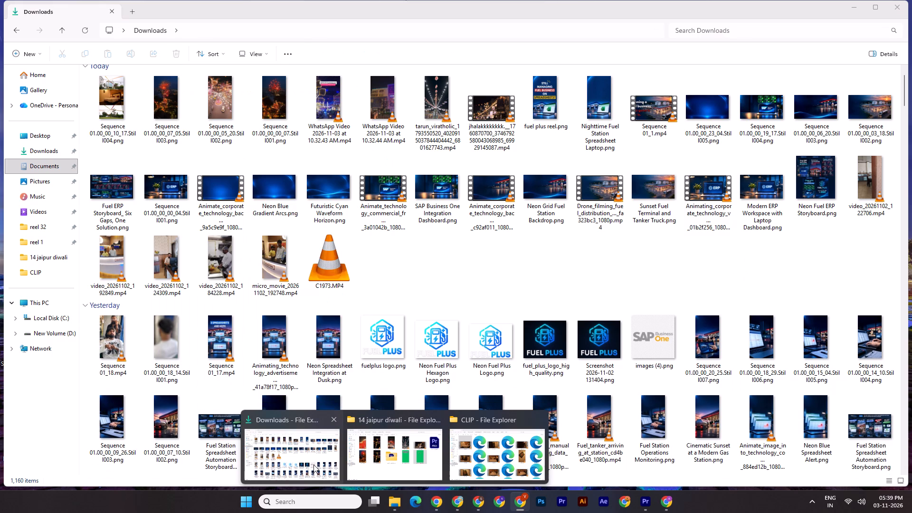
Move C1973.MP4 from the Downloads folder into the 14 jaipur diwali project folder.
left_click(313, 465)
left_click(336, 243)
key("ctrl+x")
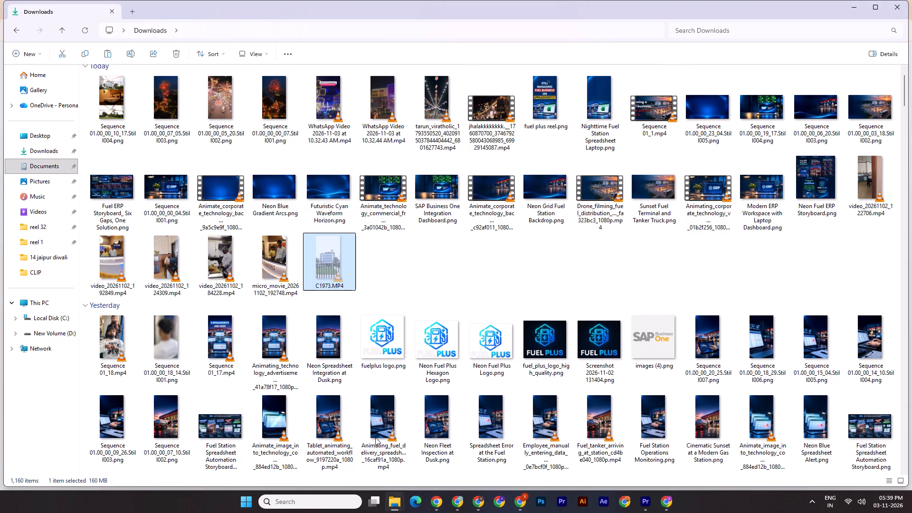
left_click(398, 499)
left_click(477, 451)
left_click(395, 498)
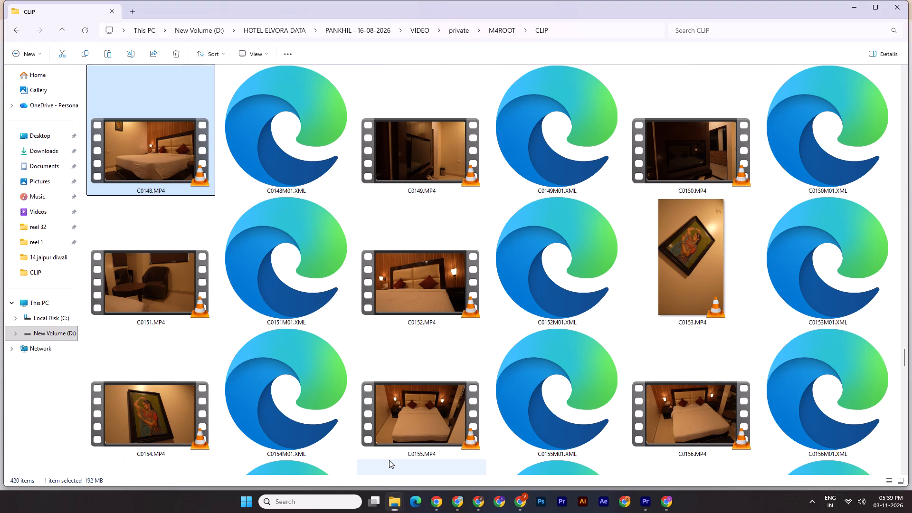
left_click(400, 500)
left_click(383, 458)
key("ctrl+v")
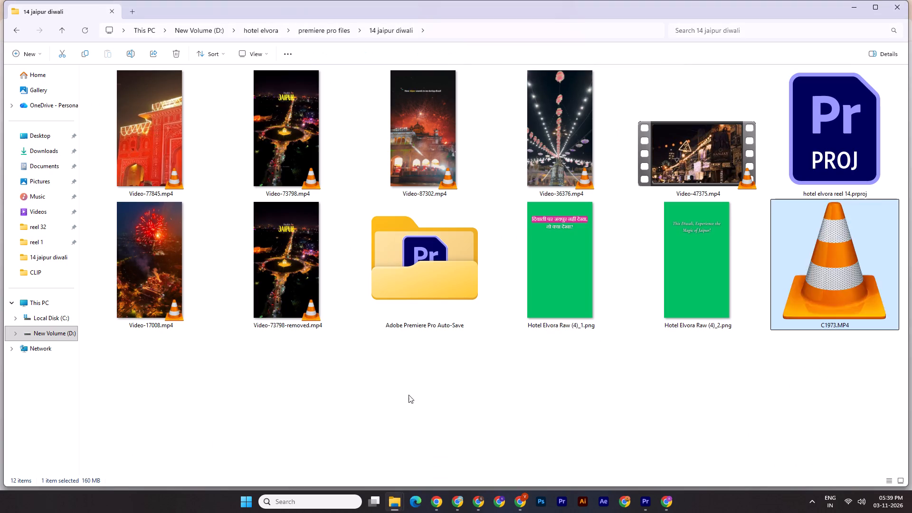
Place C1973.MP4 on track V3 just after the three-part stack, then unlink and delete its audio.
left_click_drag(832, 291, 547, 384)
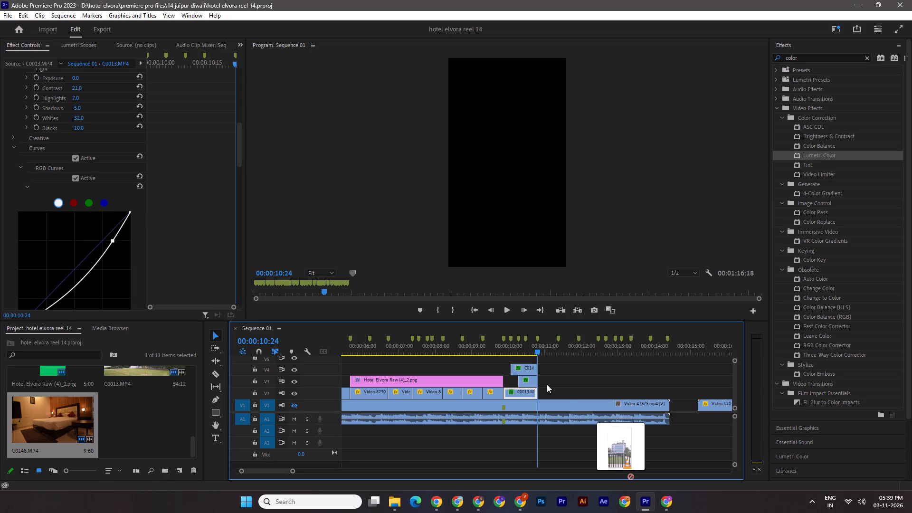
left_click_drag(547, 384, 541, 382)
left_click(559, 382)
right_click(559, 382)
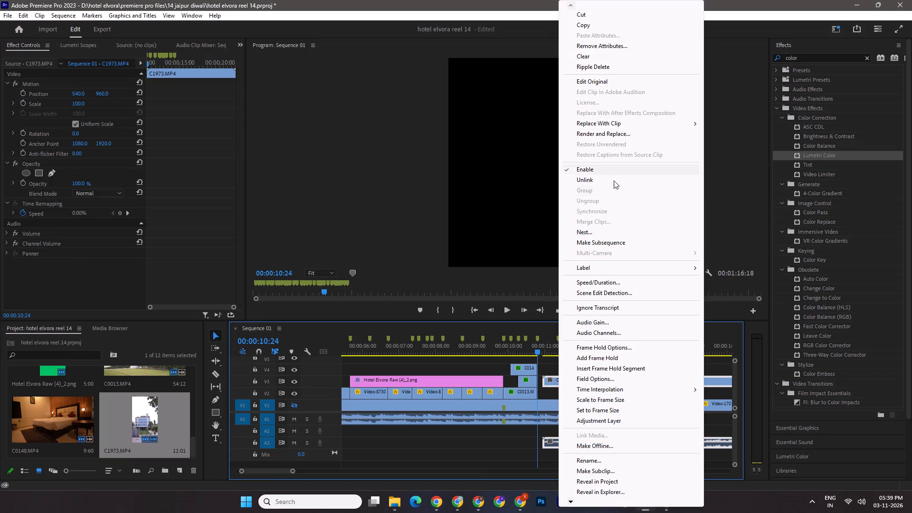
left_click(591, 182)
left_click(641, 443)
key("Delete")
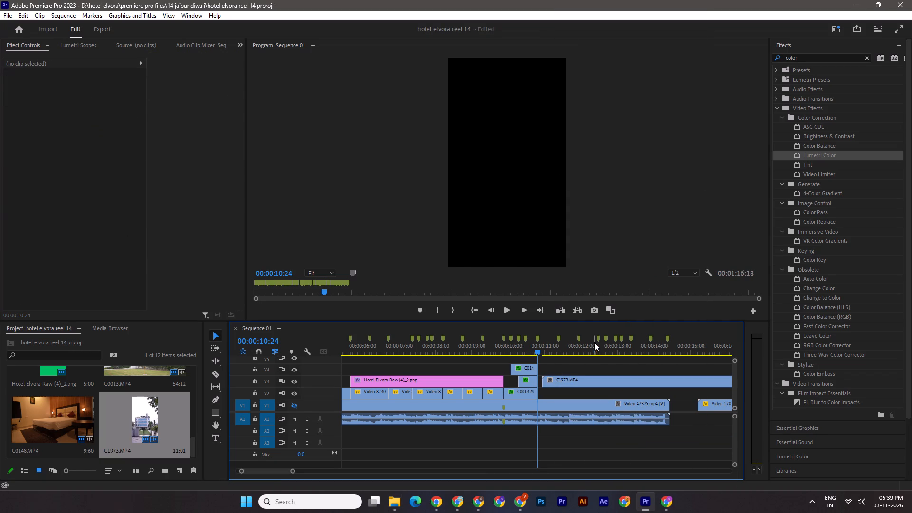
Set the C1973.MP4 clip's scale to 51 and save the project.
left_click(594, 342)
left_click(596, 385)
left_click(78, 104)
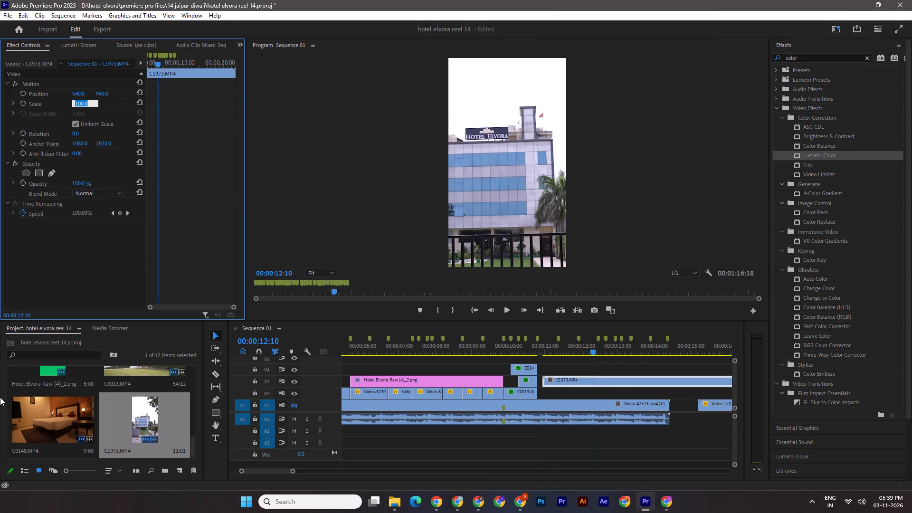
type("51")
key("Return")
key("ctrl+s")
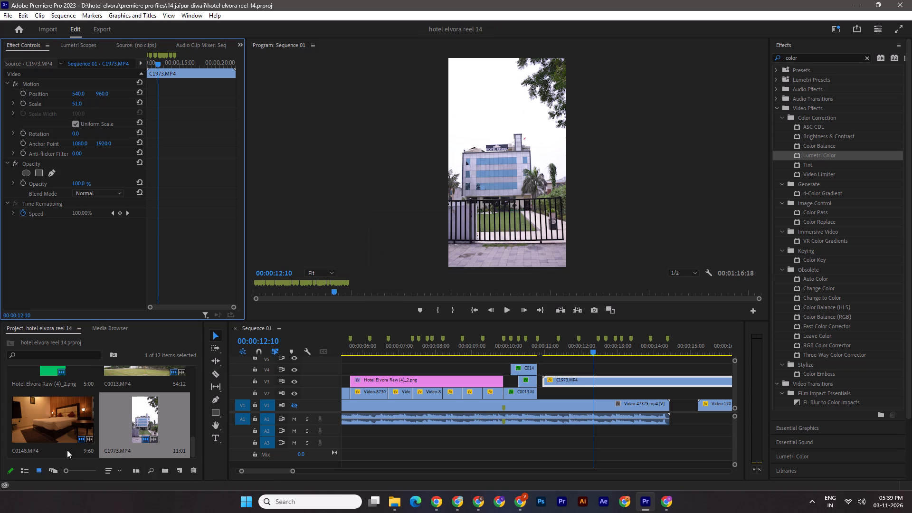
Butt C1973.MP4 against the end of the three-part stack and shift it down to track V2.
left_click_drag(559, 383, 554, 384)
left_click(539, 351)
left_click_drag(289, 472, 280, 472)
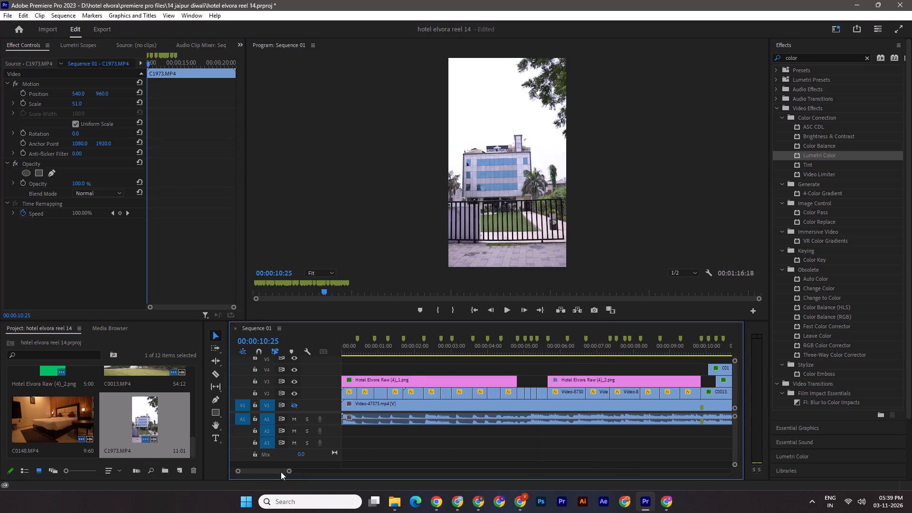
left_click_drag(287, 472, 278, 469)
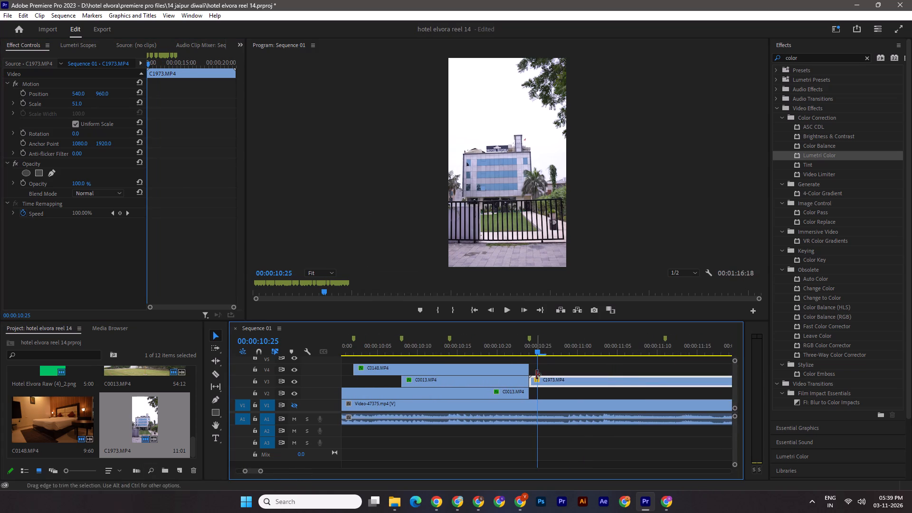
left_click_drag(548, 381, 547, 390, "shift")
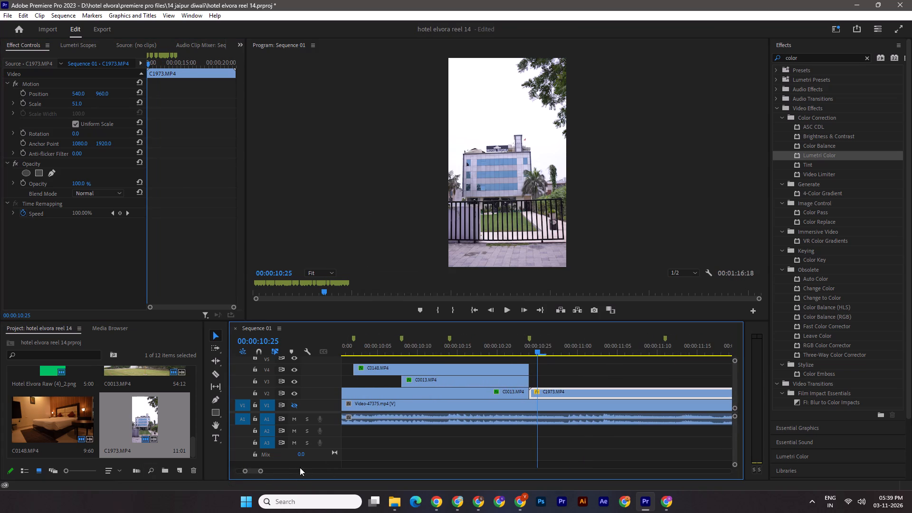
Trim C1973.MP4's start to 00:00:12:18, slide the clip back against the stack, and play back the transition.
left_click_drag(261, 471, 311, 475)
key("space")
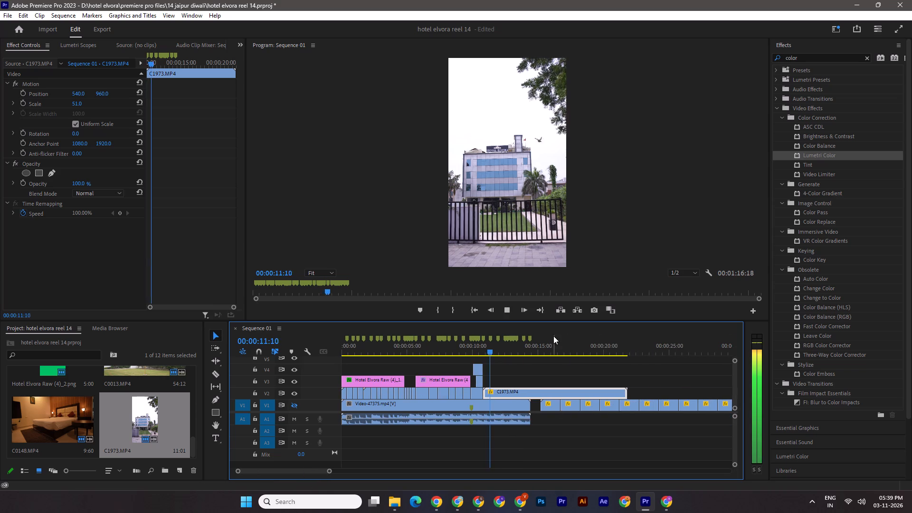
key("space")
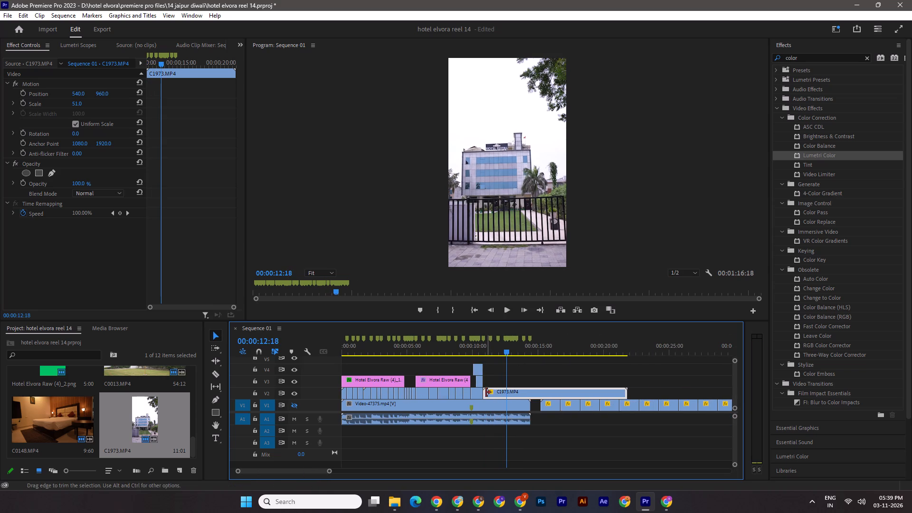
left_click_drag(486, 392, 510, 392)
left_click_drag(529, 391, 506, 389)
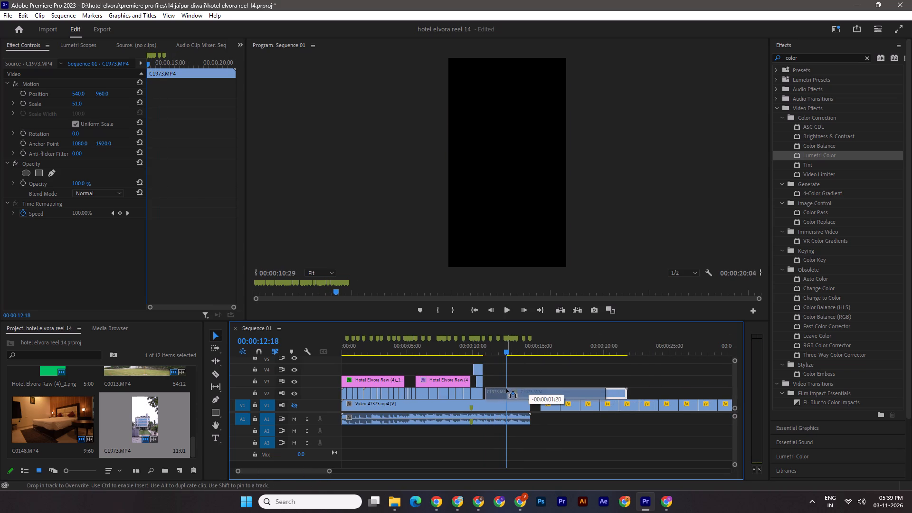
left_click_drag(506, 389, 504, 389)
left_click(488, 348)
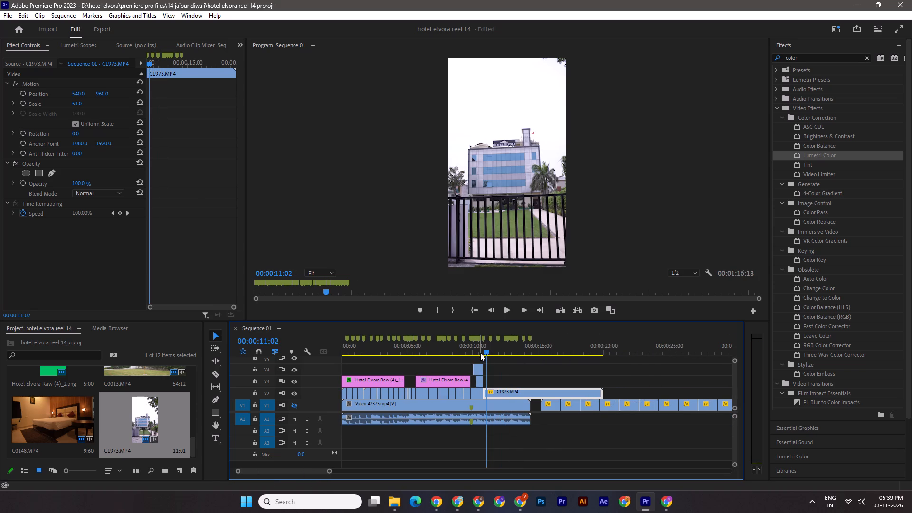
key("space")
left_click_drag(494, 348, 480, 348)
key("space")
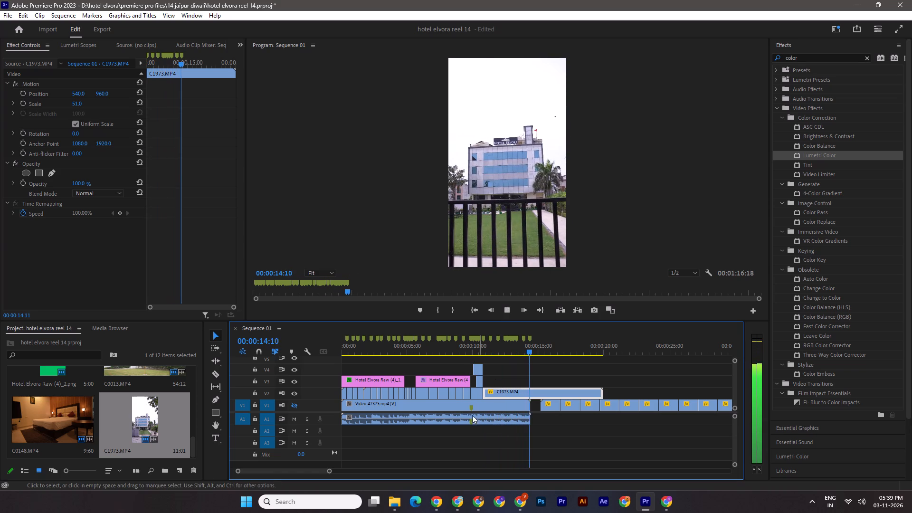
key("space")
Cut C1973.MP4 at the beat marker at 00:00:11:28 and delete the portion after the cut.
left_click_drag(330, 470, 309, 466)
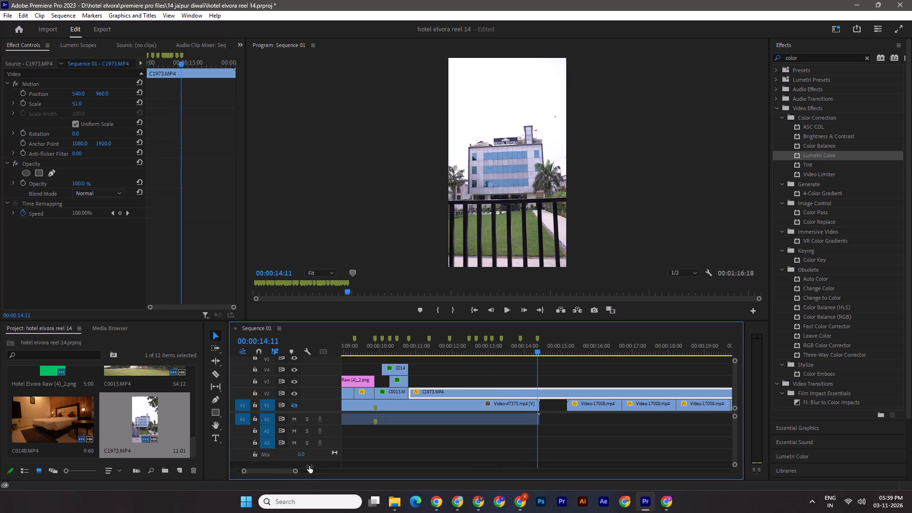
left_click_drag(309, 466, 307, 465)
left_click_drag(531, 353, 371, 347)
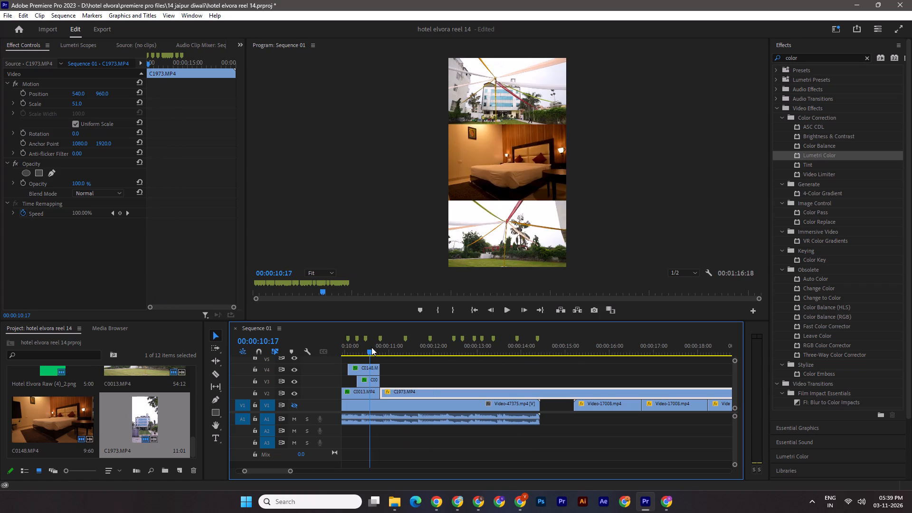
left_click_drag(371, 347, 434, 353)
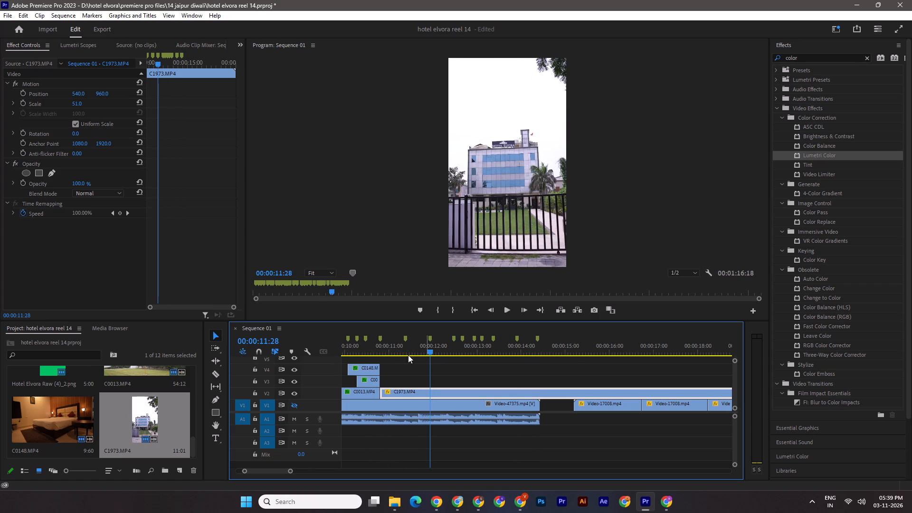
left_click(210, 372)
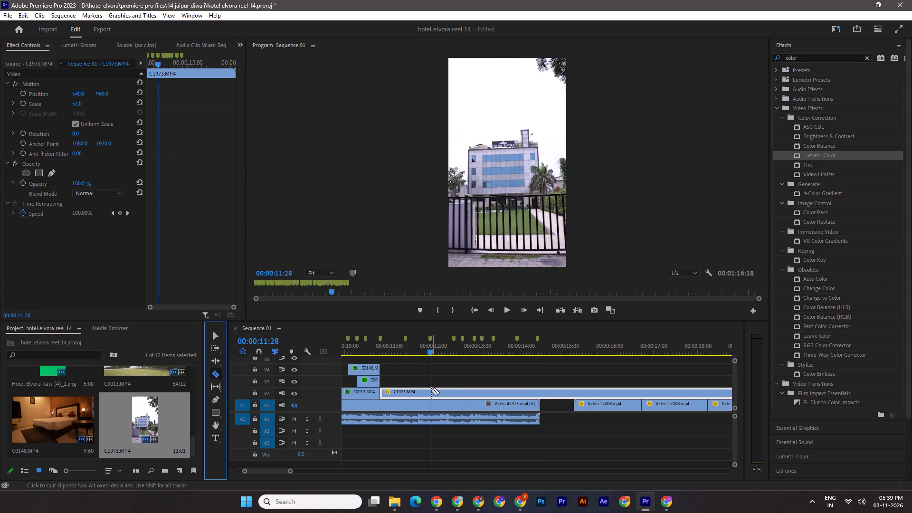
left_click(431, 390)
key("ctrl+z")
left_click(430, 392)
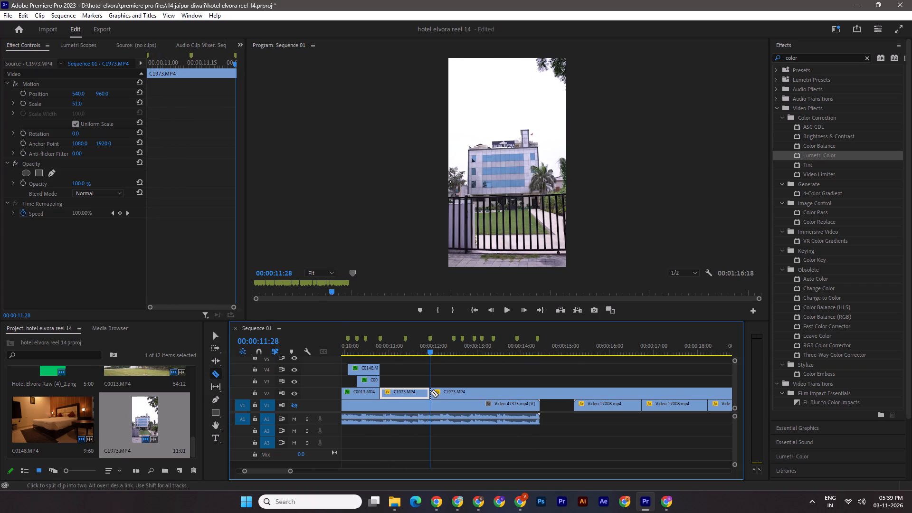
left_click(217, 334)
left_click(517, 393)
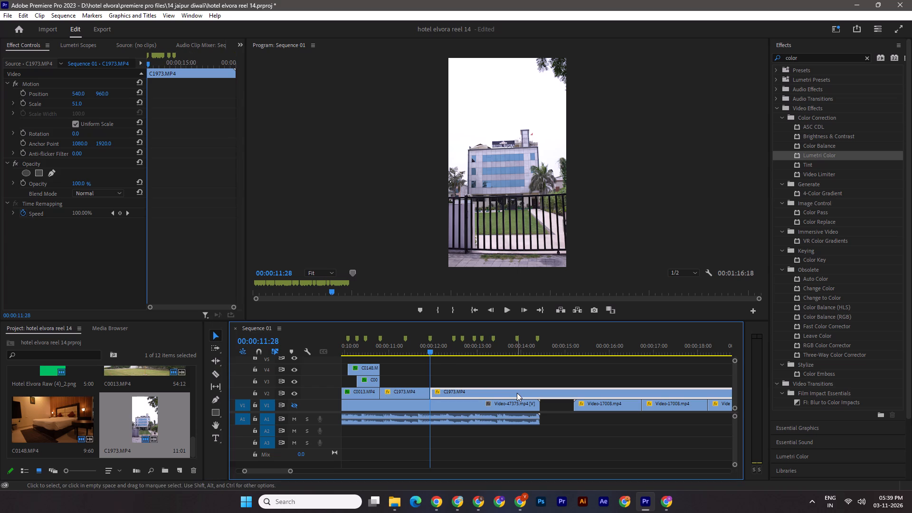
key("Delete")
Apply the Lumetri Color effect to the trimmed C1973.MP4 clip, park the playhead at 00:00:11:14, and save the project.
left_click_drag(820, 155, 411, 390)
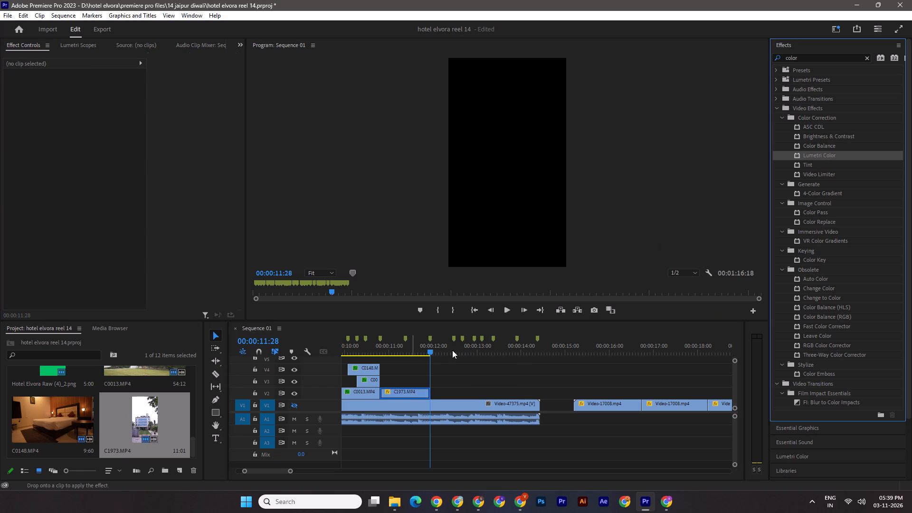
left_click_drag(430, 347, 411, 347)
key("ctrl+s")
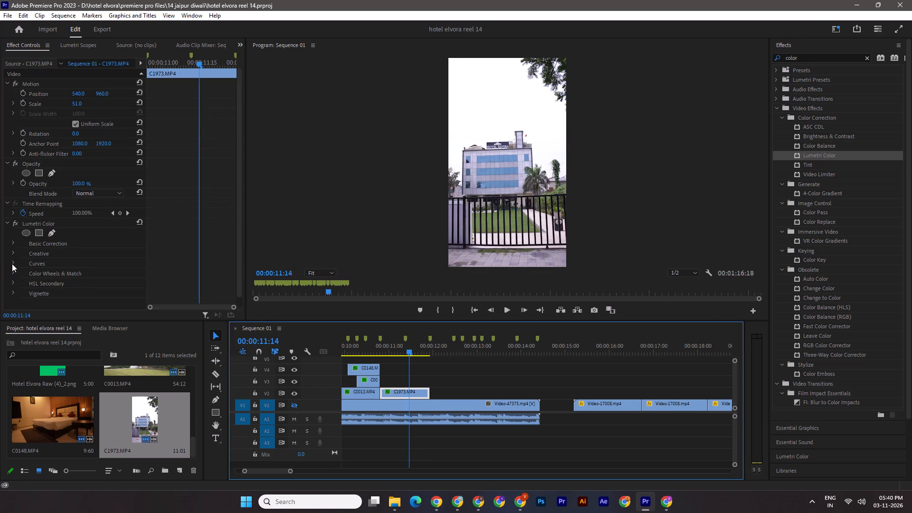
Pull the white RGB curve of C1973.MP4 slightly below the diagonal with one point in its upper range, and save.
left_click(13, 263)
scroll(107, 285, "down", 18)
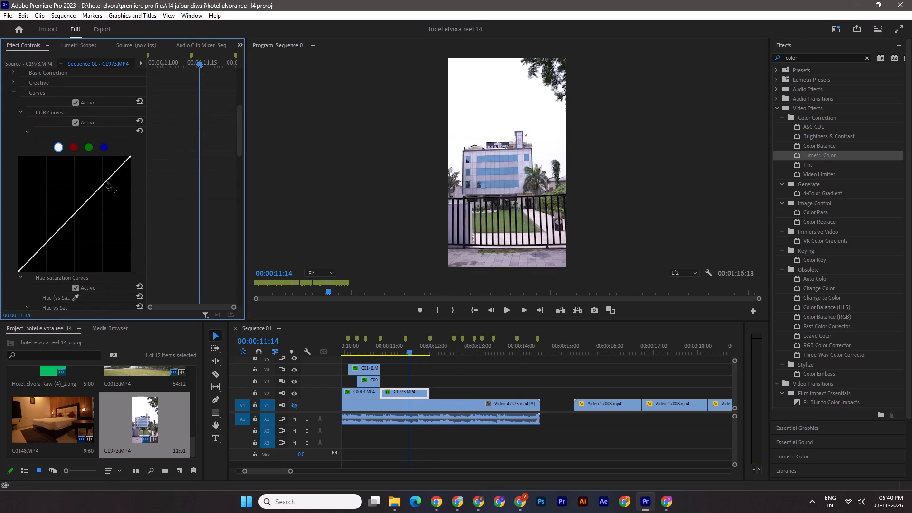
left_click_drag(106, 181, 111, 183)
left_click(51, 246)
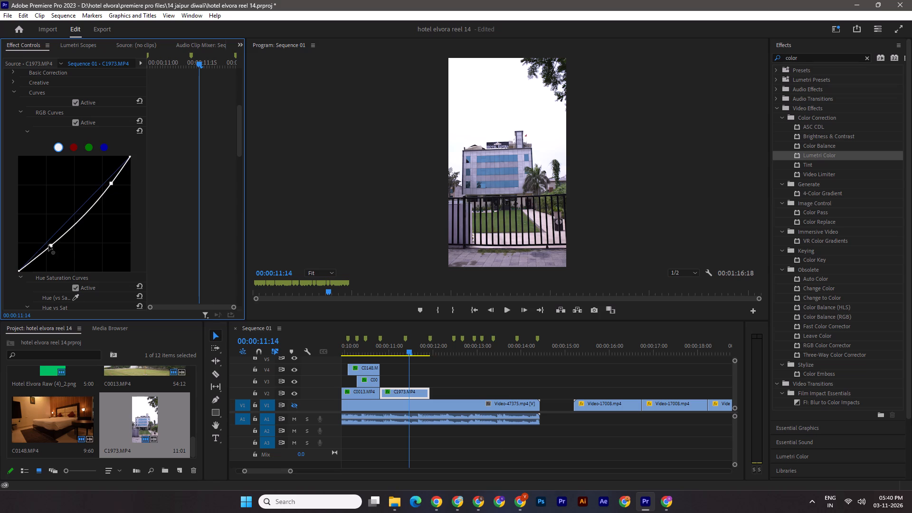
key("ctrl+z")
key("ctrl+s")
In Basic Correction, set C1973.MP4's Contrast to 18, Highlights to 14 and Shadows to -7, and save.
scroll(91, 199, "up", 12)
left_click(13, 186)
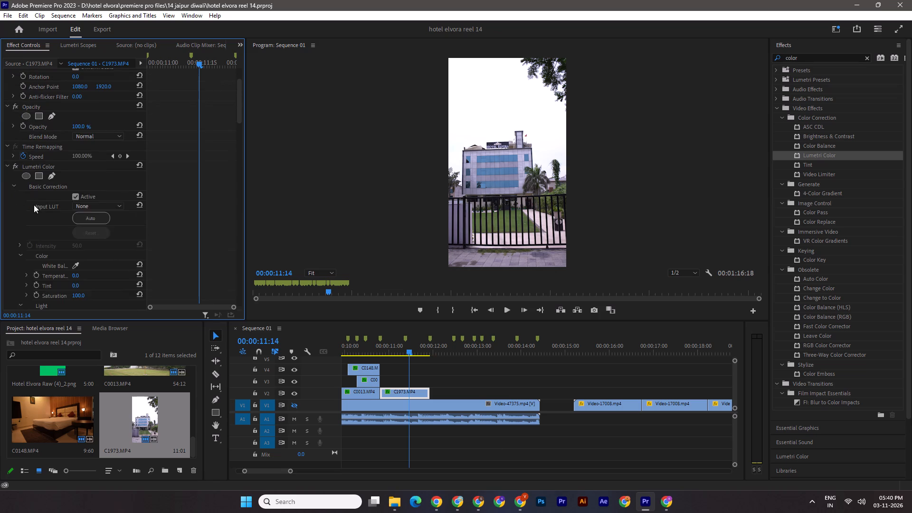
scroll(113, 228, "down", 11)
left_click_drag(73, 220, 79, 221)
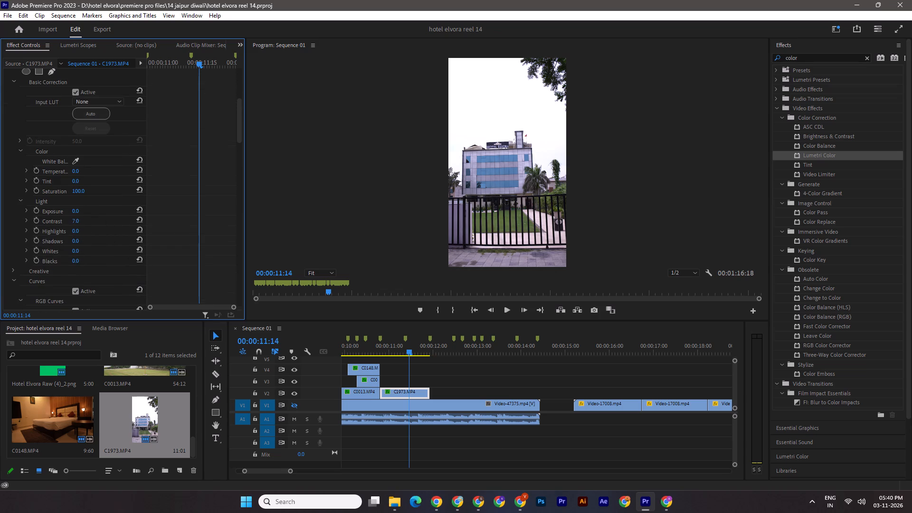
left_click_drag(79, 221, 84, 221)
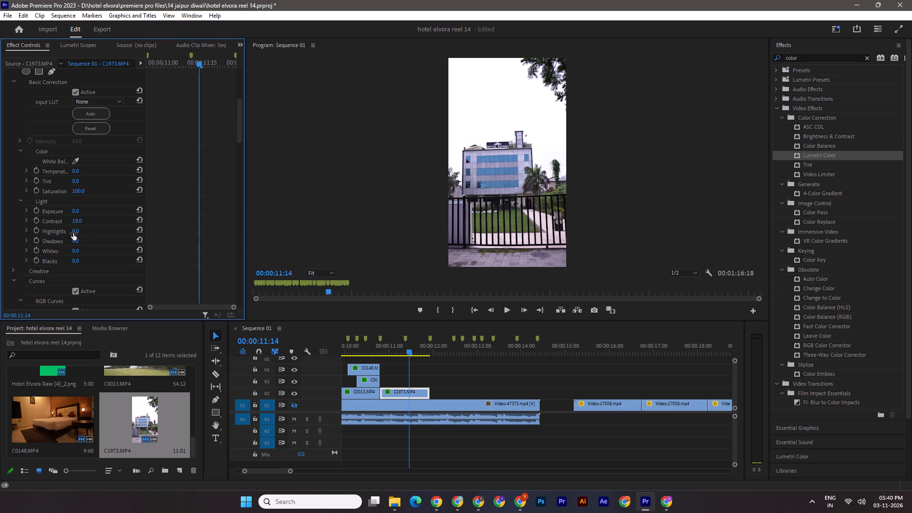
left_click_drag(76, 231, 81, 231)
key("ctrl+z")
key("ctrl+shift+z")
left_click_drag(79, 242, 72, 240)
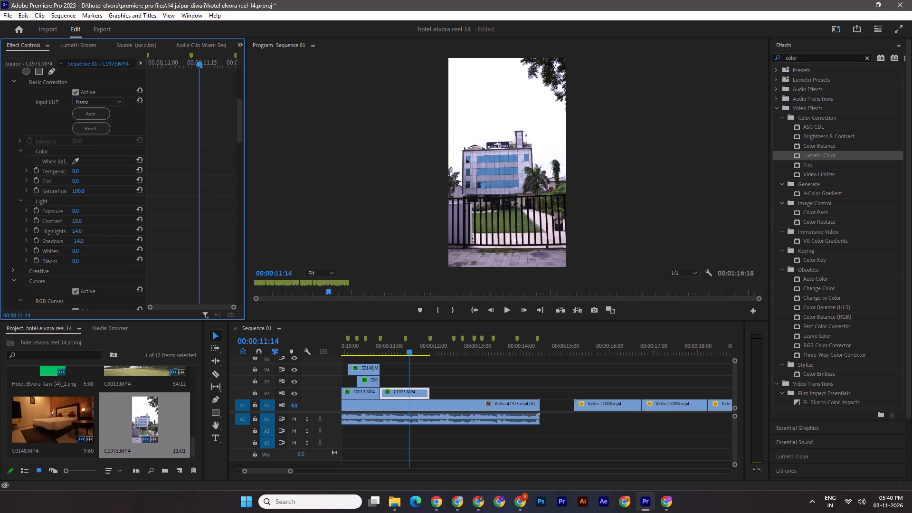
left_click_drag(72, 240, 75, 240)
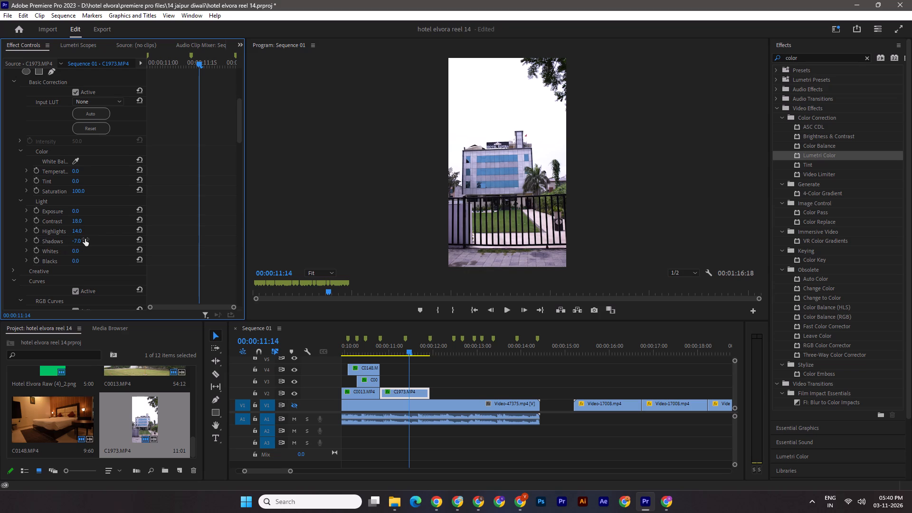
key("ctrl+s")
Set Blacks to -2, Saturation to 115 and Temperature to 2 in Basic Correction, and save.
left_click_drag(76, 261, 67, 260)
left_click_drag(76, 190, 83, 191)
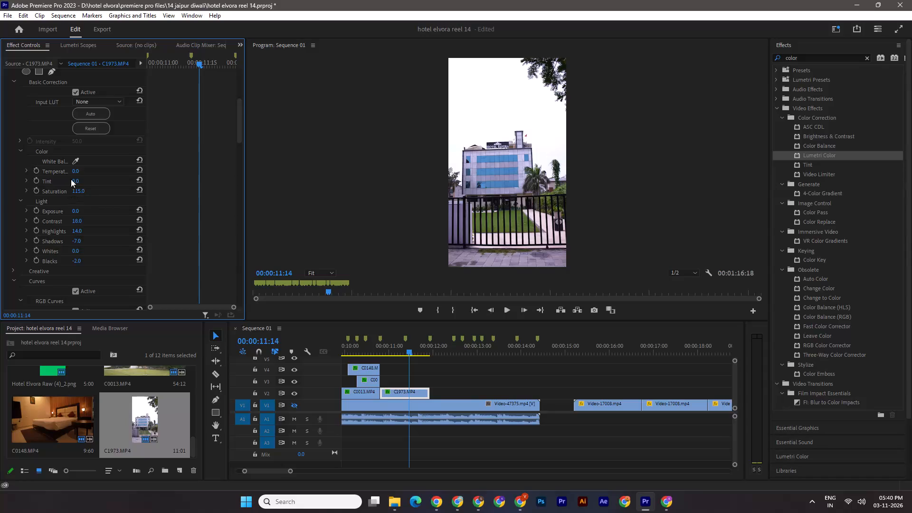
left_click_drag(76, 168, 81, 171)
key("ctrl+z")
key("ctrl+shift+z")
key("ctrl+s")
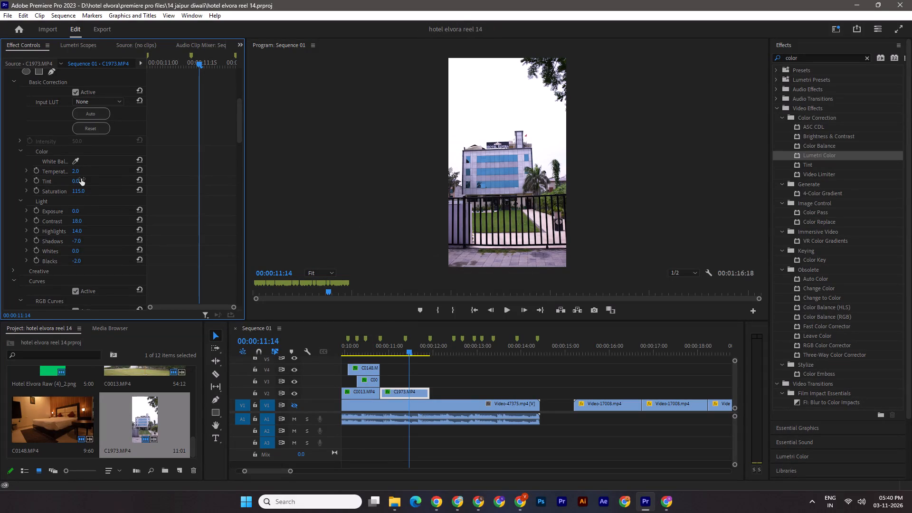
Add a slightly raised point at yellow on the Hue vs Sat curve and save the project.
scroll(78, 175, "down", 20)
scroll(78, 175, "down", 19)
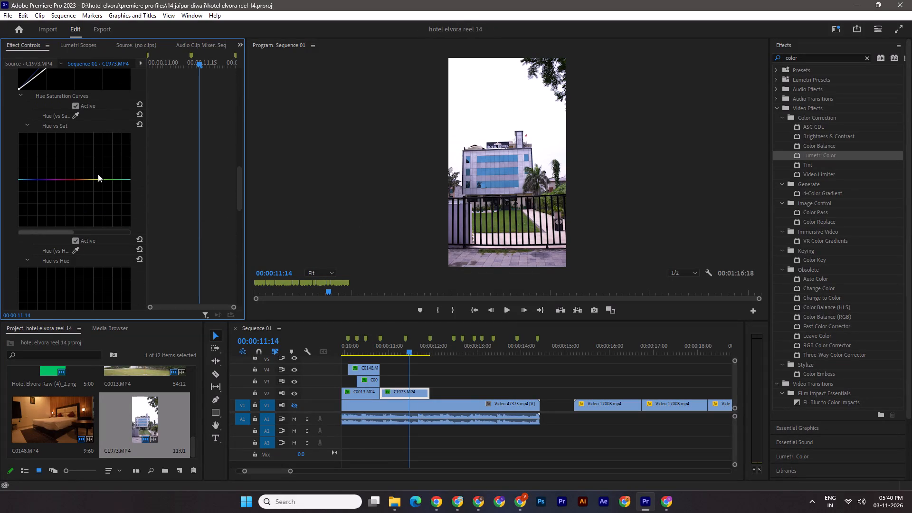
left_click(94, 180)
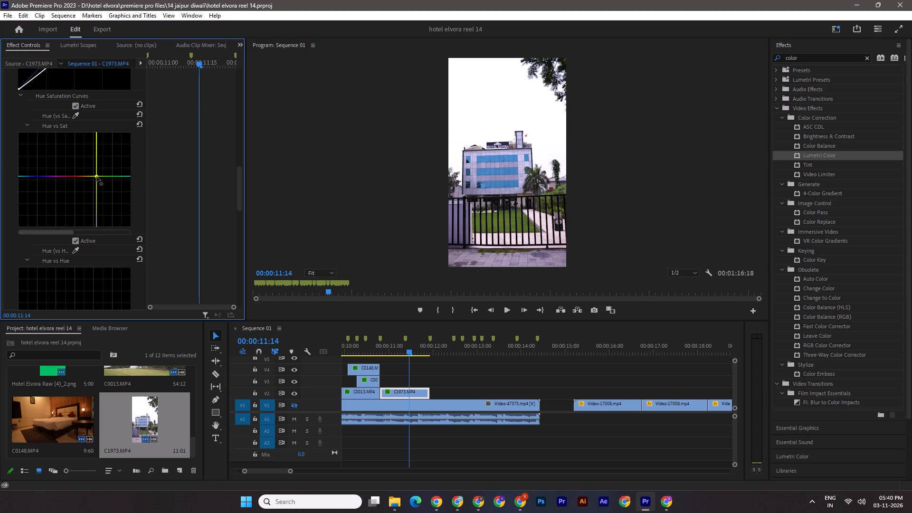
key("ctrl+s")
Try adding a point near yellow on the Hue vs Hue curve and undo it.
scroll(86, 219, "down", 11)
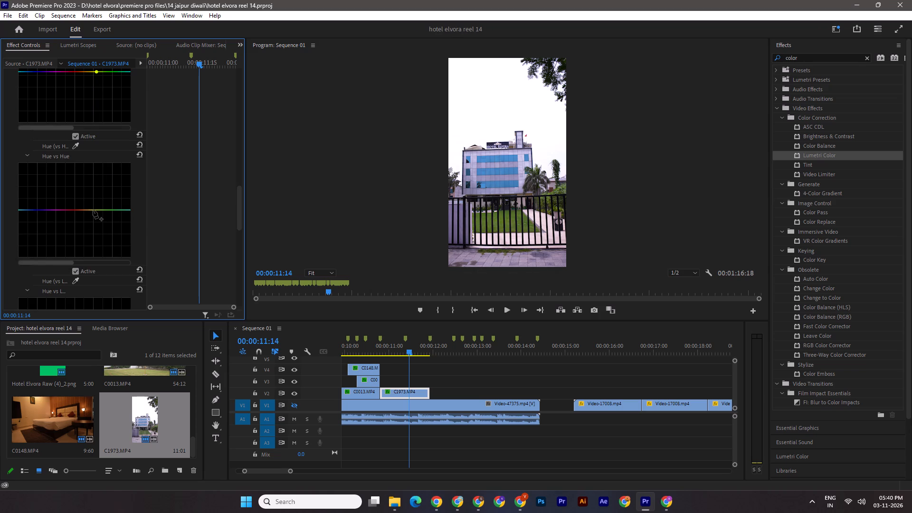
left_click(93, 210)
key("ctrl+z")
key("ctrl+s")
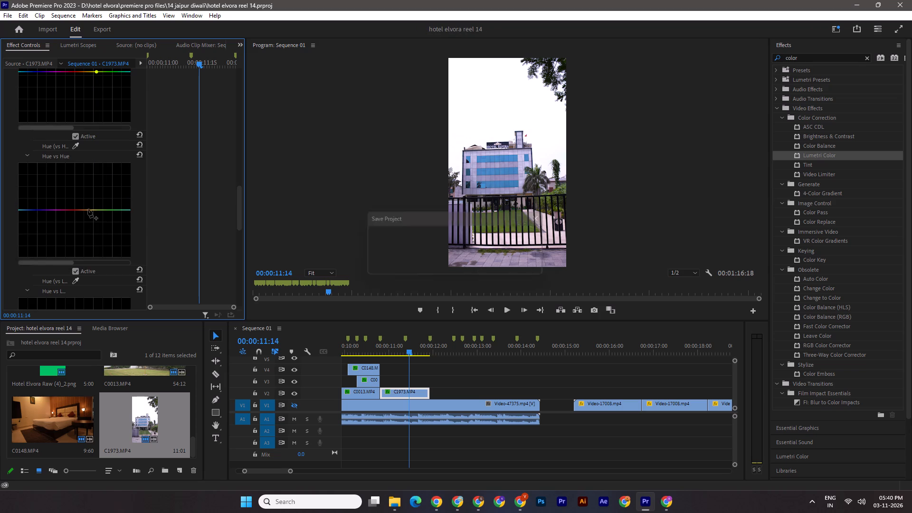
Add a slightly lowered point at yellow on the Hue vs Luma curve and save the project.
scroll(88, 217, "down", 15)
left_click(93, 196)
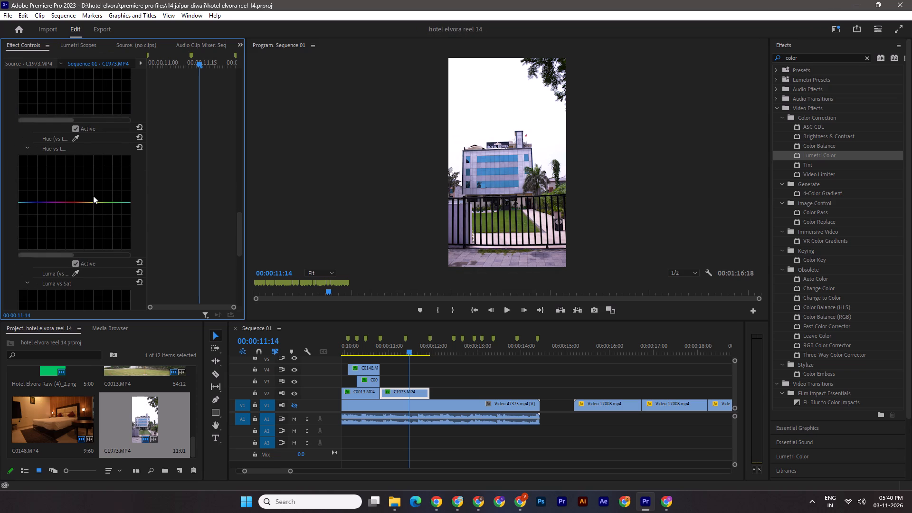
left_click(91, 201)
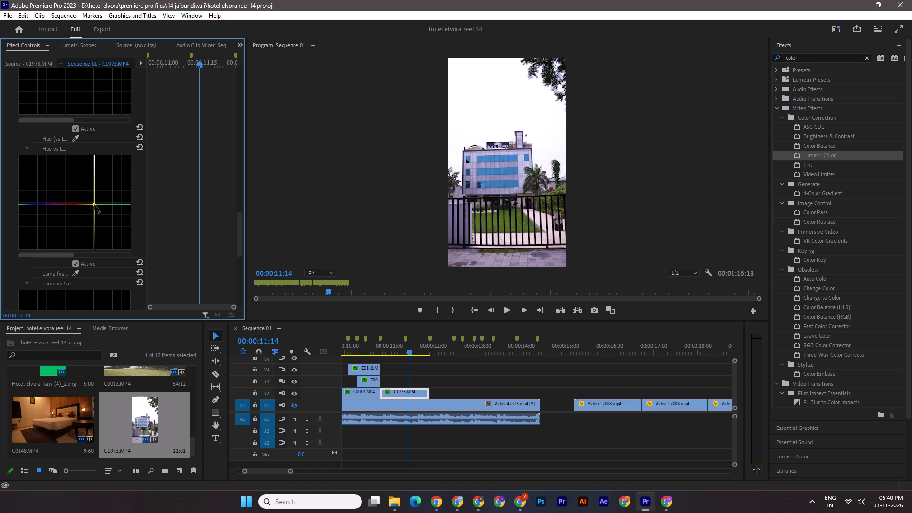
key("ctrl+s")
key("ctrl+z")
key("ctrl+shift+z")
key("ctrl+s")
Add one control point in the upper range of both the Luma vs Sat and Sat vs Sat curves, and save.
scroll(46, 205, "down", 14)
left_click(91, 204)
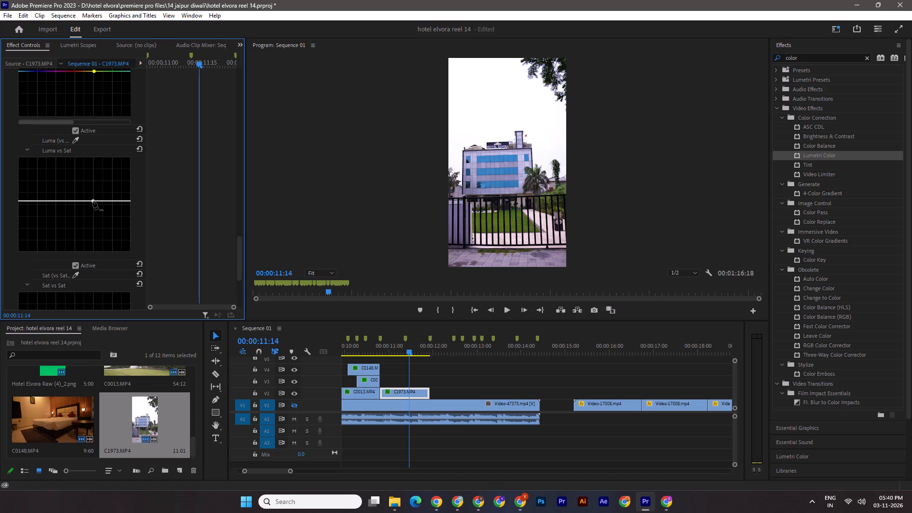
scroll(92, 210, "down", 12)
left_click(96, 225)
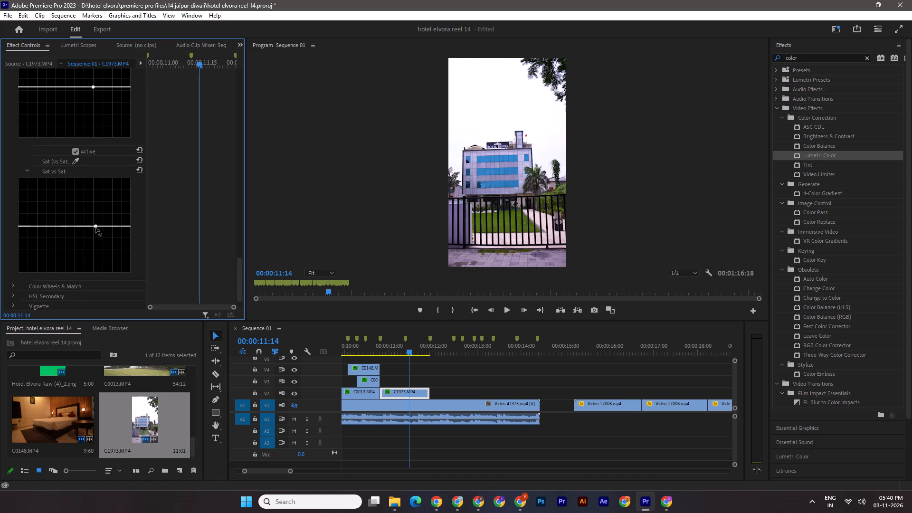
key("ctrl+z")
key("ctrl+shift+z")
key("ctrl+s")
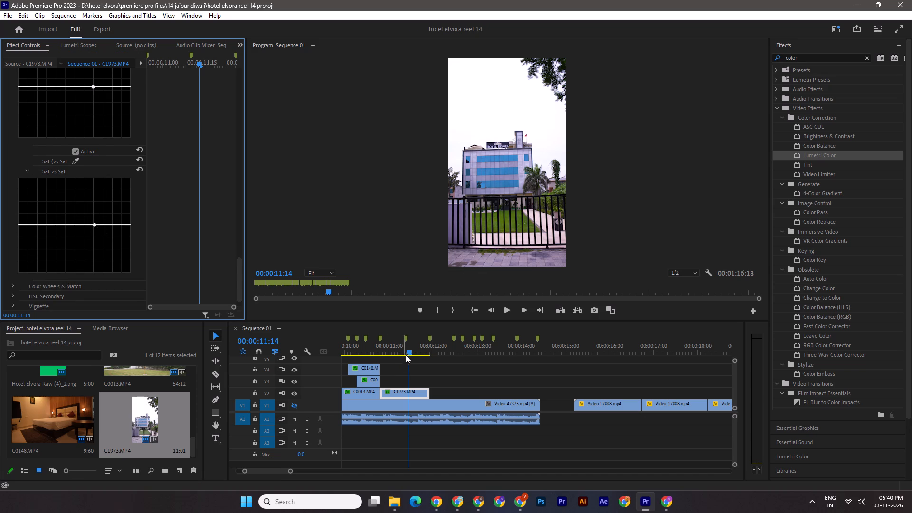
Play the sequence from its beginning through the end of the color-corrected C1973.MP4 clip.
left_click_drag(410, 352, 345, 346)
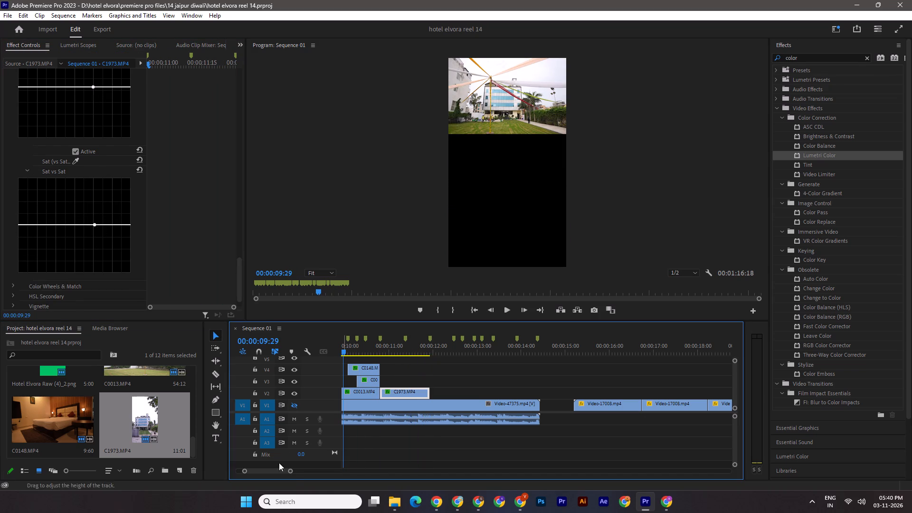
left_click_drag(289, 471, 309, 473)
left_click_drag(515, 347, 249, 344)
key("ctrl+s")
key("space")
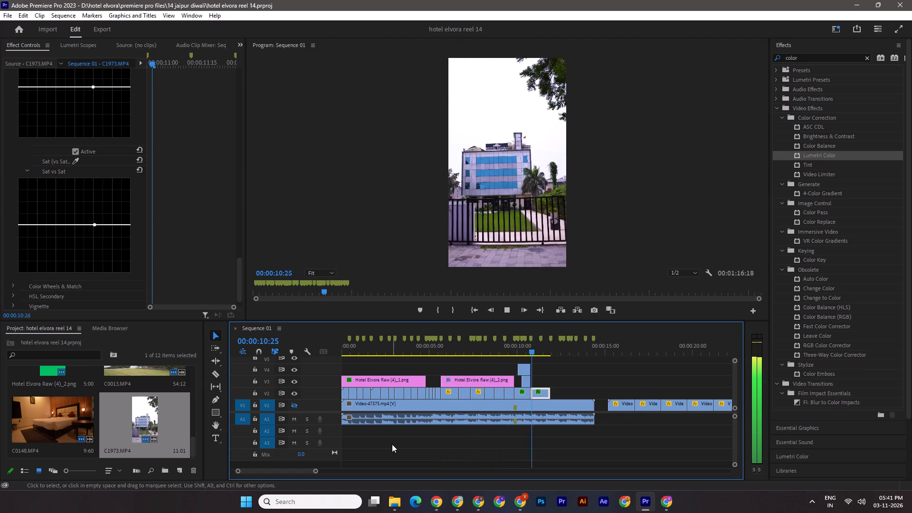
key("space")
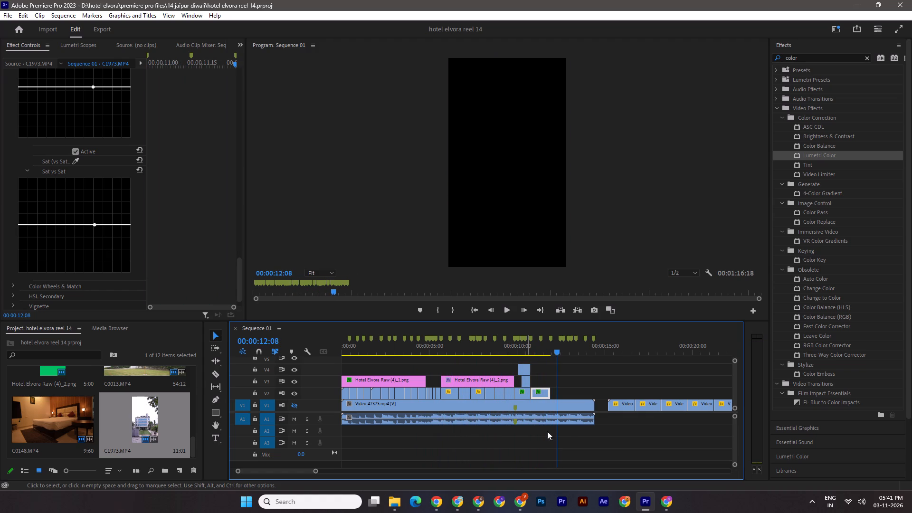
Export the frame at 00:00:11:17 as the PNG still Sequence 01.00_00_11_17.Still005 to the Downloads folder.
left_click_drag(558, 349, 548, 347, "shift")
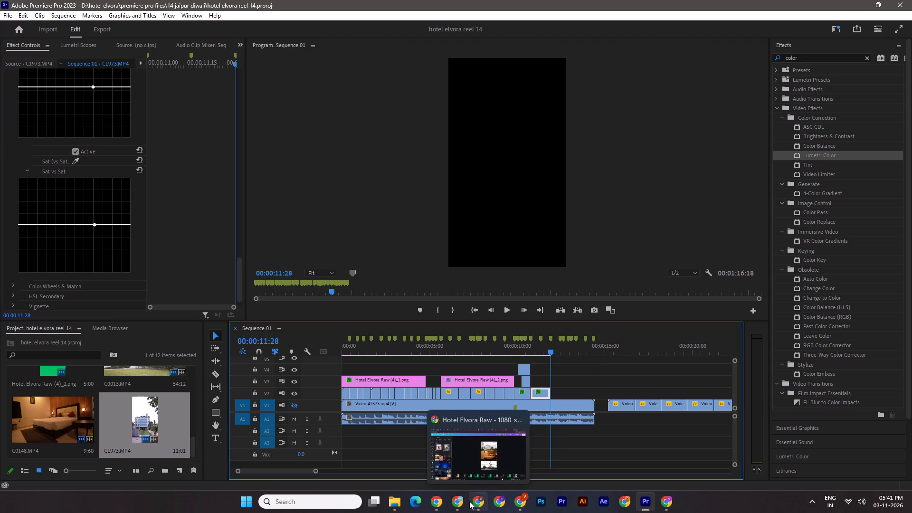
left_click_drag(553, 356, 543, 356)
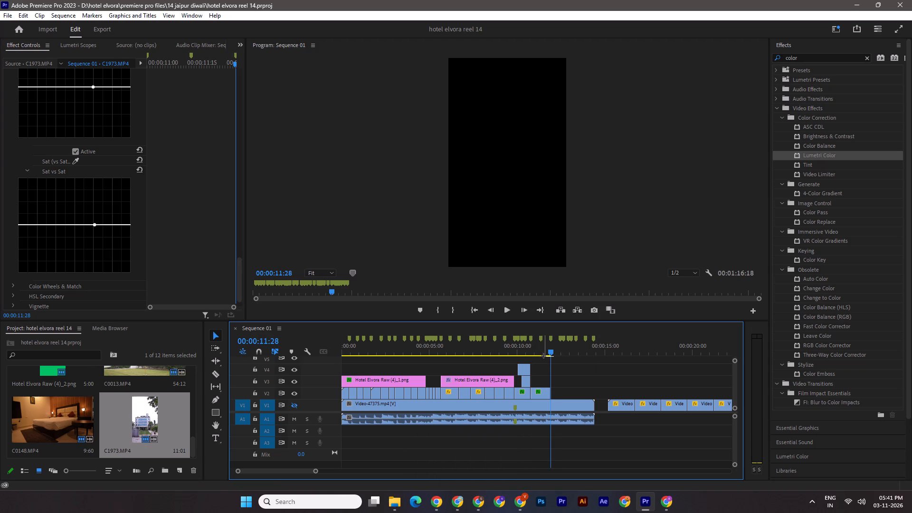
left_click_drag(543, 356, 534, 356)
left_click_drag(551, 351, 536, 353)
left_click(551, 352)
left_click_drag(551, 351, 549, 351)
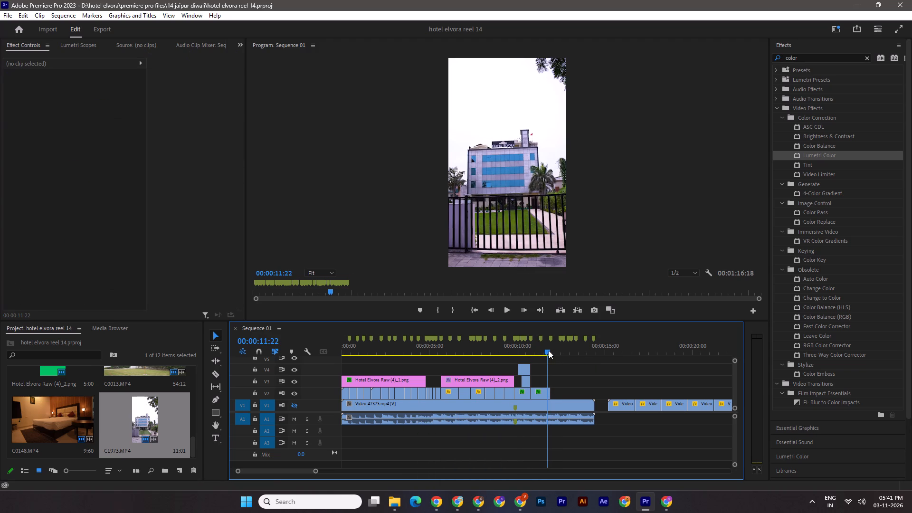
left_click_drag(549, 351, 546, 351)
left_click(595, 313)
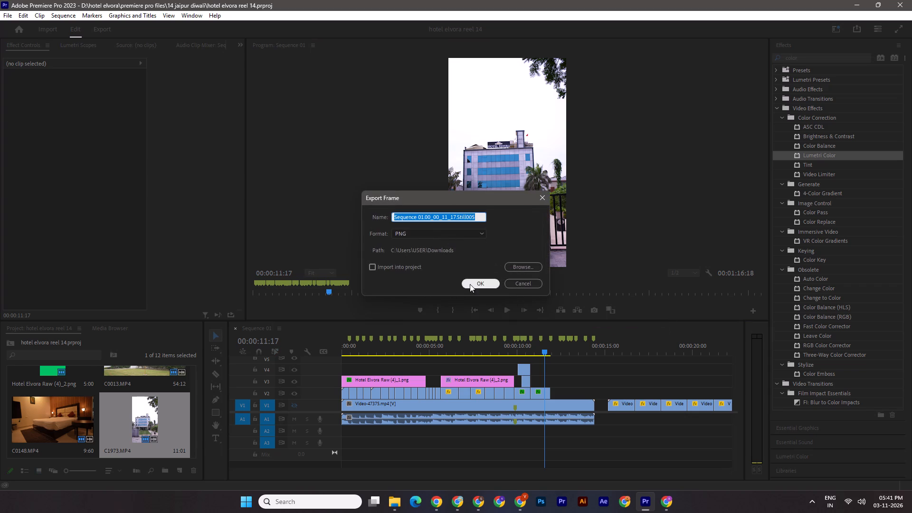
left_click(470, 284)
Switch to the Hotel Elvora Raw design in Canva and add a new page after page 149.
left_click(471, 494)
left_click(856, 446)
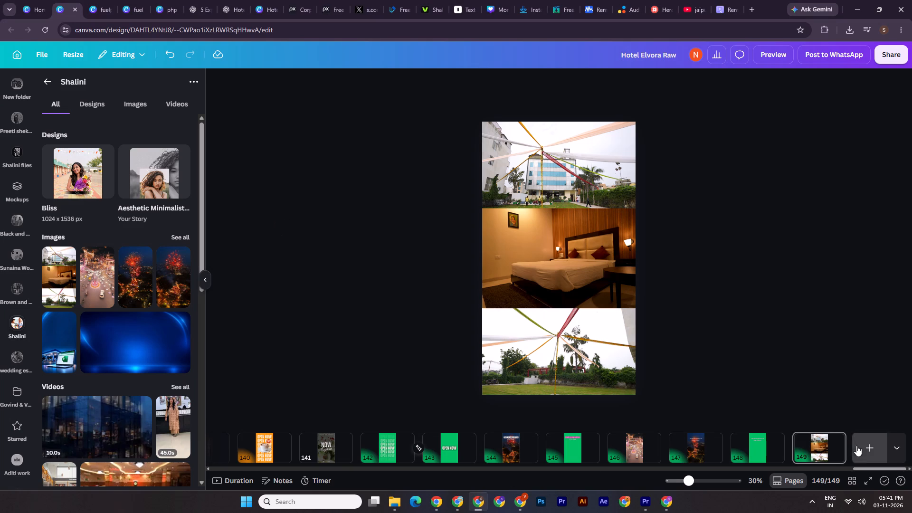
Upload the 11_17 Still005 PNG from the Downloads folder to the Canva design and place it on page 150.
left_click(398, 504)
left_click(288, 465)
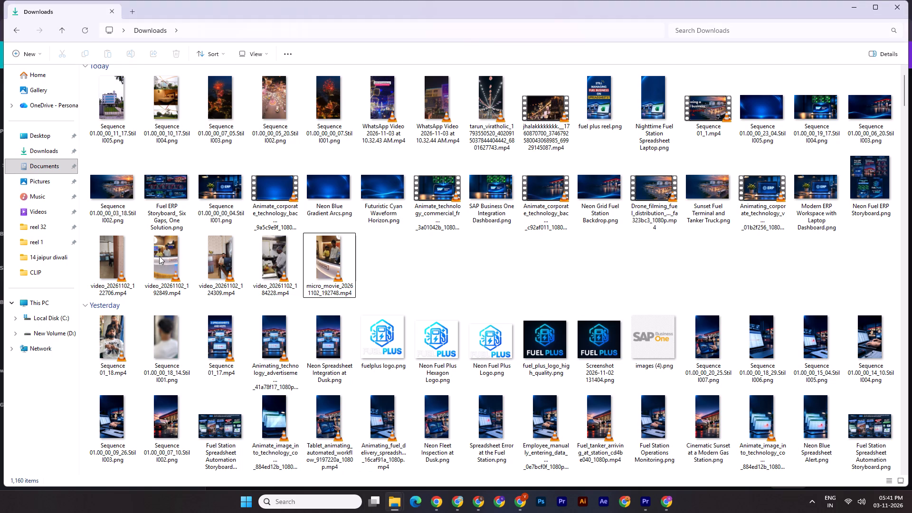
left_click_drag(115, 124, 109, 349)
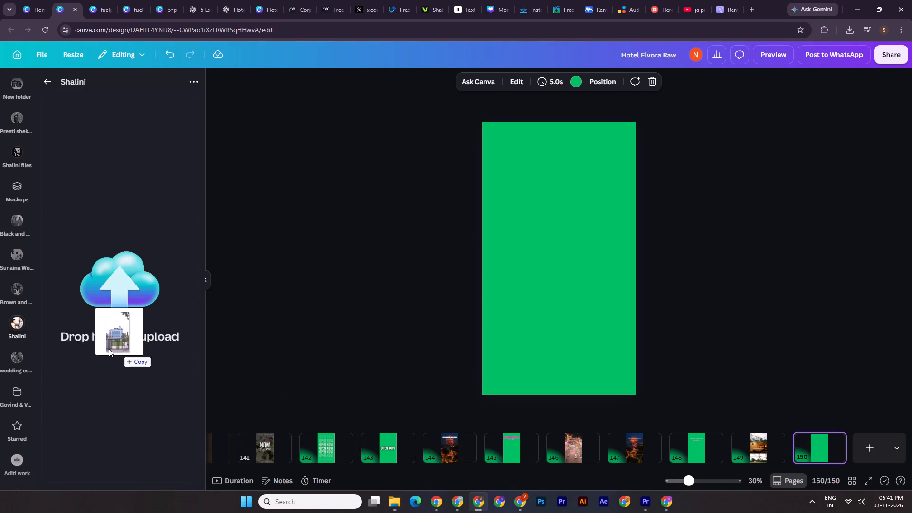
left_click_drag(109, 349, 105, 347)
left_click(65, 290)
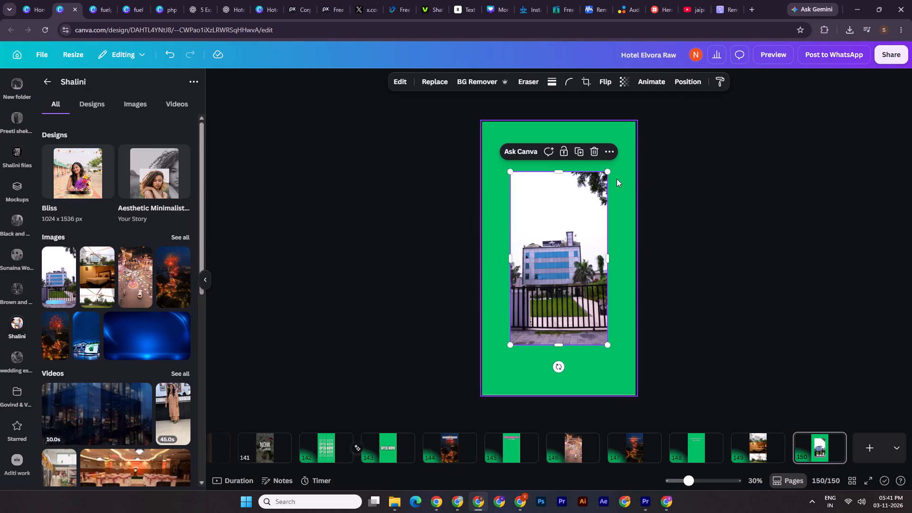
Enlarge the hotel exterior still to fill the whole of page 150.
left_click_drag(610, 169, 641, 121, "alt")
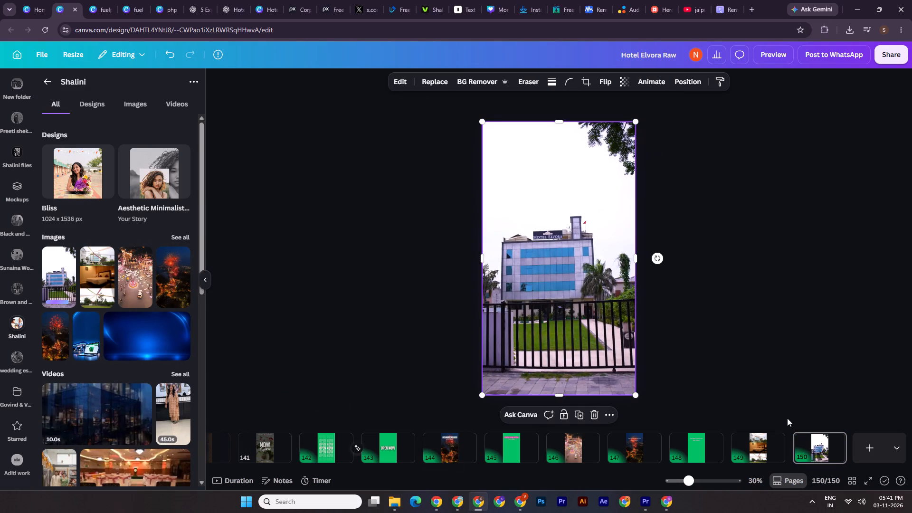
Copy the "This Diwali, Experience the Magic of Jaipur!" text from page 148 onto page 150.
left_click(750, 449)
left_click(694, 441)
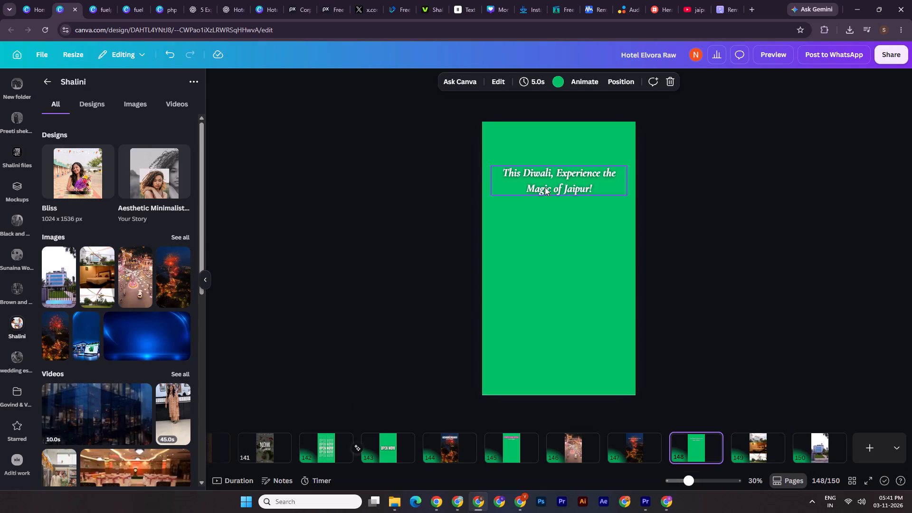
left_click(545, 187)
key("ctrl+c")
left_click(815, 440)
key("ctrl+v")
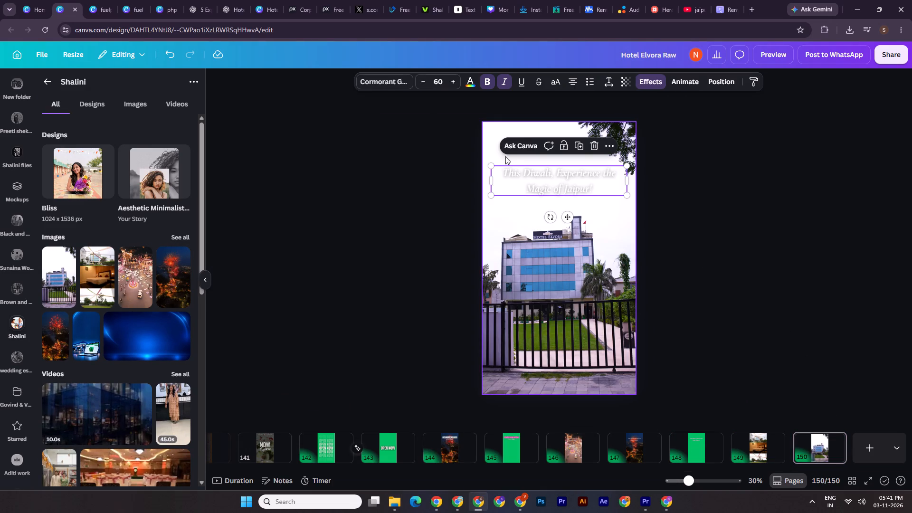
Make the pasted headline on page 150 black, with no text effect and no italics.
left_click(470, 81)
left_click(75, 189)
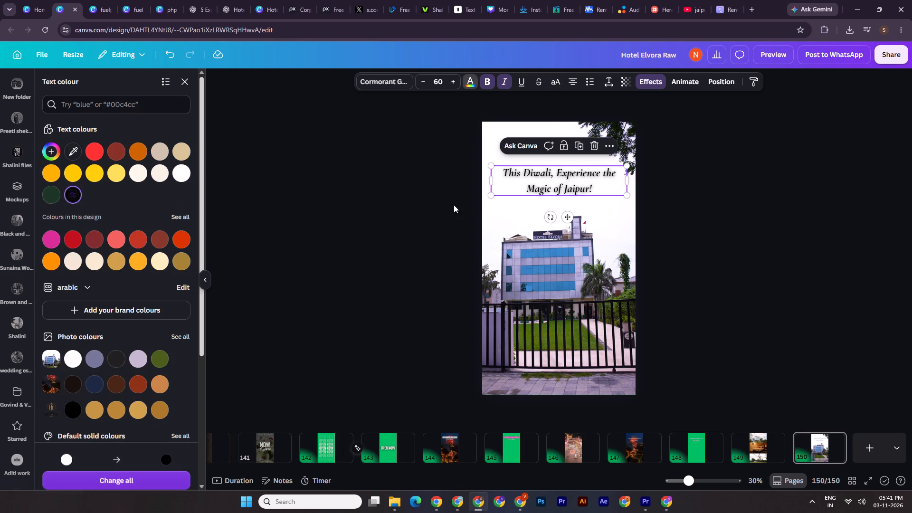
left_click(640, 77)
left_click(148, 469)
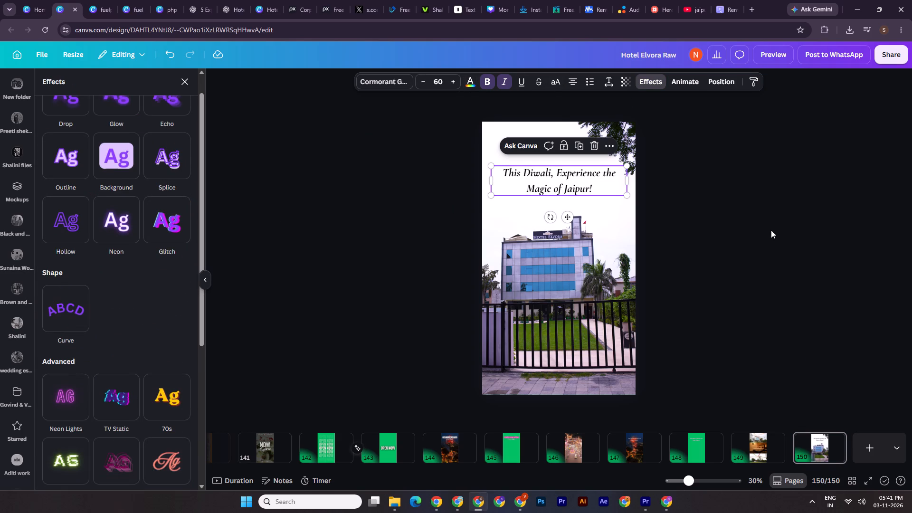
left_click(506, 80)
double_click(770, 192)
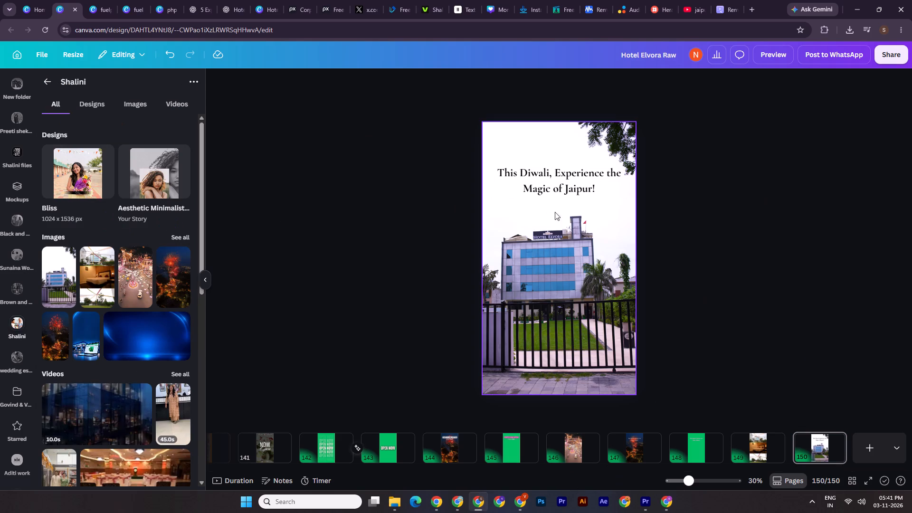
Replace the page 150 headline with "Make Your Stay Special at", copied from the Scene 4 line in the ChatGPT script.
left_click(235, 0)
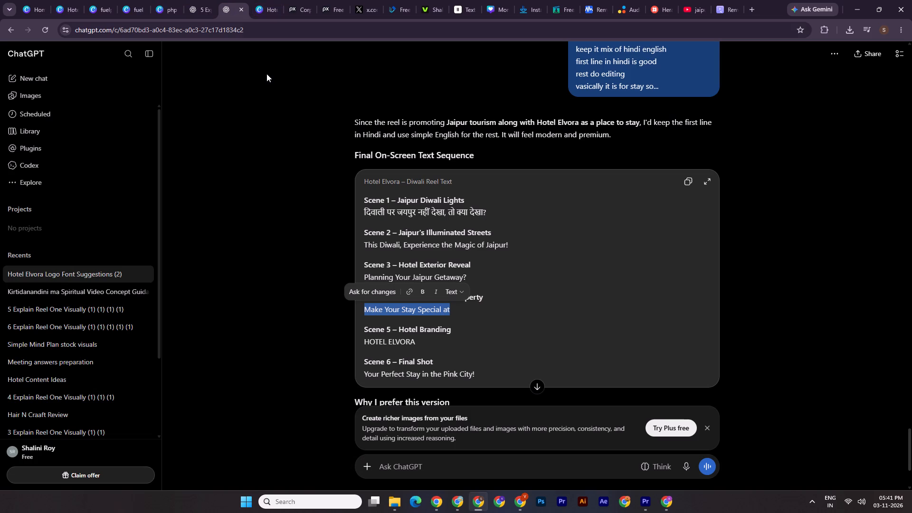
key("ctrl+c")
key("ctrl+c")
key("ctrl+c")
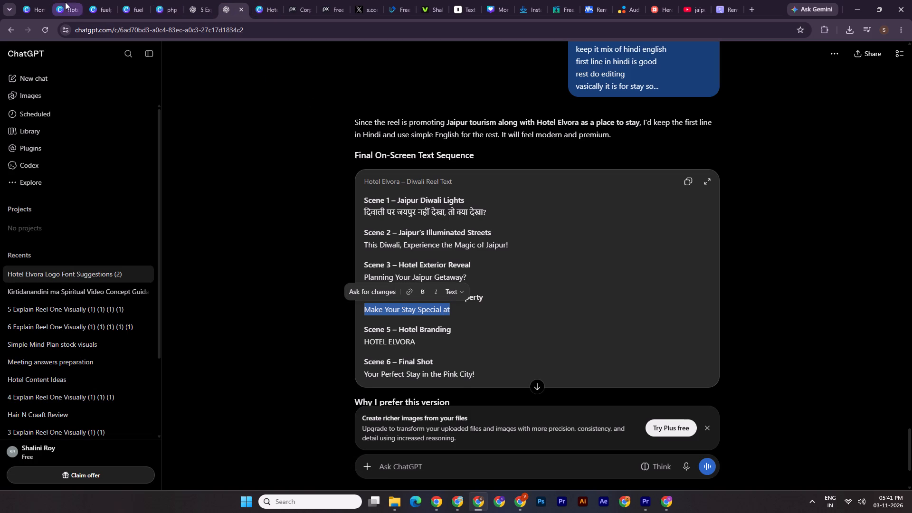
left_click(68, 0)
double_click(524, 184)
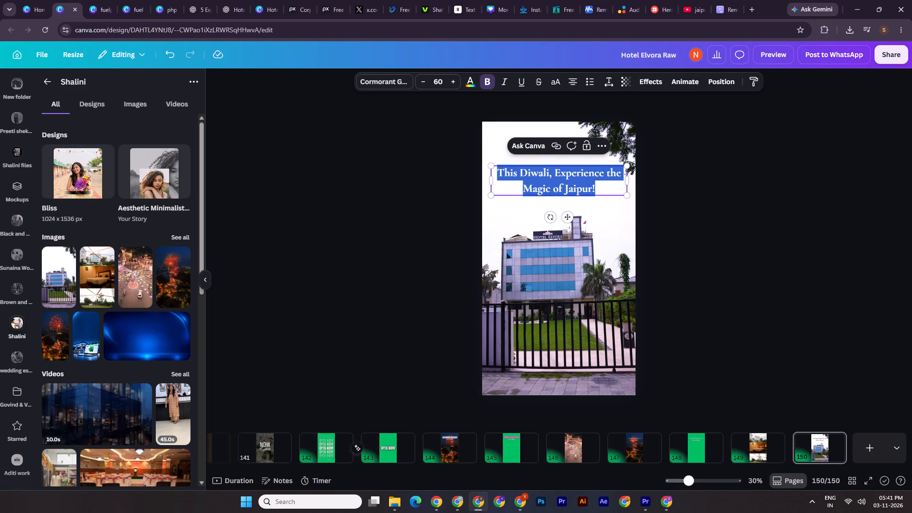
key("ctrl+v")
key("BackSpace")
left_click(720, 163)
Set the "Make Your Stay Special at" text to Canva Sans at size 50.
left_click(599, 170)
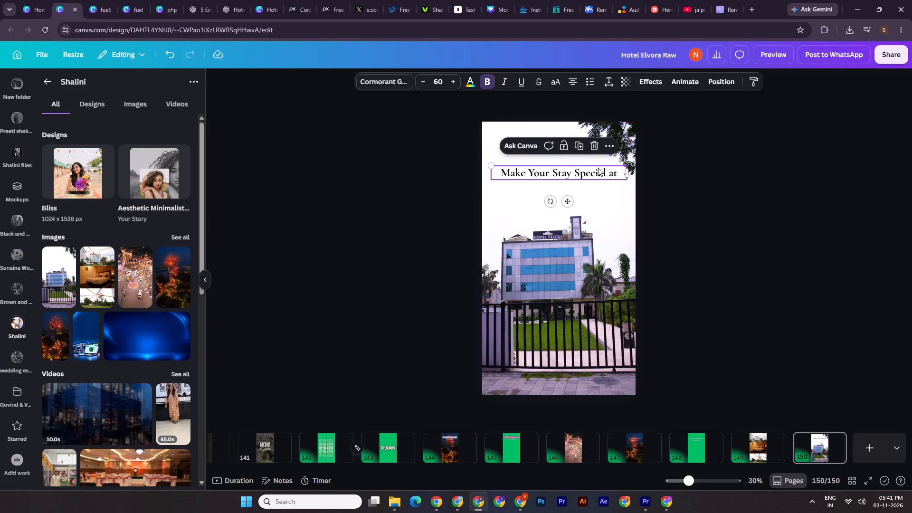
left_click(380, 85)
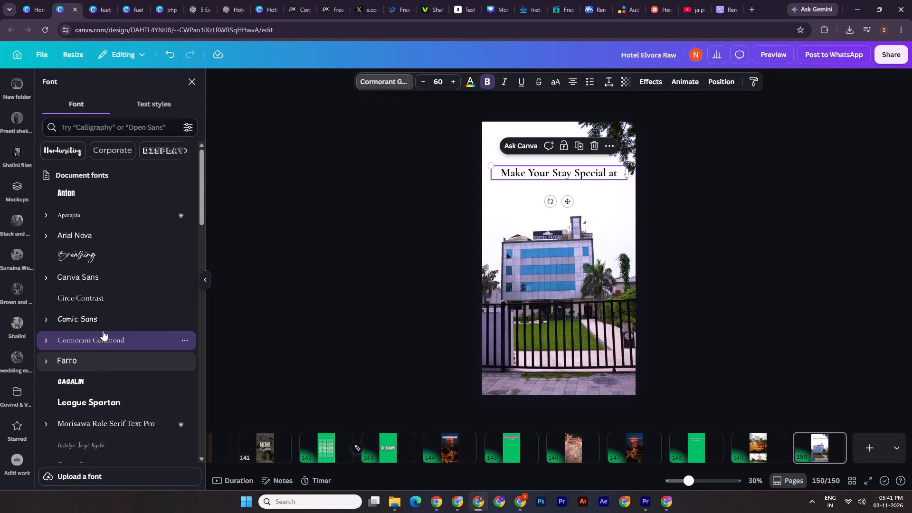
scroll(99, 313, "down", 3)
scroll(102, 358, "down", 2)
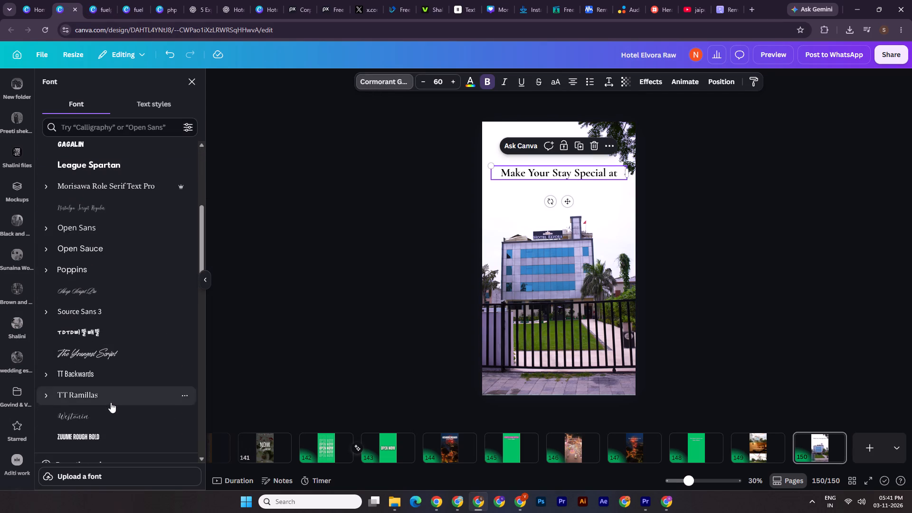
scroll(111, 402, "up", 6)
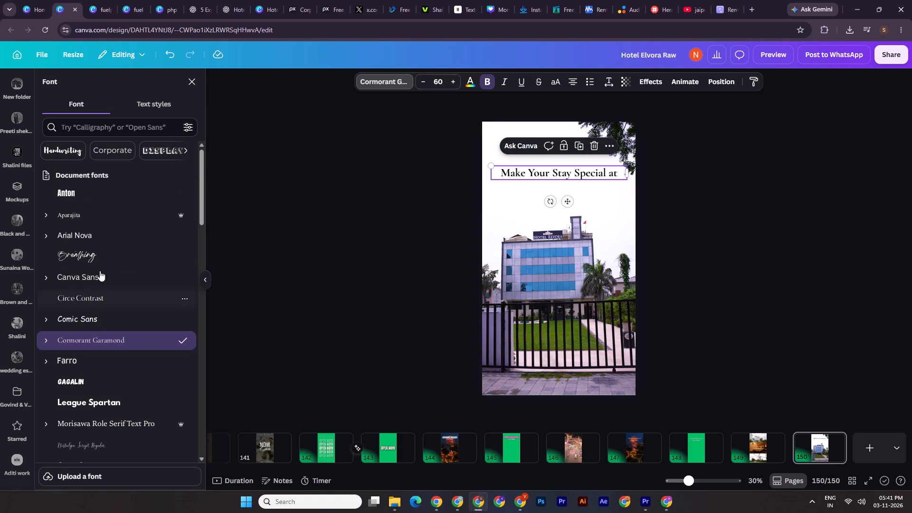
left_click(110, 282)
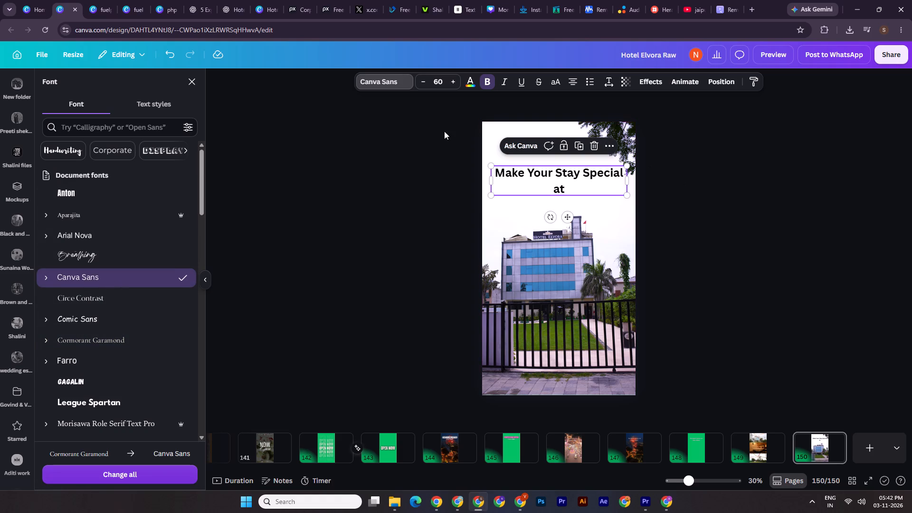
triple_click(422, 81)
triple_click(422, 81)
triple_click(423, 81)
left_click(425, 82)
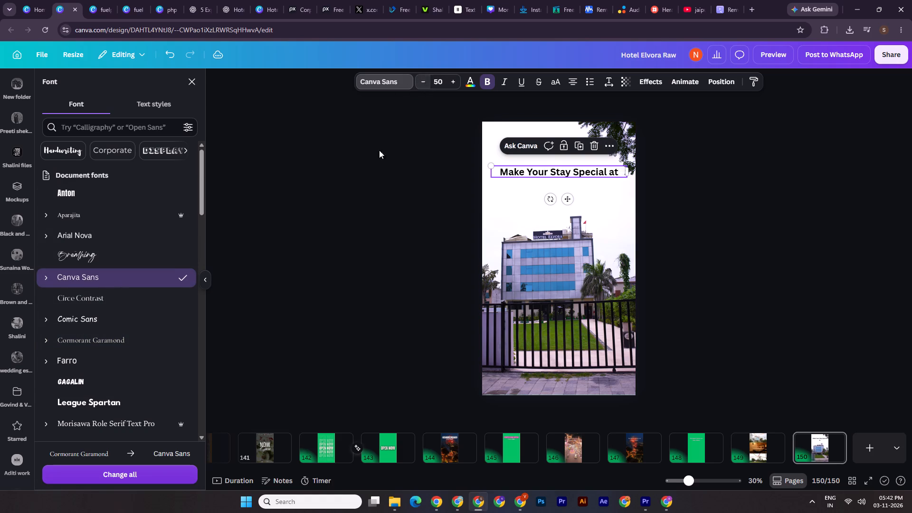
Set the "Make Your Stay Special at" text to Open Sans at size 40.
scroll(83, 374, "down", 3)
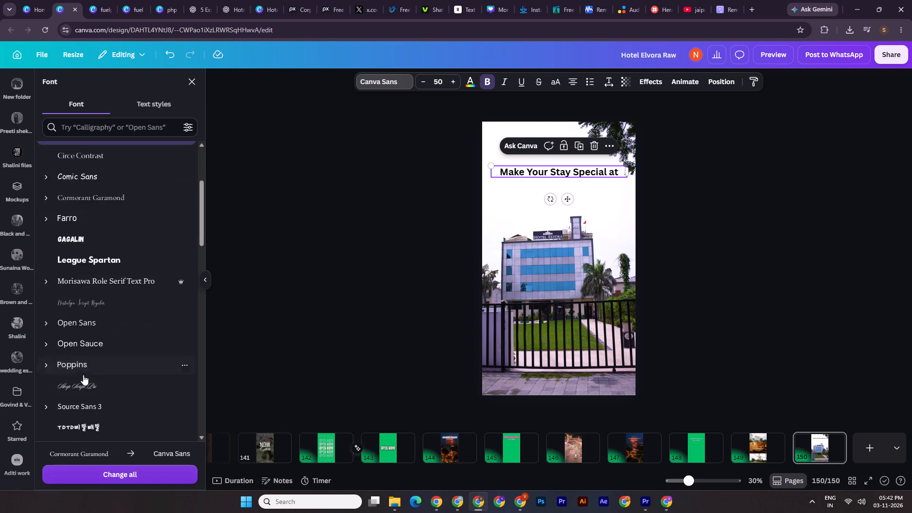
scroll(83, 375, "down", 3)
left_click(99, 179)
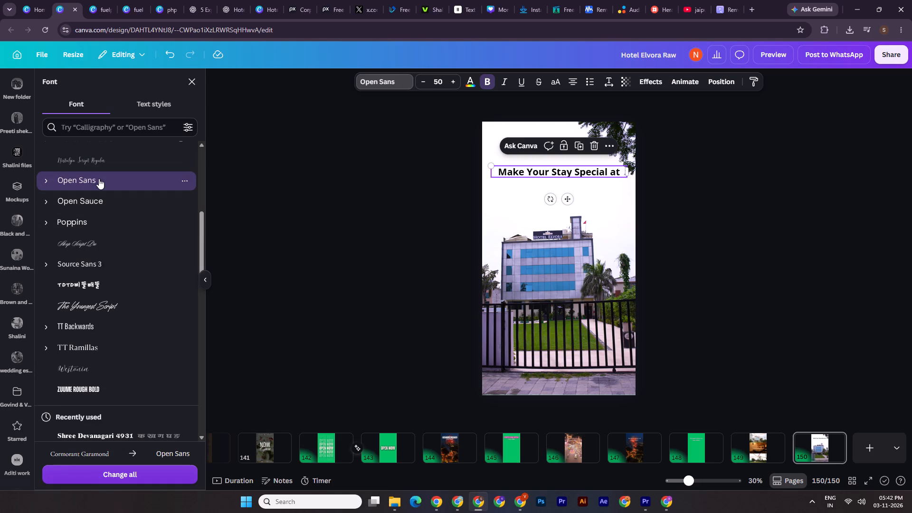
triple_click(419, 80)
triple_click(419, 80)
triple_click(419, 80)
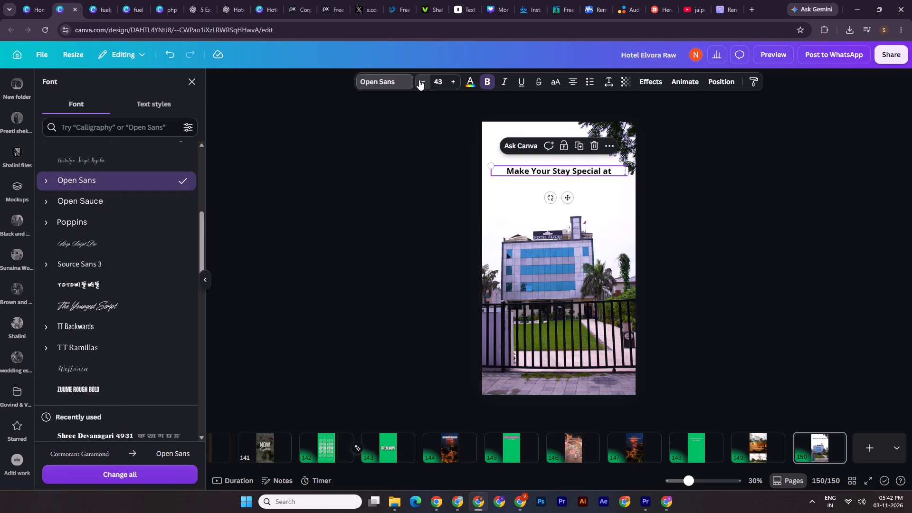
left_click(420, 80)
left_click(803, 181)
left_click_drag(803, 181, 798, 179)
Duplicate the headline, place the copy just below it and change its wording to "Hotel Elvora".
left_click(589, 173)
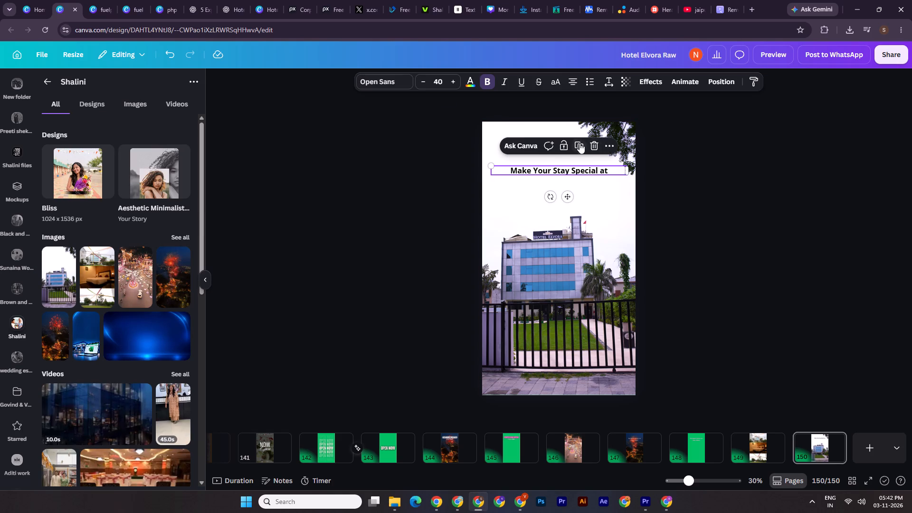
left_click(579, 143)
left_click_drag(566, 173, 564, 189)
left_click(564, 189)
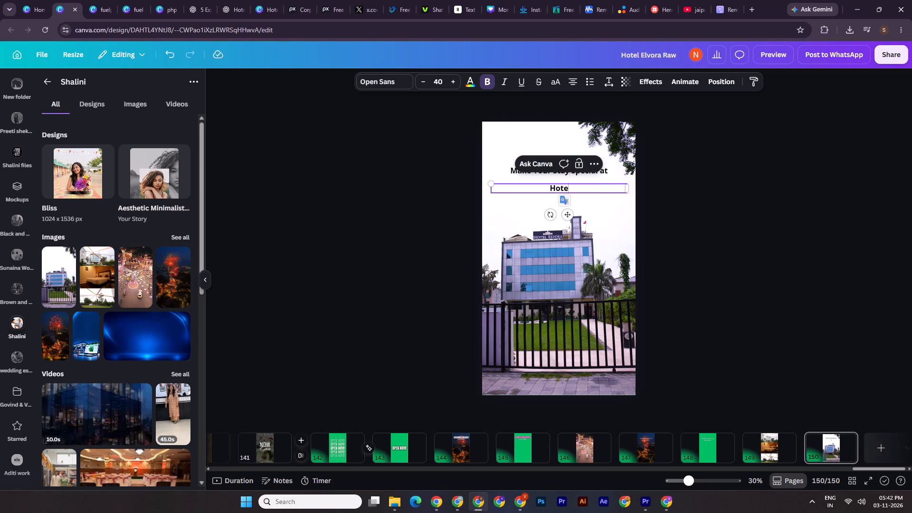
key("e")
key("BackSpace")
key("a")
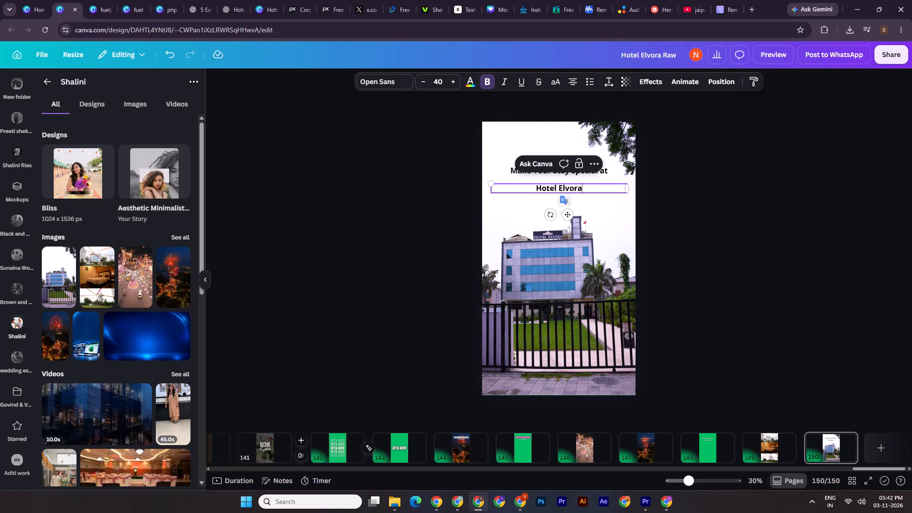
double_click(720, 257)
Narrow the "Hotel Elvora" text box around its text and scale it up to about size 66.4.
left_click(574, 189)
left_click_drag(634, 188, 623, 187, "alt")
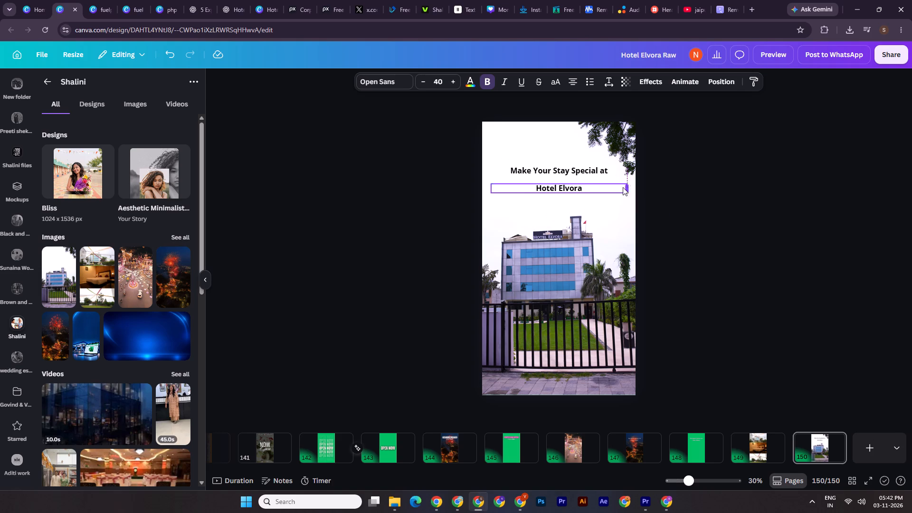
left_click_drag(623, 187, 595, 184, "alt")
left_click_drag(591, 183, 608, 174, "alt")
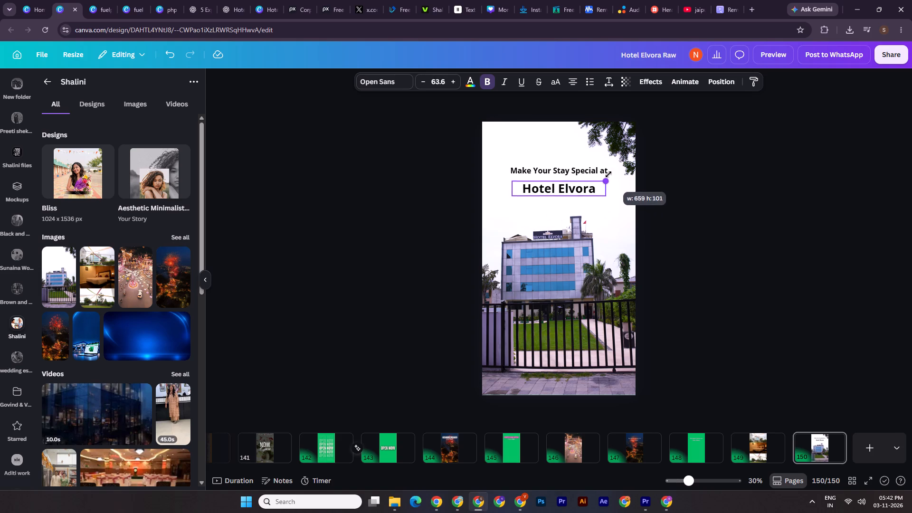
left_click_drag(608, 174, 610, 174, "alt")
Search the elements for "banner" graphics and add the dark blue rounded banner to page 150.
scroll(9, 142, "up", 15)
left_click(17, 147)
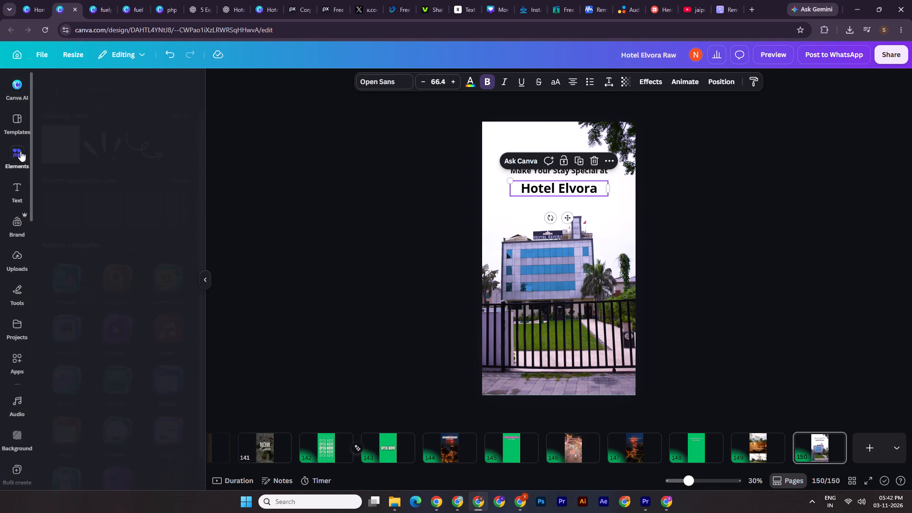
left_click(69, 88)
type("banner")
key("Return")
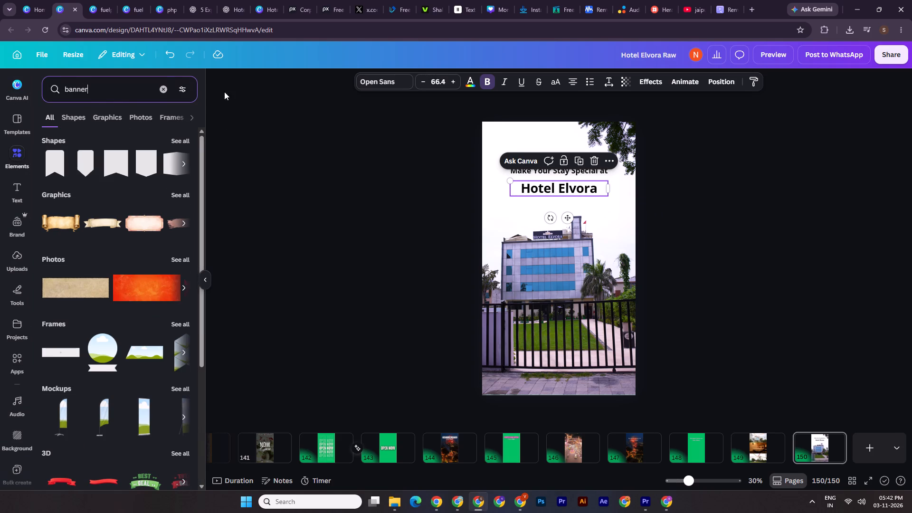
left_click(117, 115)
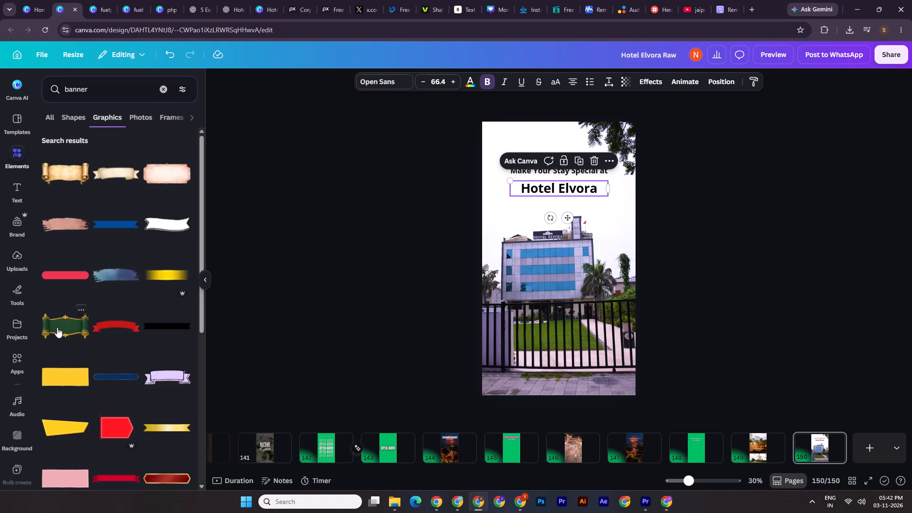
left_click(120, 368)
Recolour the banner's dark blue fill with the olive green from the hotel photo's colours.
left_click(508, 81)
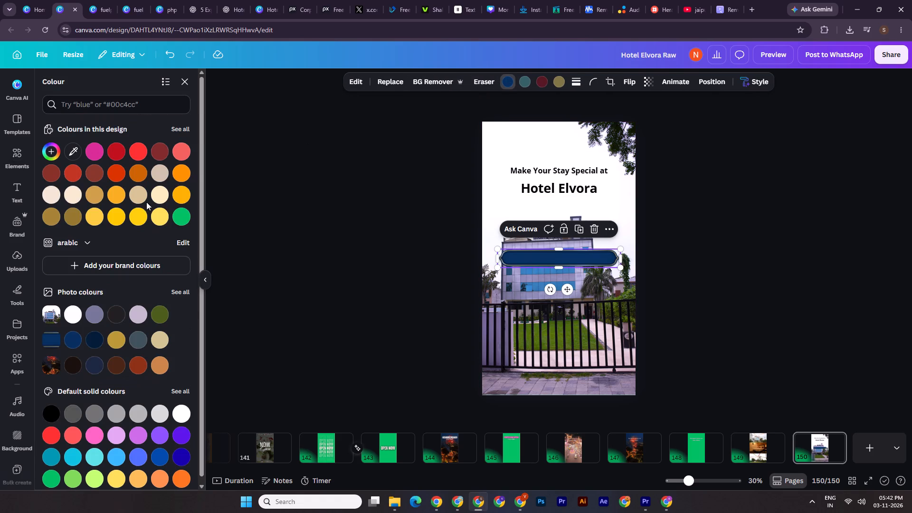
left_click(158, 312)
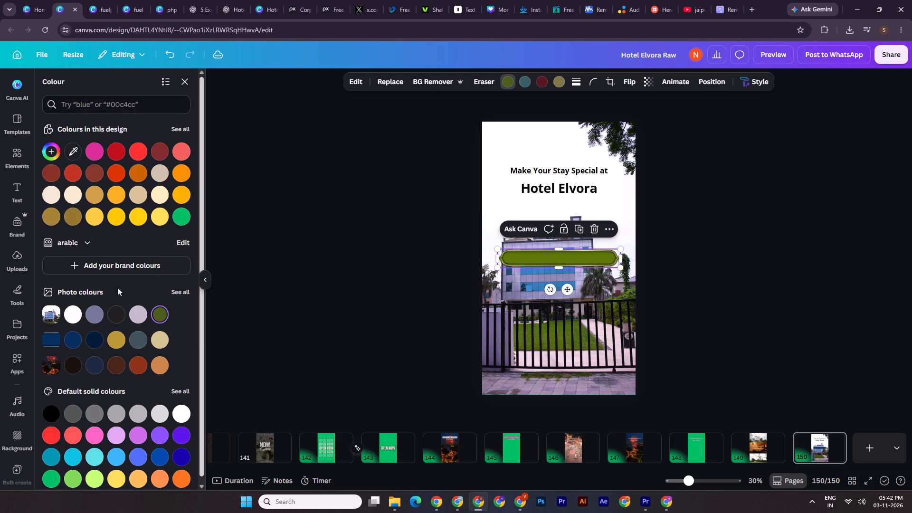
Switch to the Hotel Elvora posts design and copy the green "16th August 2026" banner with its text from page 12.
left_click(96, 0)
left_click(267, 0)
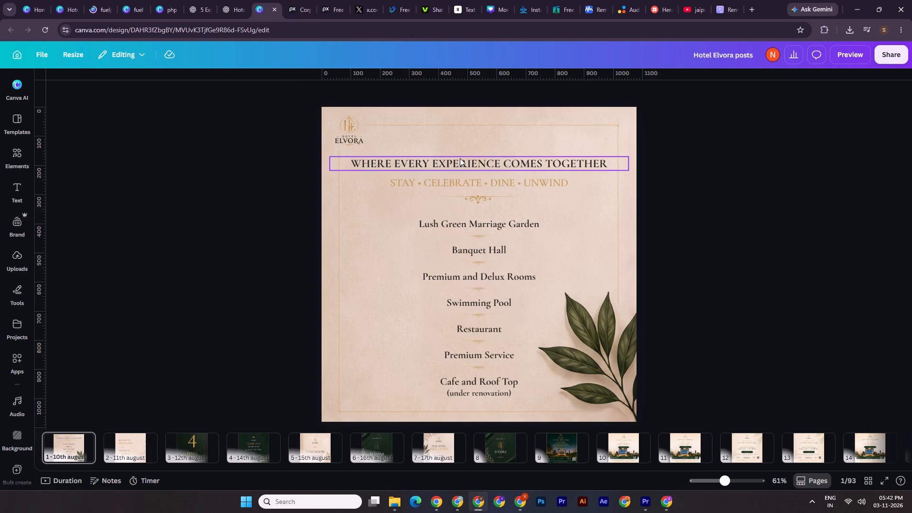
left_click(460, 158)
left_click(387, 448)
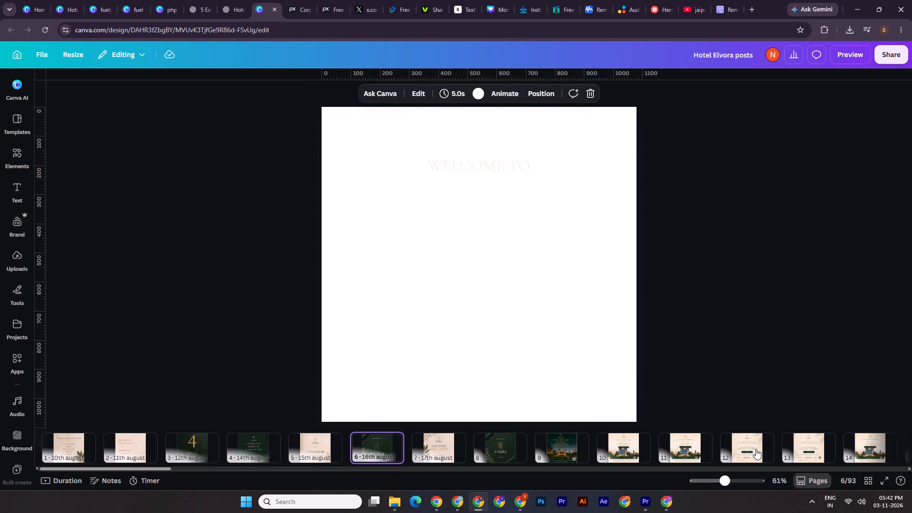
left_click(756, 449)
left_click(522, 306)
left_click(535, 305)
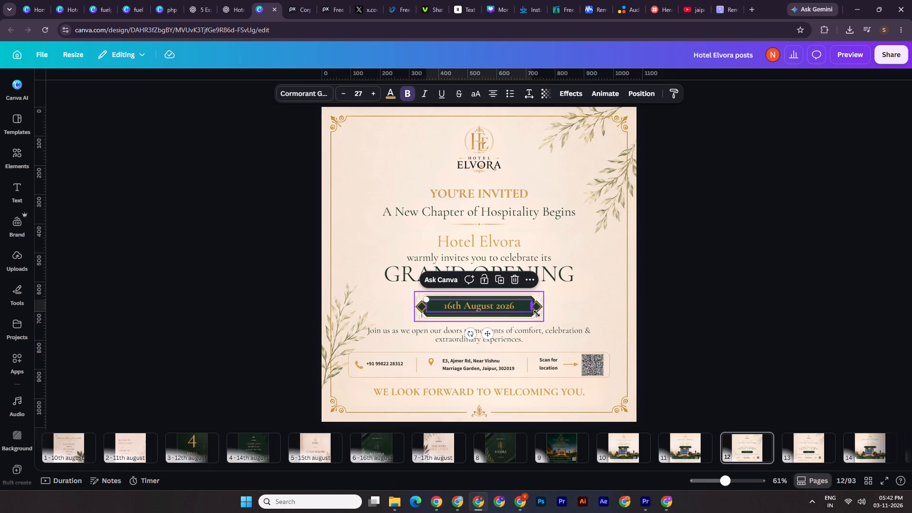
left_click(527, 299)
left_click(402, 90)
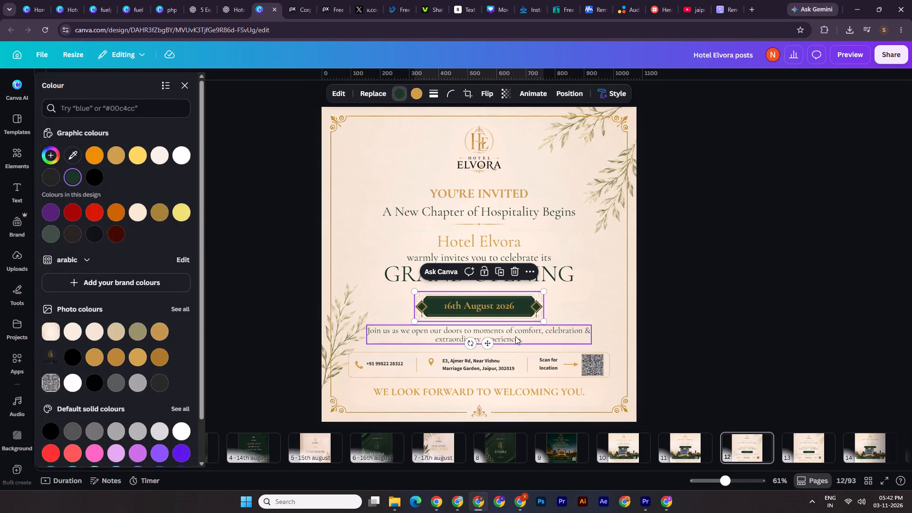
left_click(499, 304, "shift")
key("ctrl+c")
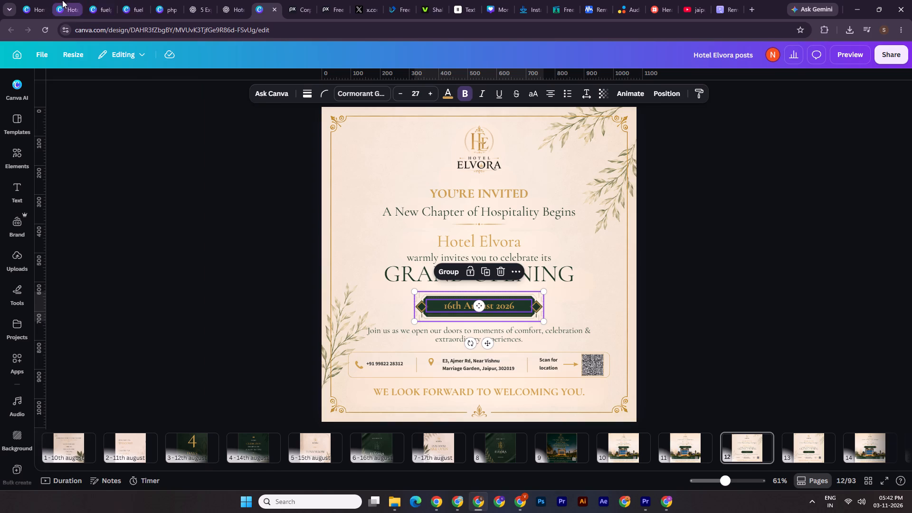
Switch to the Hotel Elvora Raw design, paste the copied date banner on page 150, and place it over the gate.
left_click(62, 0)
left_click(685, 273)
key("ctrl+v")
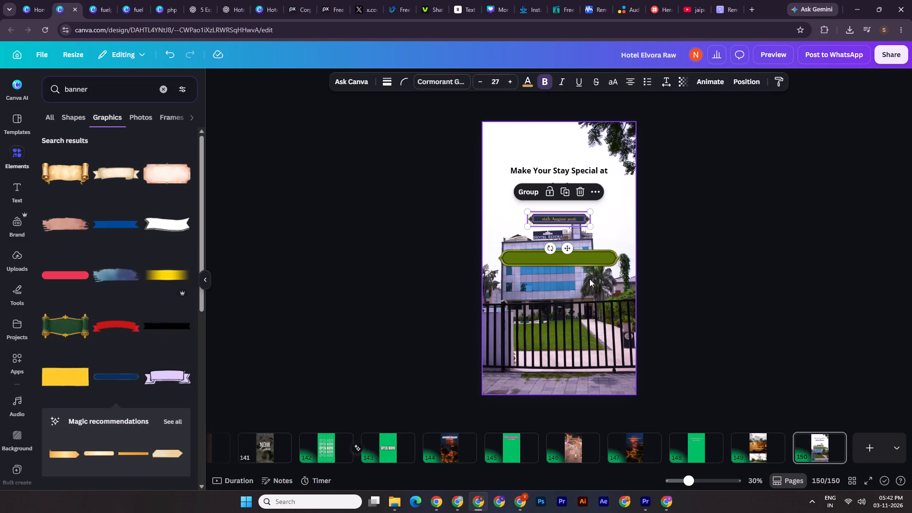
left_click_drag(565, 218, 582, 320, "shift")
Recolour the large banner's olive fill with the dark green sampled from the pasted date banner.
left_click(569, 258)
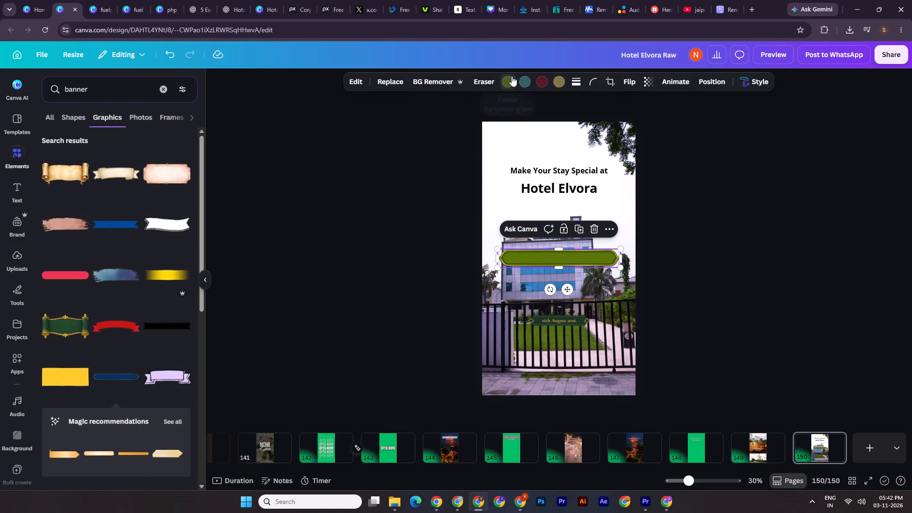
left_click(511, 76)
left_click(76, 149)
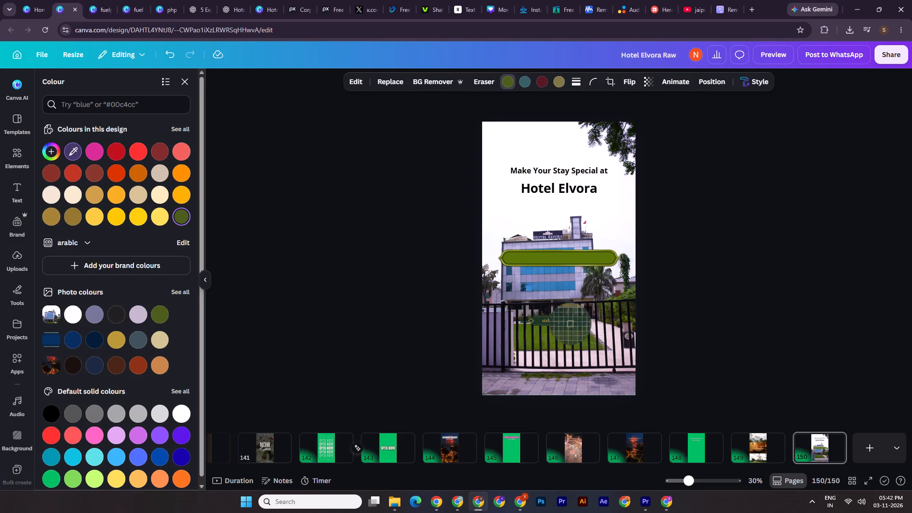
left_click(574, 319)
double_click(725, 274)
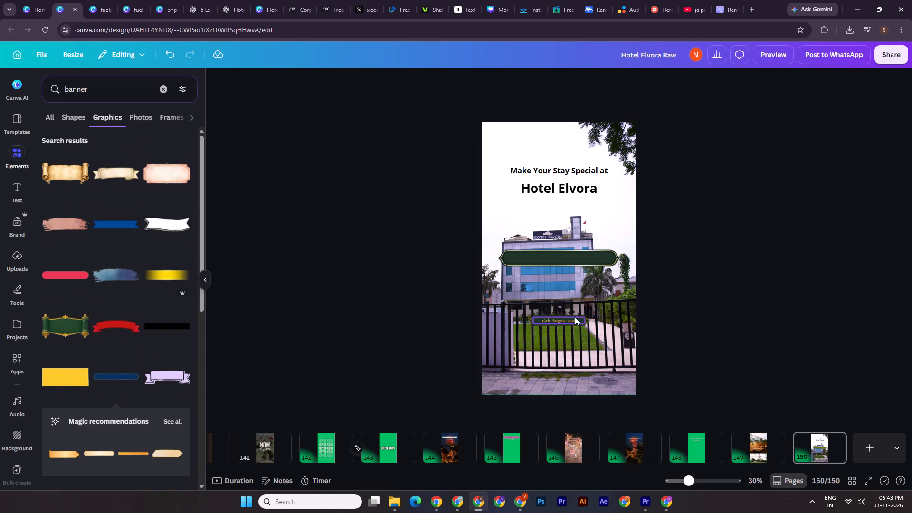
Move the "16th August 2026" text onto the large green banner and take the small pasted banner off the page.
left_click_drag(560, 322, 564, 260)
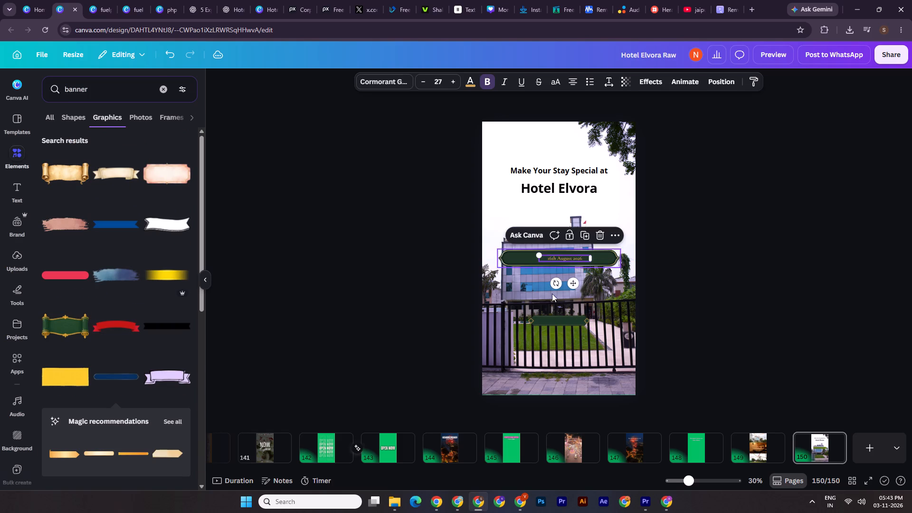
left_click_drag(548, 318, 788, 294)
Replace the date text on the large banner with "Hotel Elvora".
double_click(560, 257)
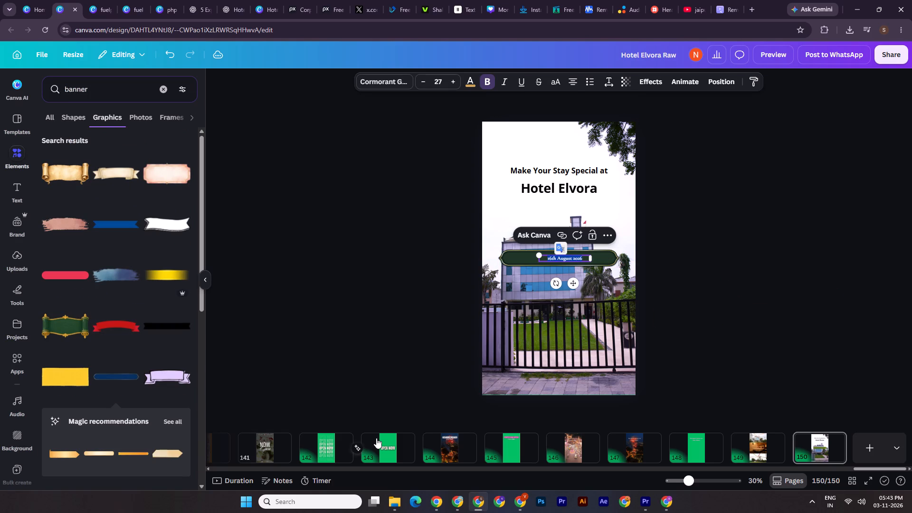
key("o")
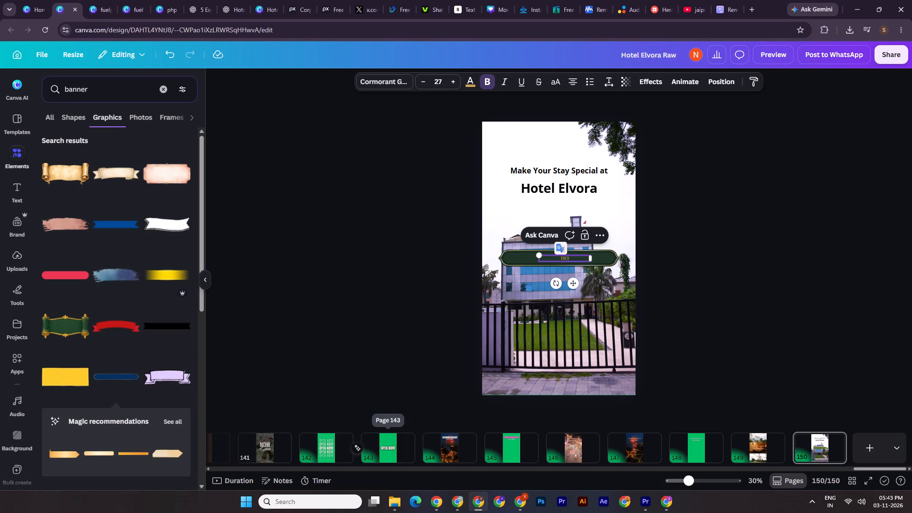
key("BackSpace")
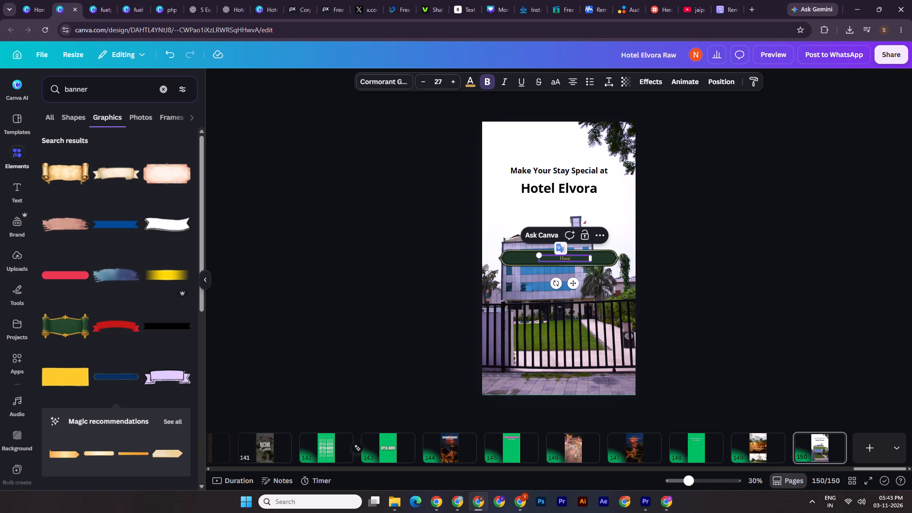
type("lvora")
left_click(594, 320)
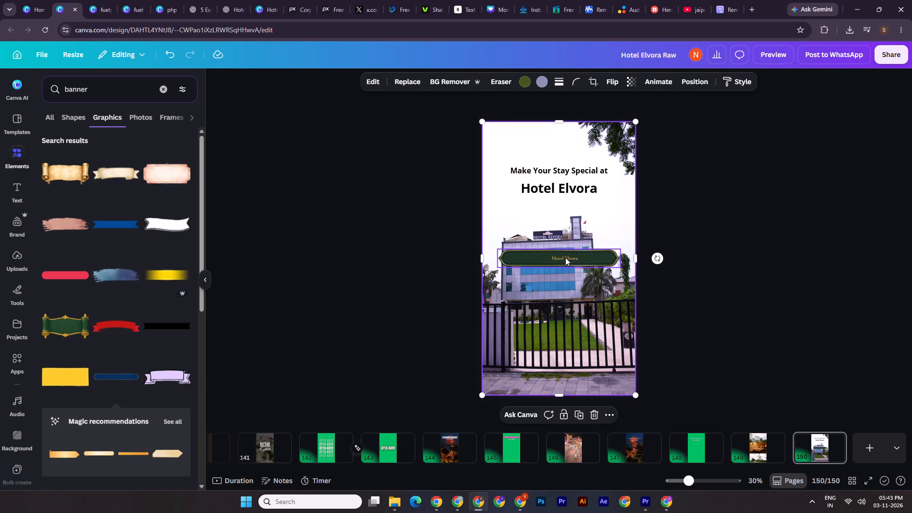
Set the banner's "Hotel Elvora" text in uppercase.
left_click(565, 257)
left_click(552, 81)
key("space")
key("space")
key("space")
key("space")
key("space")
key("space")
key("space")
key("space")
key("space")
key("space")
key("space")
key("space")
key("space")
key("space")
key("space")
key("space")
key("space")
key("space")
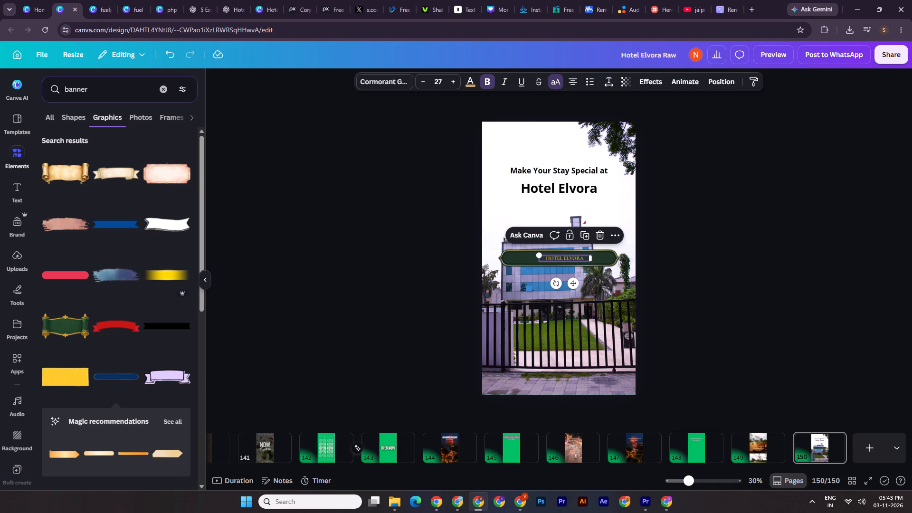
Scale the banner's "HOTEL ELVORA" text up to about size 51.9 and centre it horizontally on the page.
left_click_drag(592, 254, 604, 252)
left_click(726, 204)
left_click_drag(726, 204, 720, 206)
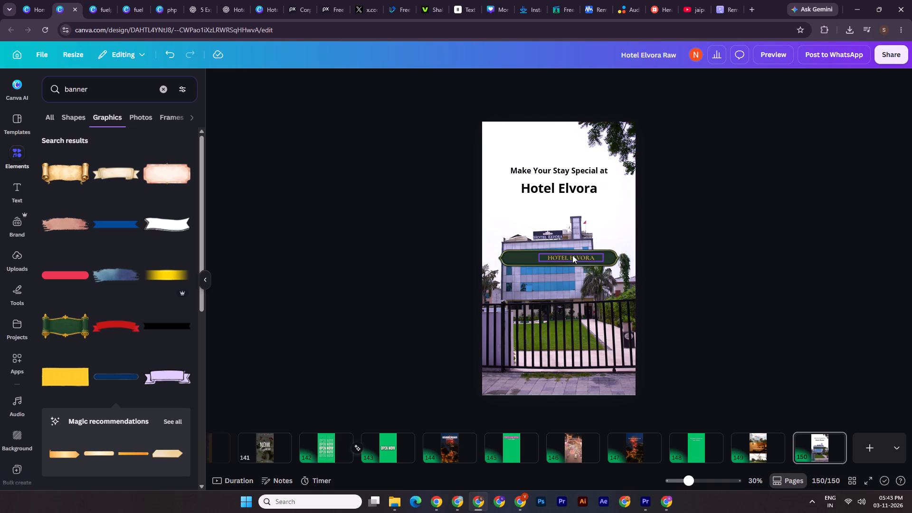
left_click(572, 255)
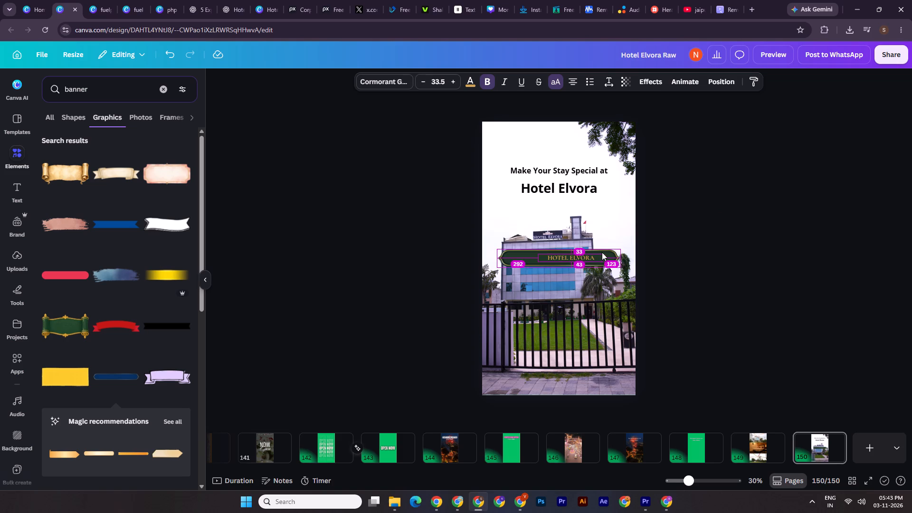
left_click(599, 256)
left_click_drag(602, 252, 614, 251)
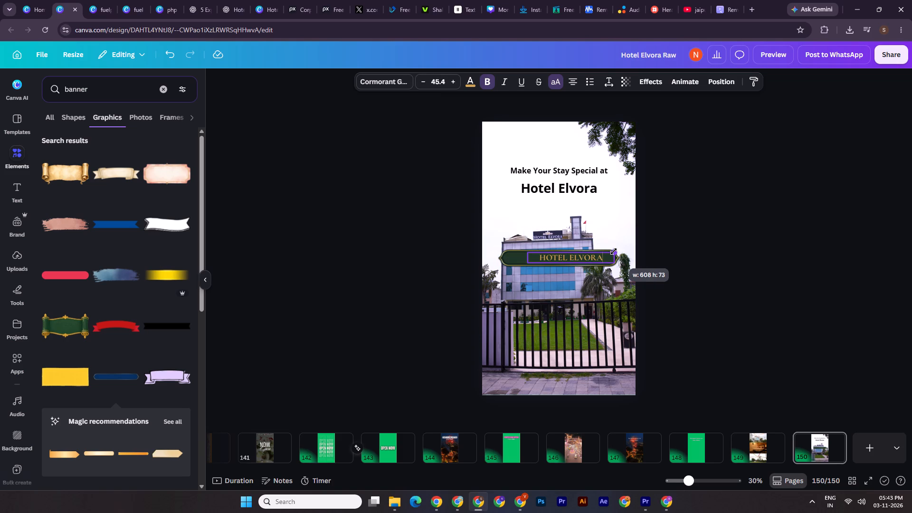
left_click_drag(614, 251, 617, 251)
left_click(716, 85)
left_click(168, 217)
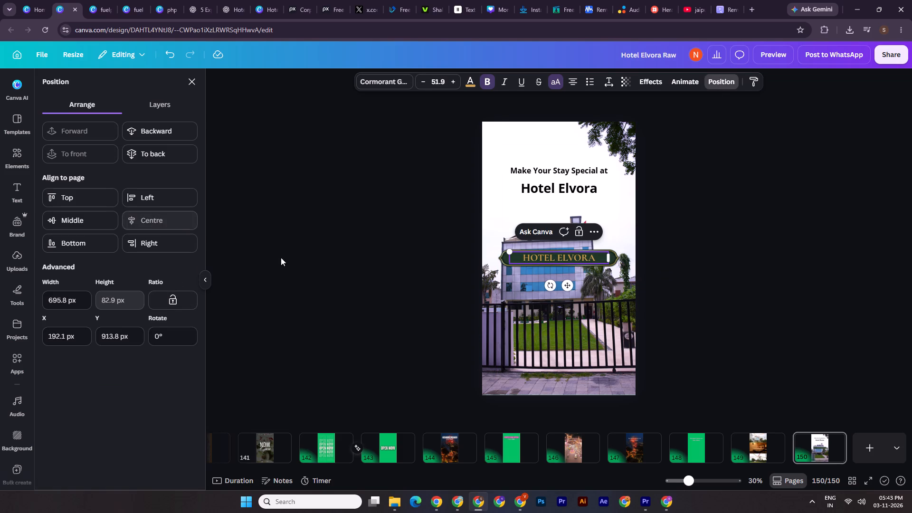
Nudge the "HOTEL ELVORA" text slightly down within the green banner.
left_click(615, 256)
left_click(618, 259)
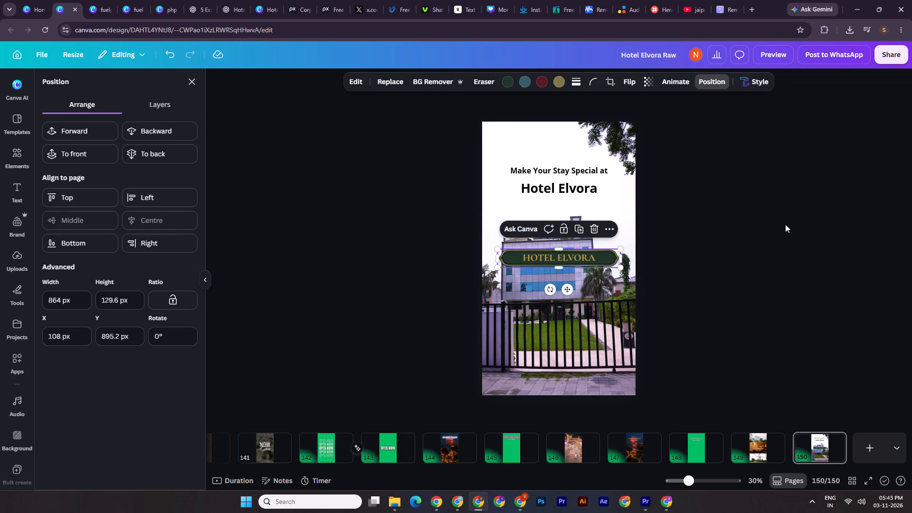
left_click_drag(785, 224, 780, 224)
left_click(779, 225)
left_click(582, 258)
key("Down")
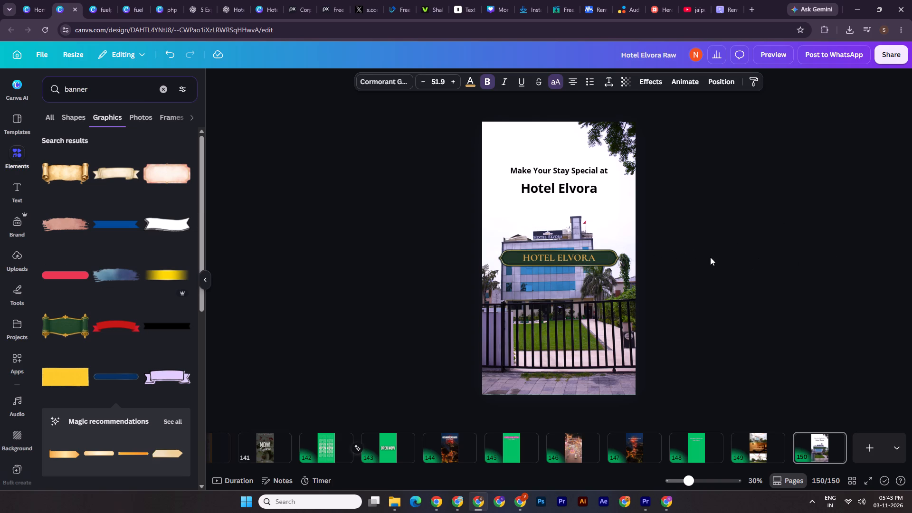
Move the green banner together with its text up to just below the plain "Hotel Elvora" heading.
left_click_drag(694, 246, 556, 267)
key("a")
key("a")
key("a")
key("a")
key("a")
key("a")
key("a")
key("a")
key("a")
key("a")
key("a")
key("a")
key("a")
key("a")
left_click_drag(591, 258, 592, 214)
Take the plain black "Hotel Elvora" heading off the page and move the green banner with its text into its place.
left_click_drag(582, 193, 615, 194)
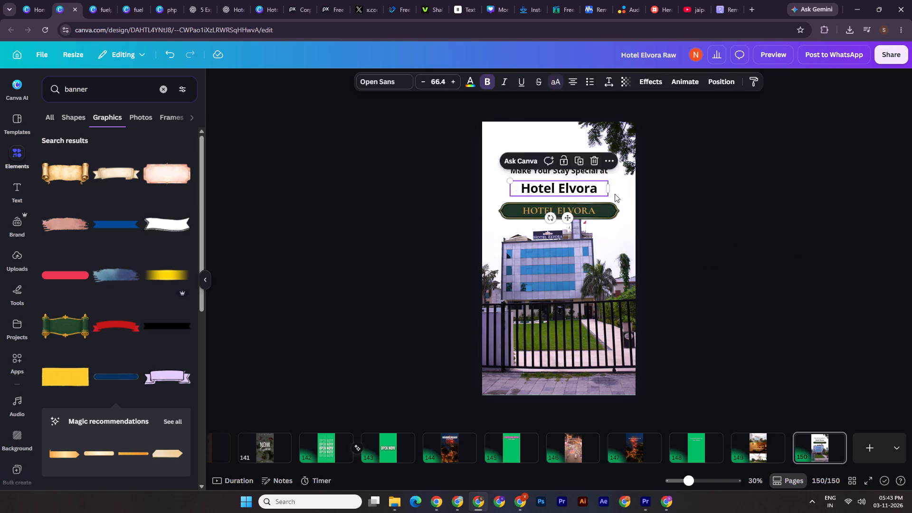
left_click_drag(615, 194, 813, 188)
left_click_drag(647, 192, 534, 230)
left_click_drag(589, 218, 590, 199, "shift")
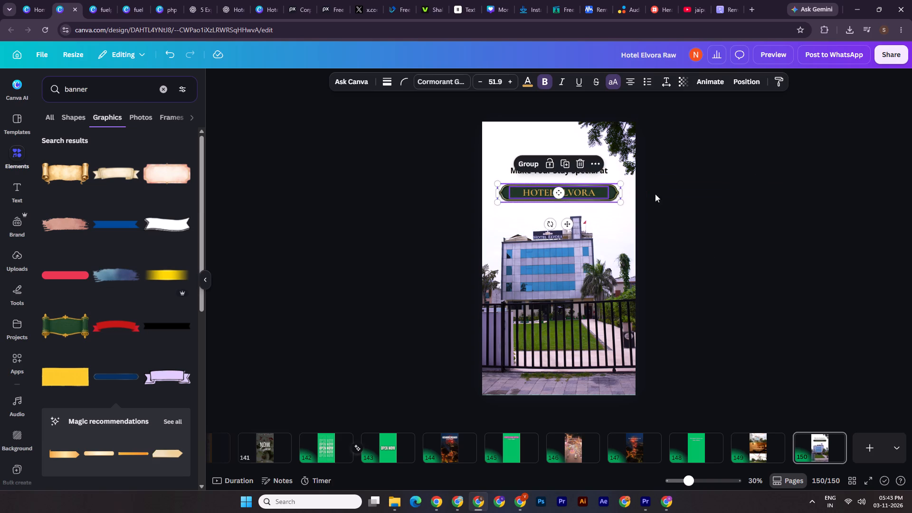
Scale the green banner and its text up together to about text size 57.4.
double_click(692, 184)
left_click_drag(647, 178, 586, 200)
left_click_drag(624, 200, 629, 202, "alt")
double_click(712, 184)
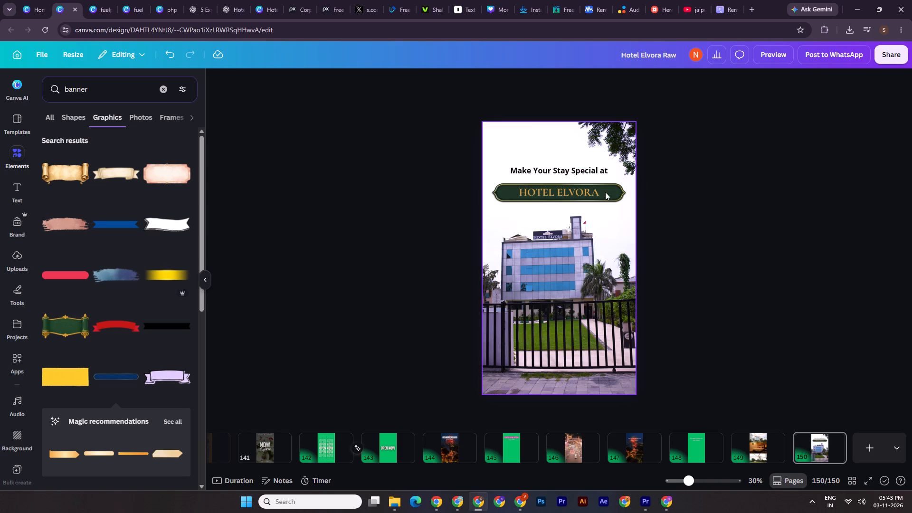
Fine-tune the vertical position of the enlarged "HOTEL ELVORA" text by nudging it slightly down in the banner.
left_click(598, 193)
key("Down")
key("Up")
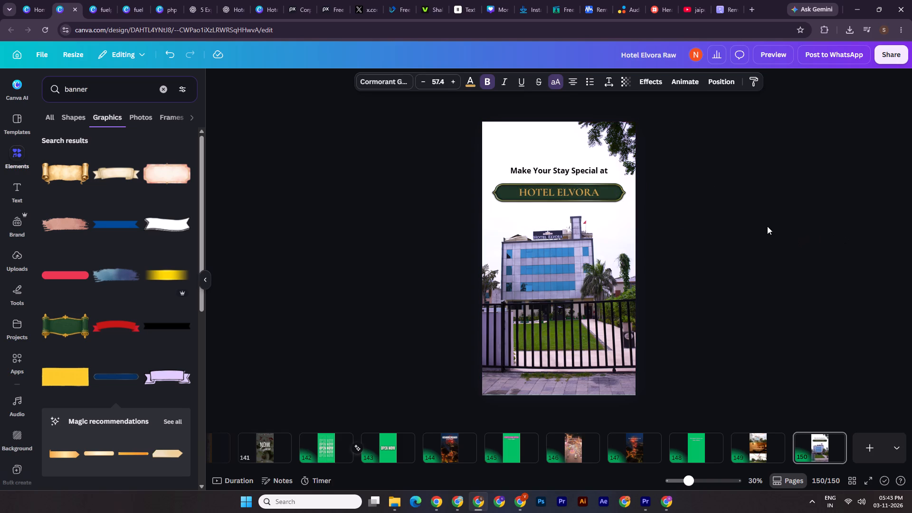
key("Down")
double_click(748, 189)
Move the "Make Your Stay Special at" line down closer to the green banner.
left_click(598, 167)
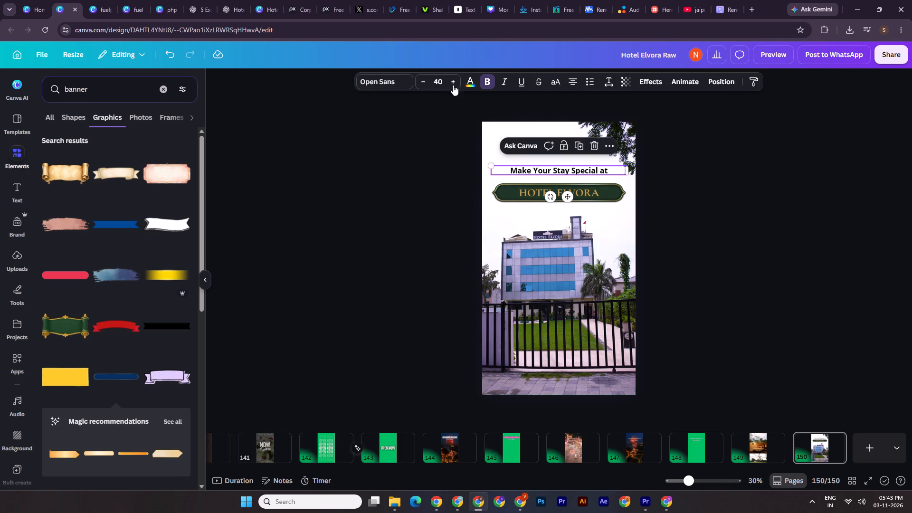
left_click(604, 170, "shift")
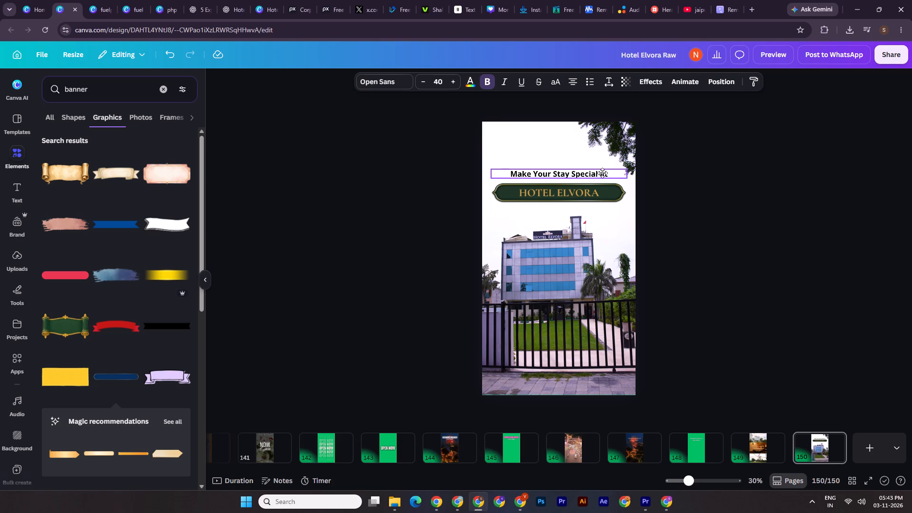
double_click(686, 171)
Group the green banner with its "HOTEL ELVORA" text.
left_click_drag(646, 186, 584, 195)
key("ctrl+g")
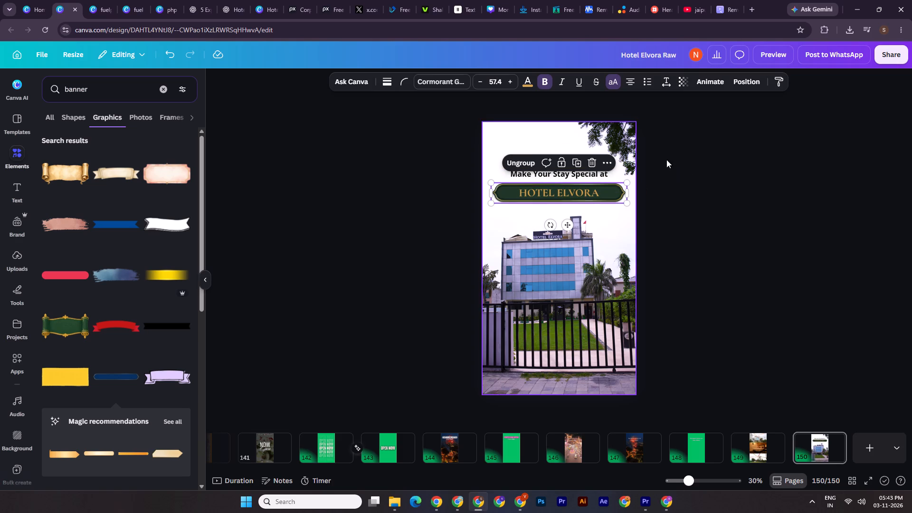
Apply the Rise animation on enter to the "Make Your Stay Special at" line and the banner group.
left_click_drag(683, 147, 585, 212)
left_click(694, 80)
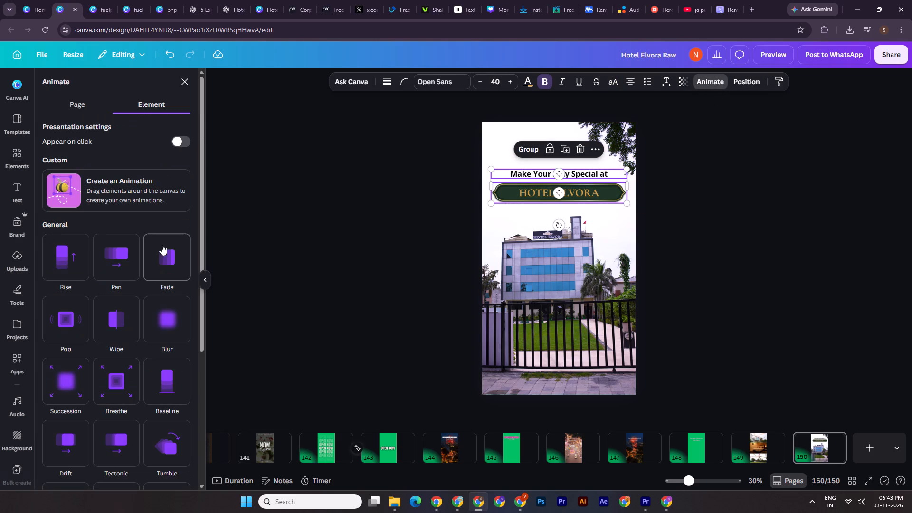
left_click(56, 264)
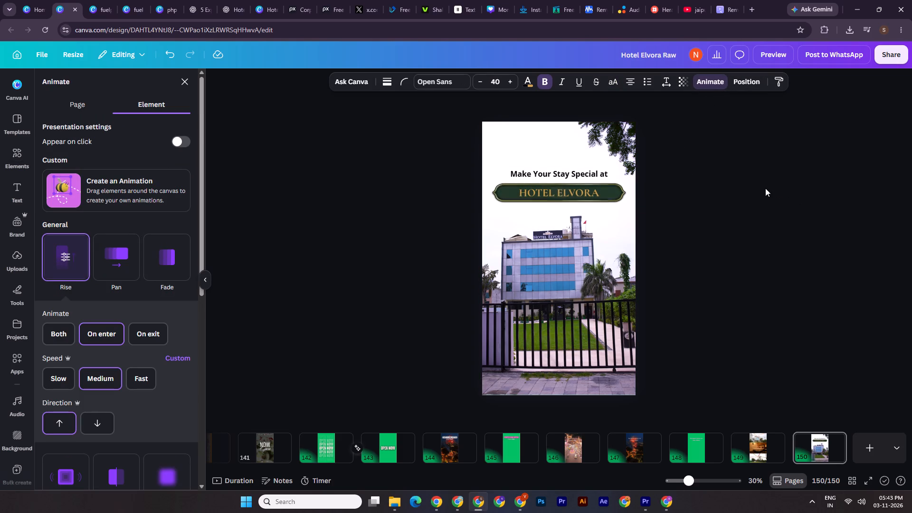
triple_click(774, 244)
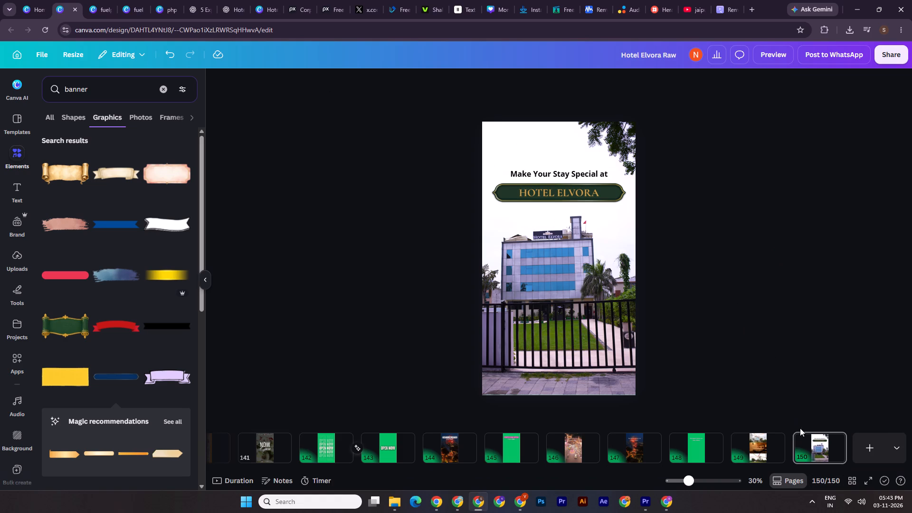
Copy the animated text line and banner group onto a new page 151.
left_click_drag(684, 156, 574, 214)
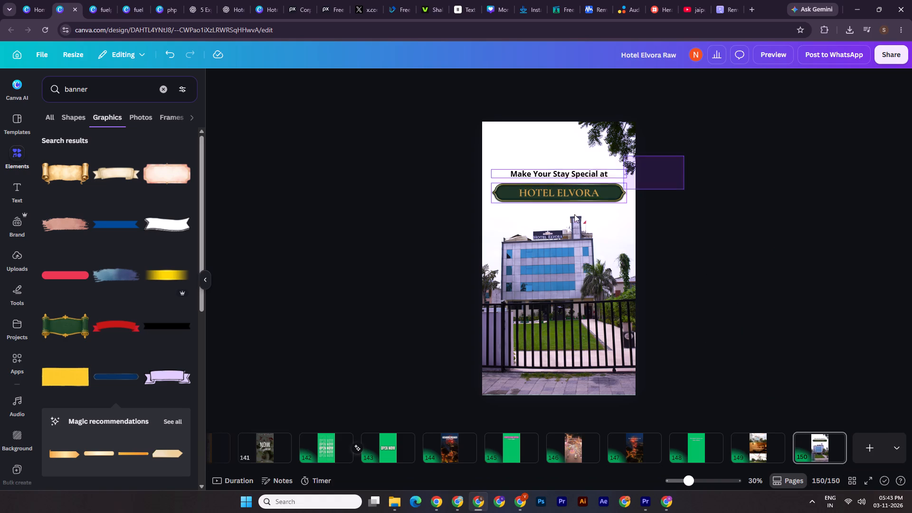
left_click_drag(574, 214, 552, 224)
key("ctrl+c")
left_click(868, 446)
key("ctrl+v")
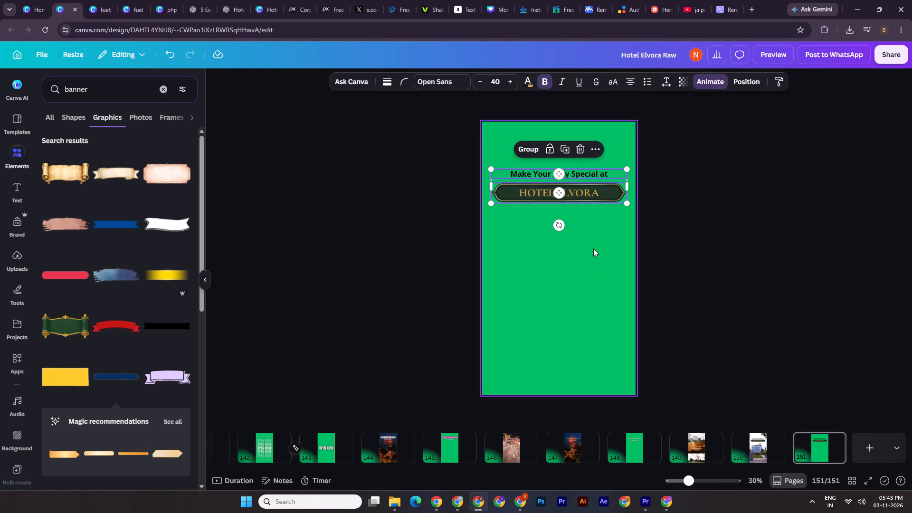
Change page 151's green background to blue.
left_click(597, 268)
left_click(575, 78)
left_click(166, 150)
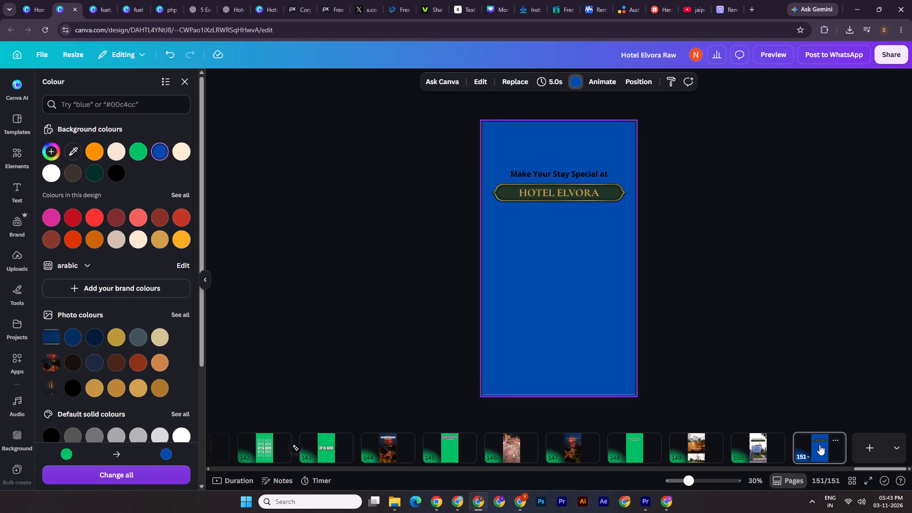
Set page 151's duration to 10 seconds.
left_click(819, 445)
left_click(558, 77)
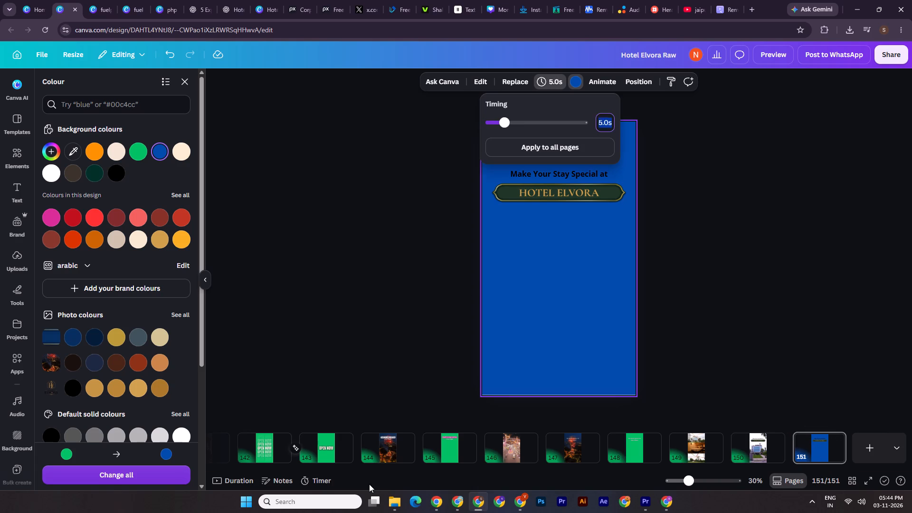
type("10")
key("Return")
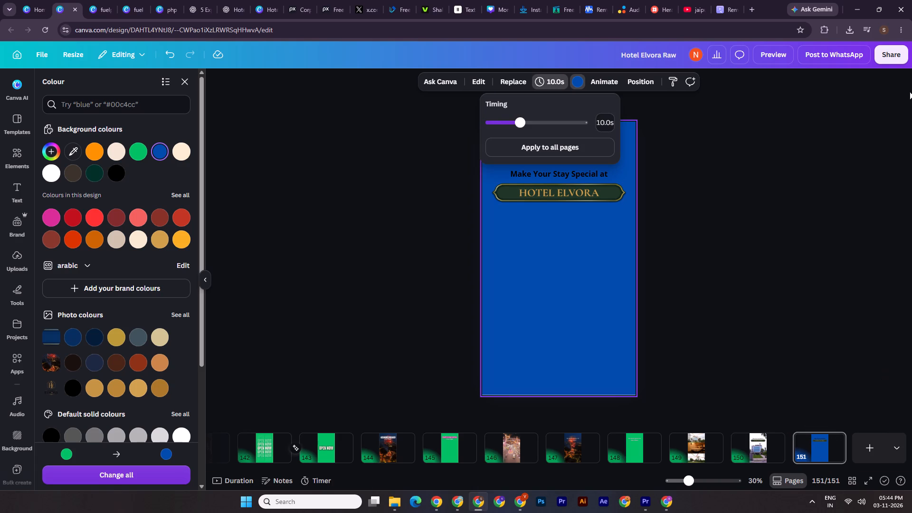
Download only page 151 as a 1080p MP4 video.
left_click(891, 57)
left_click(744, 278)
left_click(795, 276)
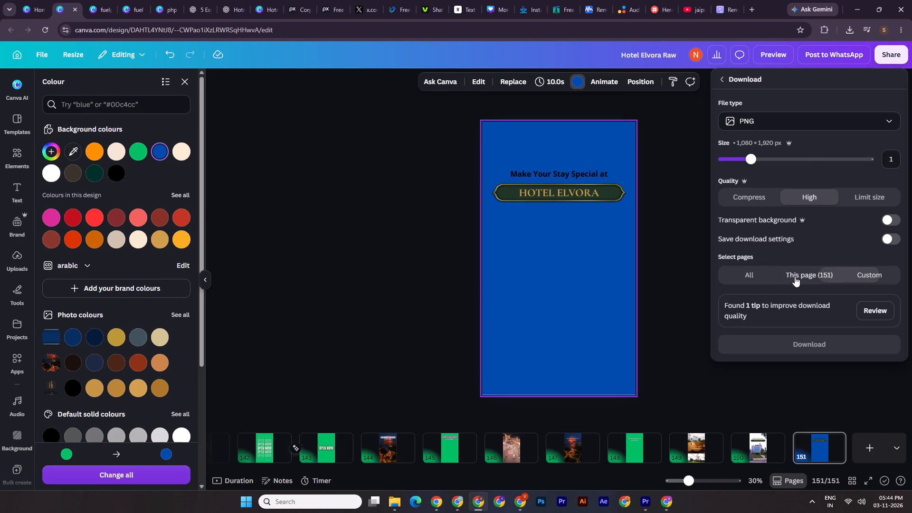
left_click(808, 126)
left_click(768, 257)
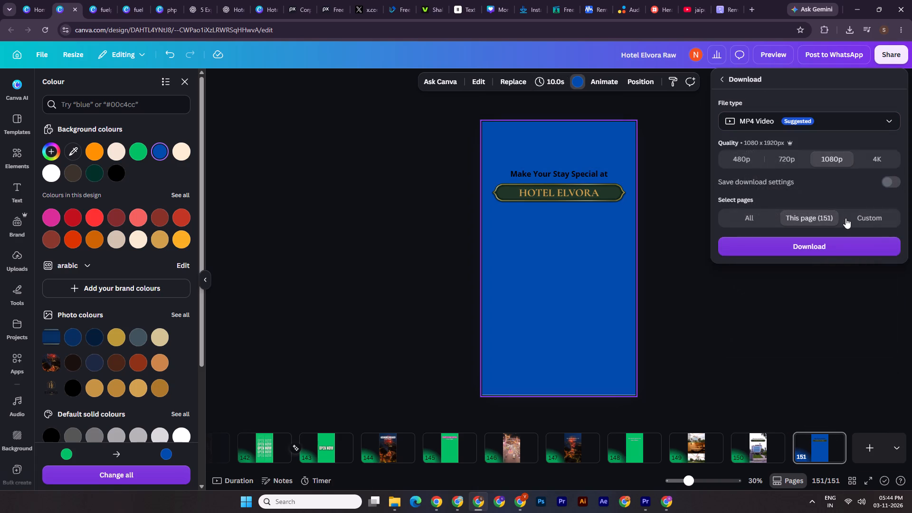
left_click(819, 249)
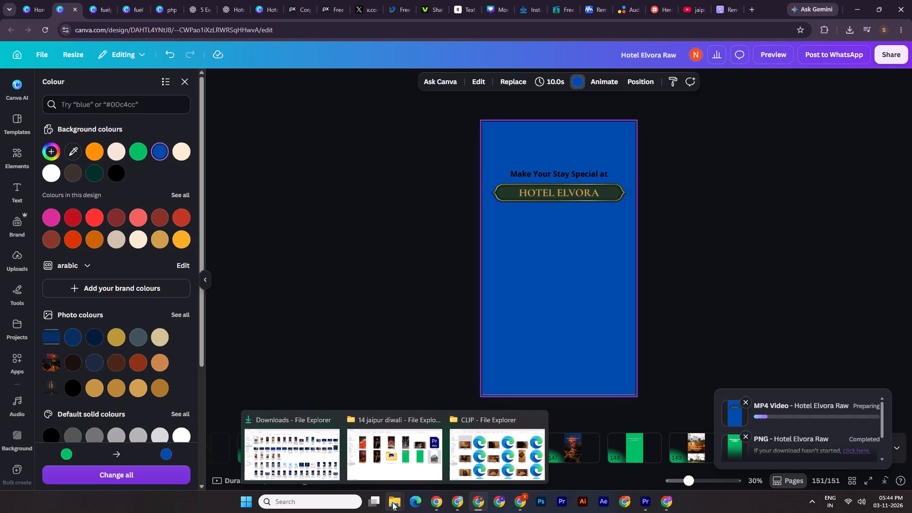
Rename the newly downloaded blue overlay video in the Downloads folder as Hotel Elvora Raw_3.mp4.
left_click(284, 467)
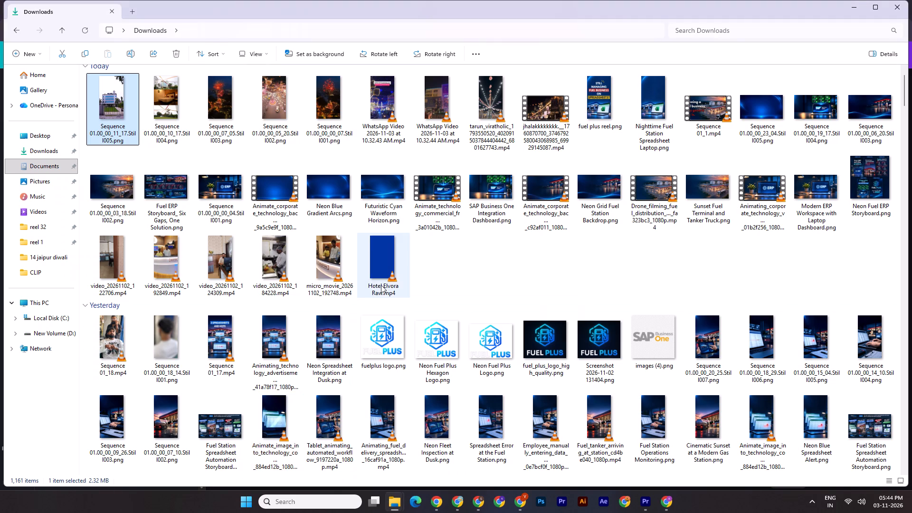
left_click(375, 281)
left_click(380, 294)
left_click(381, 291)
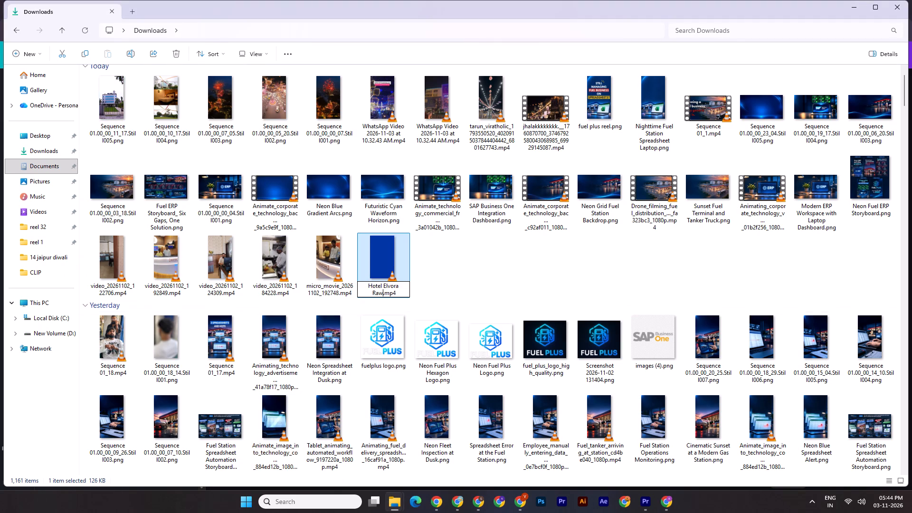
type("_3")
key("Return")
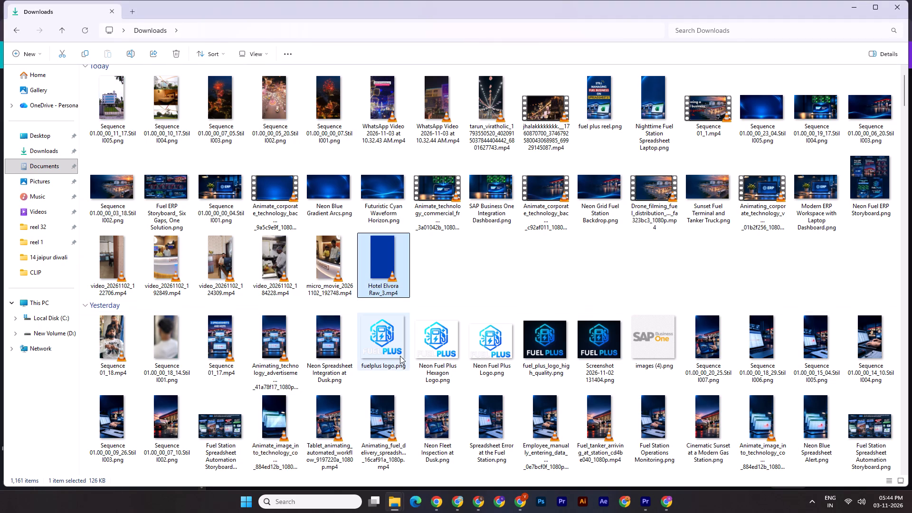
Move Hotel Elvora Raw_3.mp4 from Downloads into the 14 jaipur diwali project folder.
key("ctrl+x")
left_click(388, 502)
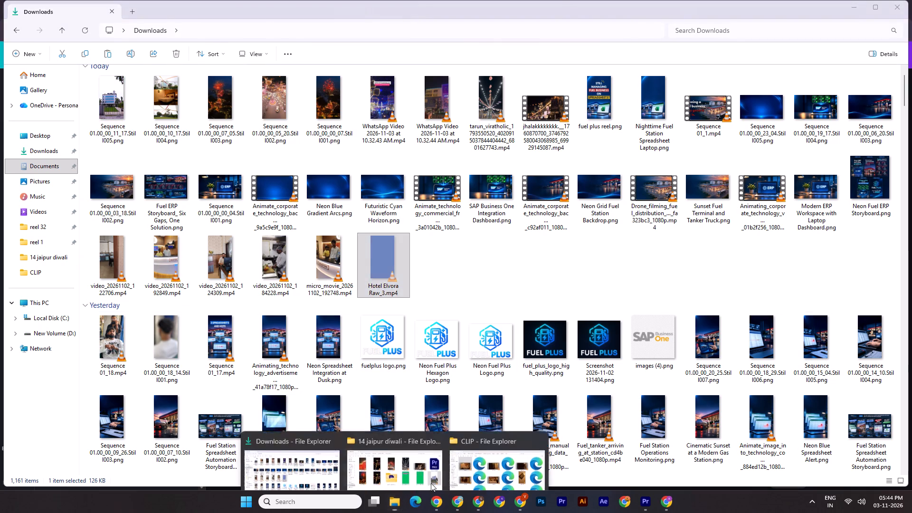
left_click(427, 471)
key("ctrl+v")
Bring Hotel Elvora Raw_3.mp4 into the Premiere Pro timeline on track V3, above the C1973.MP4 clip.
left_click_drag(159, 427, 645, 474)
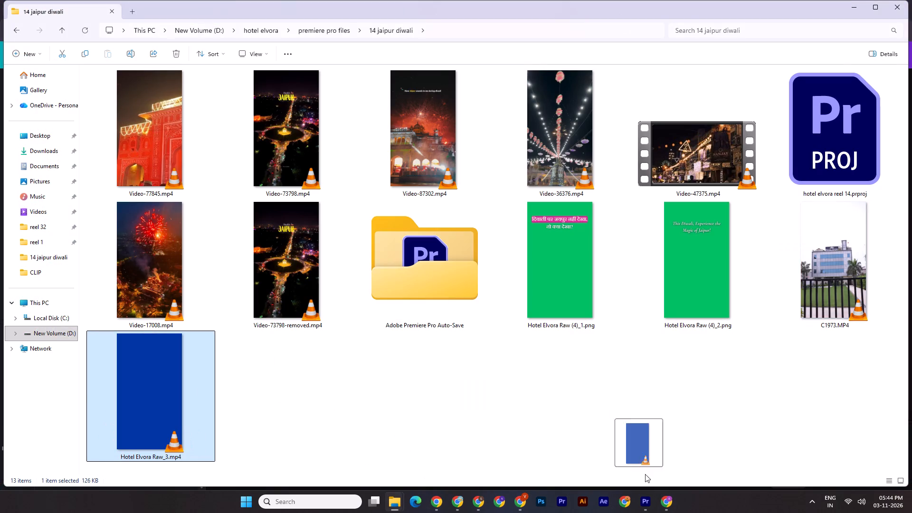
left_click_drag(645, 474, 534, 378)
Apply the Ultra Key effect to the Hotel Elvora Raw_3.mp4 clip and sample its blue background as the key color.
left_click_drag(807, 59, 729, 70)
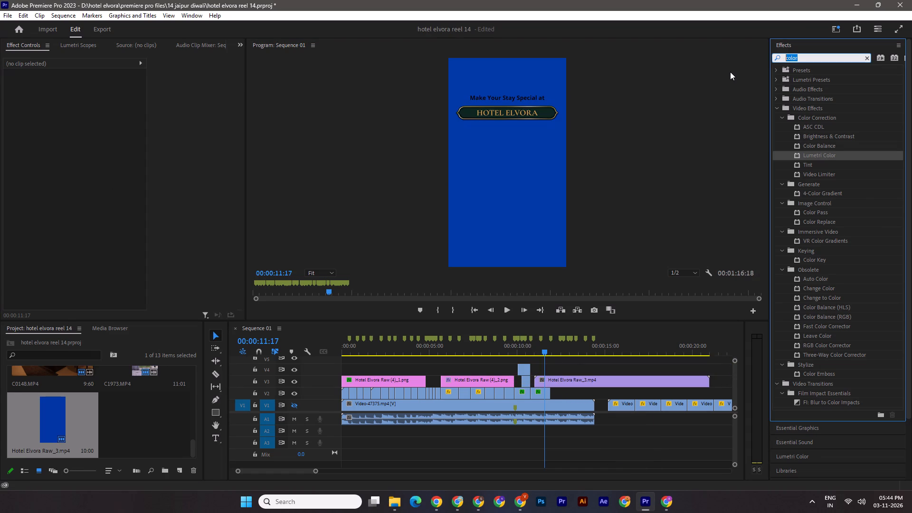
type("ultr")
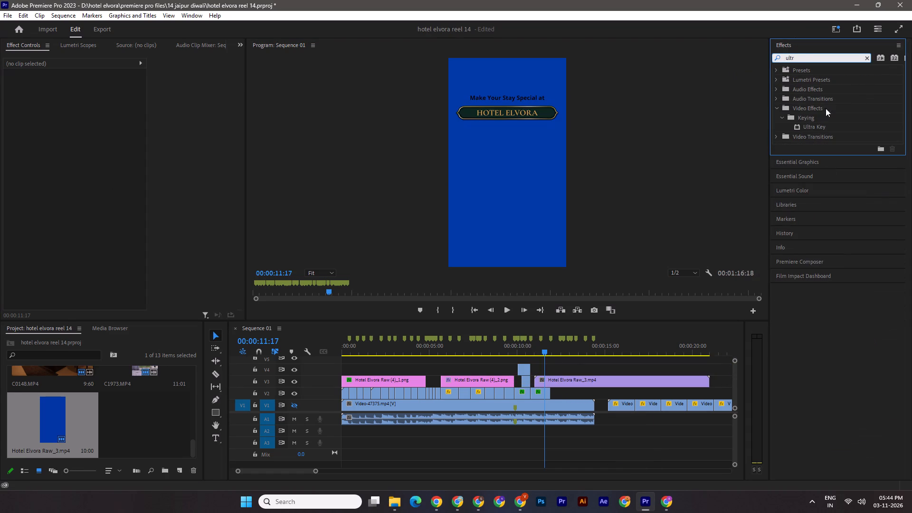
left_click(813, 125)
left_click_drag(817, 125, 556, 379)
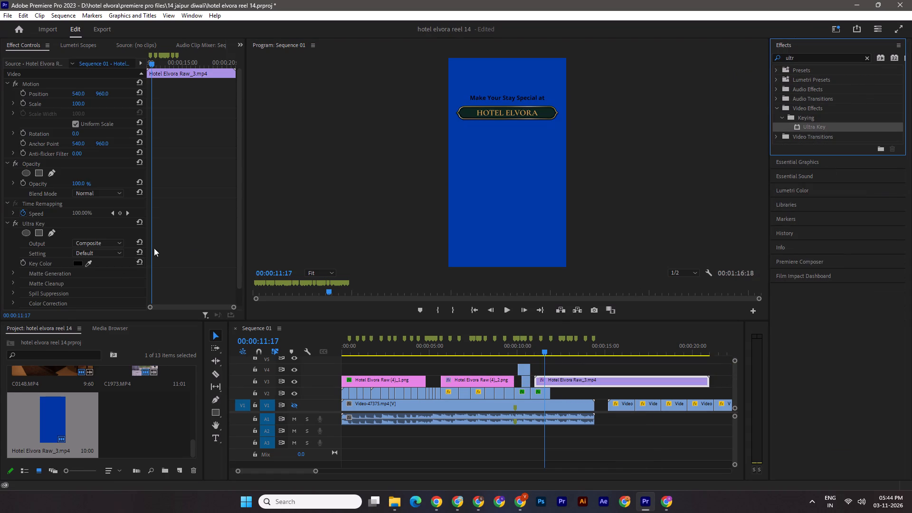
left_click(84, 265)
left_click(86, 263)
left_click(493, 175)
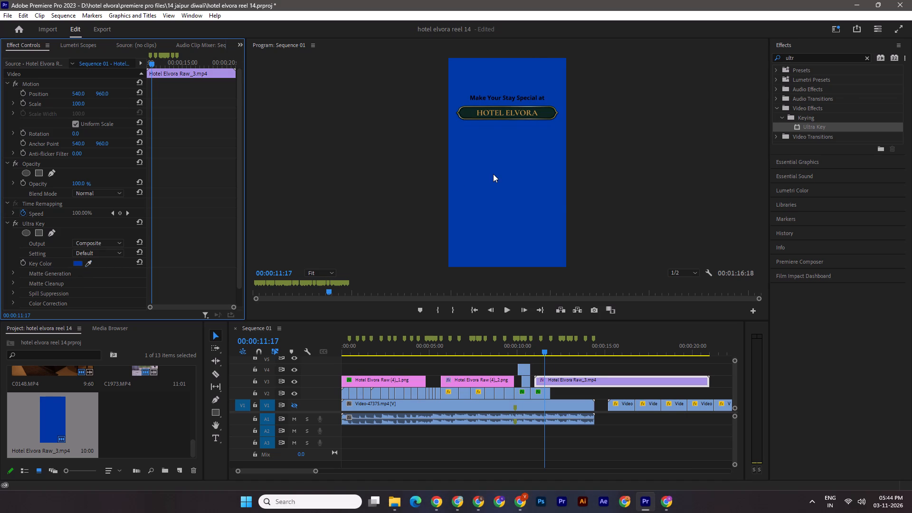
Shift the Hotel Elvora Raw_3.mp4 overlay earlier on V3 so it starts just after the beginning of the C1973.MP4 clip.
left_click_drag(547, 350, 535, 349)
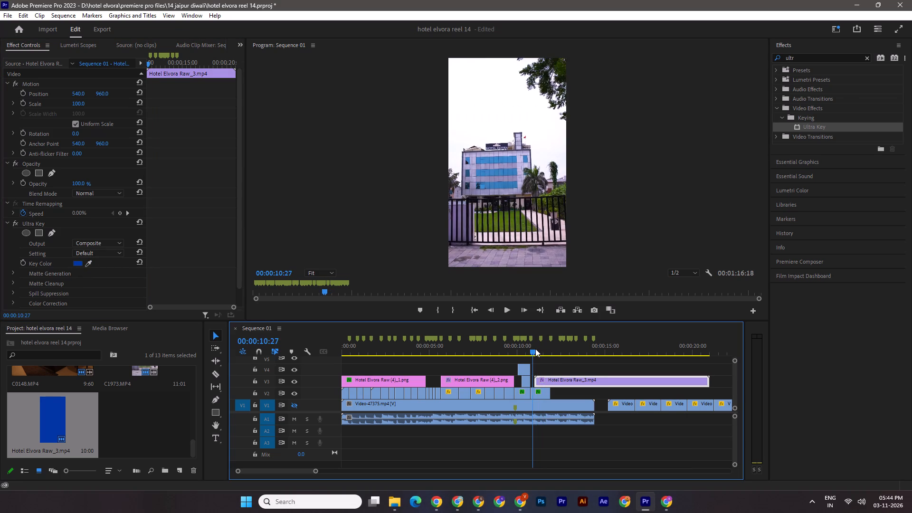
left_click_drag(535, 349, 531, 351)
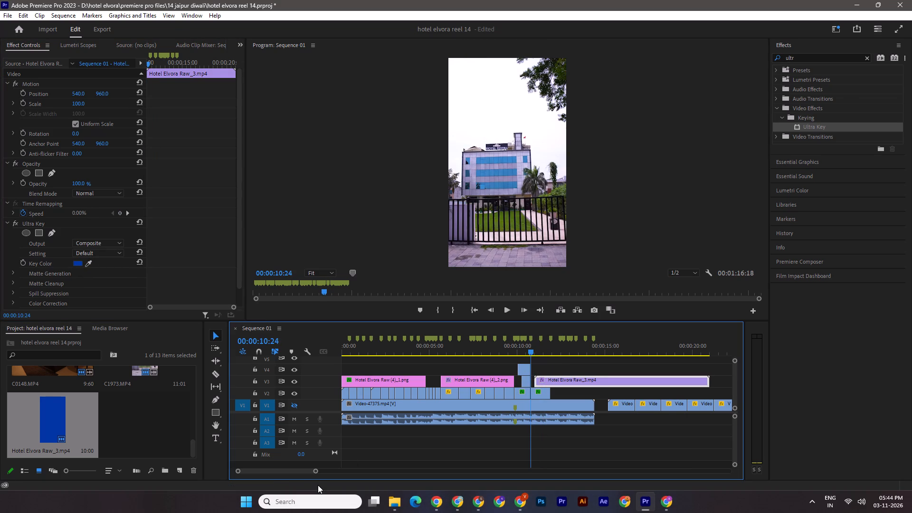
left_click(314, 474)
left_click_drag(313, 471, 283, 465)
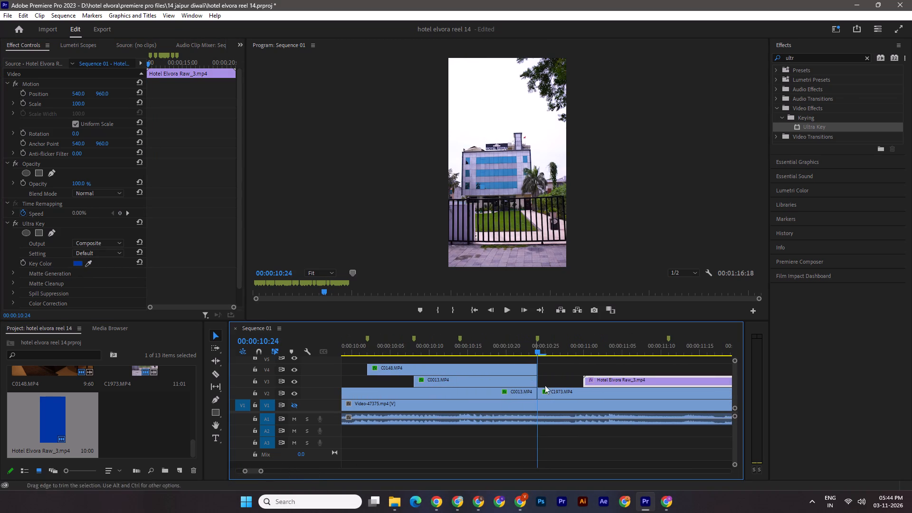
left_click_drag(595, 384, 554, 385)
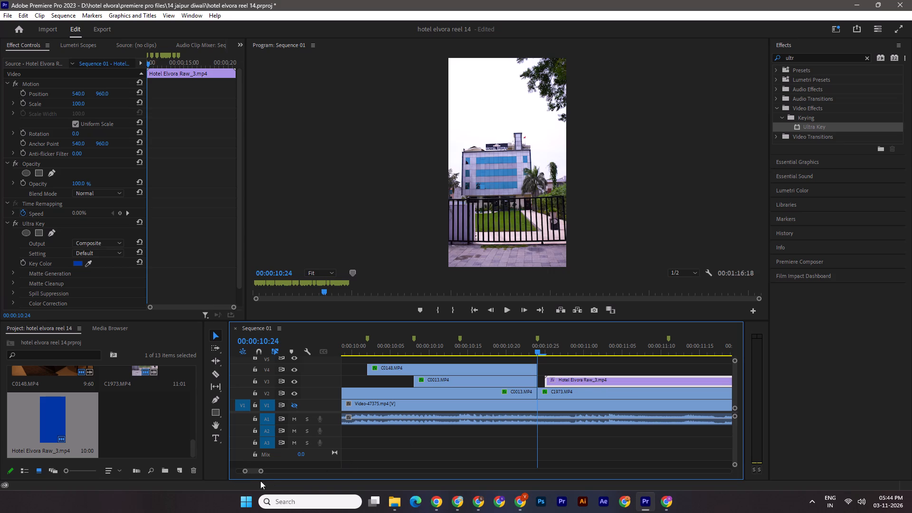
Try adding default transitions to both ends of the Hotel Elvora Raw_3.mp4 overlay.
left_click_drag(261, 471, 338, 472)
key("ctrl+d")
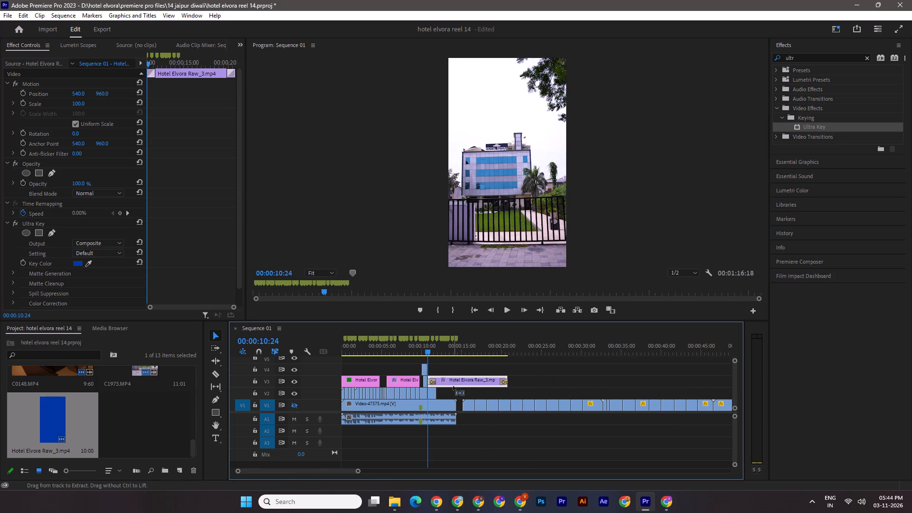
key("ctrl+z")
Save the project and play the sequence from the start through the keyed hotel-branding overlay.
key("ctrl+s")
left_click_drag(427, 353, 251, 351)
key("ctrl+s")
key("space")
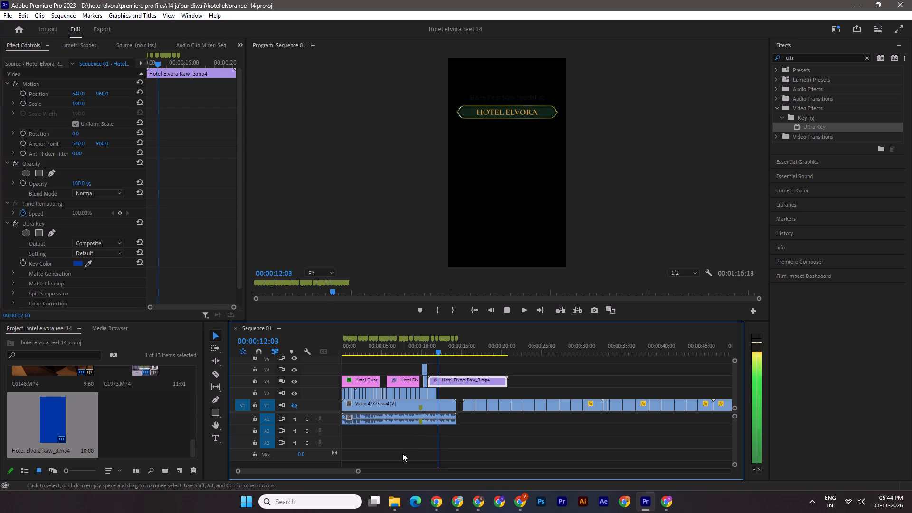
key("space")
Review the hotel section, and extend the end of the C1973.MP4 clip on V2 to the marker at 00:00:12:14.
left_click(440, 349, "shift")
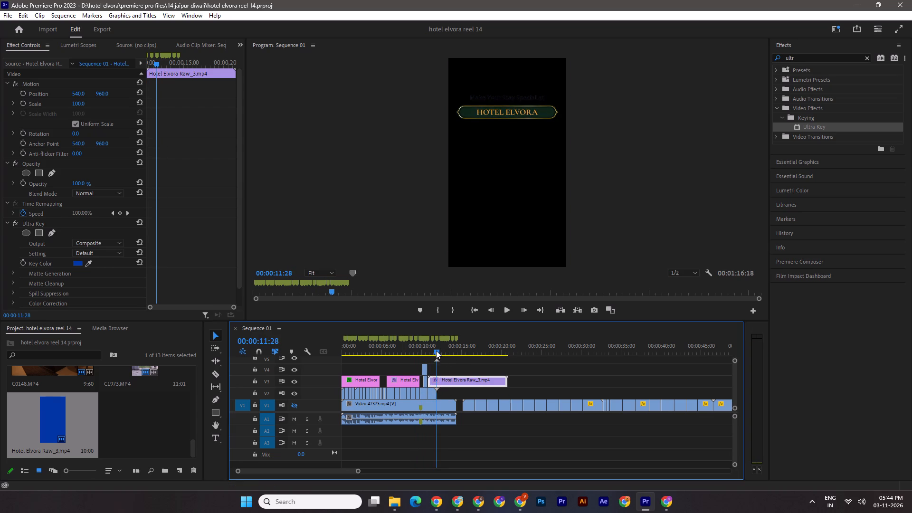
left_click_drag(358, 470, 304, 467)
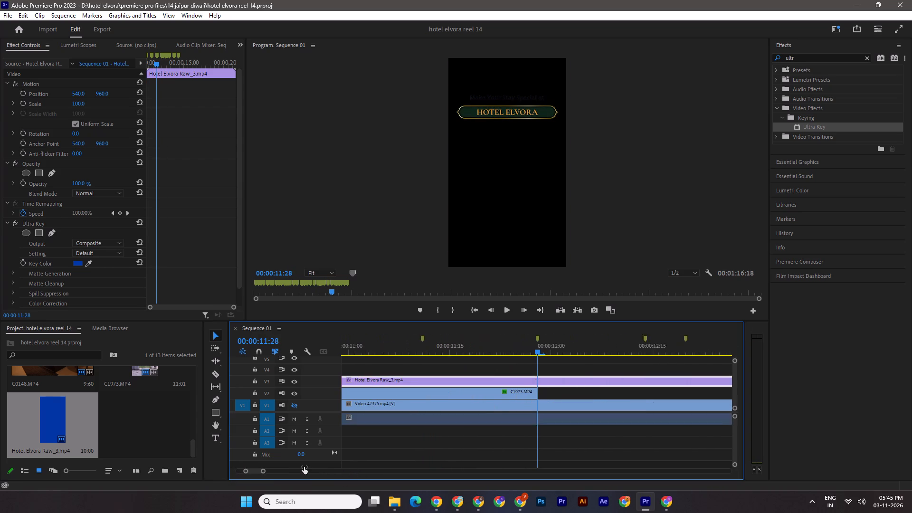
left_click_drag(304, 467, 321, 467)
left_click_drag(542, 349, 469, 350)
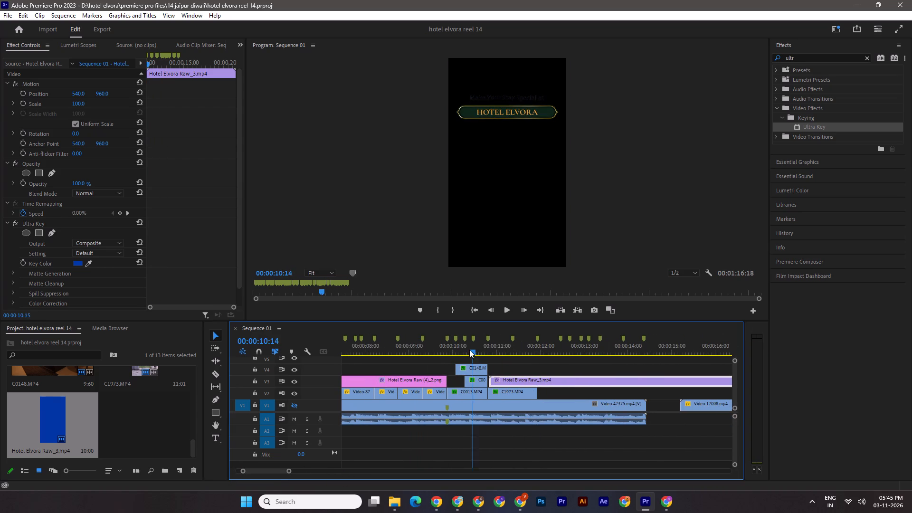
left_click_drag(469, 350, 433, 352)
key("space")
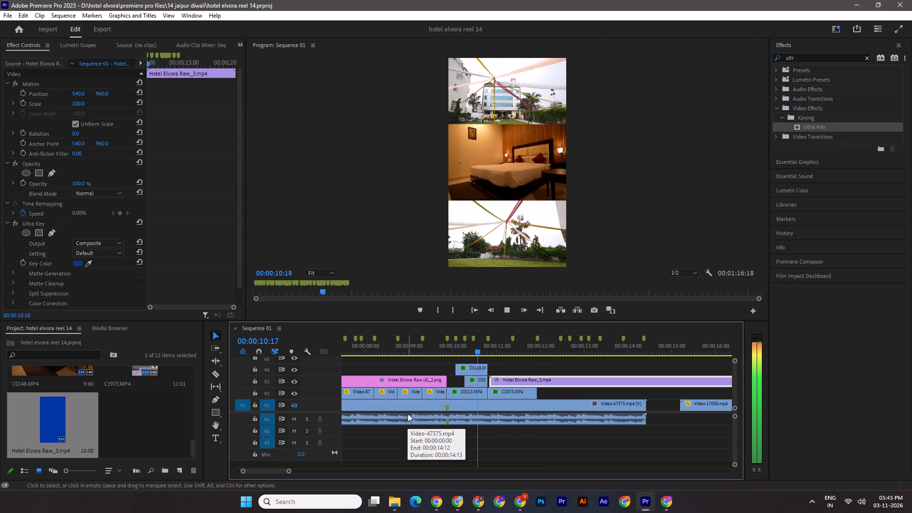
key("space")
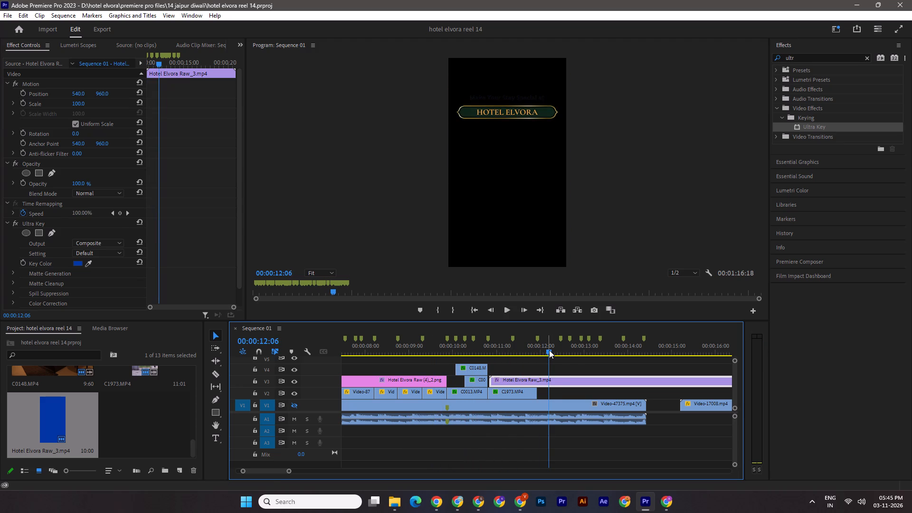
left_click_drag(549, 350, 564, 351)
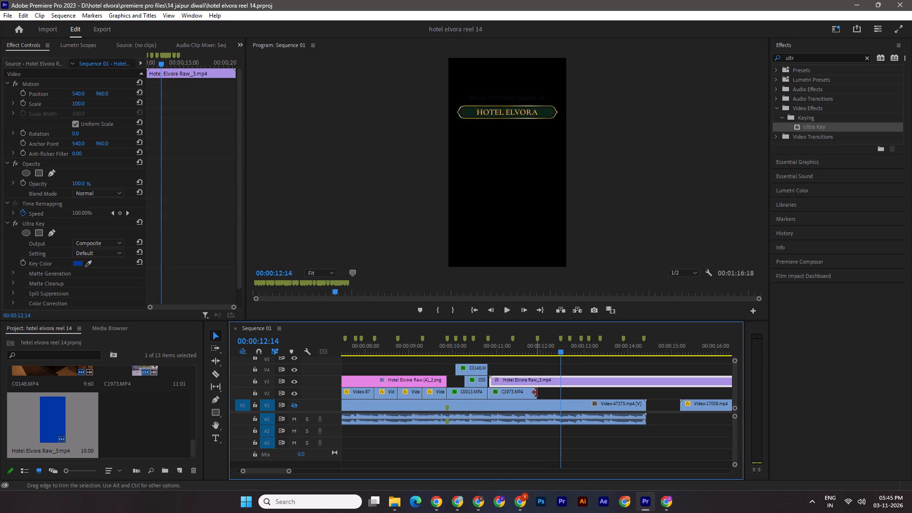
left_click_drag(537, 392, 560, 395)
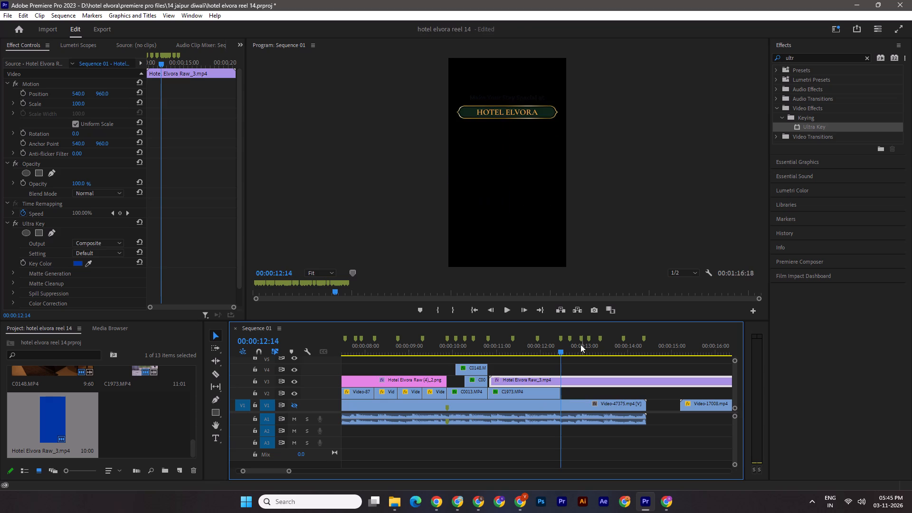
Cut the Hotel Elvora Raw_3.mp4 overlay at 00:00:12:14, delete the part after the cut, and save the project.
left_click_drag(563, 348, 445, 348)
key("space")
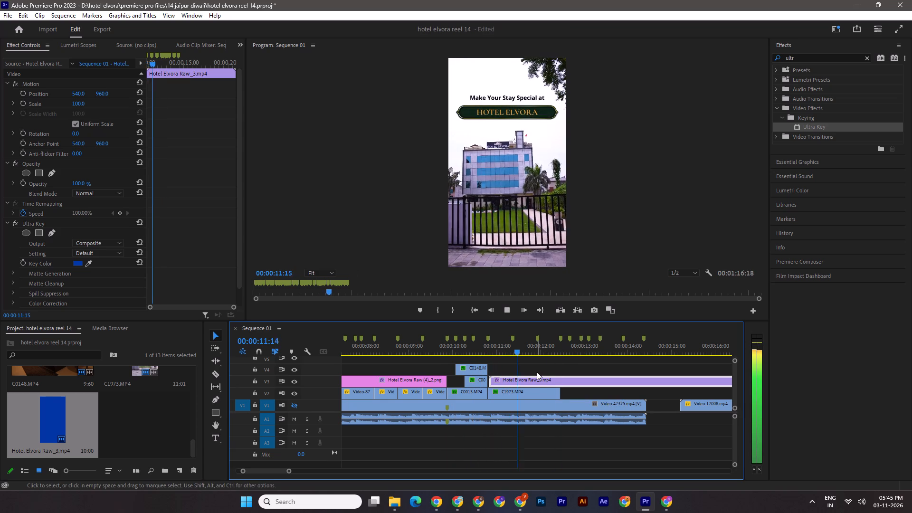
key("space")
left_click_drag(577, 348, 558, 347, "shift")
left_click(215, 372)
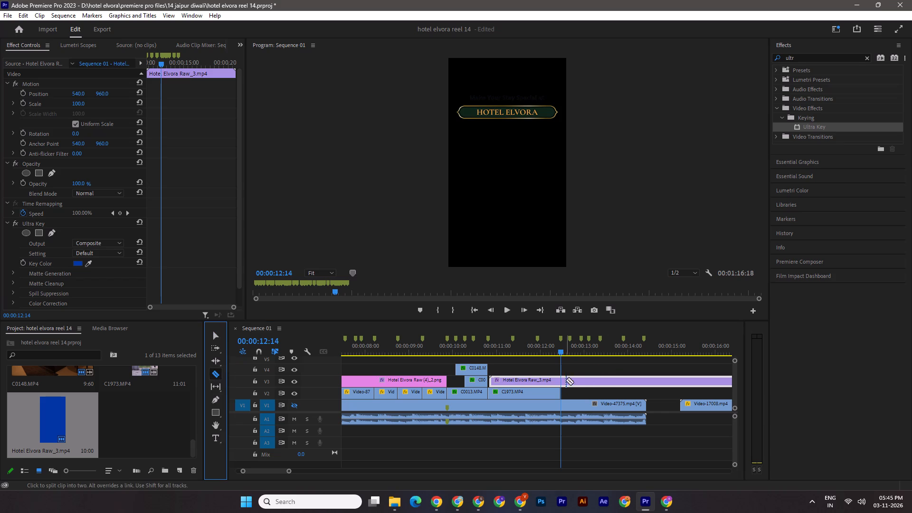
left_click(561, 380)
left_click(222, 333)
left_click(584, 387)
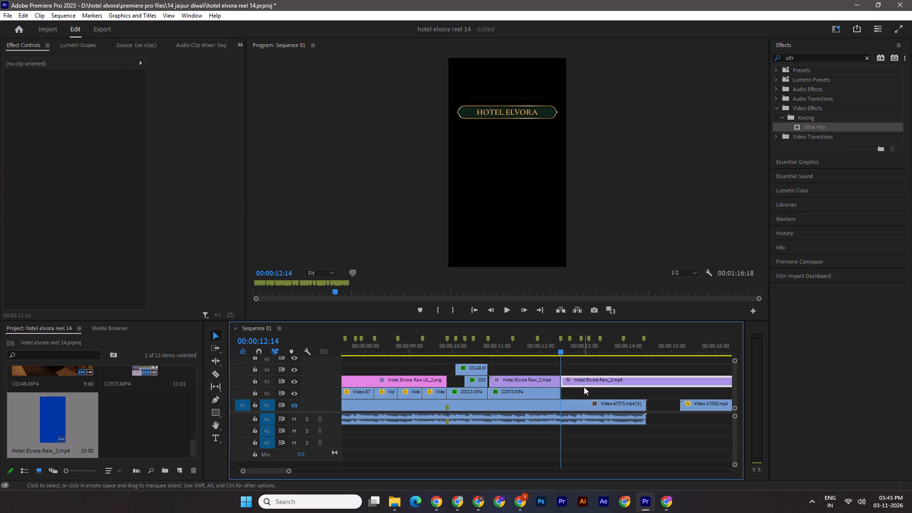
key("Delete")
key("ctrl+s")
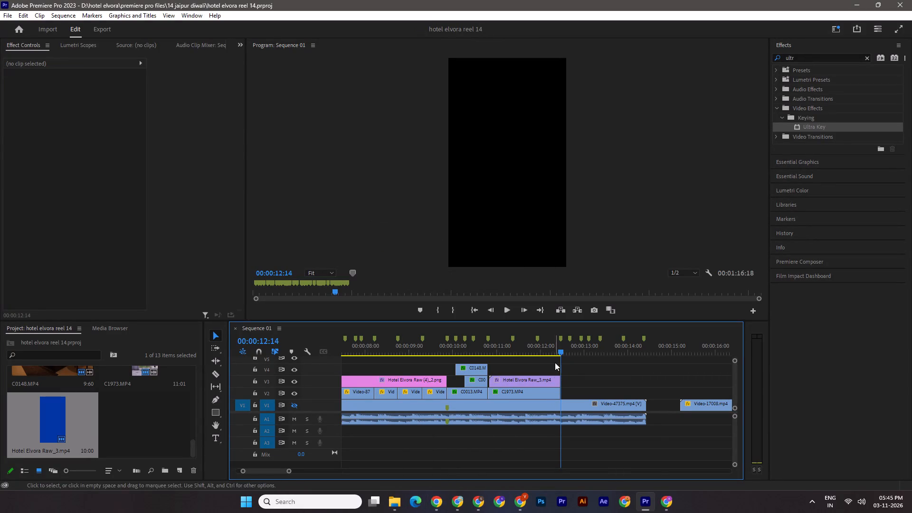
left_click_drag(557, 351, 546, 354)
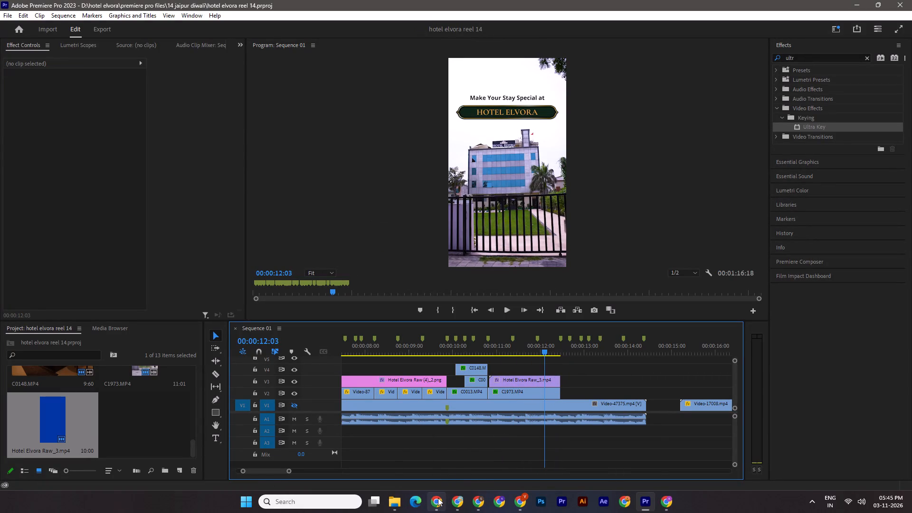
left_click(474, 503)
left_click(477, 501)
left_click(232, 0)
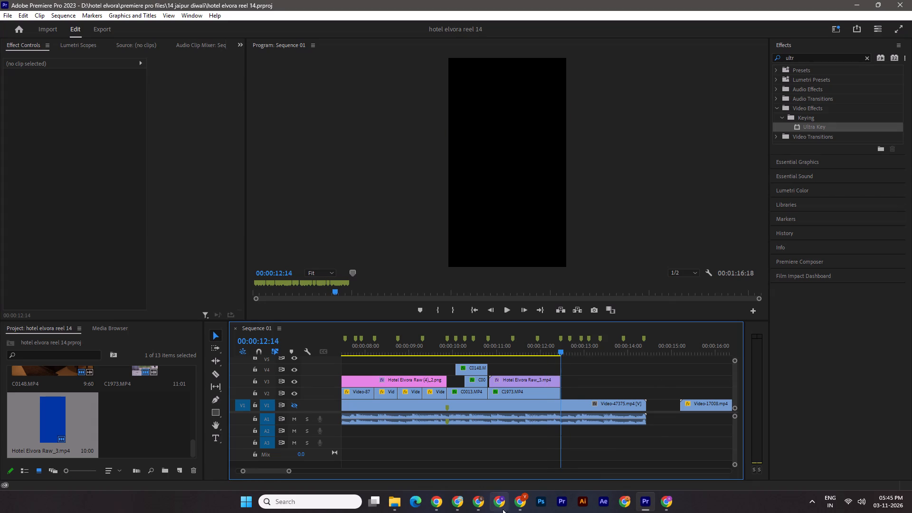
left_click(512, 505)
scroll(613, 305, "down", 3)
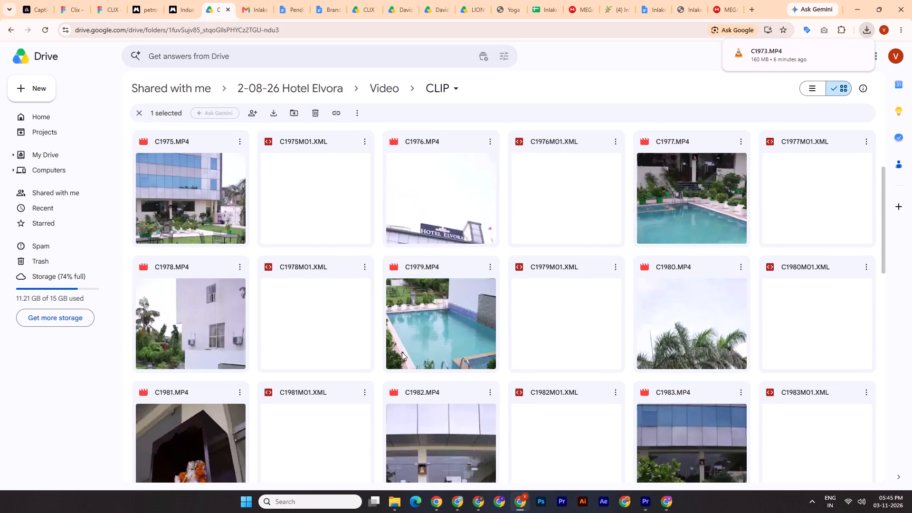
double_click(680, 226)
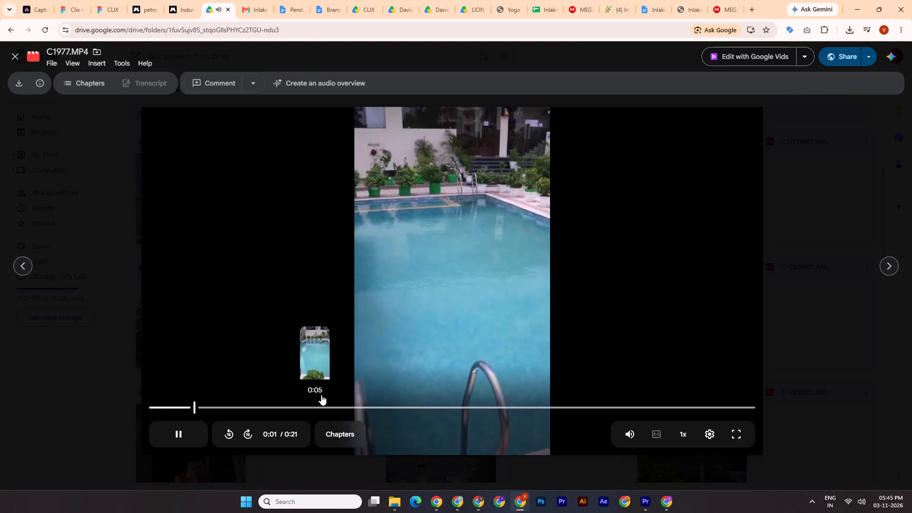
left_click(313, 405)
left_click(22, 84)
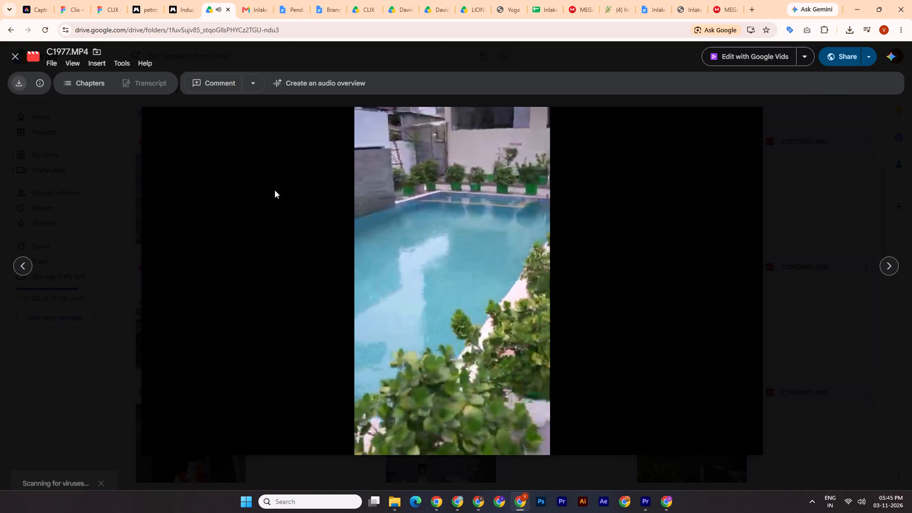
Close the C1977.MP4 preview and approve its download despite the missing virus scan.
left_click(838, 217)
scroll(772, 263, "down", 3)
left_click(528, 298)
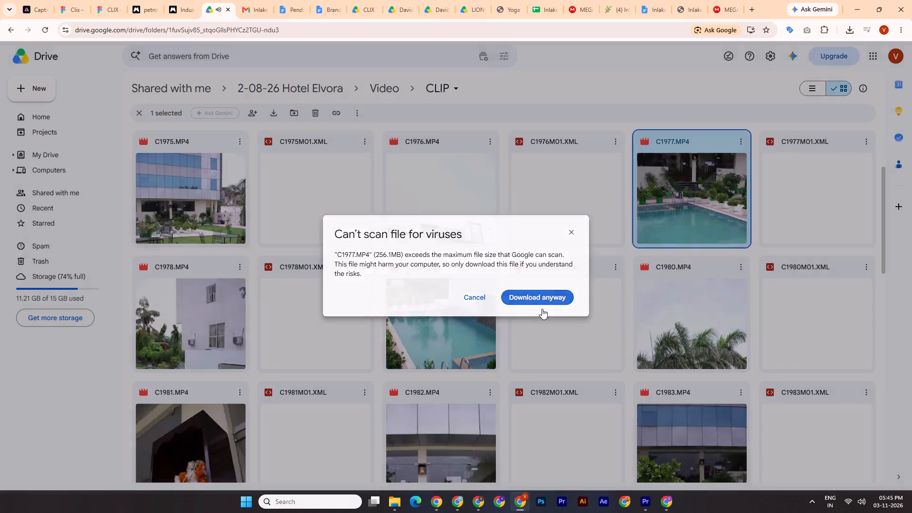
Browse the Drive CLIP folder for more hotel footage and preview the restaurant clip C1996.MP4.
scroll(721, 335, "down", 4)
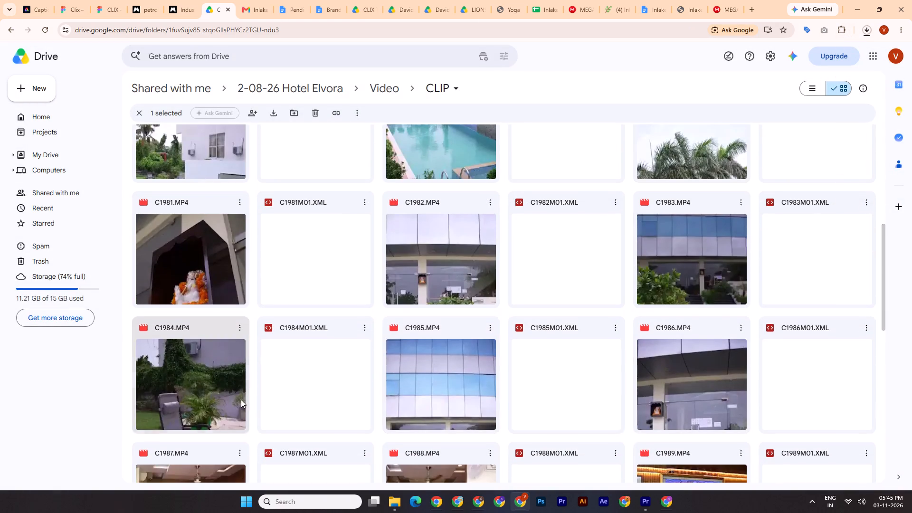
scroll(235, 407, "down", 3)
scroll(192, 369, "down", 1)
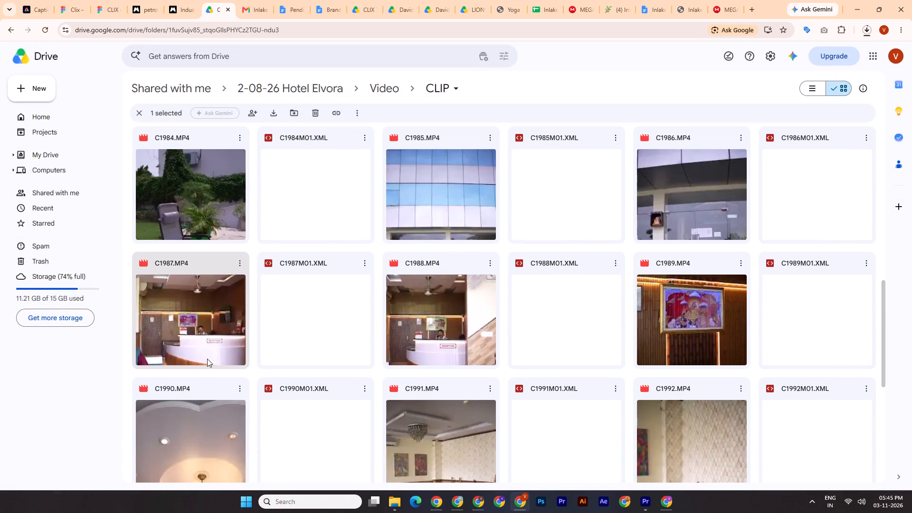
scroll(208, 359, "up", 3)
scroll(213, 329, "down", 6)
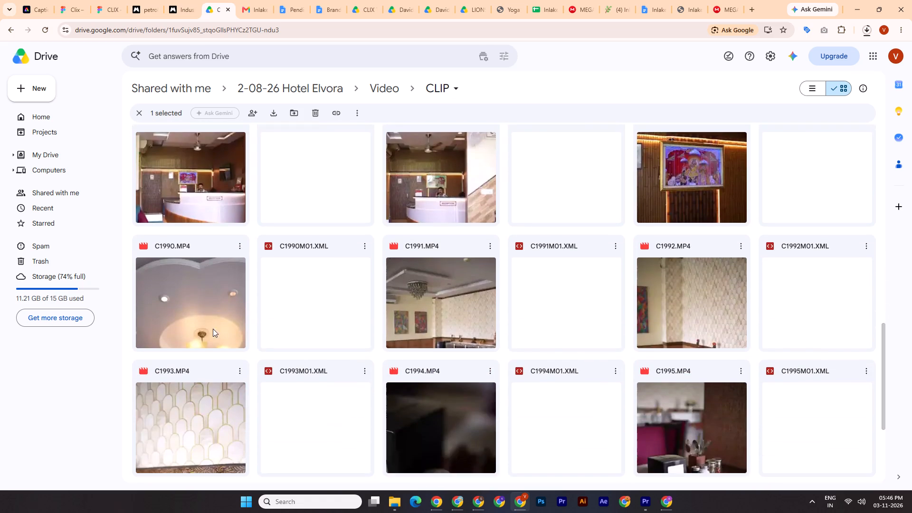
scroll(569, 391, "down", 2)
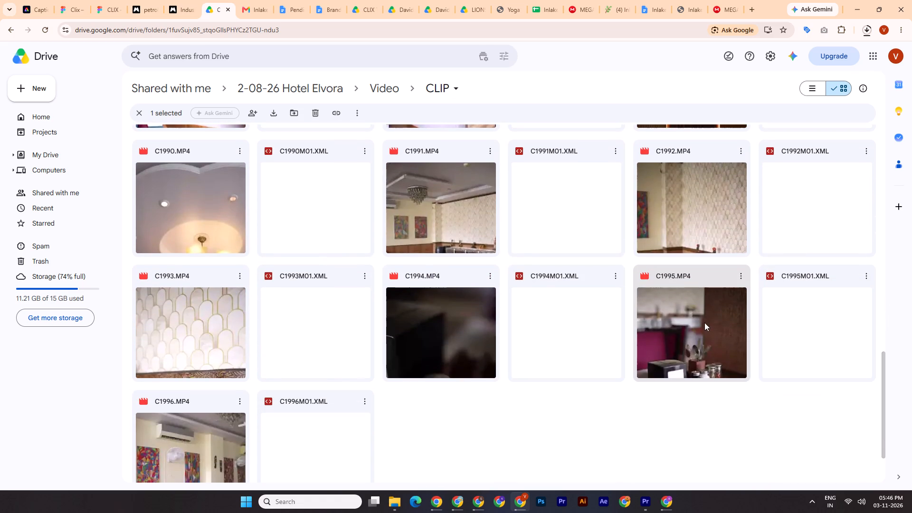
scroll(626, 365, "down", 1)
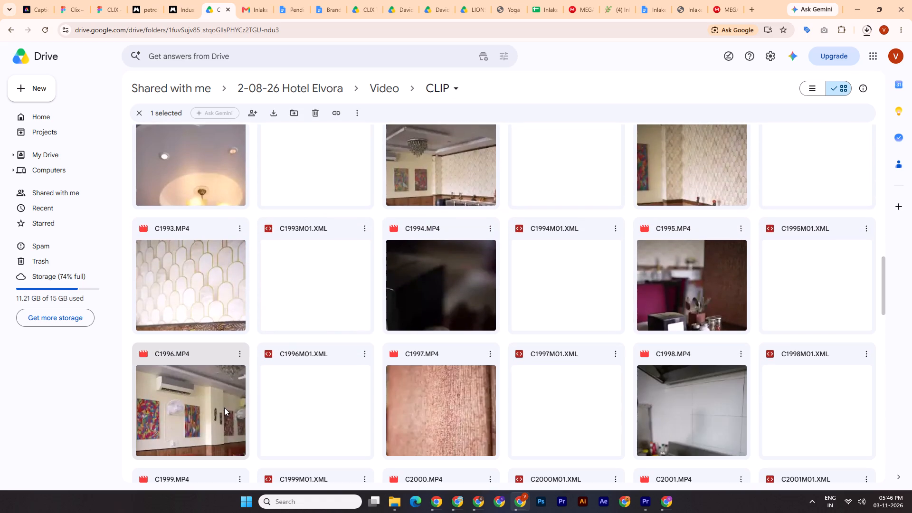
double_click(224, 408)
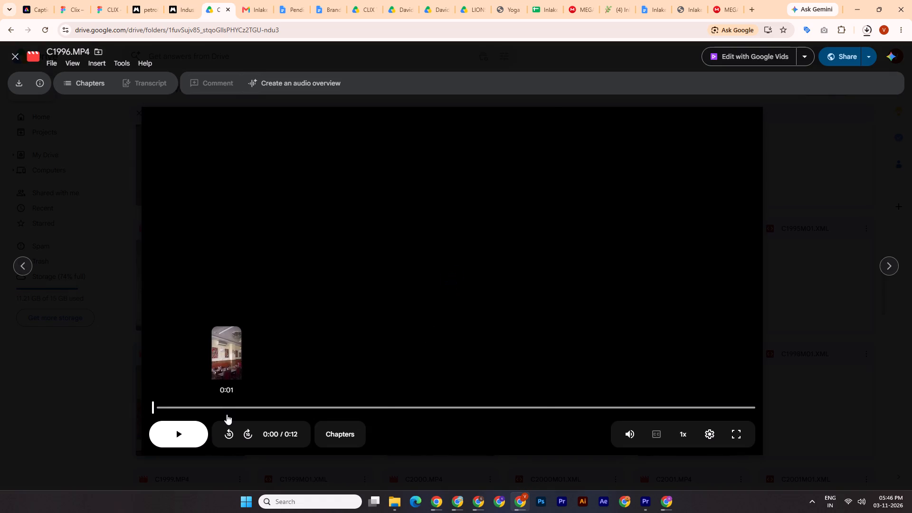
left_click(309, 412)
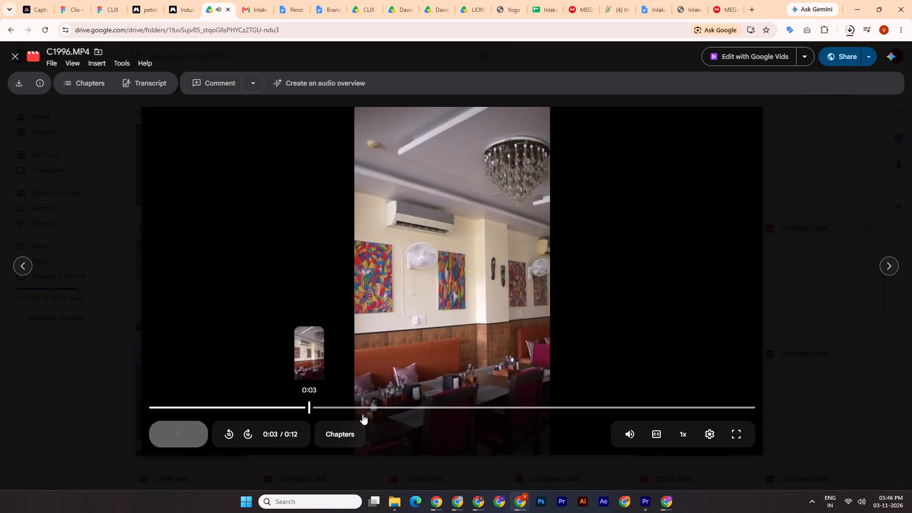
left_click(794, 331)
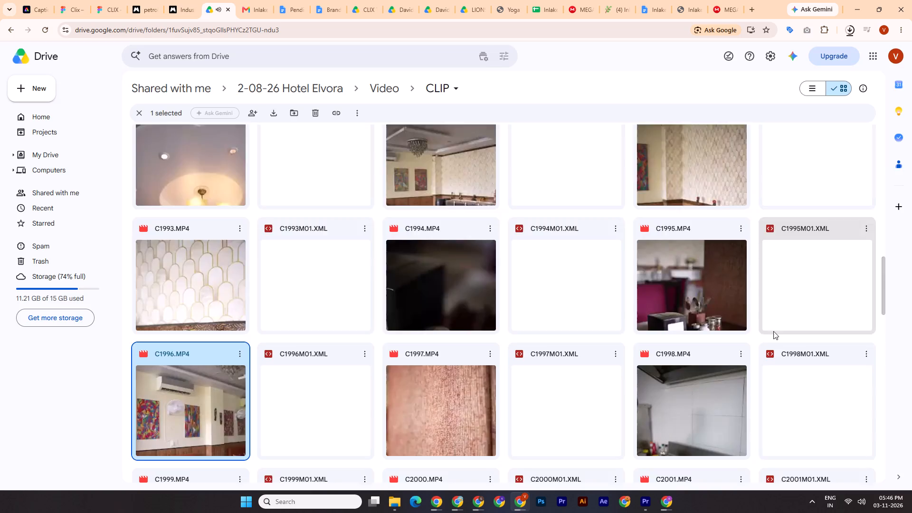
Look through the remaining kitchen, food and restaurant clips in the CLIP folder for a usable interior shot.
scroll(773, 331, "down", 6)
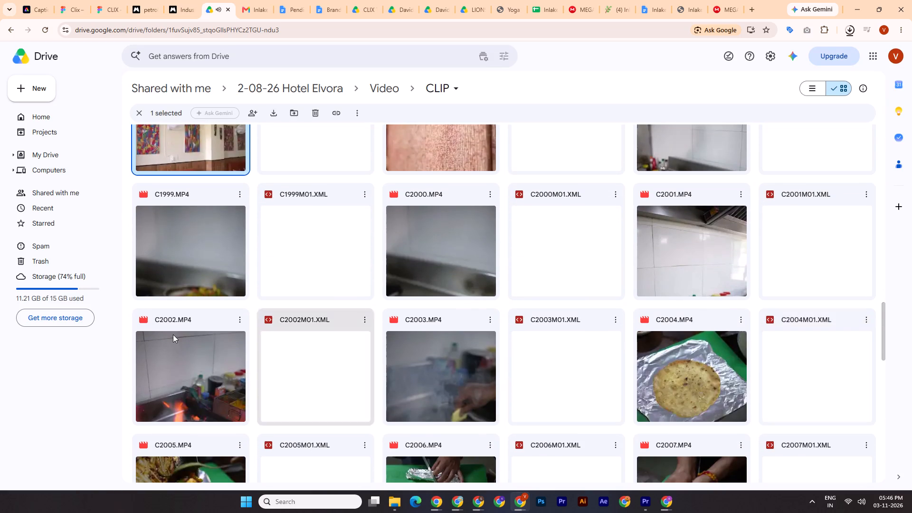
scroll(210, 383, "down", 16)
scroll(213, 391, "down", 6)
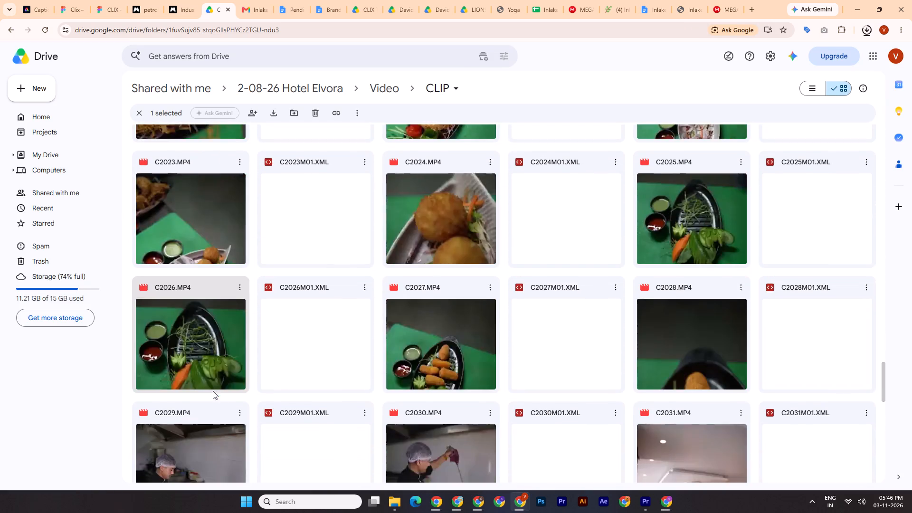
scroll(213, 391, "down", 12)
scroll(220, 395, "up", 5)
scroll(220, 395, "down", 5)
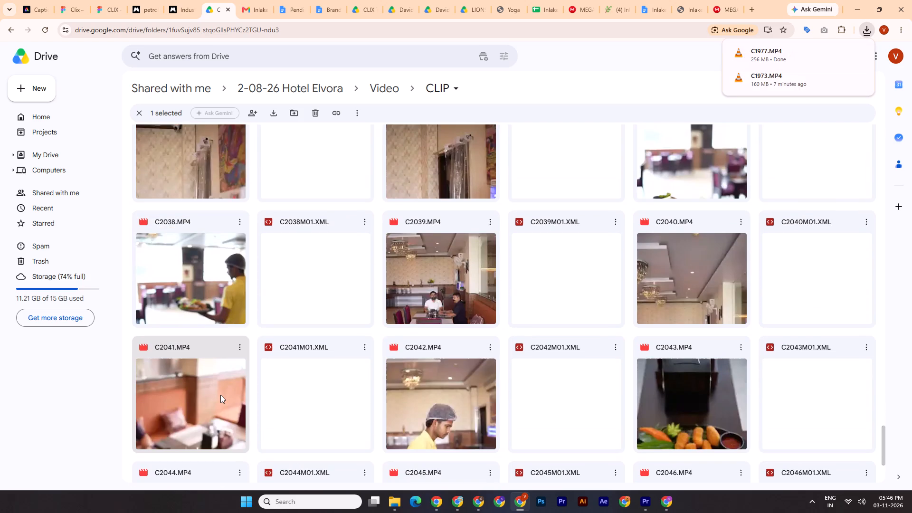
scroll(220, 395, "down", 9)
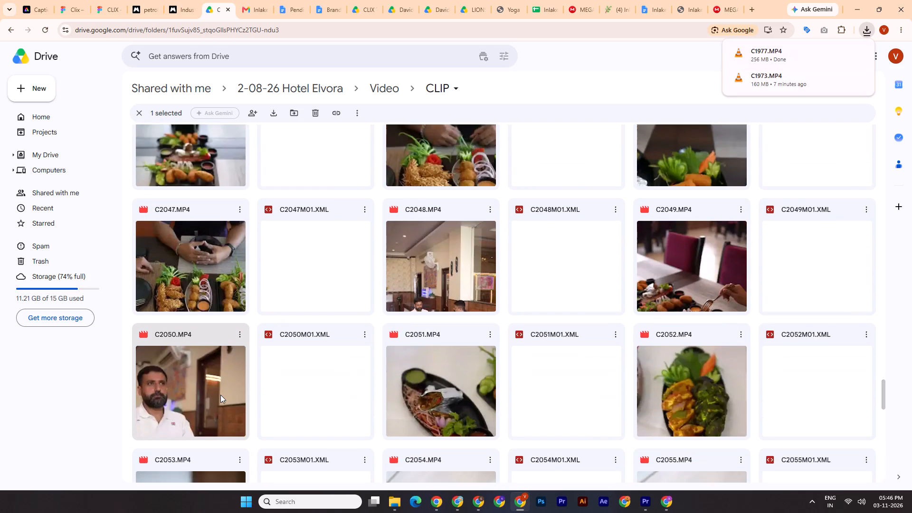
scroll(220, 395, "down", 9)
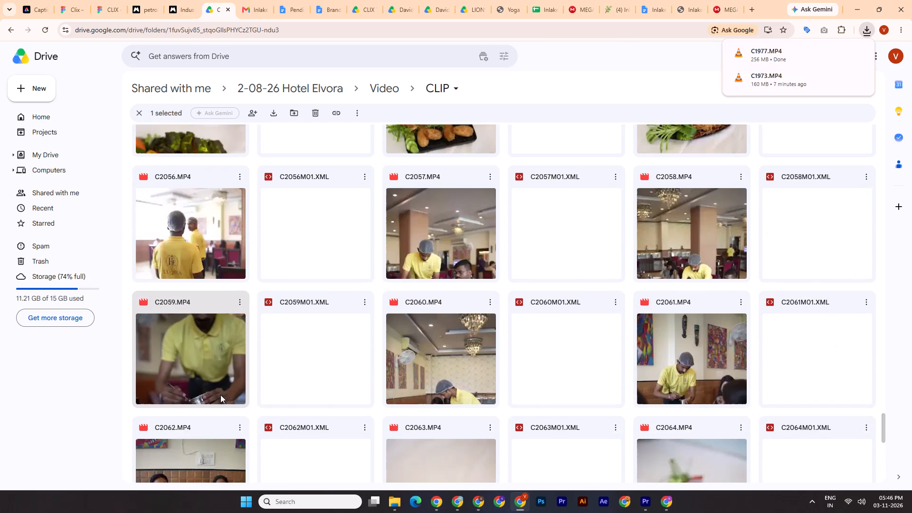
scroll(220, 395, "down", 4)
scroll(220, 395, "up", 4)
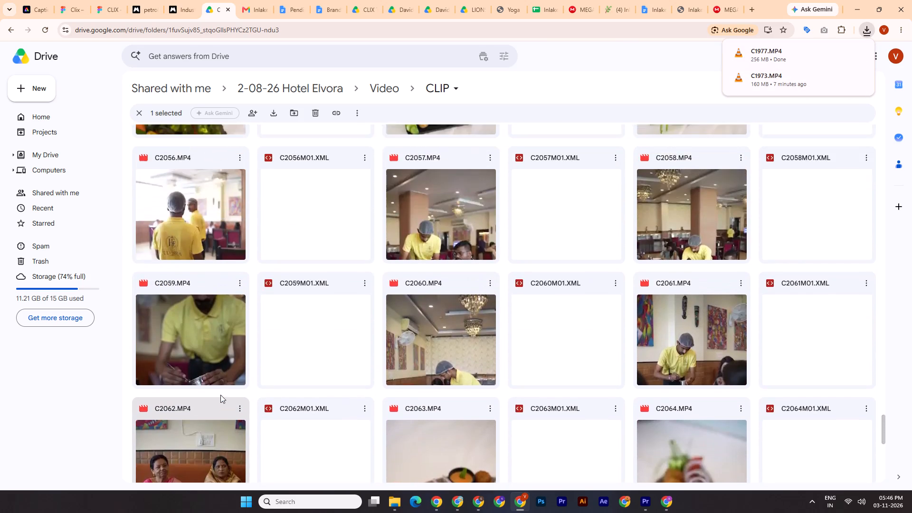
scroll(220, 395, "up", 2)
scroll(220, 395, "down", 12)
scroll(220, 395, "up", 12)
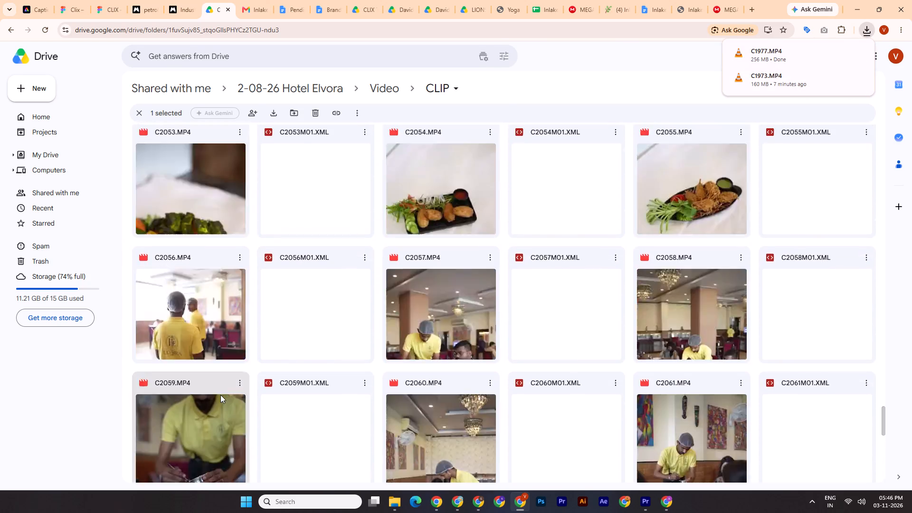
scroll(220, 395, "up", 11)
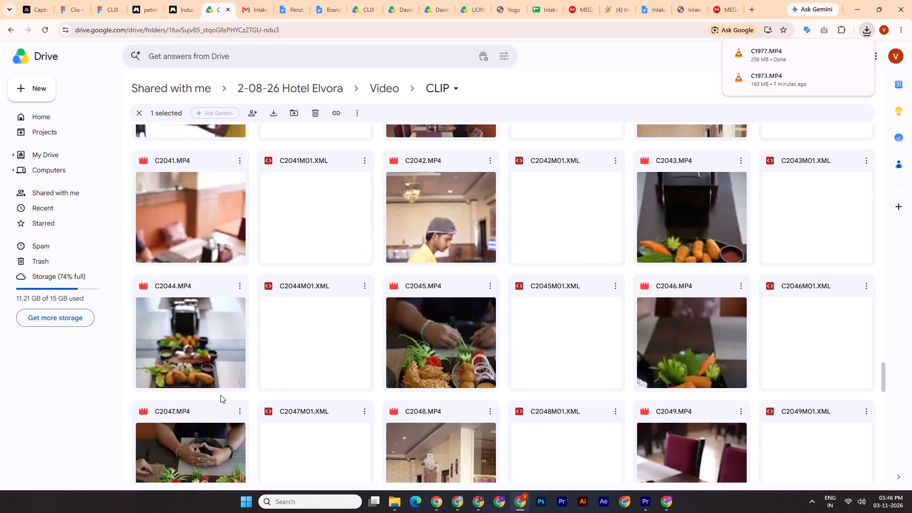
scroll(220, 395, "up", 5)
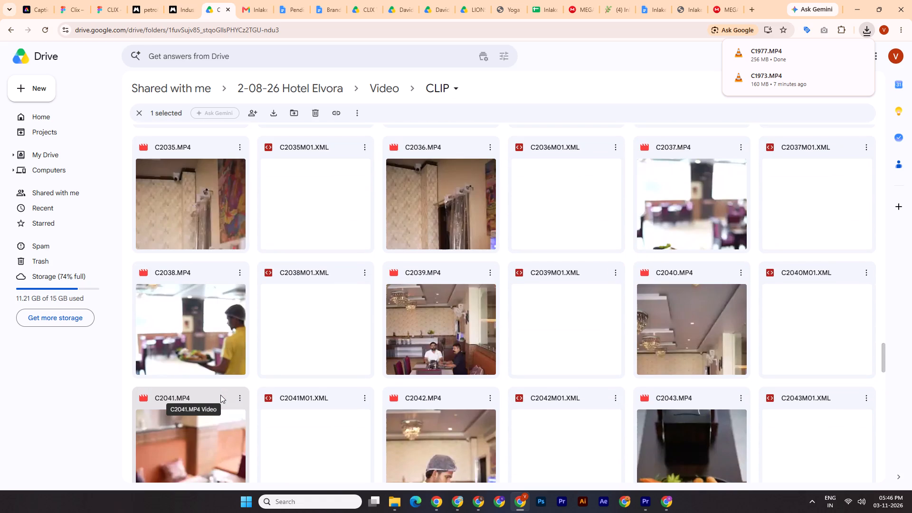
scroll(220, 395, "up", 4)
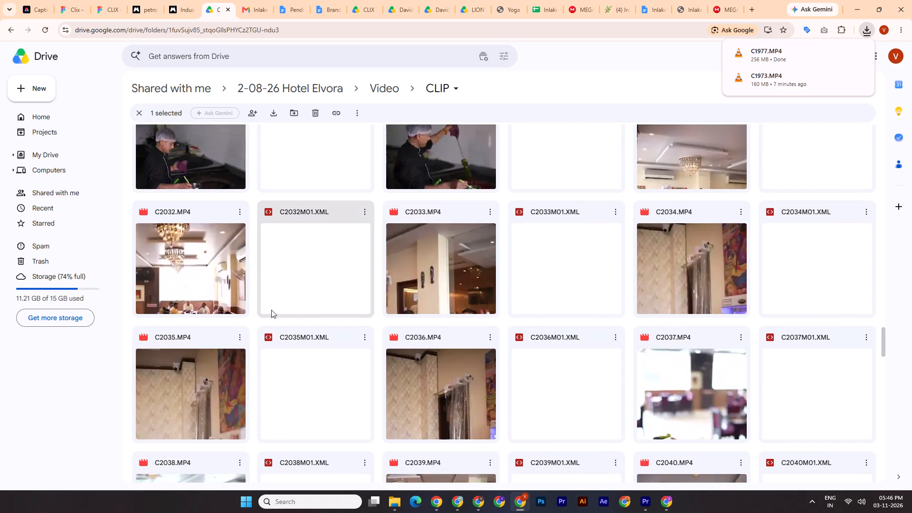
Open the restaurant clip C2032.MP4 and download it, approving the download without a virus scan.
double_click(218, 304)
left_click(20, 83)
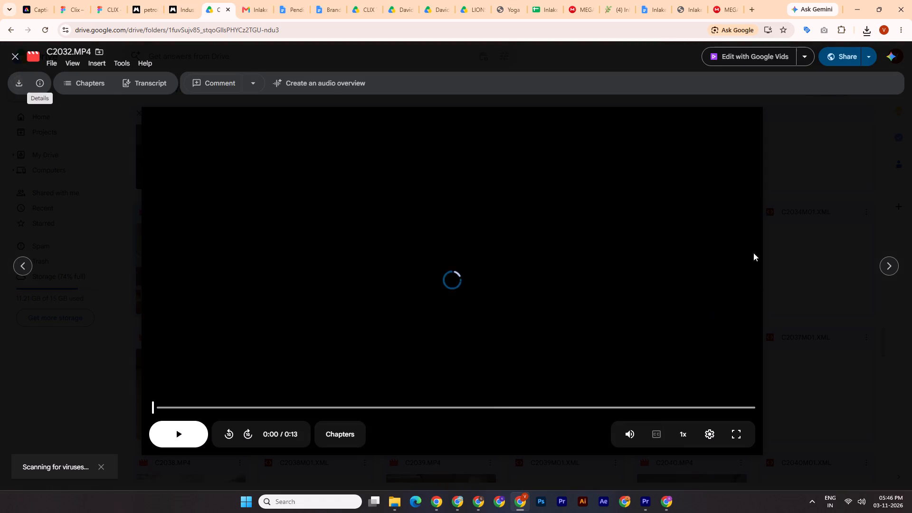
left_click(796, 217)
left_click(547, 295)
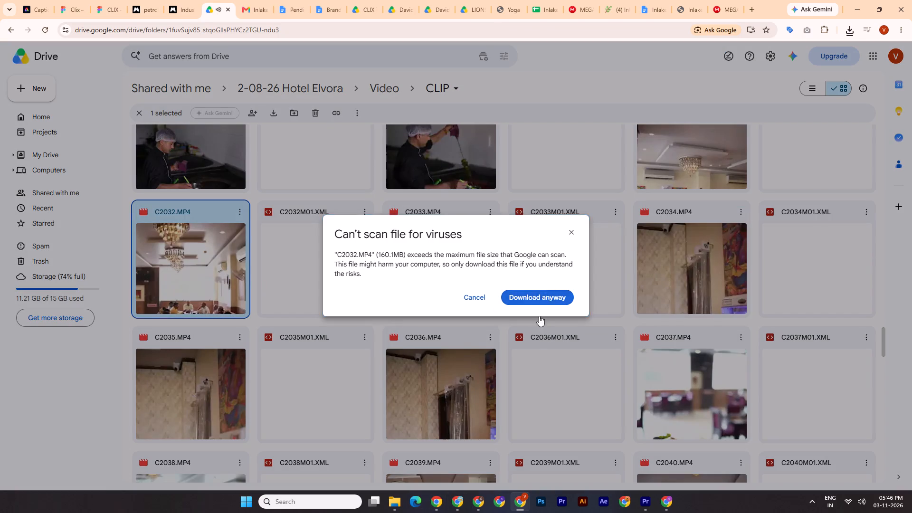
In File Explorer, copy the bedroom clip C0131.MP4 from the local CLIP folder into the 14 jaipur diwali folder.
left_click(470, 502)
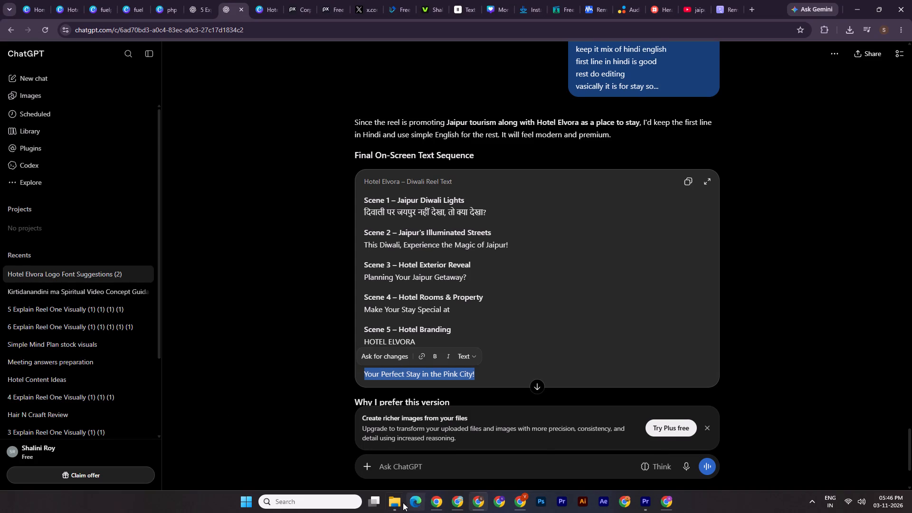
left_click(403, 503)
left_click(484, 450)
scroll(516, 393, "up", 3)
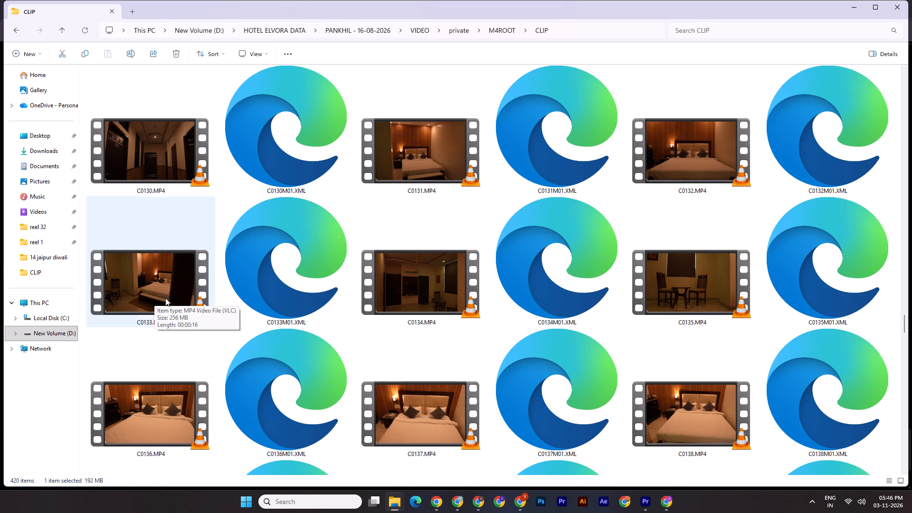
left_click(427, 158)
key("ctrl+c")
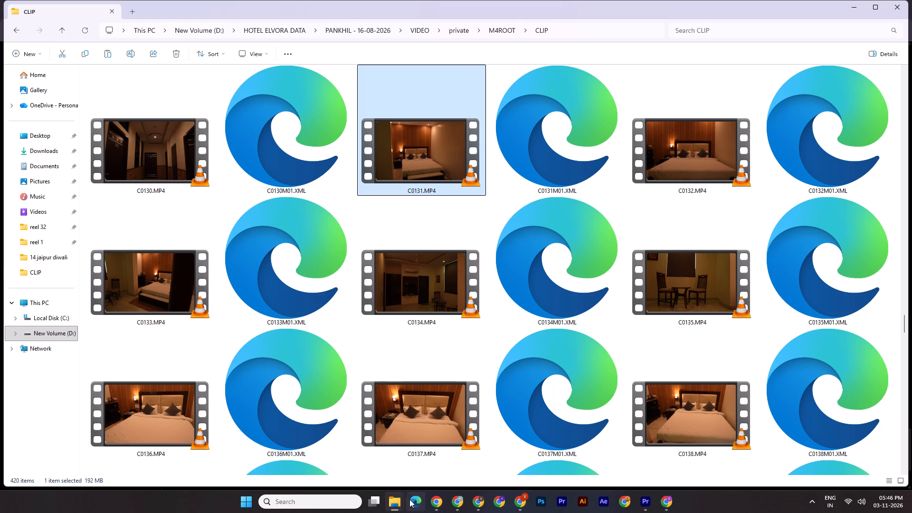
left_click(400, 497)
left_click(488, 460)
left_click(395, 495)
left_click(380, 467)
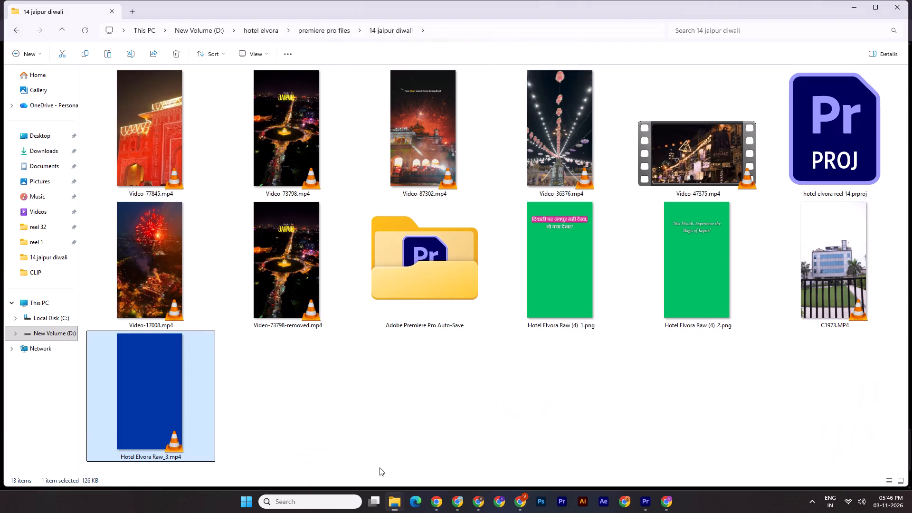
key("ctrl+v")
Move C1977.MP4 and C2032.MP4 from Downloads into the 14 jaipur diwali folder.
left_click(393, 498)
left_click(303, 463)
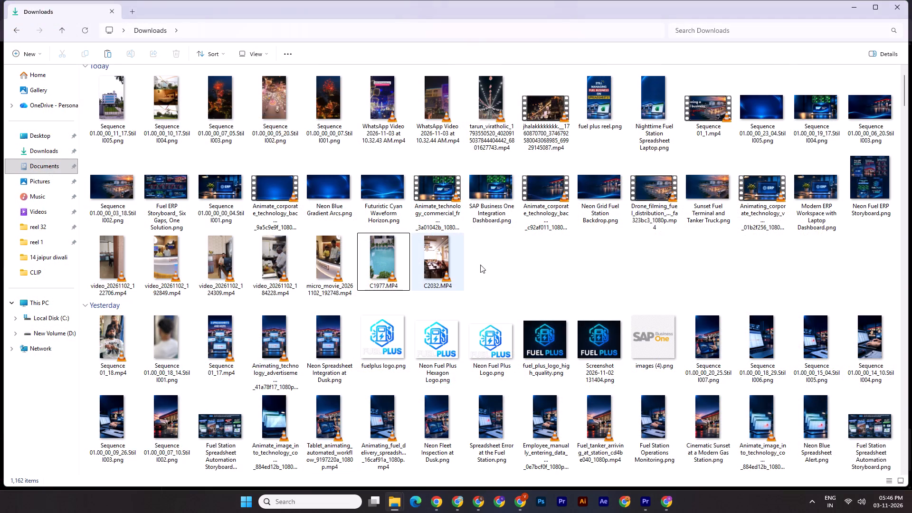
left_click_drag(481, 263, 359, 265)
key("ctrl+x")
left_click(394, 500)
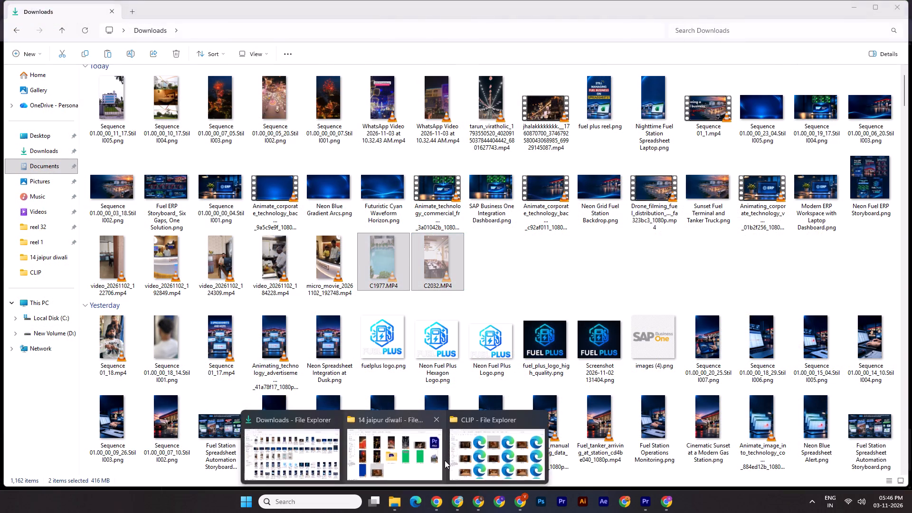
left_click(445, 460)
key("ctrl+v")
double_click(760, 393)
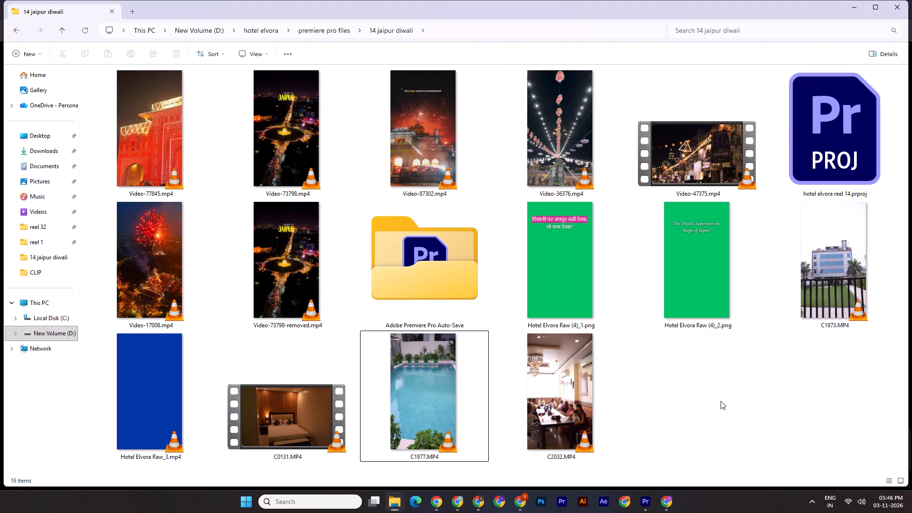
Add C1977.MP4 from the 14 jaipur diwali folder to track V3 in Premiere Pro, just after 00:00:12:14.
left_click_drag(441, 402, 589, 386)
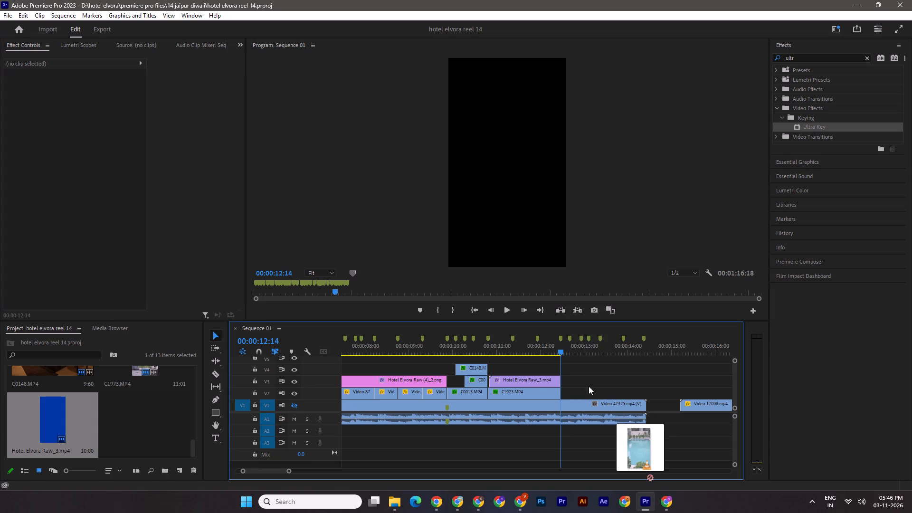
left_click_drag(589, 386, 566, 384)
Park the playhead on the C1977.MP4 clip at 00:00:12:23, set its Scale to 51, and save the project.
left_click(575, 348)
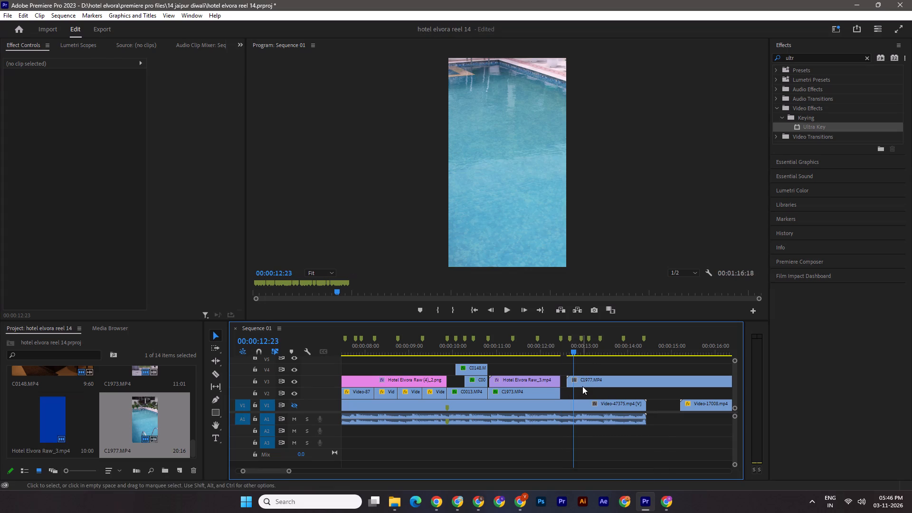
left_click(588, 380)
left_click(31, 105)
left_click(82, 103)
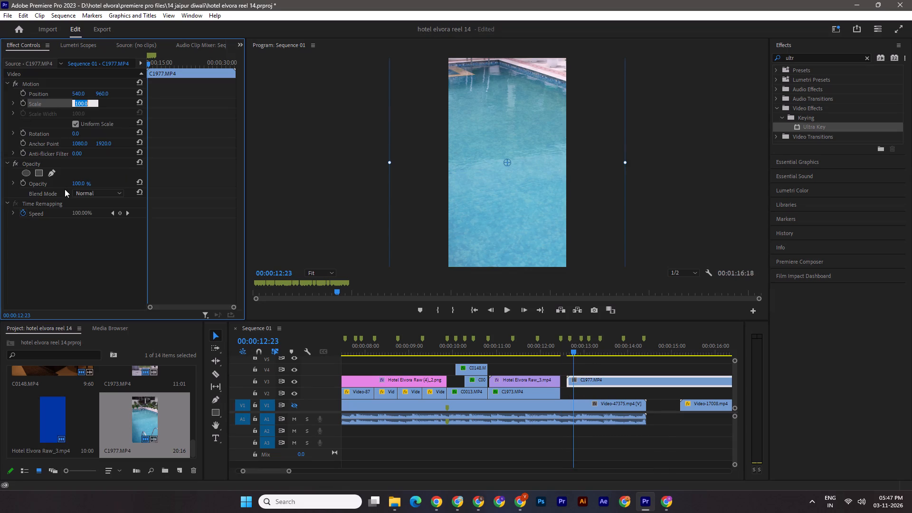
type("51")
key("Return")
key("ctrl+s")
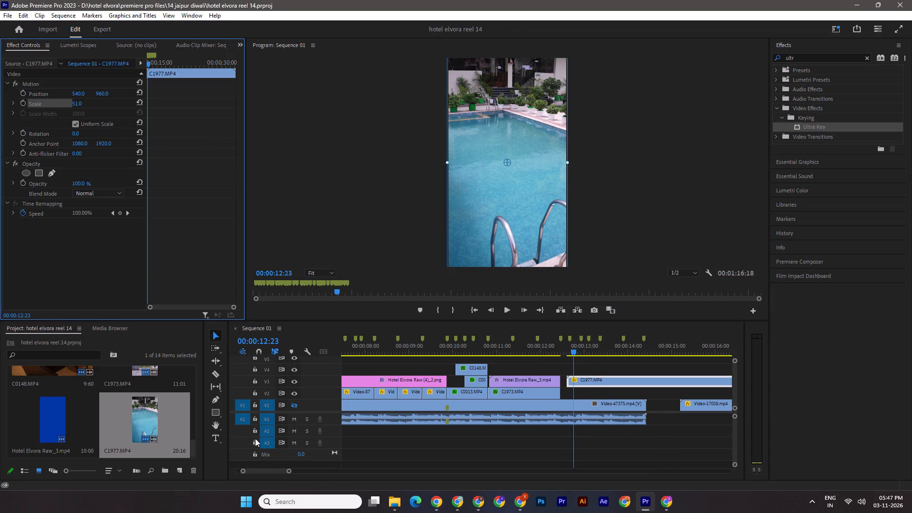
Preview the C1977.MP4 pool clip on V3 and trim its beginning to 00:00:17:25.
left_click_drag(286, 470, 301, 470)
left_click(301, 470)
left_click_drag(287, 472, 279, 470)
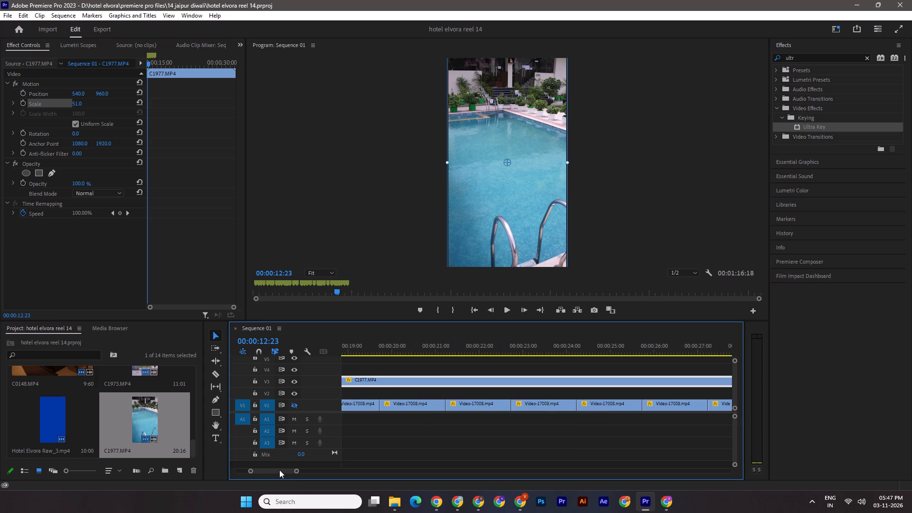
left_click_drag(279, 470, 272, 468)
left_click_drag(292, 471, 318, 473)
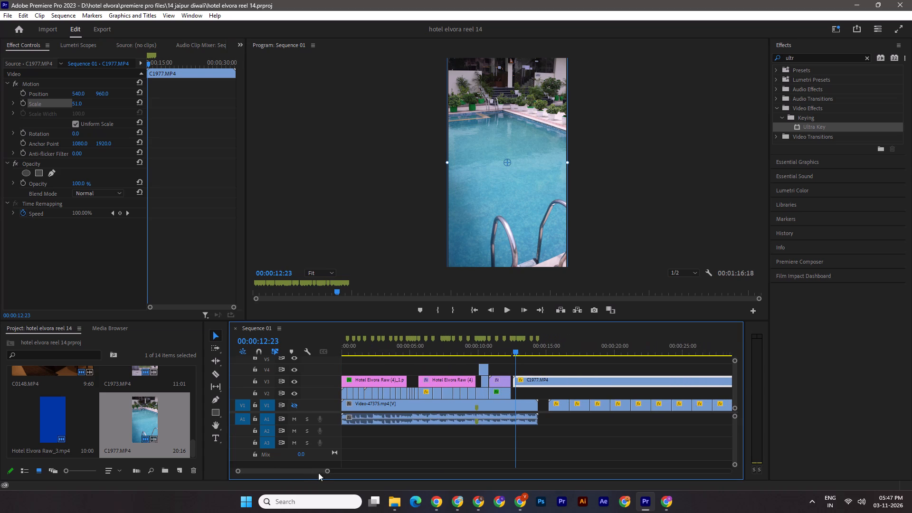
key("space")
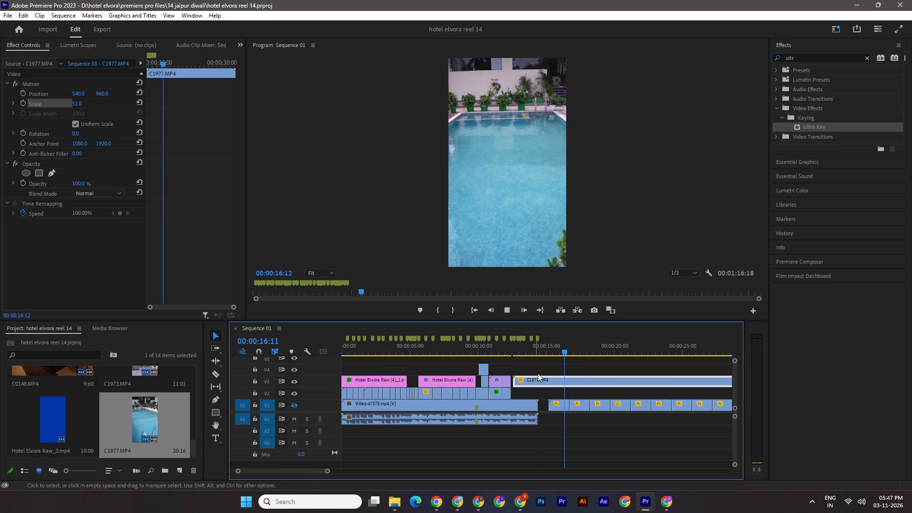
key("space")
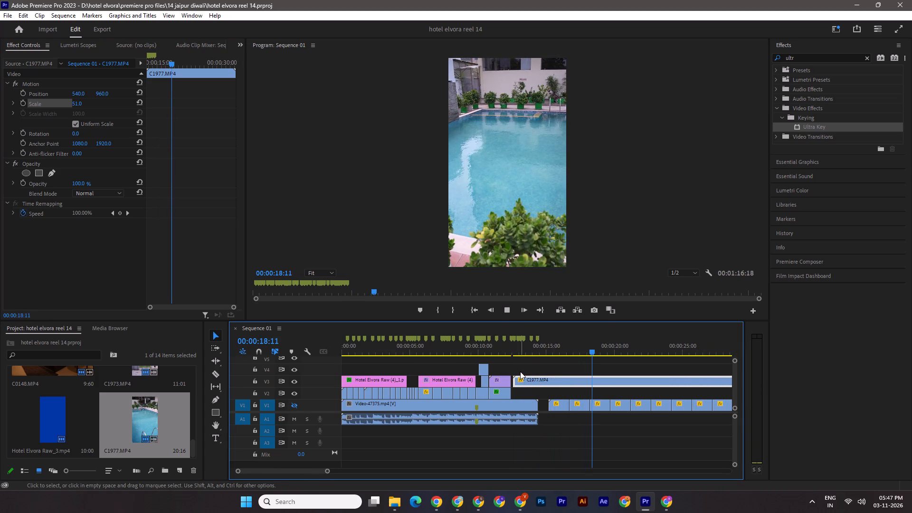
key("space")
key("space")
left_click_drag(599, 347, 584, 347)
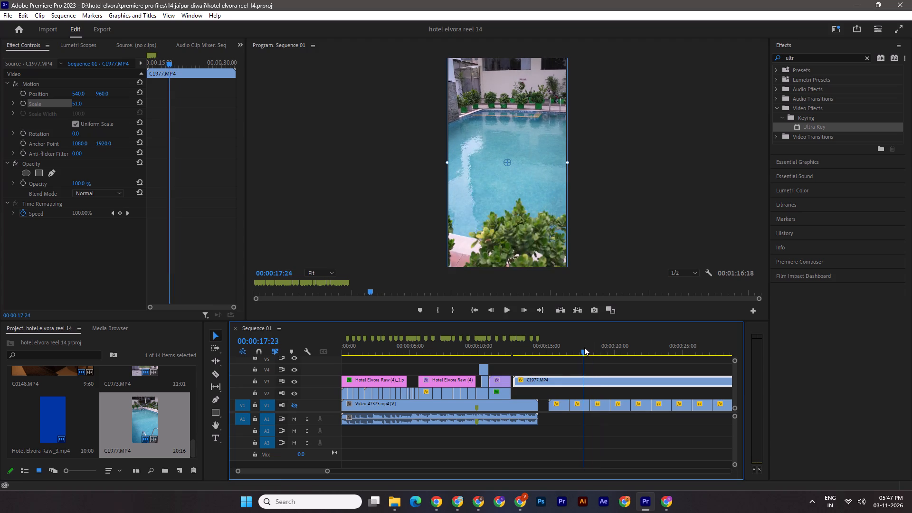
left_click_drag(584, 347, 586, 348)
left_click_drag(515, 383, 588, 388)
Move the trimmed C1977.MP4 clip back on V3 so it starts directly after the Hotel Elvora Raw_3.mp4 clip.
left_click_drag(600, 384, 536, 382)
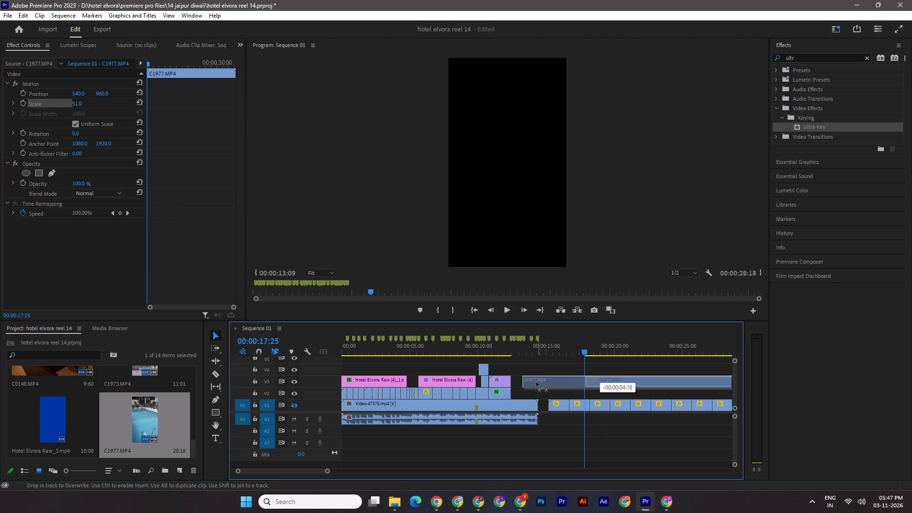
left_click_drag(536, 382, 531, 382)
left_click(517, 351)
left_click_drag(327, 470, 296, 457)
left_click_drag(573, 382, 541, 380)
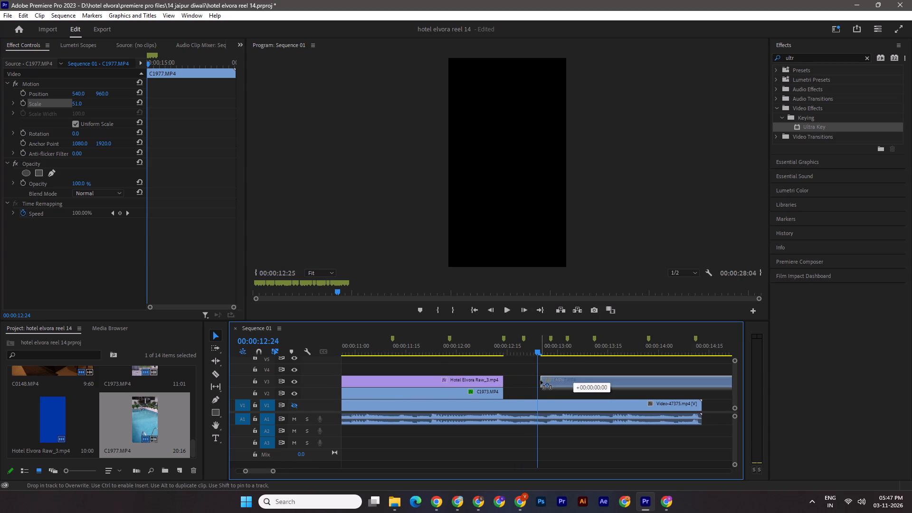
left_click_drag(541, 380, 532, 380)
key("ctrl+z")
left_click_drag(556, 386, 542, 380)
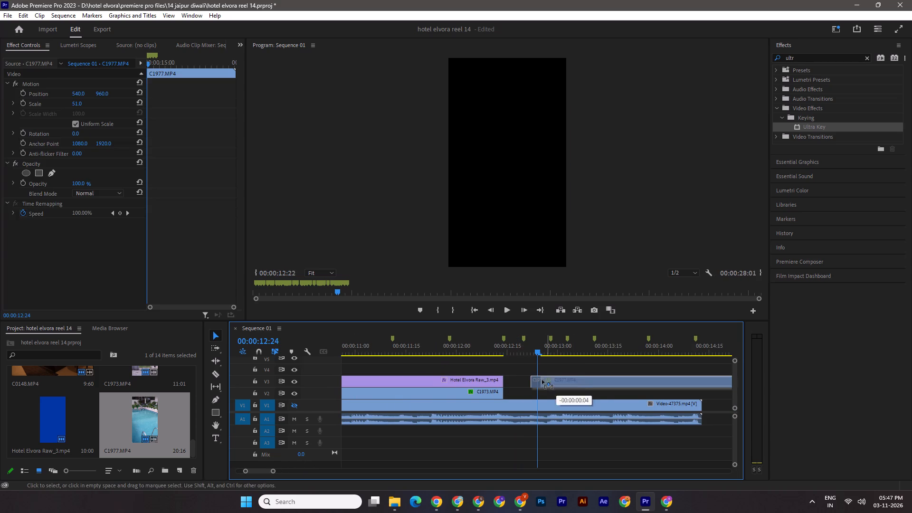
left_click_drag(542, 380, 519, 378)
Cut C1977.MP4 at the 00:00:12:28 marker, delete the remainder after the cut, and save the project.
left_click_drag(537, 348, 520, 351)
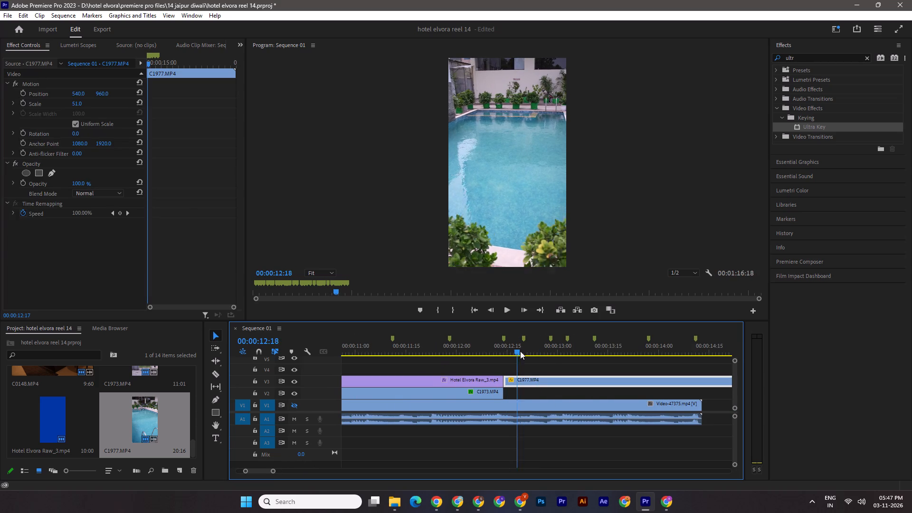
left_click_drag(520, 351, 551, 355)
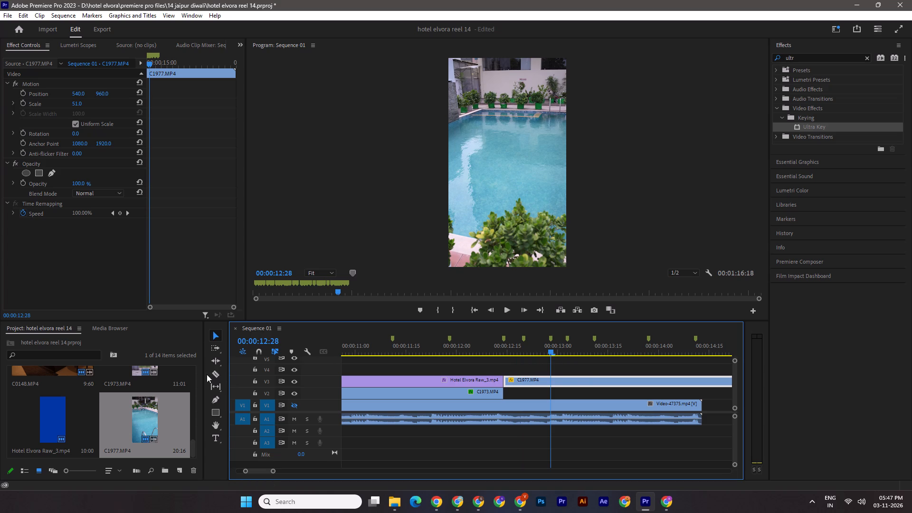
left_click(220, 374)
left_click(551, 380)
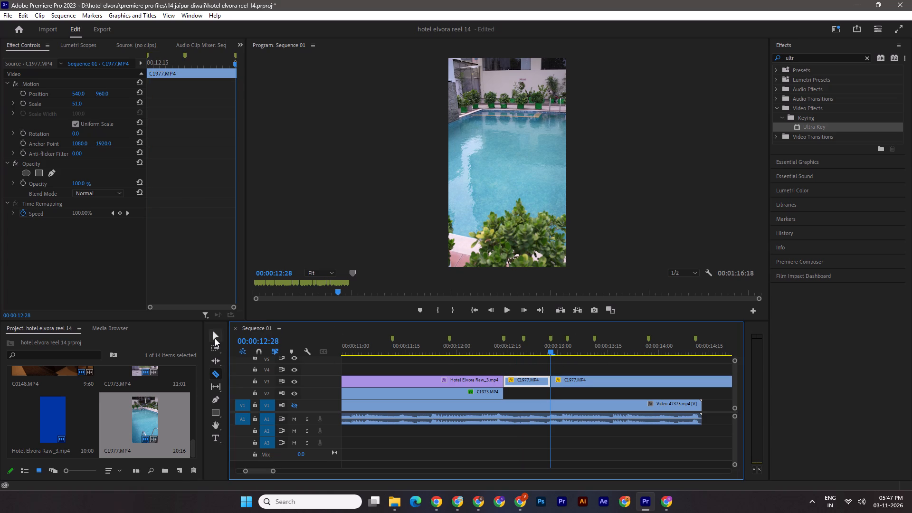
left_click(215, 338)
left_click(586, 384)
key("Delete")
key("ctrl+s")
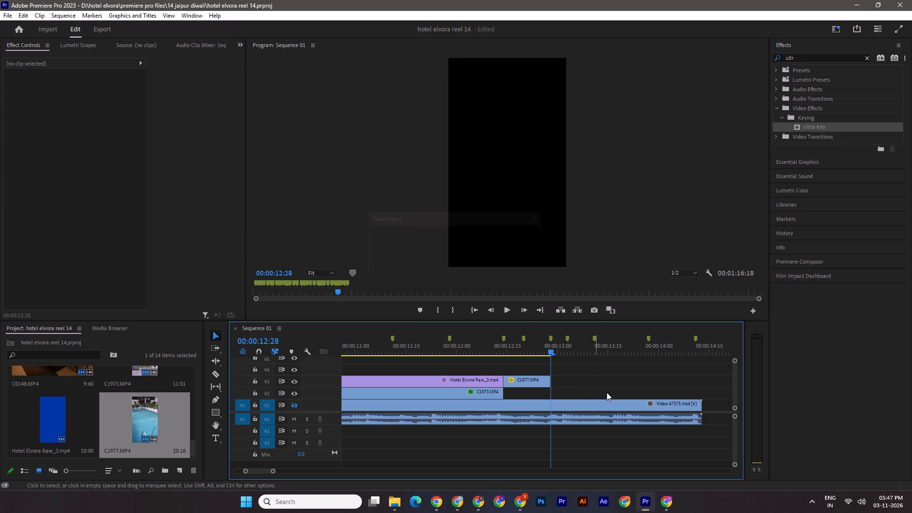
Move the short C1977.MP4 piece down to V2, directly after C1973.MP4.
left_click_drag(523, 384, 522, 391, "shift")
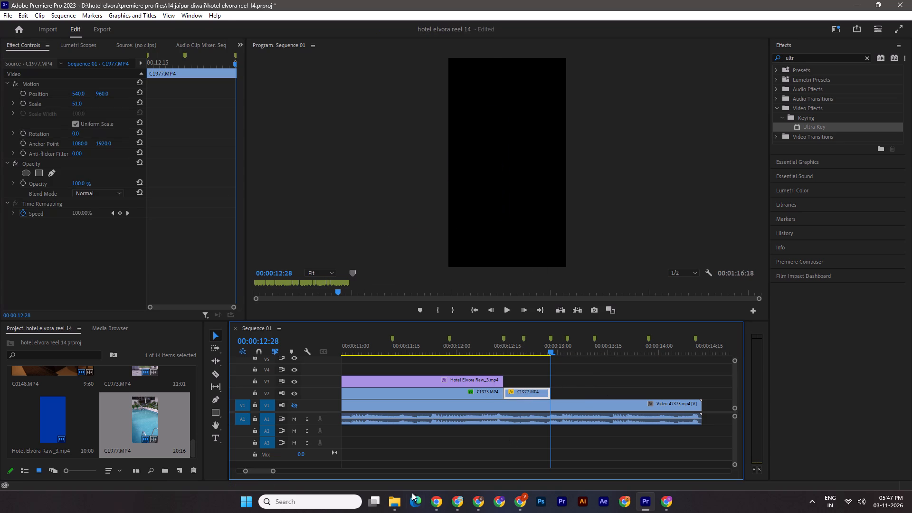
Add the bedroom clip C0131.MP4 from the 14 jaipur diwali folder to V3 in Premiere Pro, just after 00:00:12:28.
left_click(391, 500)
left_click(425, 467)
left_click_drag(295, 424, 446, 367)
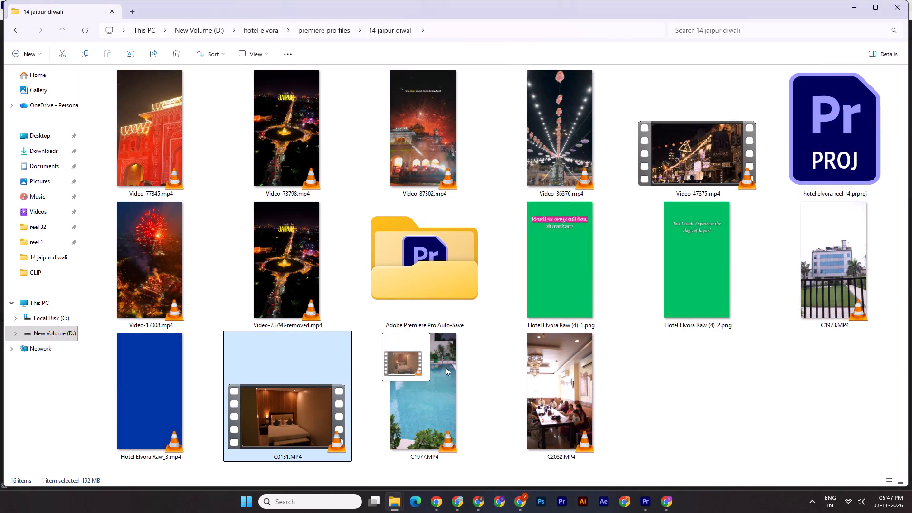
left_click_drag(446, 367, 555, 381)
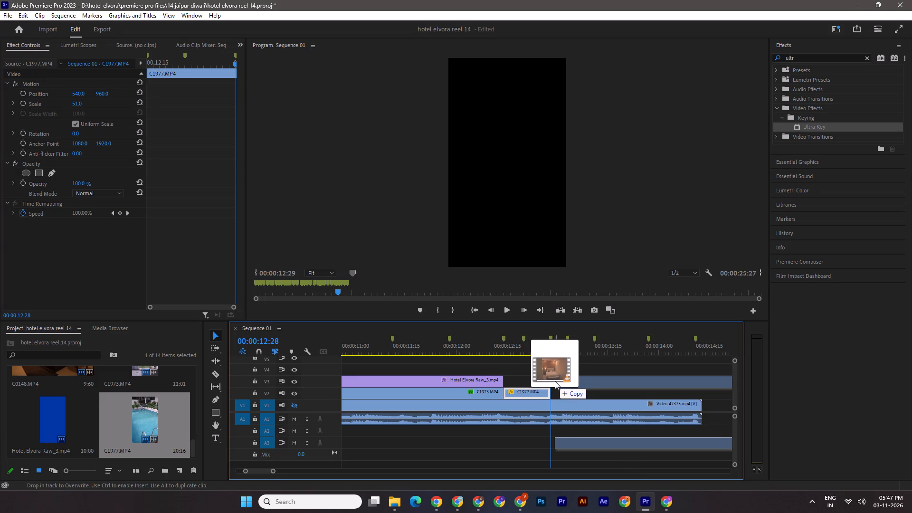
left_click_drag(555, 381, 554, 378)
Unlink C0131.MP4's audio from its video and delete the audio part on A3.
left_click(569, 380)
right_click(570, 380)
left_click(610, 180)
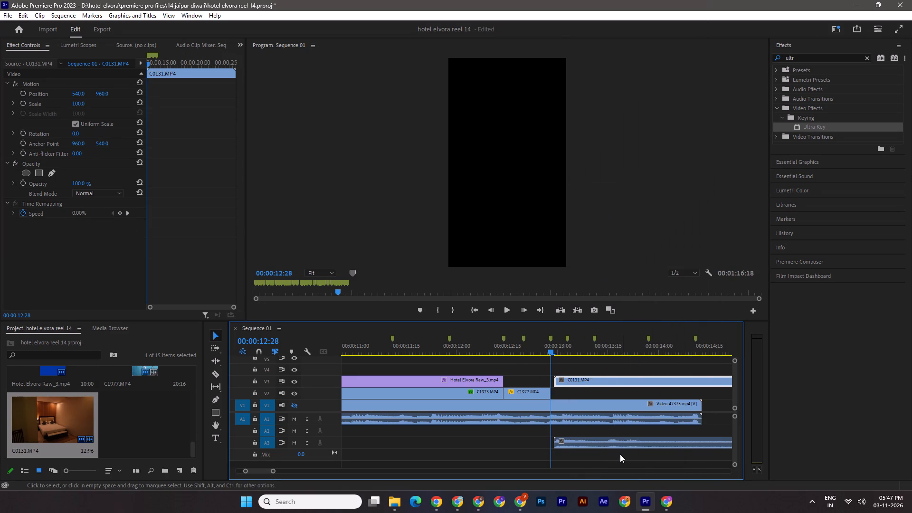
left_click(619, 446)
key("Delete")
Shift C0131.MP4 on V3 so that it starts exactly at 00:00:12:28.
left_click(588, 383)
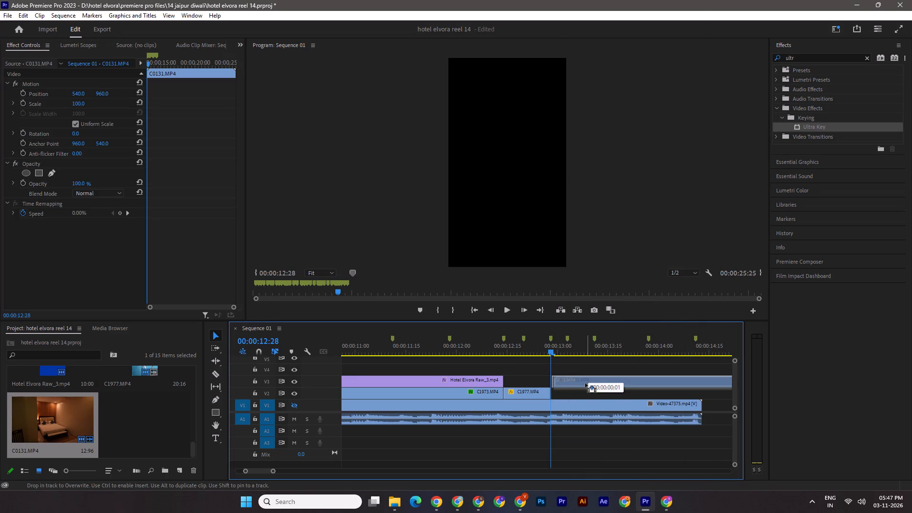
left_click(593, 376)
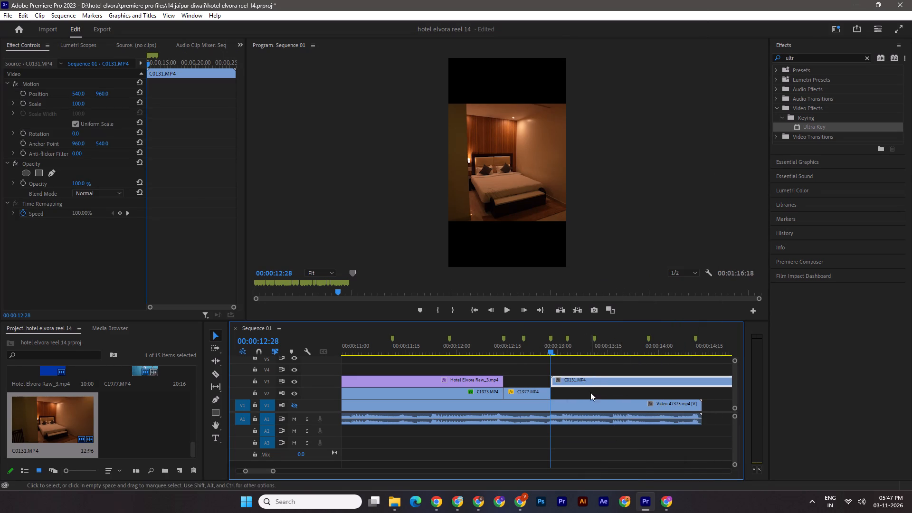
Set C0131.MP4's Scale to 180 so the bedroom shot fills the vertical frame, and save the project.
left_click_drag(80, 101, 118, 104)
left_click_drag(273, 472, 285, 472)
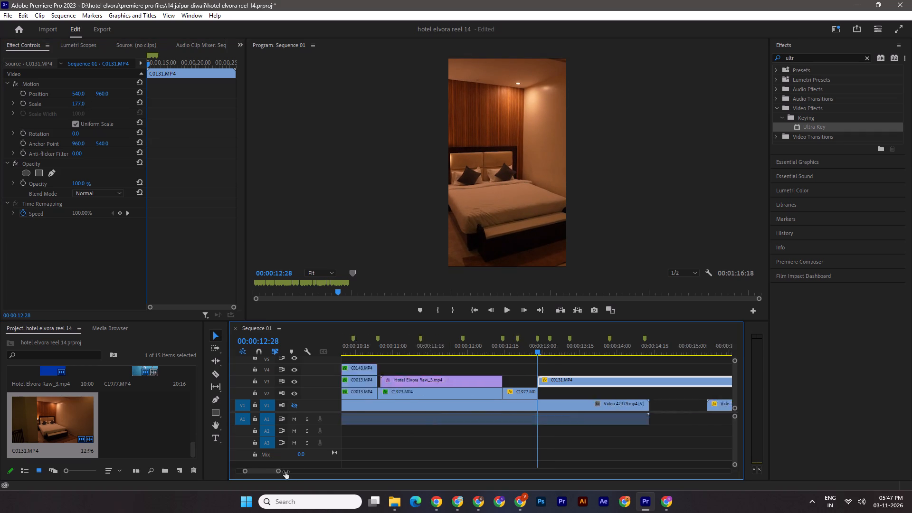
left_click_drag(285, 472, 316, 472)
key("space")
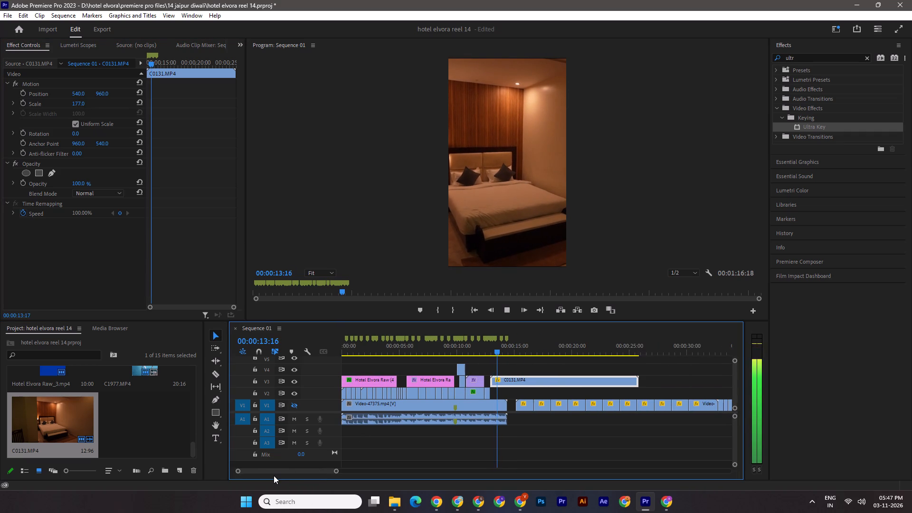
key("space")
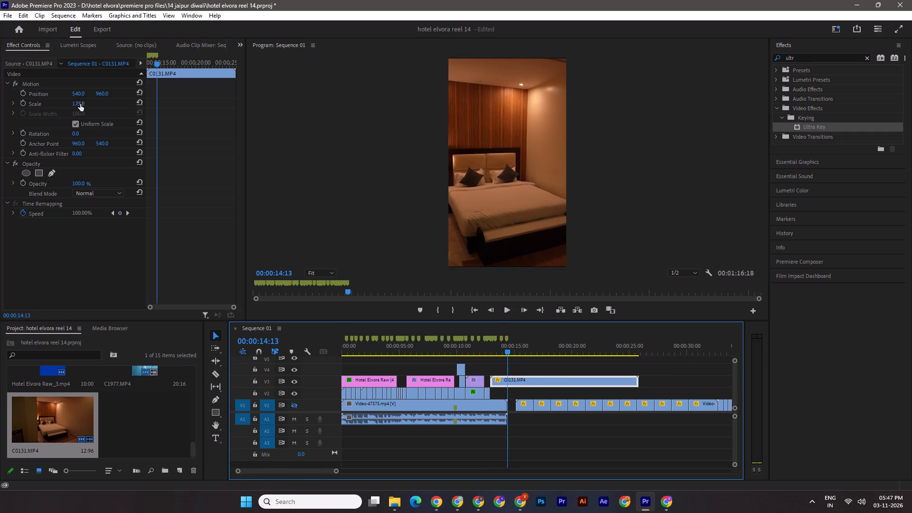
left_click(80, 102)
key("1")
type("80")
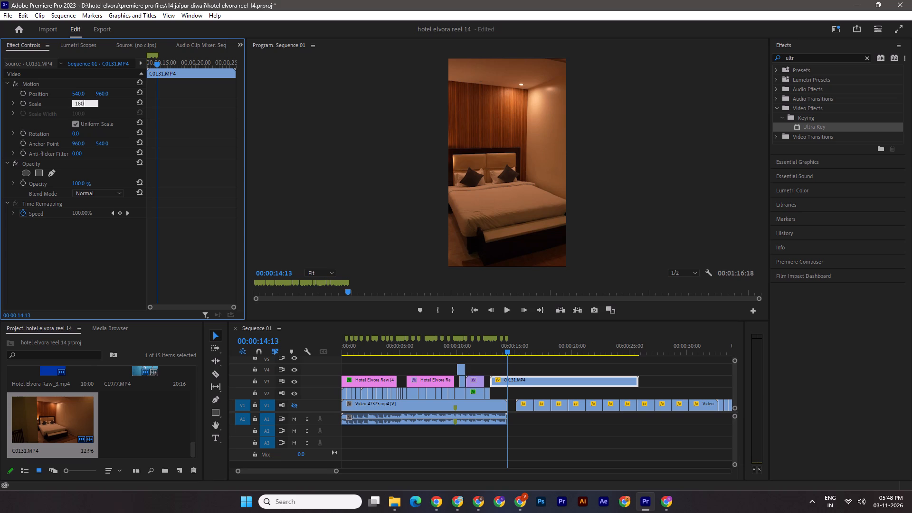
key("Return")
key("ctrl+s")
Play C0131.MP4 on to 00:00:15:04 and trim the clip's beginning to about that point.
key("space")
key("space")
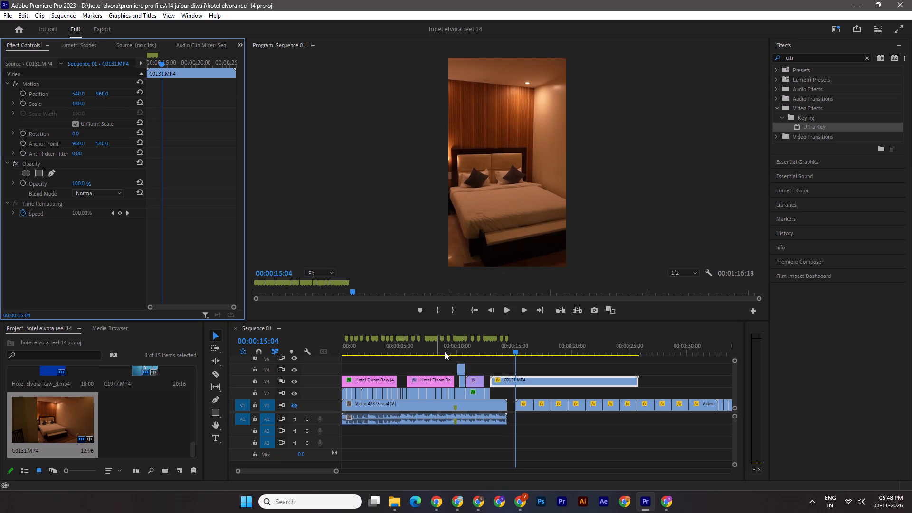
left_click_drag(493, 382, 517, 383)
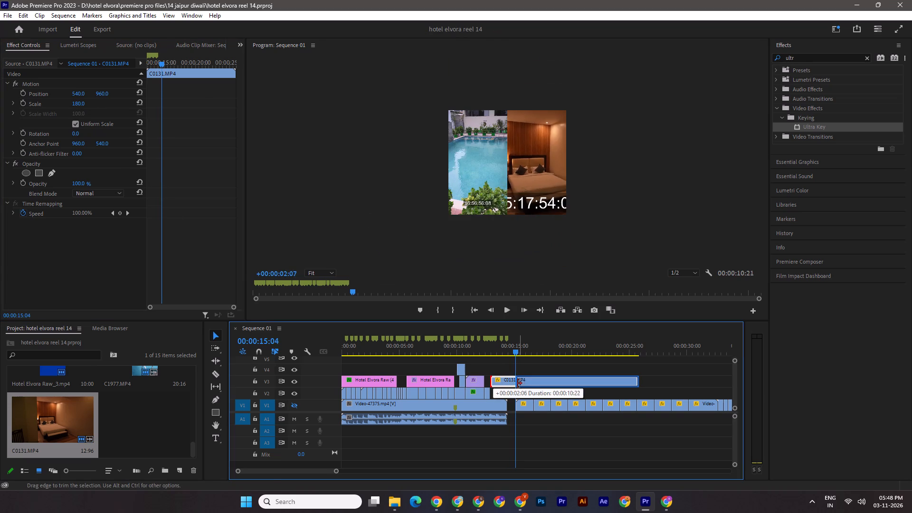
left_click_drag(517, 383, 518, 383)
Move the trimmed C0131.MP4 clip back on V3 to start where the C1977.MP4 piece ends.
left_click_drag(336, 471, 311, 467)
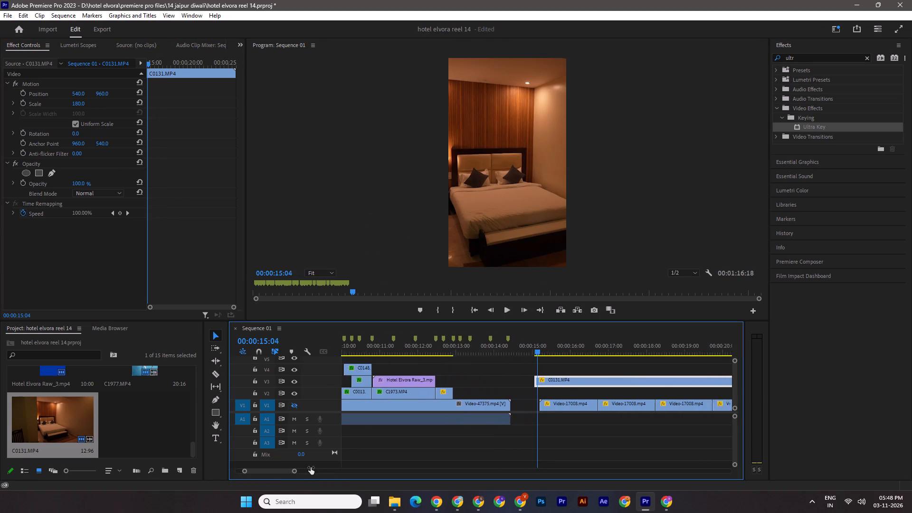
left_click_drag(311, 467, 310, 467)
left_click_drag(558, 382, 464, 380)
Cut C0131.MP4 at the 00:00:13:11 marker, delete the remainder after the cut, and save the project.
left_click(444, 348)
left_click_drag(443, 351, 459, 351, "shift")
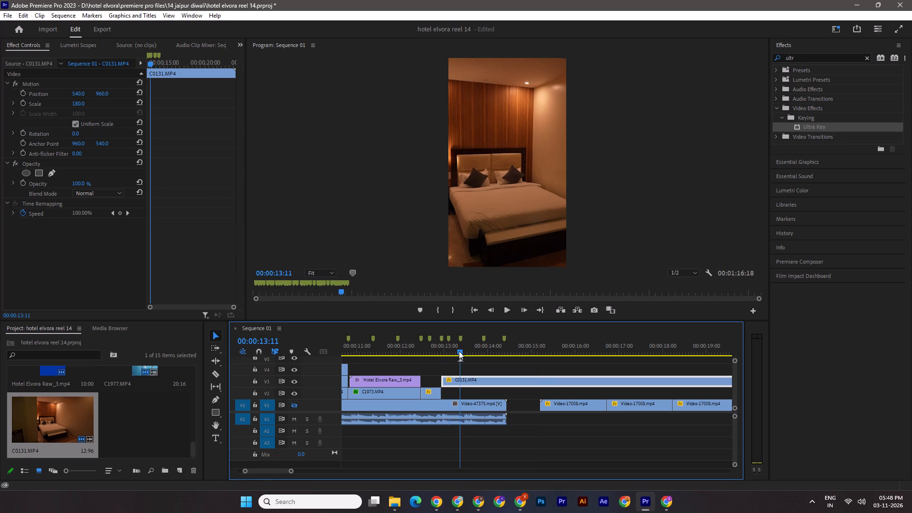
left_click_drag(459, 351, 460, 351, "shift")
left_click(219, 375)
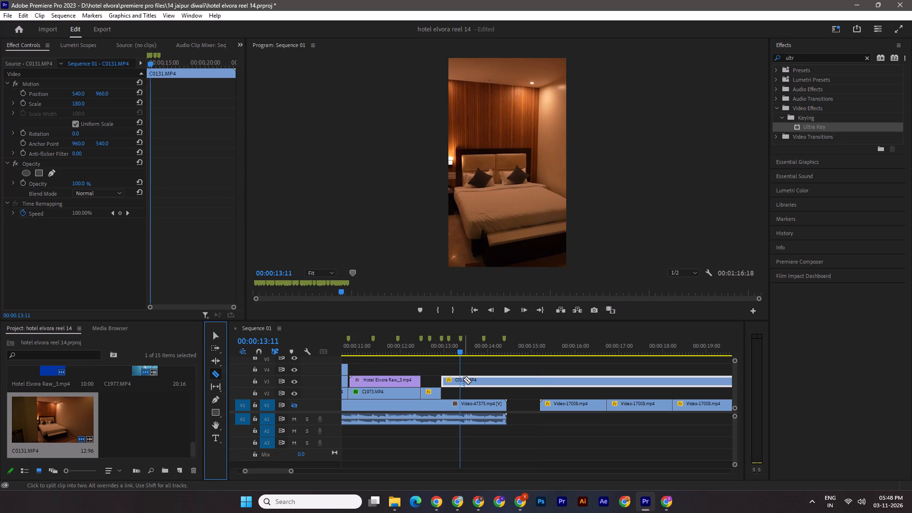
left_click(460, 380)
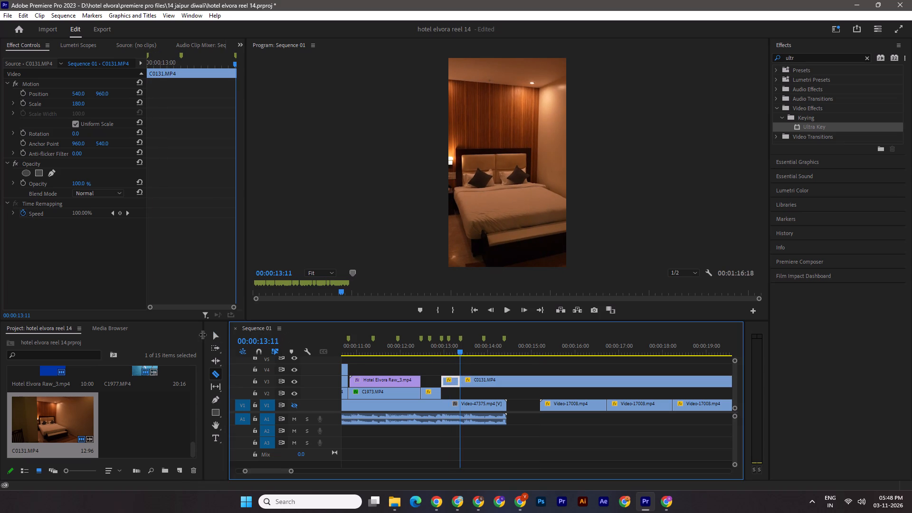
left_click(217, 334)
left_click(501, 380)
key("Delete")
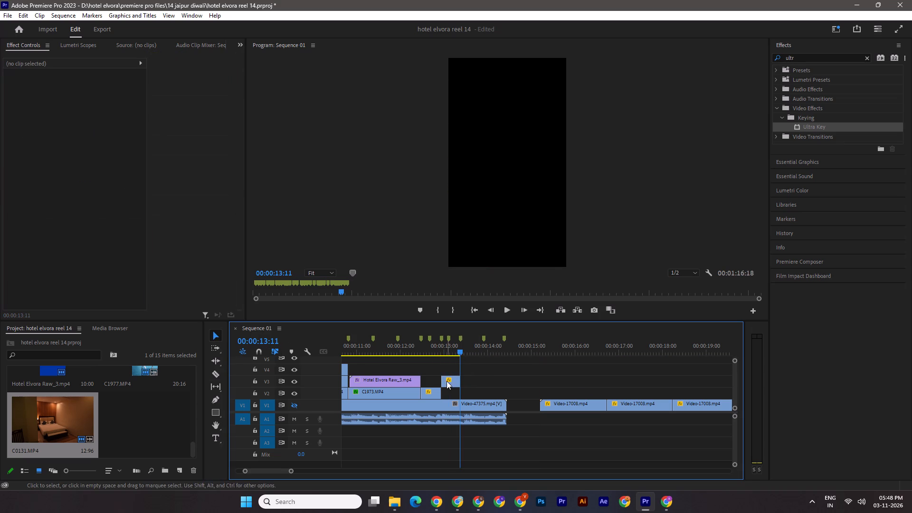
key("ctrl+s")
Move the short C0131.MP4 piece down to V2, directly after C1977.MP4, and save the project.
left_click_drag(447, 380, 446, 393, "shift")
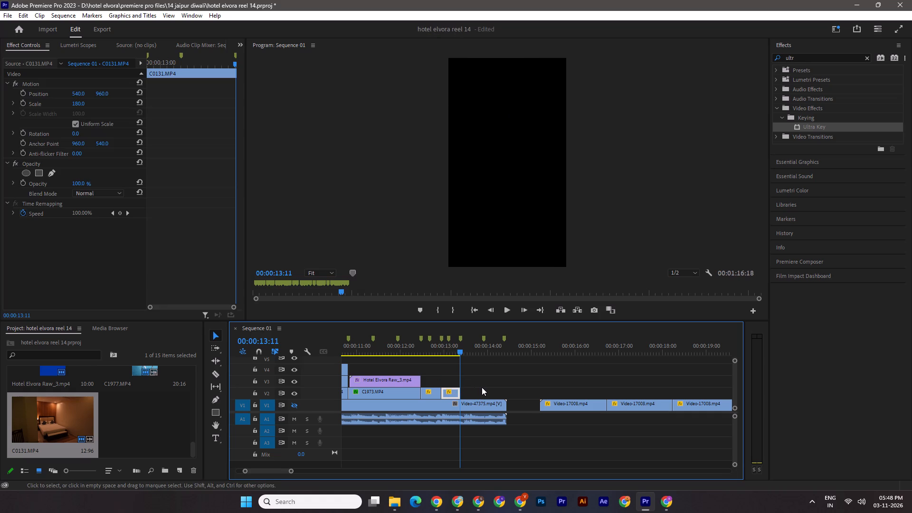
key("ctrl+s")
Add the restaurant clip C2032.MP4 from the 14 jaipur diwali folder to V3 in Premiere Pro, just after 00:00:13:11.
left_click(390, 501)
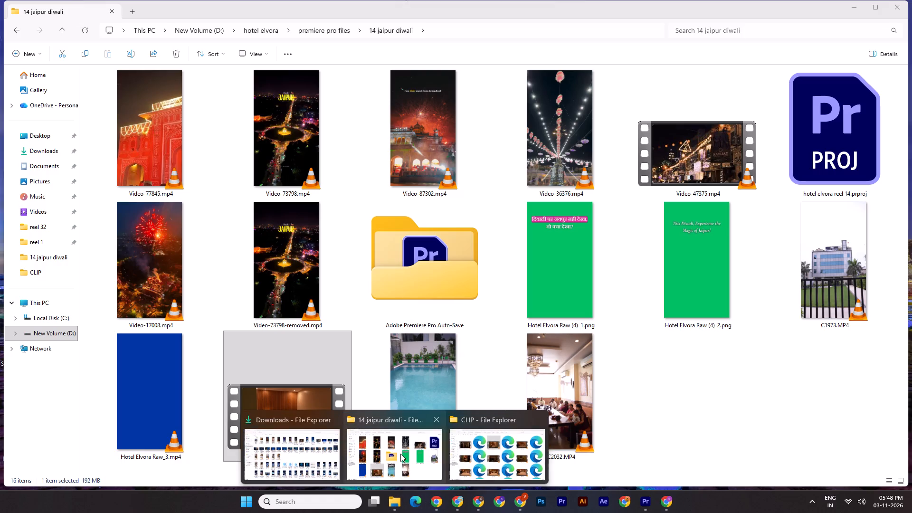
left_click(390, 460)
left_click_drag(557, 401, 643, 496)
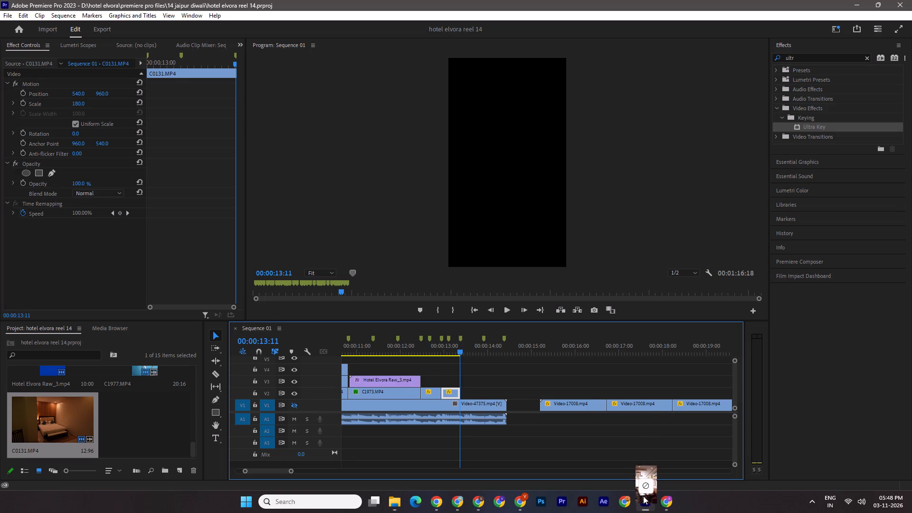
left_click_drag(643, 496, 461, 380)
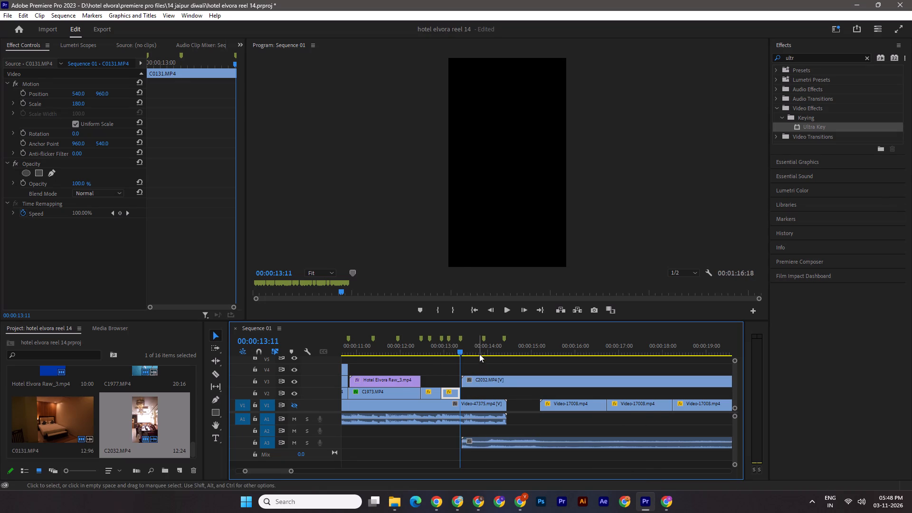
Park the playhead on C2032.MP4 at 00:00:13:24, set its Scale to 51, and save the project.
left_click(479, 349)
left_click(509, 383)
left_click(76, 104)
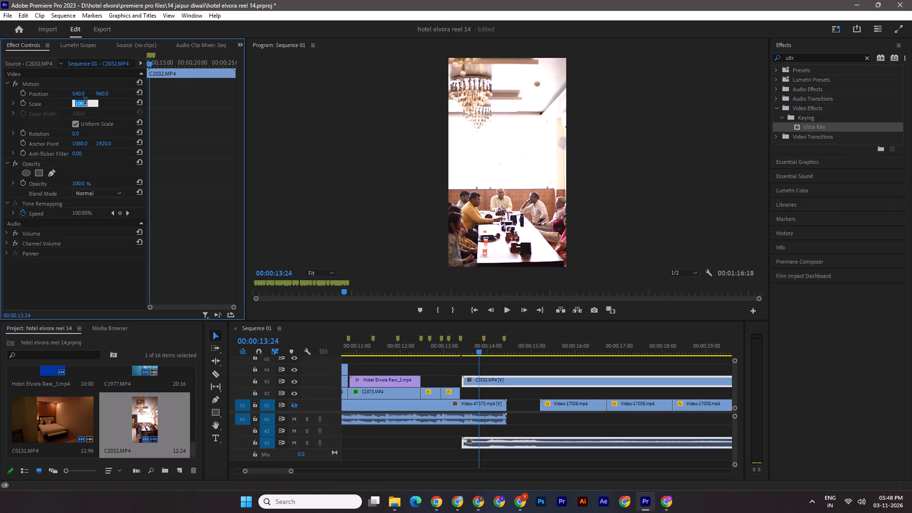
type("51")
key("Return")
key("ctrl+s")
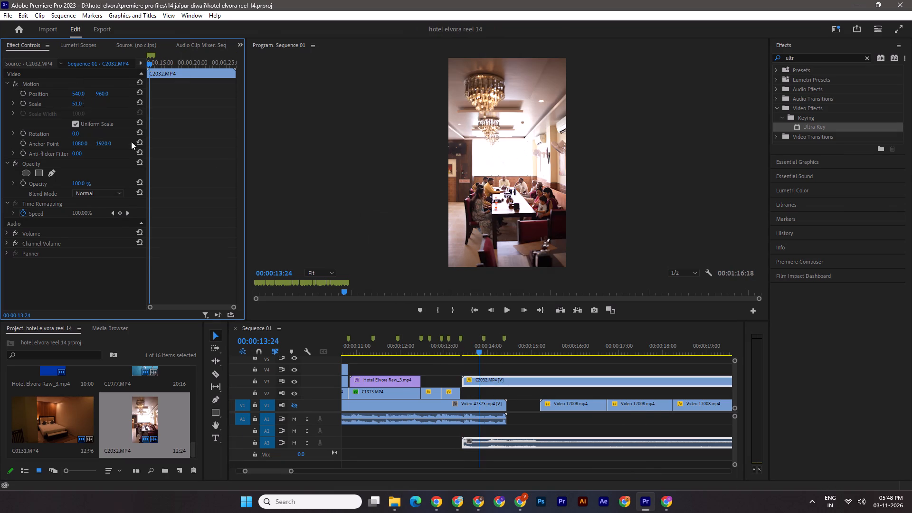
Play C2032.MP4 on to 00:00:16:08, unlink its audio from the video, and delete the audio part.
key("space")
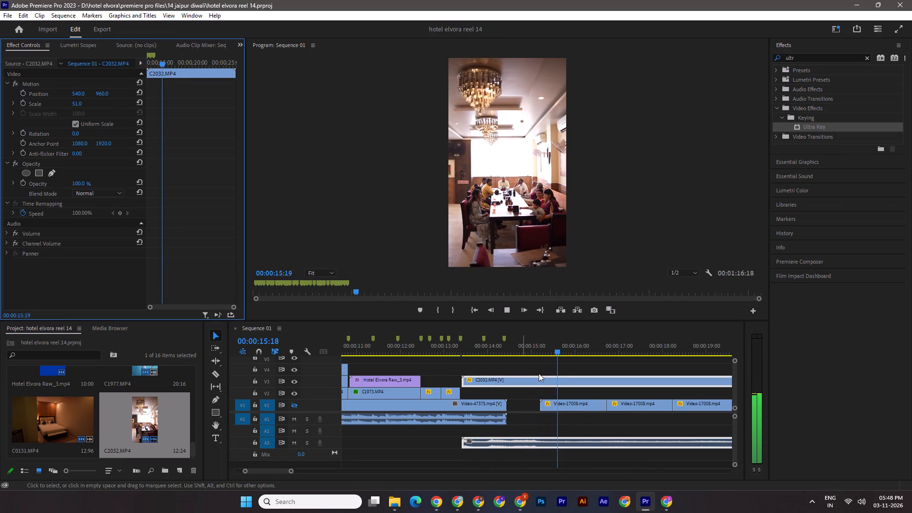
key("space")
right_click(540, 379)
left_click(572, 180)
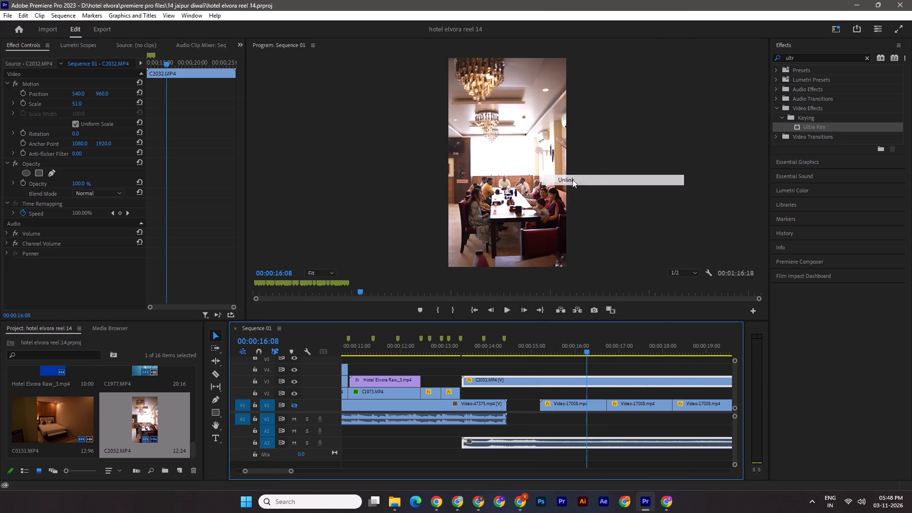
left_click(558, 439)
key("Delete")
Trim the start of C2032.MP4 to 00:00:16:08 and move the clip to V2, directly after C0131.MP4 at 00:00:13:12.
left_click_drag(462, 379, 522, 385)
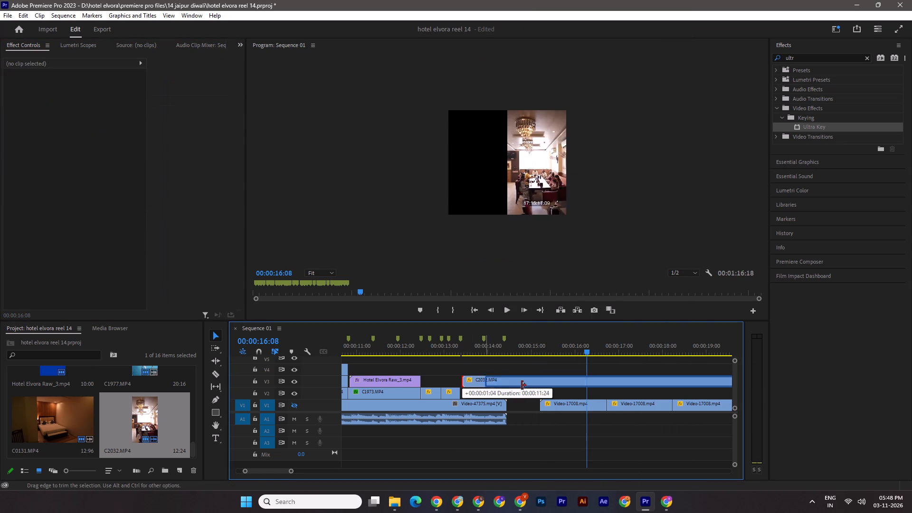
left_click_drag(522, 385, 587, 385)
left_click_drag(617, 379, 499, 380)
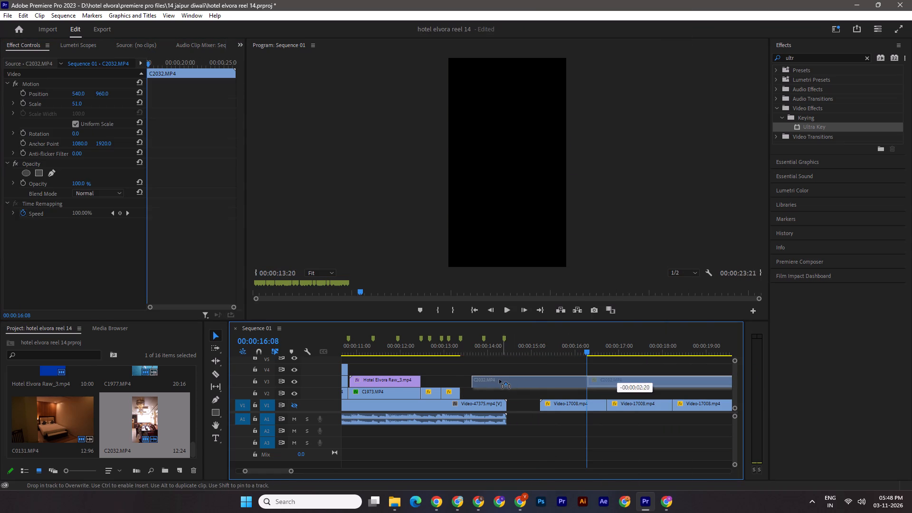
left_click_drag(499, 380, 490, 380)
left_click(462, 348)
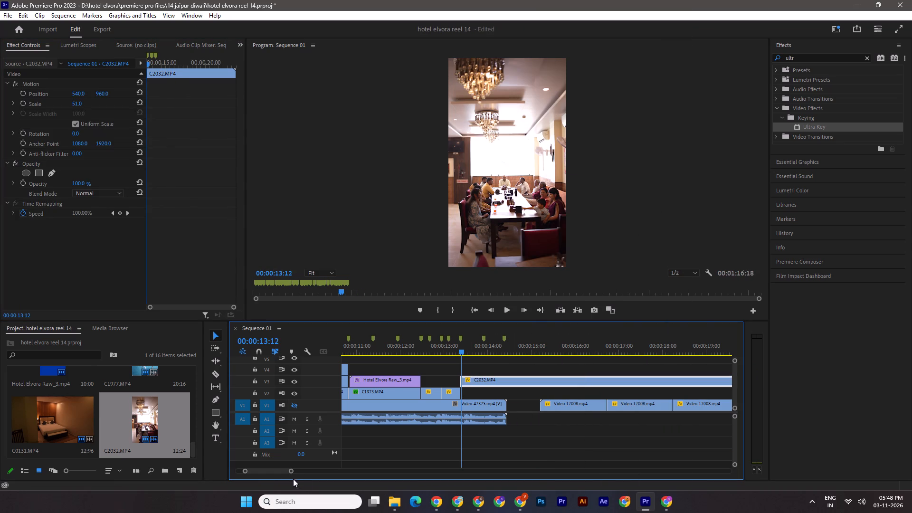
left_click_drag(290, 471, 259, 464)
left_click_drag(545, 380, 545, 390, "shift")
Cut C2032.MP4 at the 00:00:13:27 marker, delete the remainder after the cut, and save the project.
left_click_drag(259, 470, 273, 471)
left_click_drag(538, 351, 568, 351, "shift")
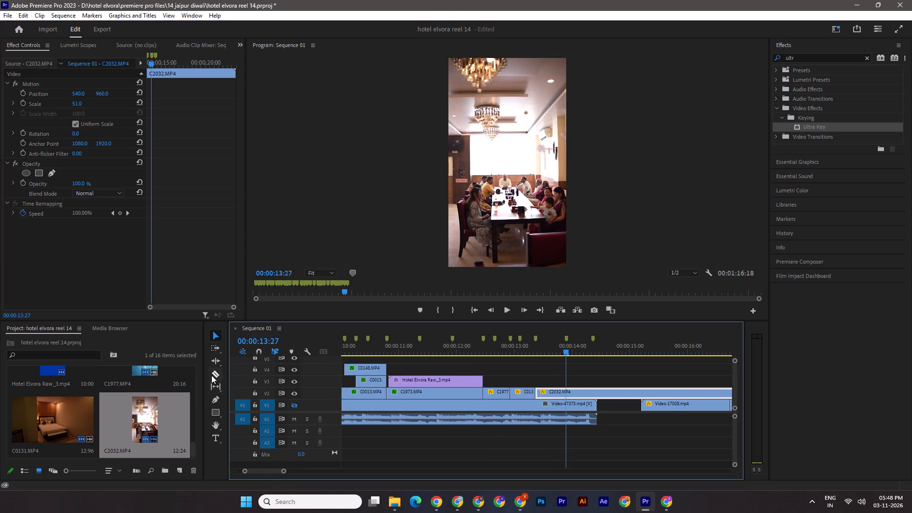
left_click(212, 373)
left_click(565, 391)
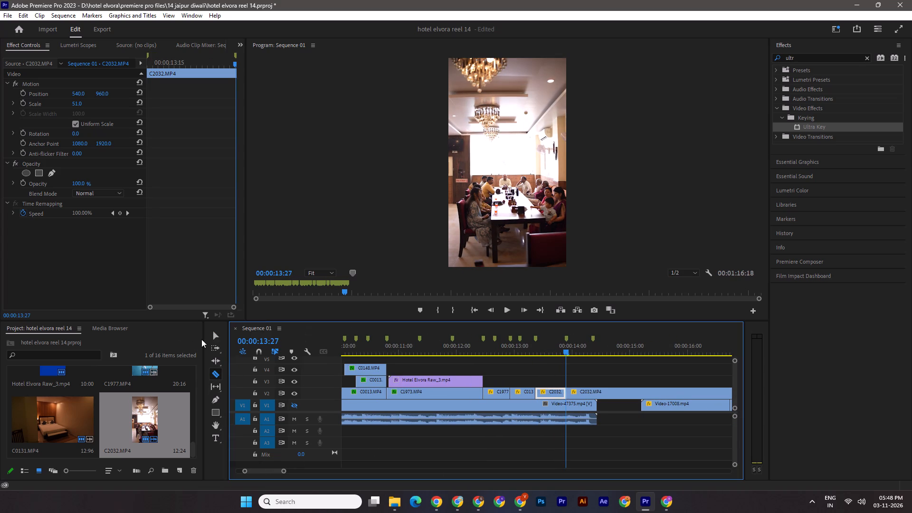
left_click(214, 332)
left_click(606, 389)
key("Delete")
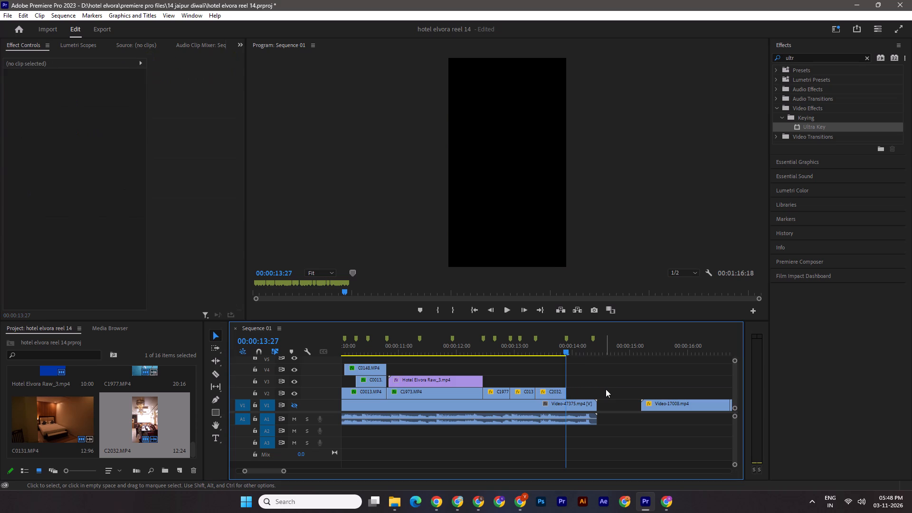
key("ctrl+s")
Switch to the Hotel Elvora Raw design in Canva and look through pages 127 to 130 for a reusable closing page.
left_click(483, 501)
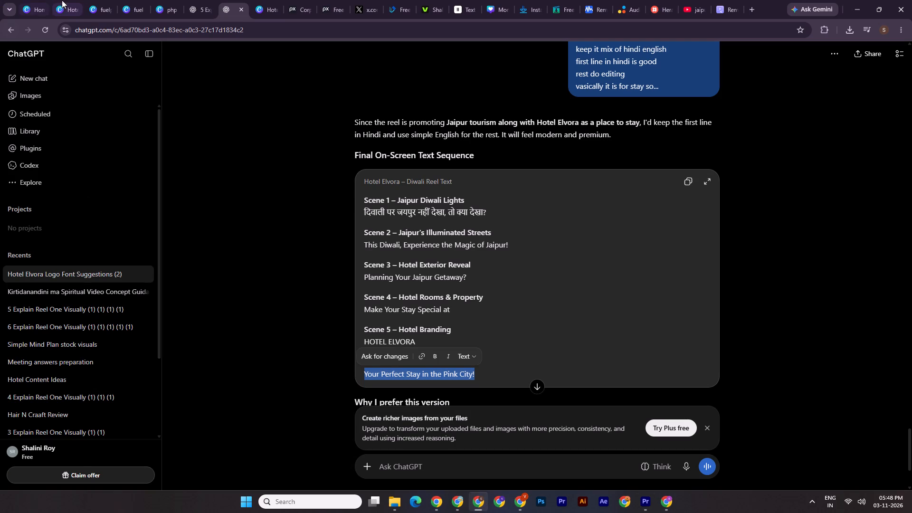
left_click(71, 0)
double_click(800, 278)
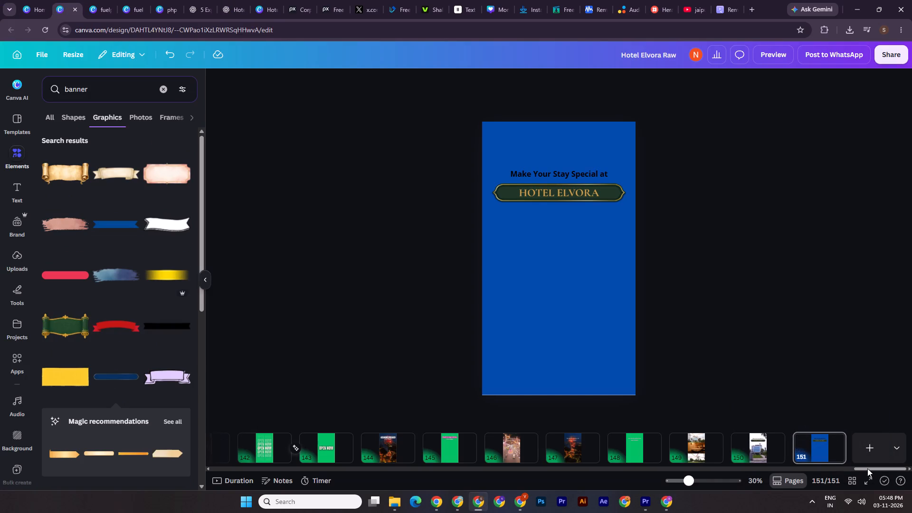
left_click_drag(867, 468, 792, 469)
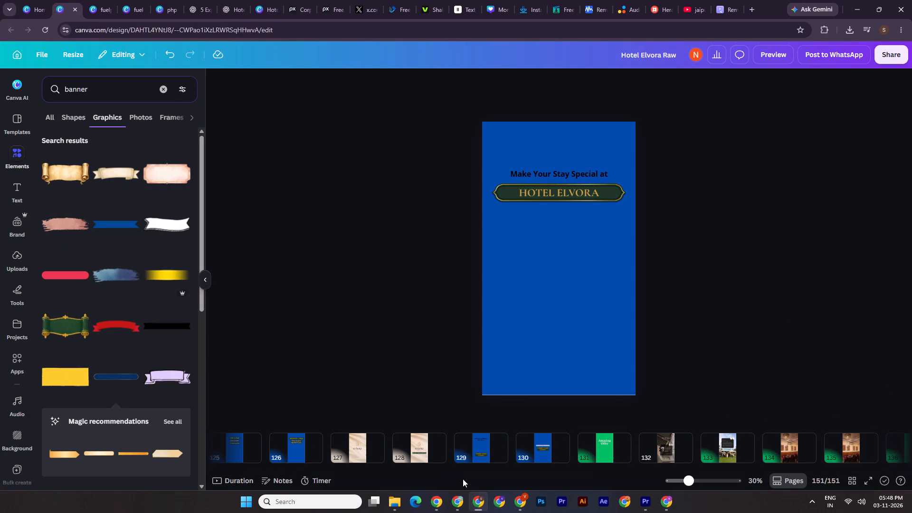
left_click(426, 451)
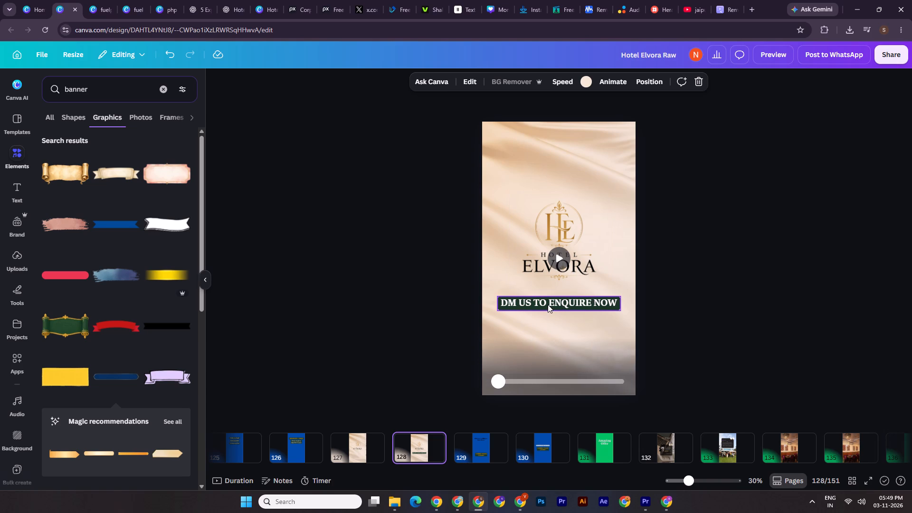
left_click(562, 309)
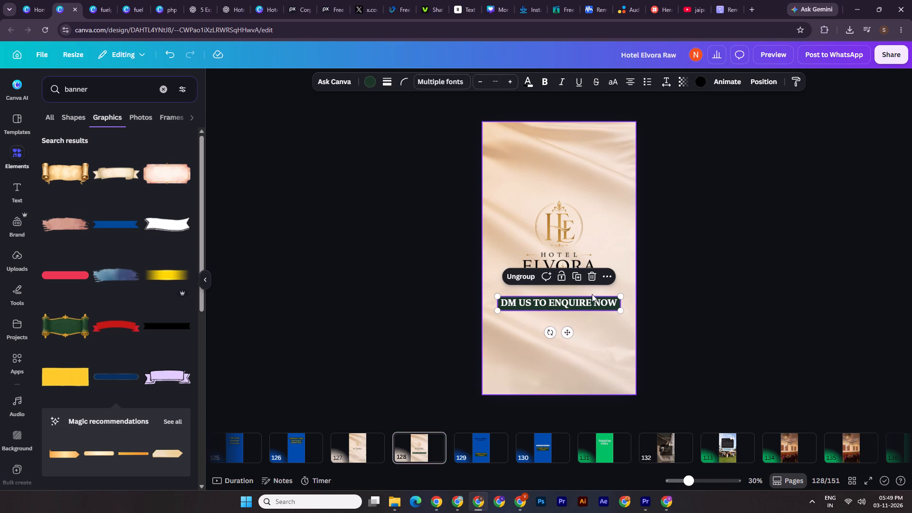
left_click(729, 287)
left_click(558, 443)
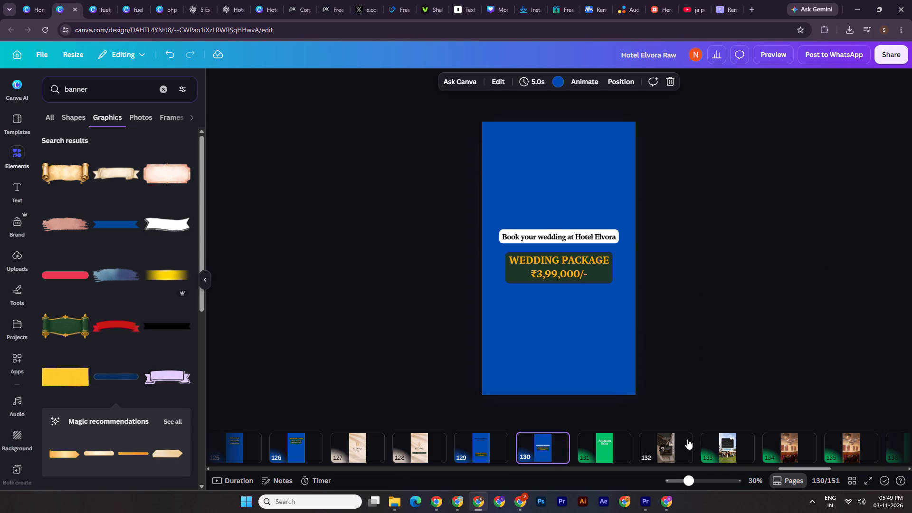
left_click(362, 442)
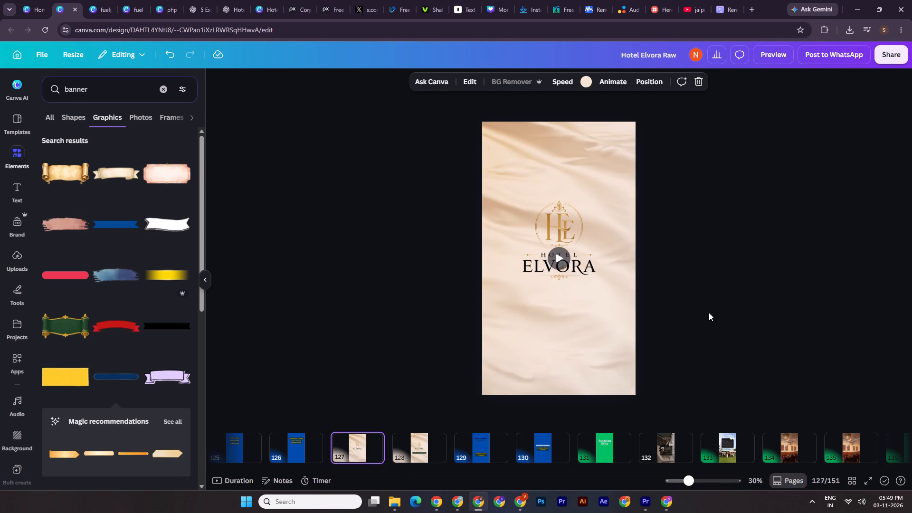
On page 128, replace the DM US TO ENQUIRE NOW text with Book Now and set it in uppercase.
left_click(423, 454)
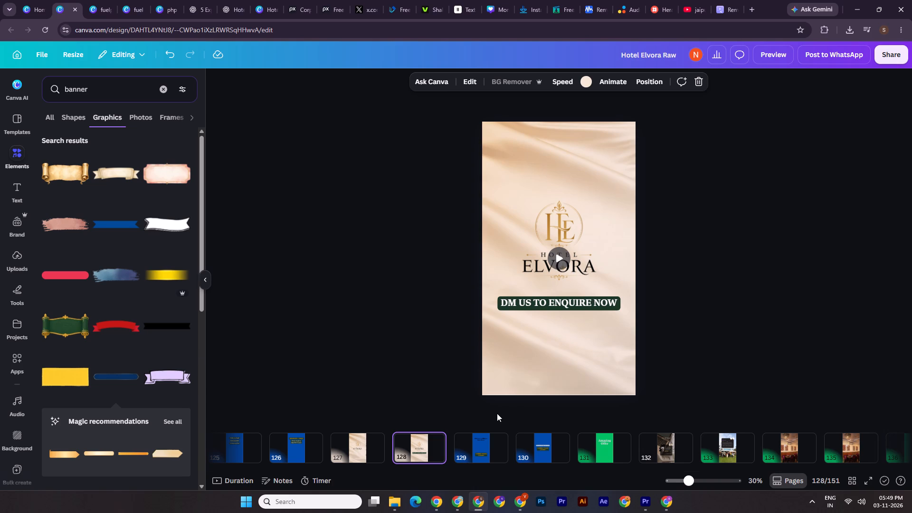
double_click(561, 306)
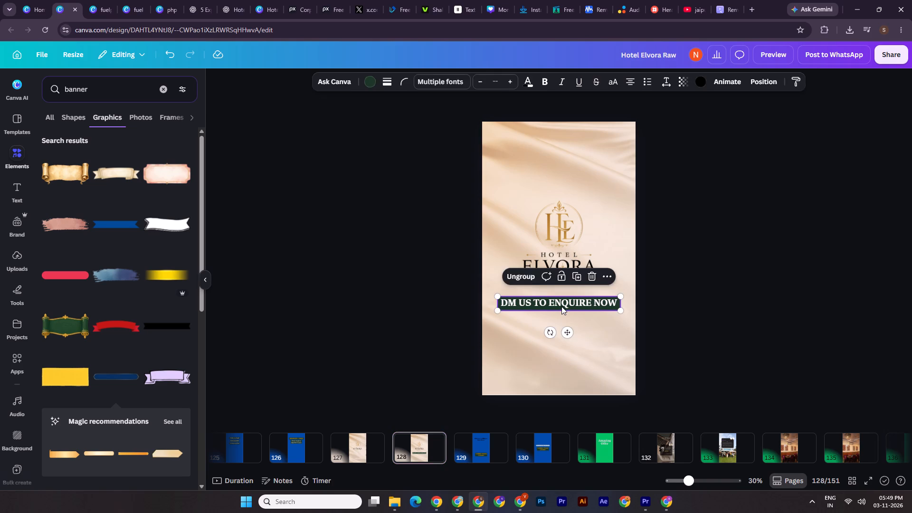
double_click(559, 308)
left_click(559, 308)
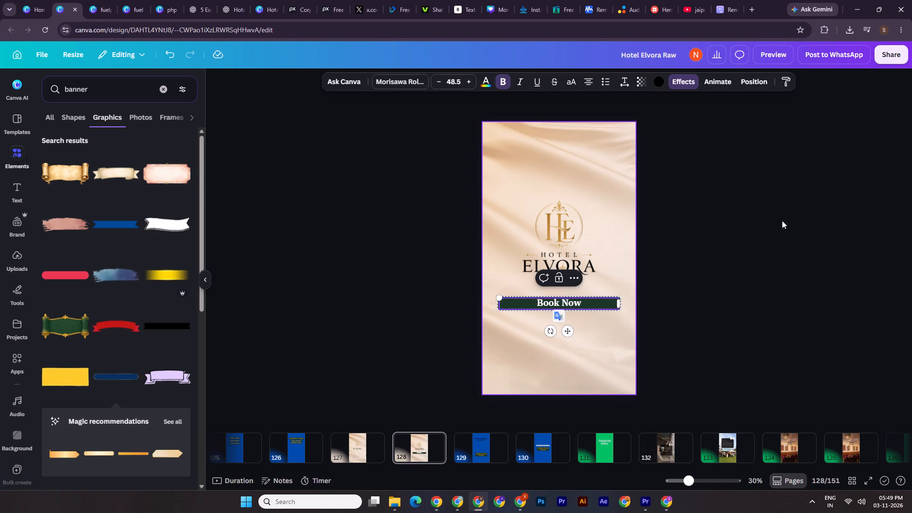
left_click(599, 330)
double_click(577, 304)
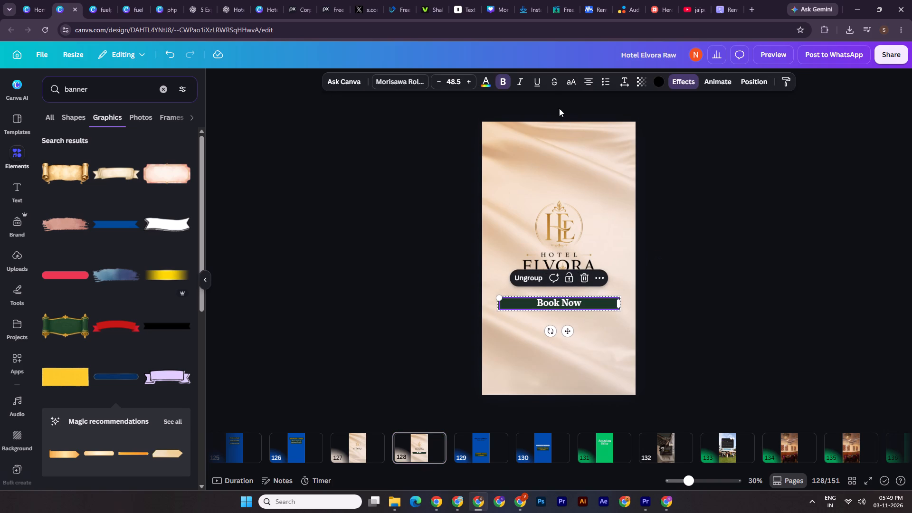
left_click(567, 80)
left_click(682, 317)
Narrow the green banner on page 128 to fit the BOOK NOW text.
left_click(608, 303)
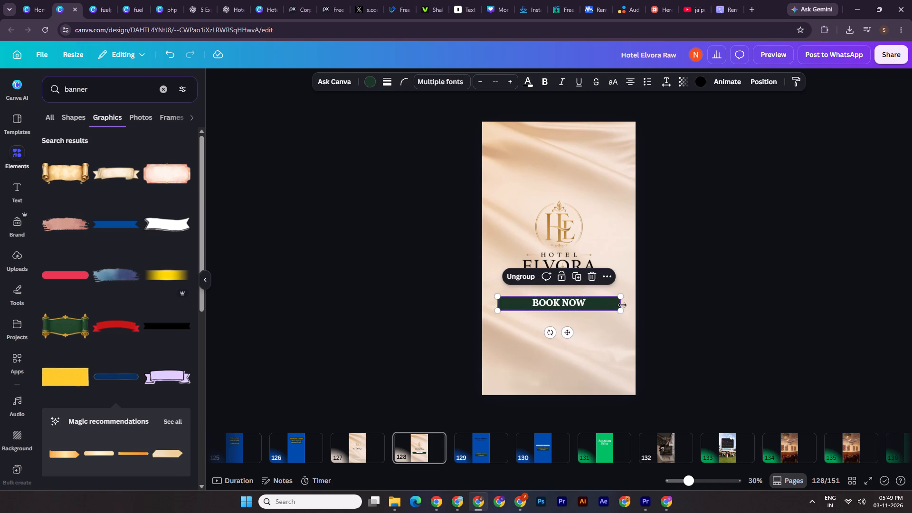
left_click_drag(622, 305, 593, 303, "alt")
double_click(714, 268)
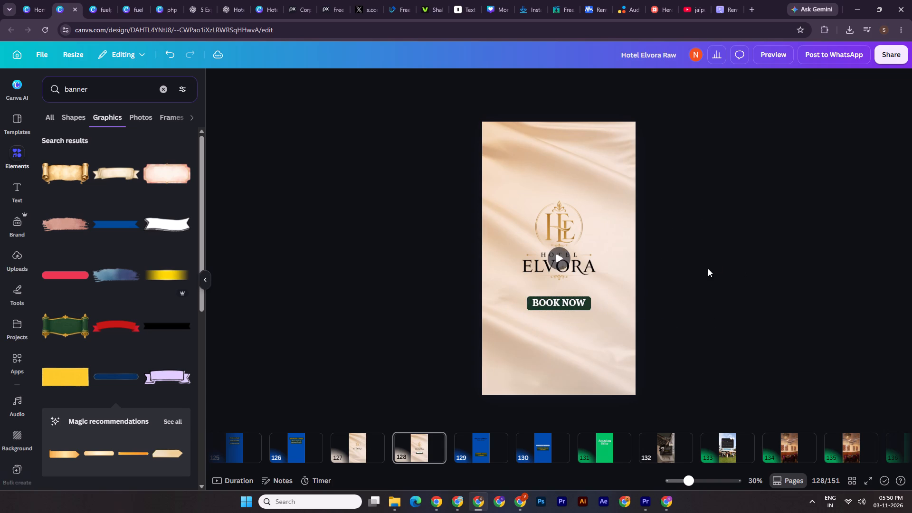
Place a copy of the BOOK NOW logo page 128 at the end of the design, after page 151.
left_click(537, 453)
left_click_drag(800, 471, 788, 471)
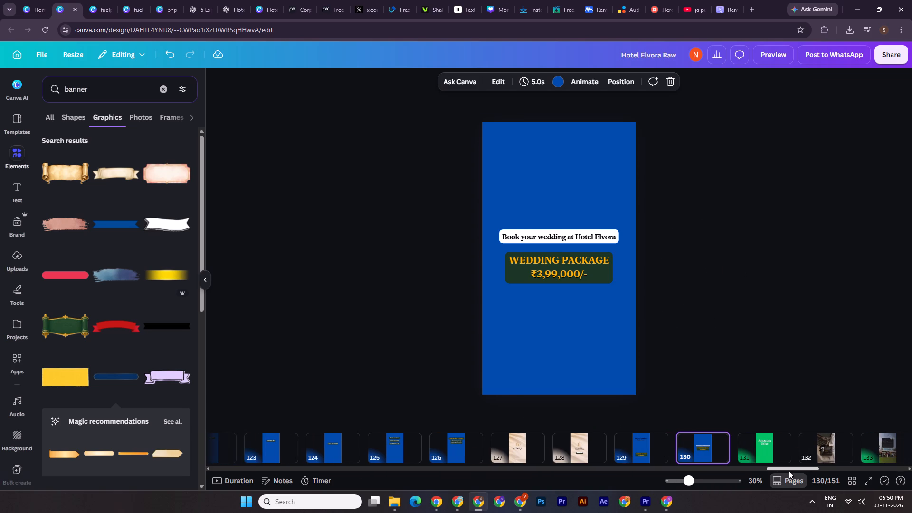
left_click_drag(788, 471, 788, 471)
left_click_drag(807, 470, 794, 469)
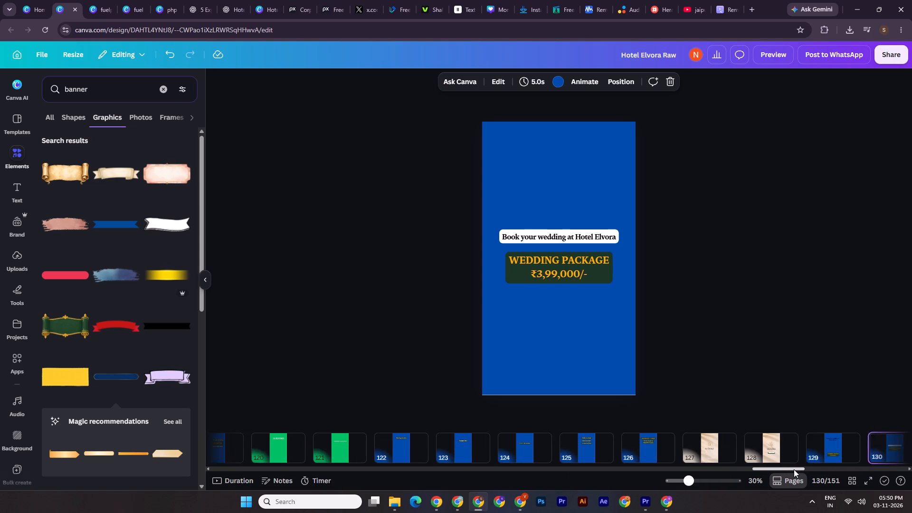
left_click_drag(794, 469, 798, 470)
left_click(712, 457)
left_click_drag(705, 453, 911, 451, "alt")
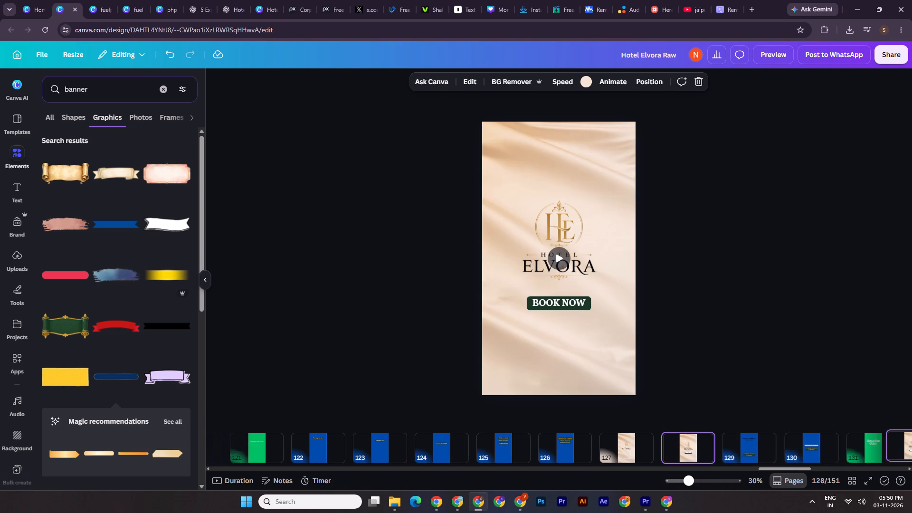
left_click_drag(911, 451, 911, 453, "alt")
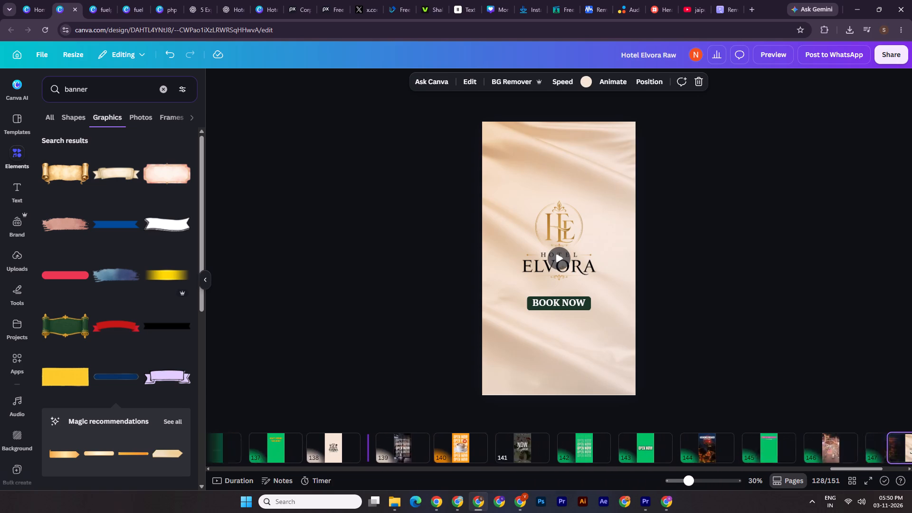
left_click_drag(911, 453, 851, 453, "alt")
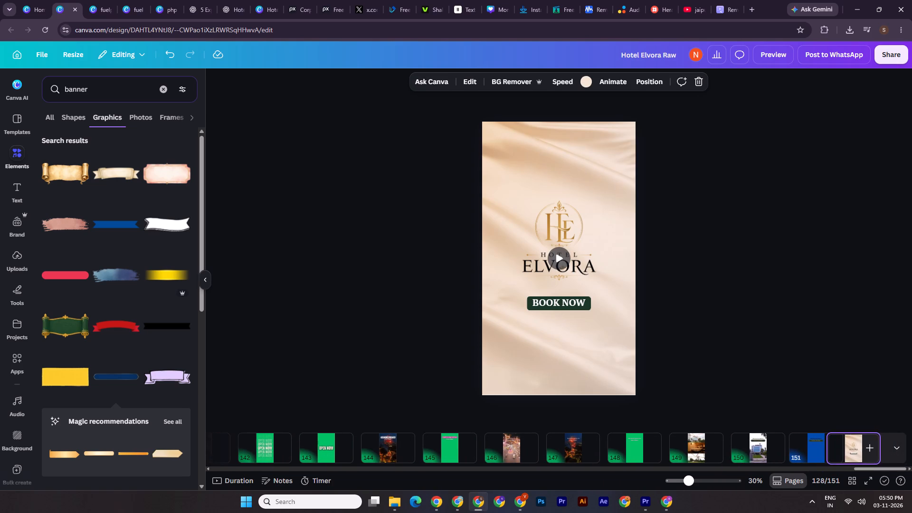
left_click_drag(851, 453, 850, 453, "alt")
Copy the phone icon and contact number group from page 105 and paste it onto page 152.
left_click_drag(873, 468, 708, 468)
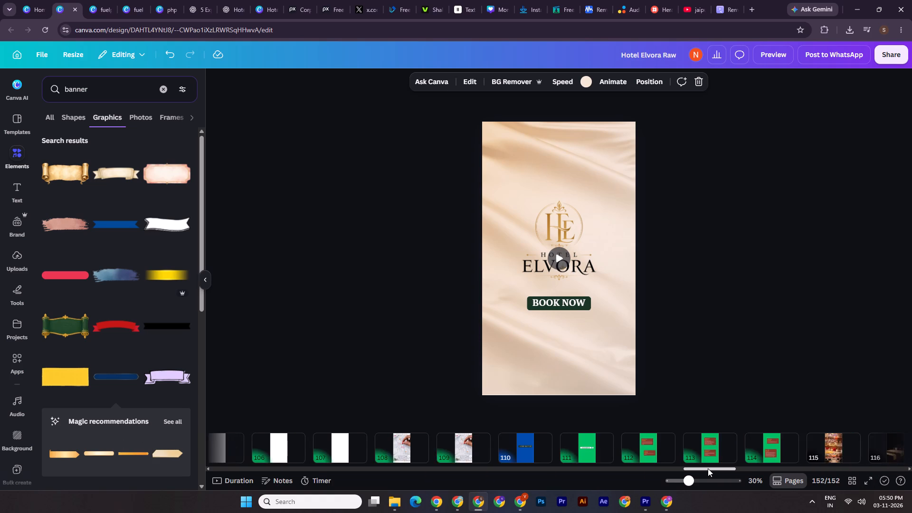
left_click_drag(708, 468, 699, 469)
left_click(361, 450)
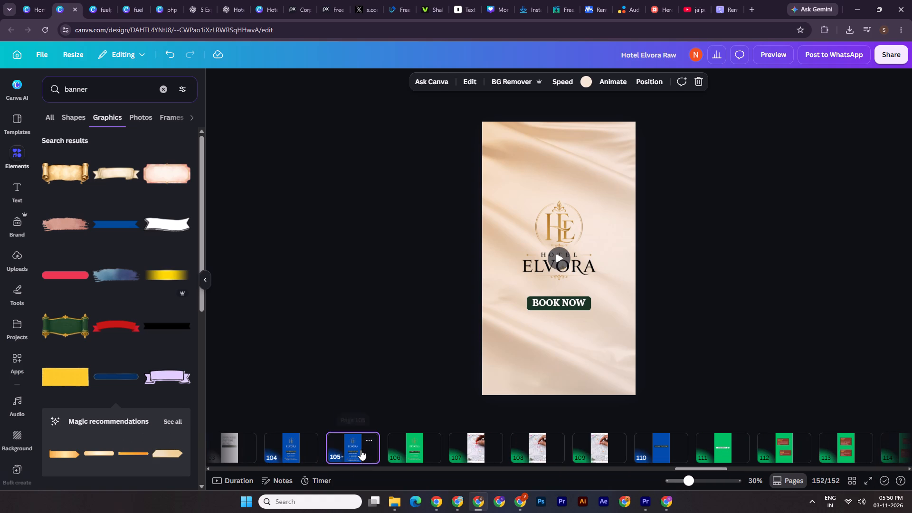
left_click(546, 330, "shift")
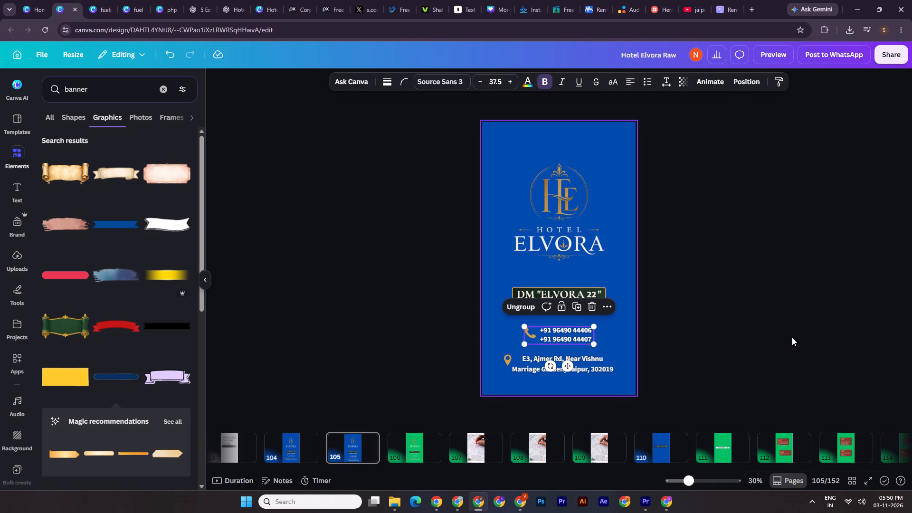
key("ctrl+c")
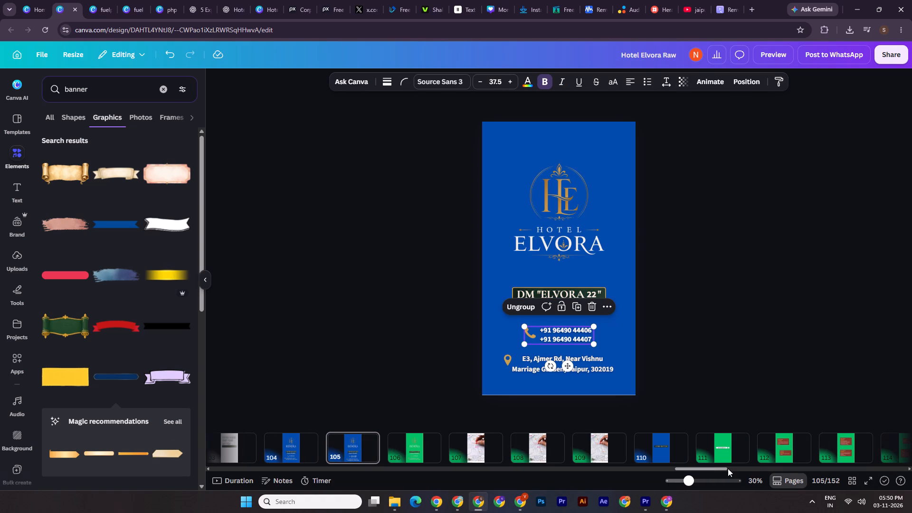
left_click_drag(710, 468, 909, 446)
left_click(819, 444)
key("ctrl+v")
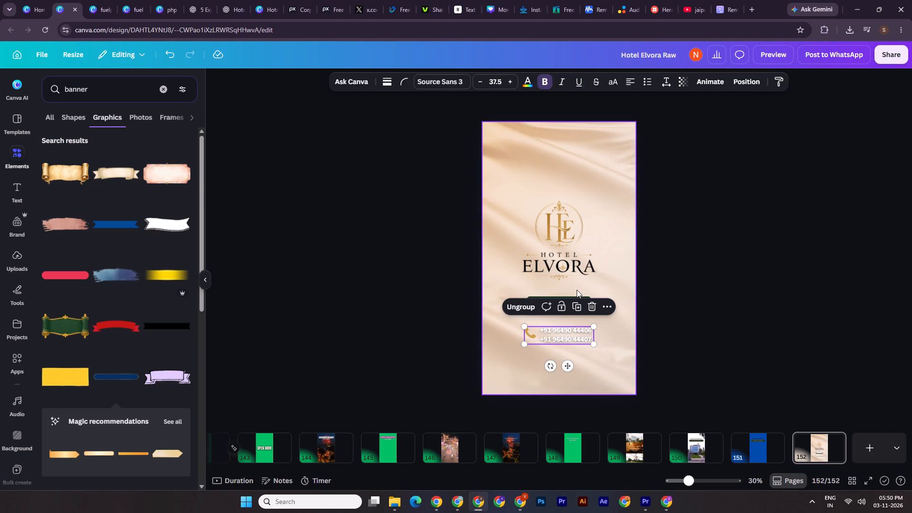
Recolour the lower phone number line on page 152 dark green and remove its Glow effect.
left_click(568, 339)
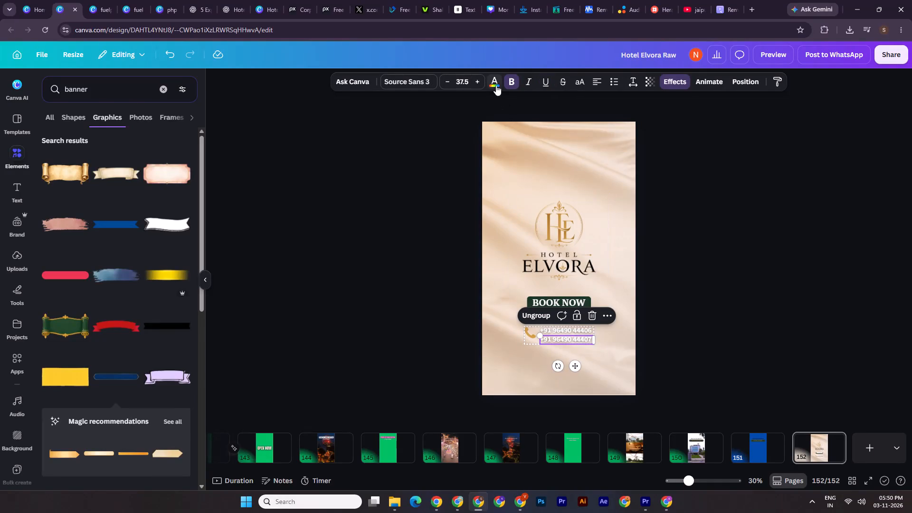
left_click(496, 85)
left_click(80, 189)
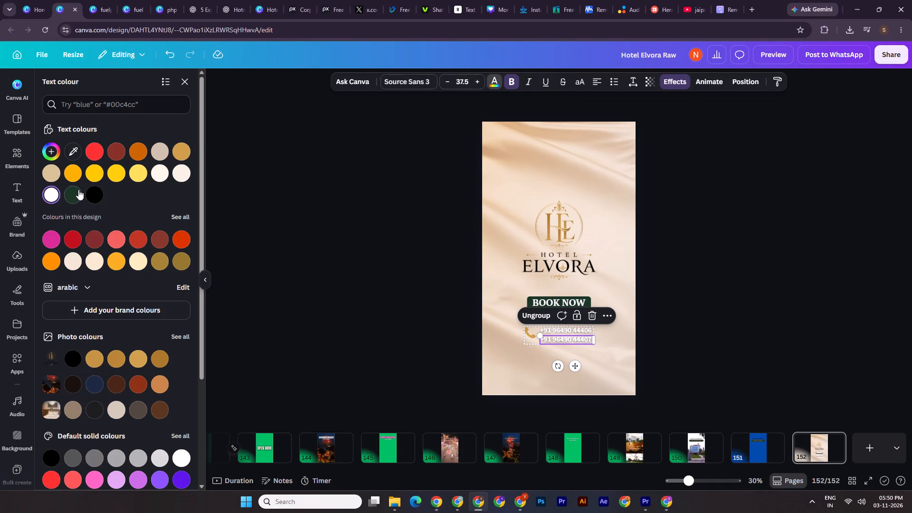
left_click(77, 191)
left_click(673, 79)
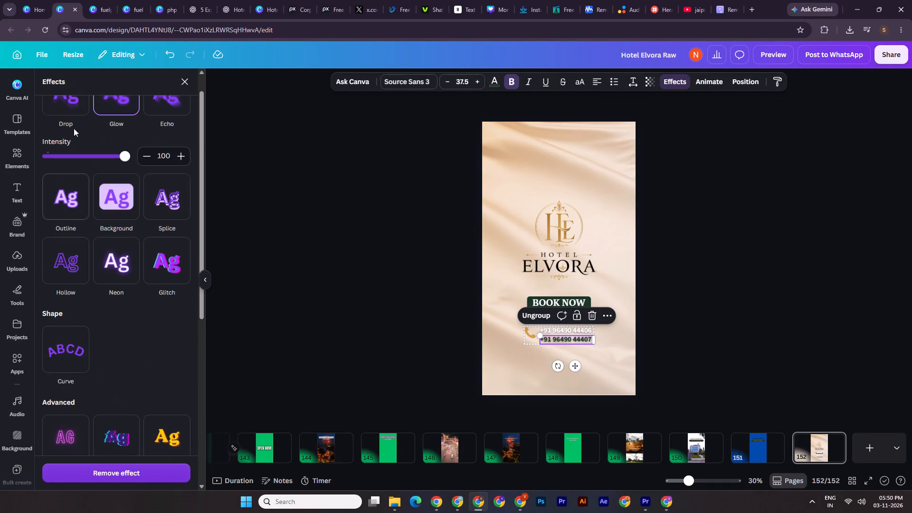
left_click(130, 477)
Remove the Glow effect from the upper phone number line on page 152 and recolour it dark green.
left_click(566, 329)
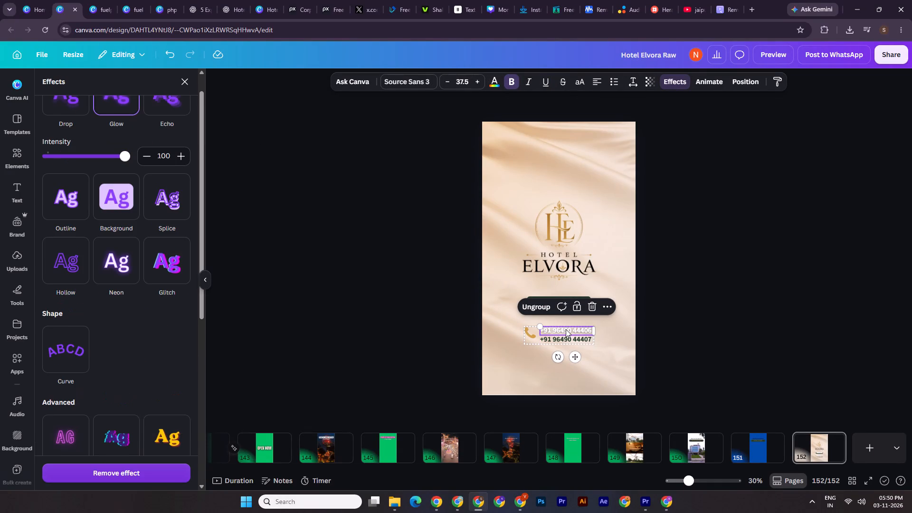
left_click(153, 471)
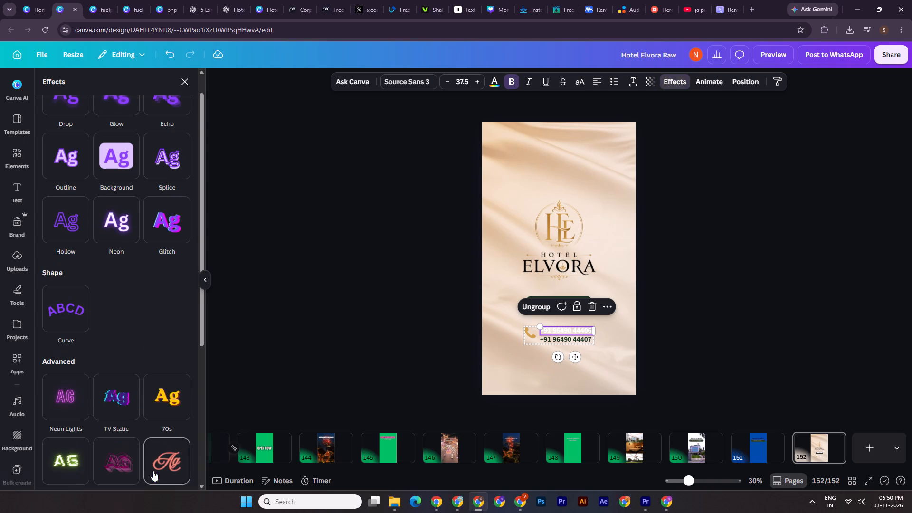
left_click(498, 81)
left_click(73, 196)
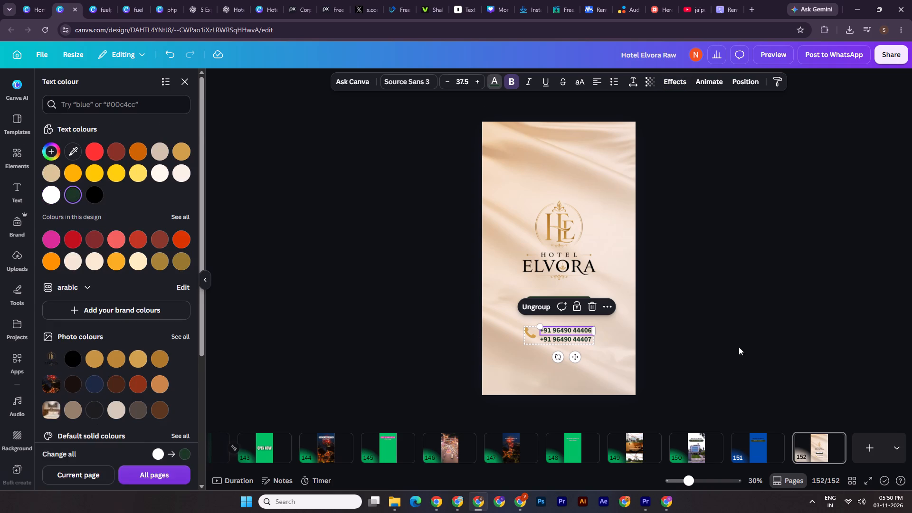
triple_click(736, 334)
Slightly enlarge the phone contact group, the BOOK NOW banner and the Hotel Elvora logo on page 152.
left_click(545, 338)
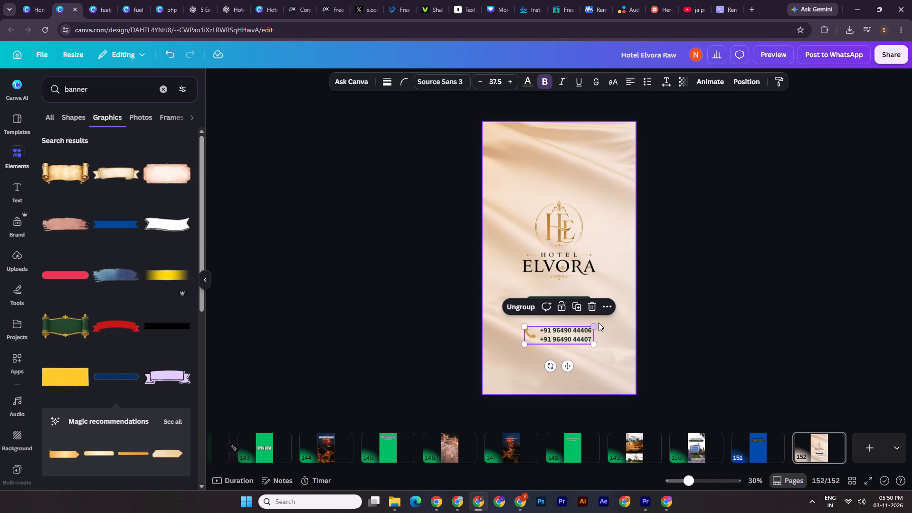
left_click_drag(594, 325, 601, 323)
left_click(734, 291)
left_click_drag(734, 290, 727, 292)
left_click_drag(653, 303, 569, 307)
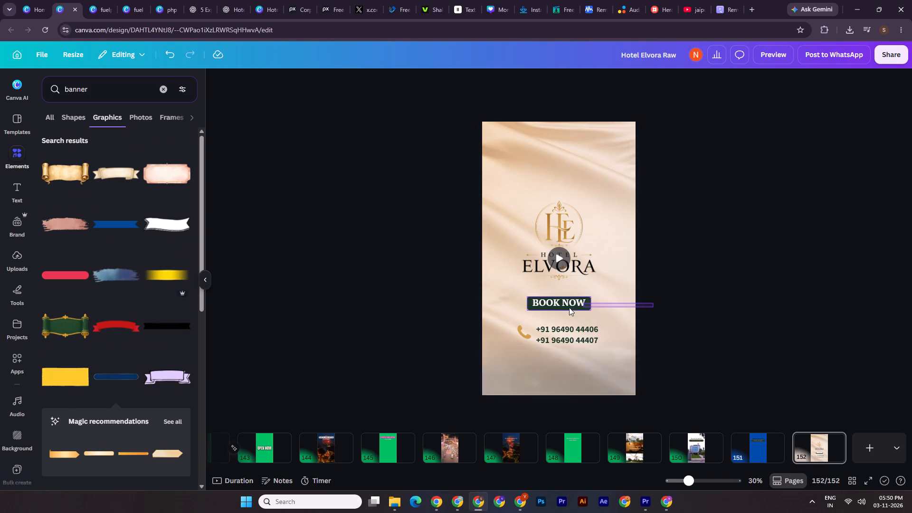
left_click_drag(569, 307, 568, 307)
left_click_drag(589, 294, 595, 294, "alt")
left_click(713, 259)
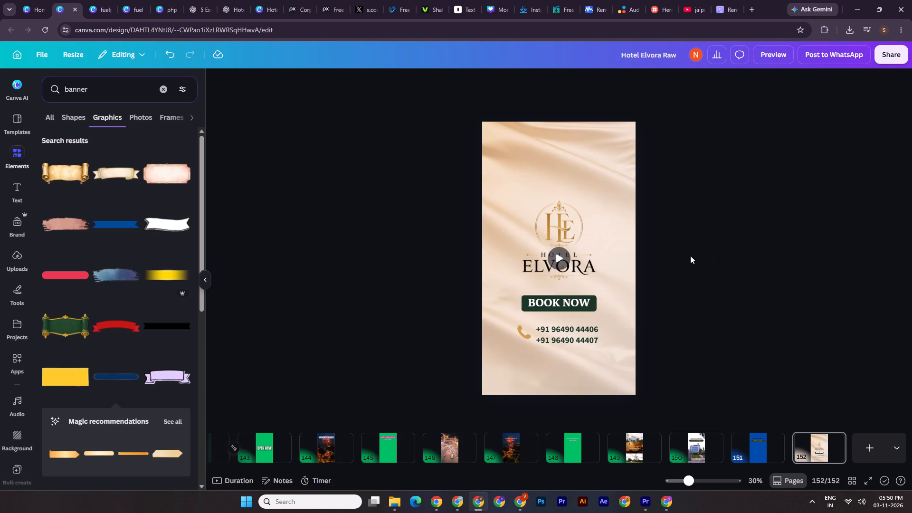
left_click(568, 235)
left_click_drag(608, 192, 619, 192, "alt")
double_click(734, 291)
Move the BOOK NOW banner and contact group lower, scale them down slightly, and space them evenly at 55 beneath the logo.
left_click_drag(650, 306, 568, 341)
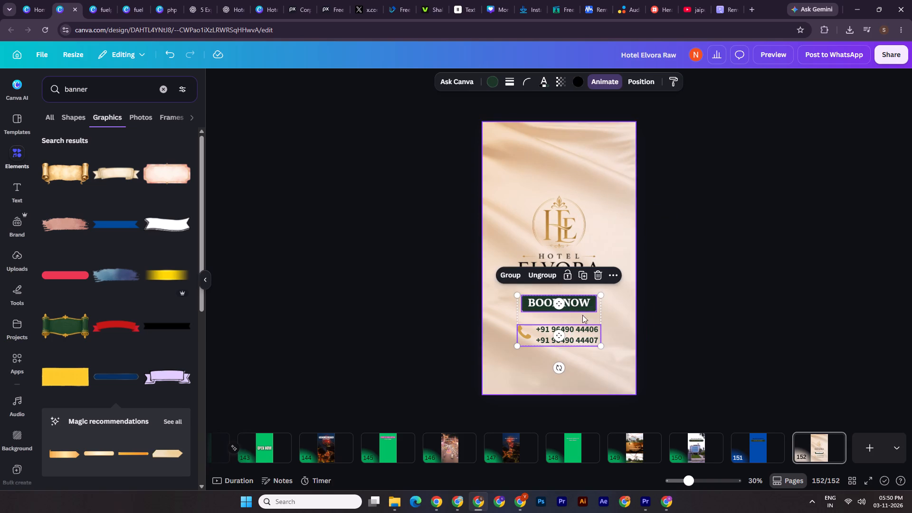
left_click_drag(589, 304, 588, 311, "shift")
double_click(676, 266)
double_click(649, 299)
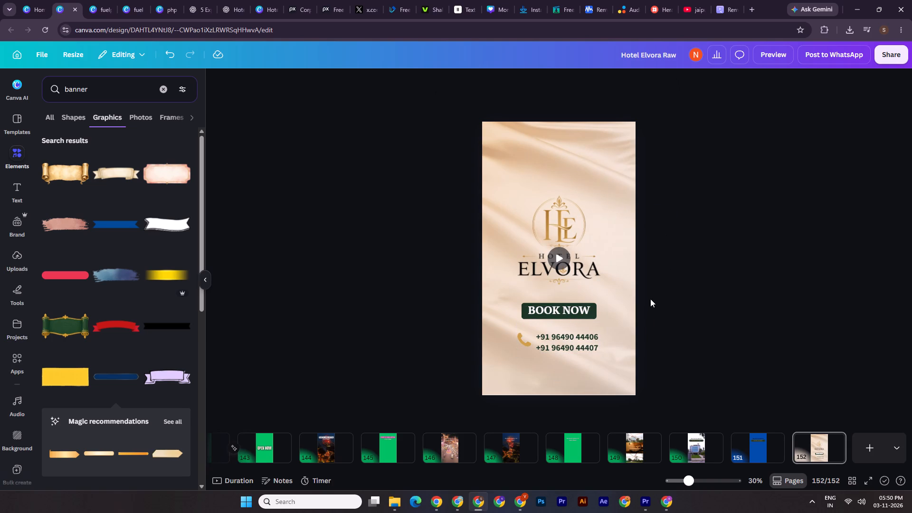
left_click_drag(645, 304, 572, 350)
left_click_drag(603, 302, 596, 304)
double_click(691, 286)
left_click(569, 337, "shift")
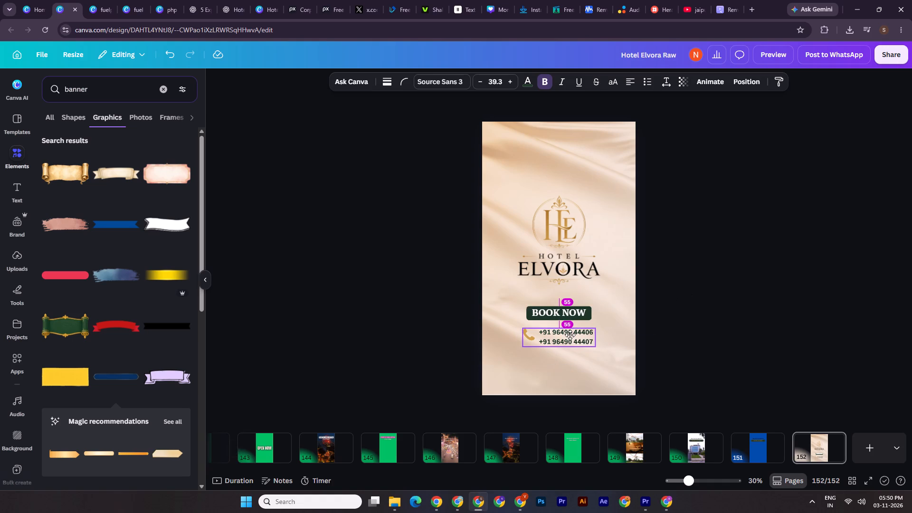
double_click(714, 302)
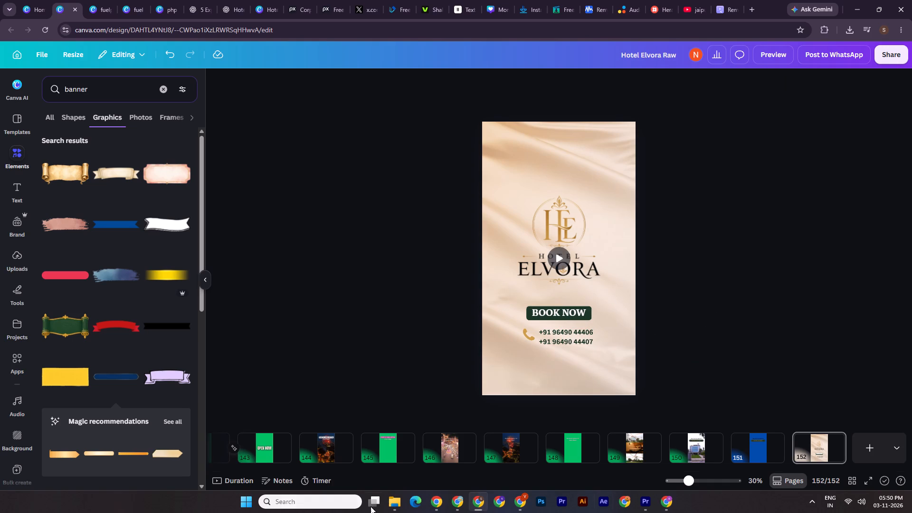
Download only page 152 as a 1080p MP4 video.
left_click(239, 480)
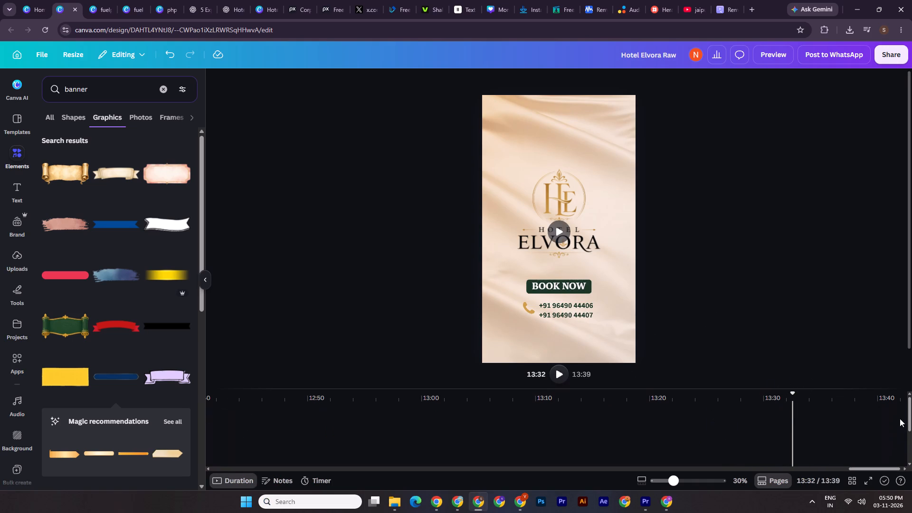
left_click_drag(909, 418, 911, 471)
left_click_drag(792, 394, 801, 394)
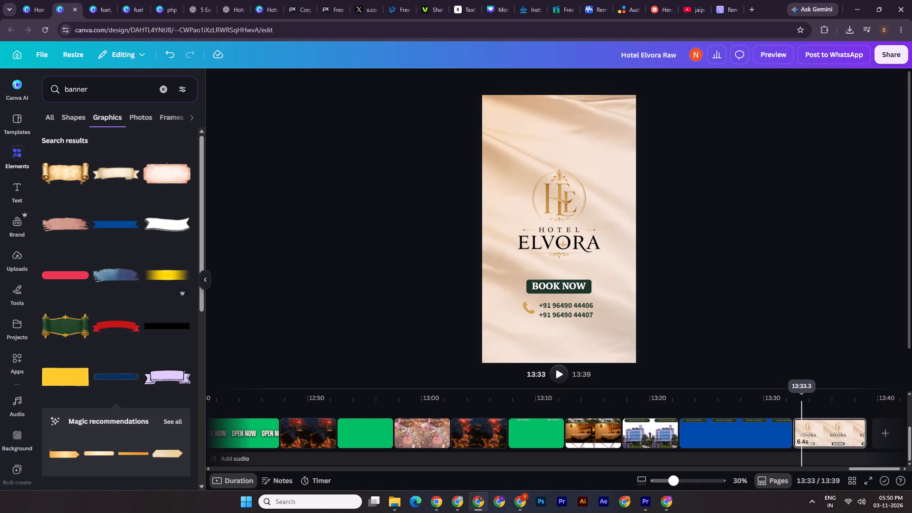
left_click_drag(801, 394, 836, 399)
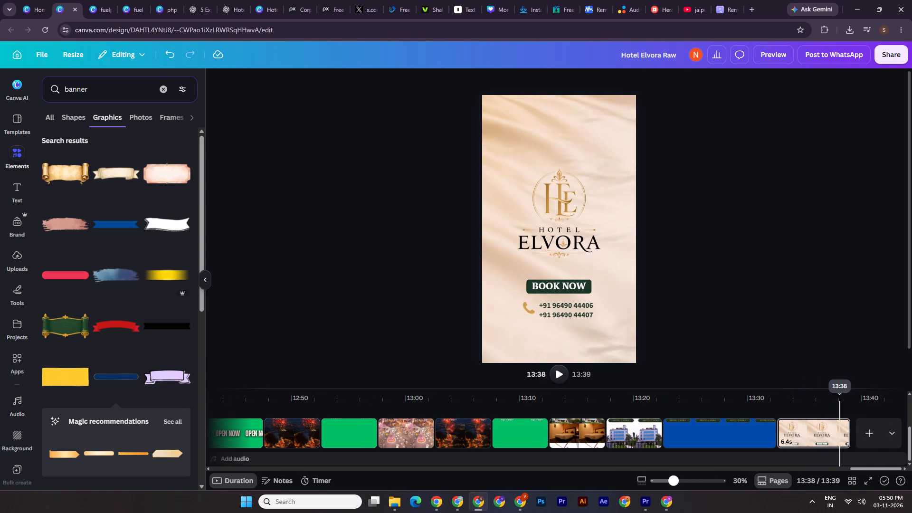
left_click_drag(836, 399, 829, 401)
left_click(888, 57)
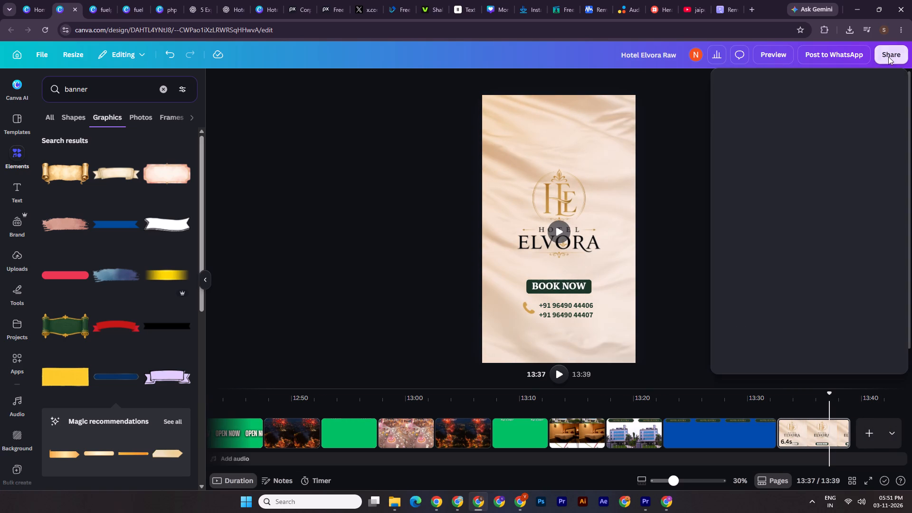
left_click(737, 279)
left_click(819, 219)
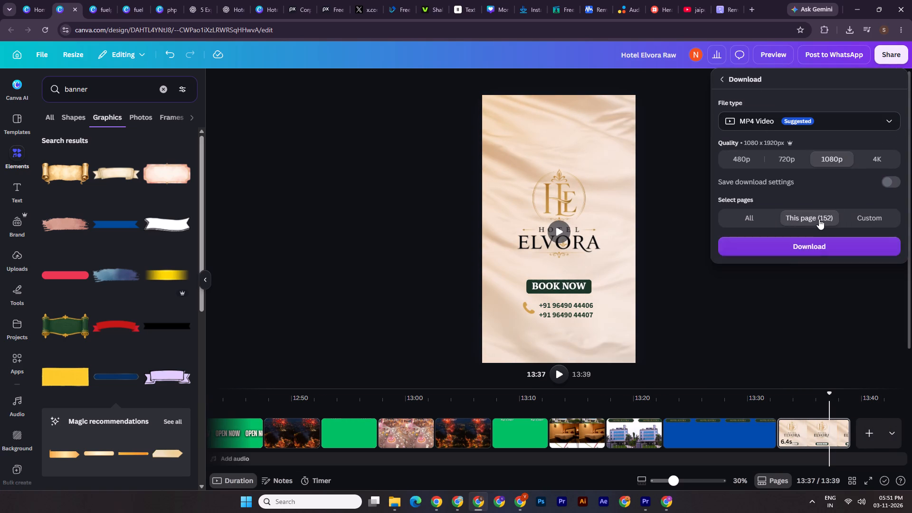
left_click(818, 246)
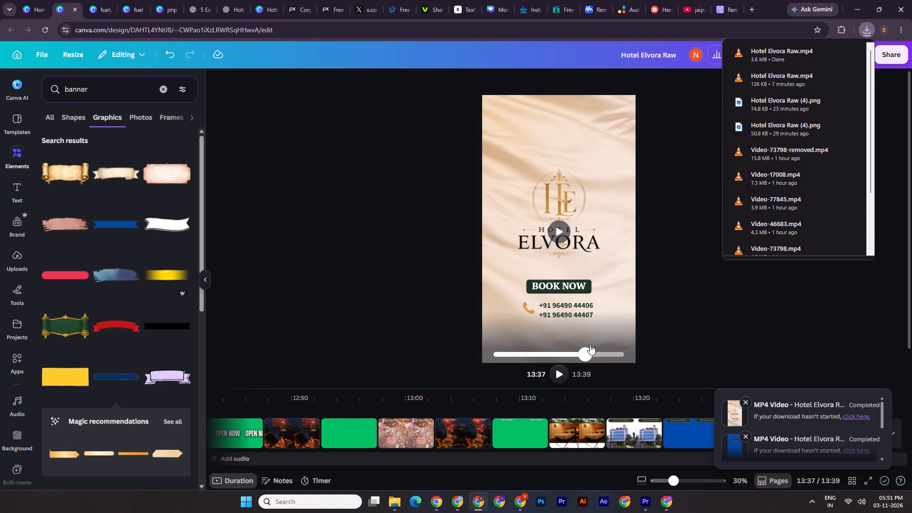
Rename the newly downloaded Hotel Elvora Raw video in the Downloads folder as Hotel Elvora Raw_4.
left_click(395, 505)
left_click(309, 463)
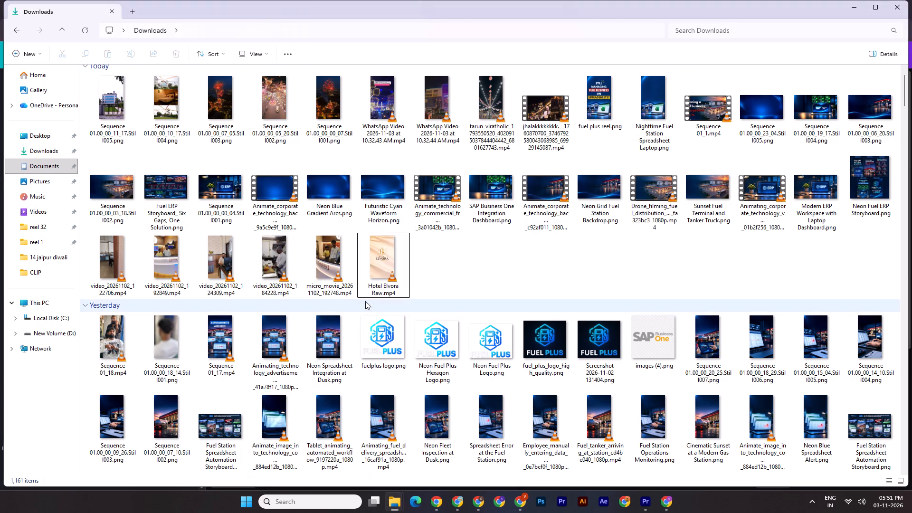
left_click(379, 290)
left_click(379, 295)
left_click(381, 294)
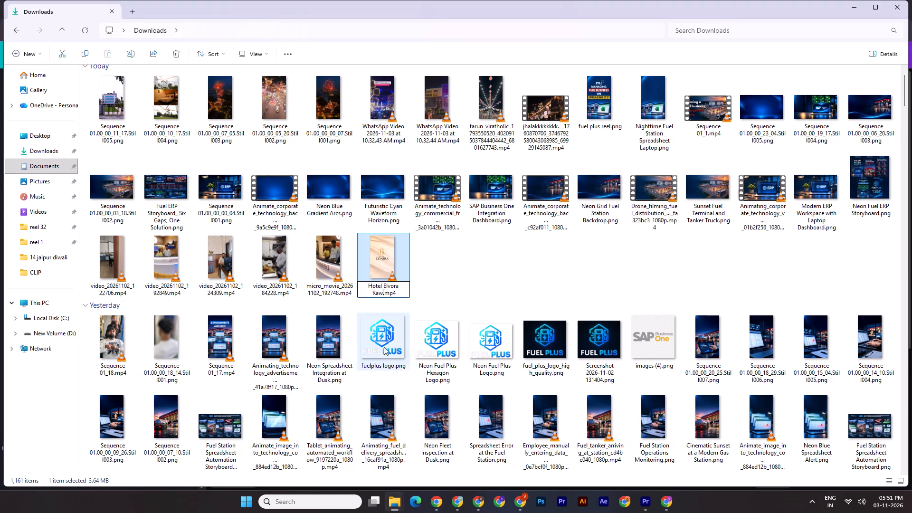
type("_4")
key("Return")
Move Hotel Elvora Raw_4.mp4 from Downloads into the 14 jaipur diwali project folder.
key("ctrl+x")
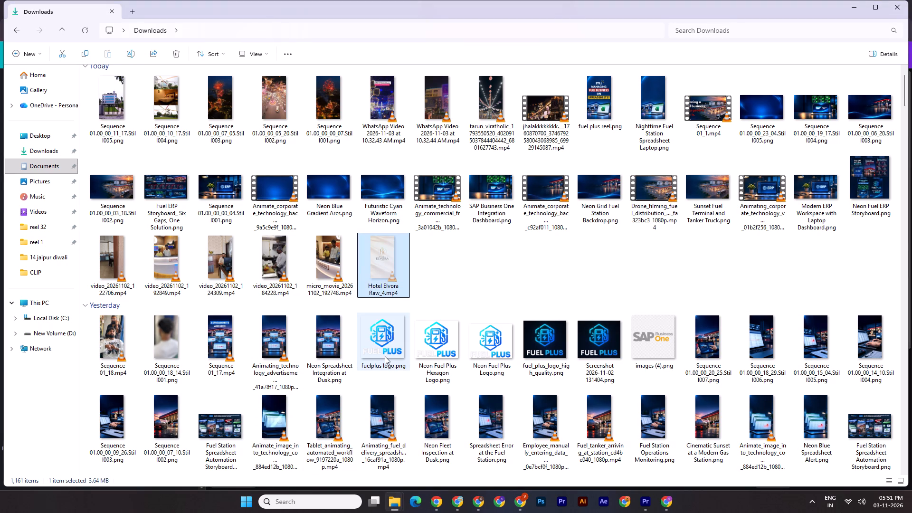
left_click(389, 509)
left_click(429, 465)
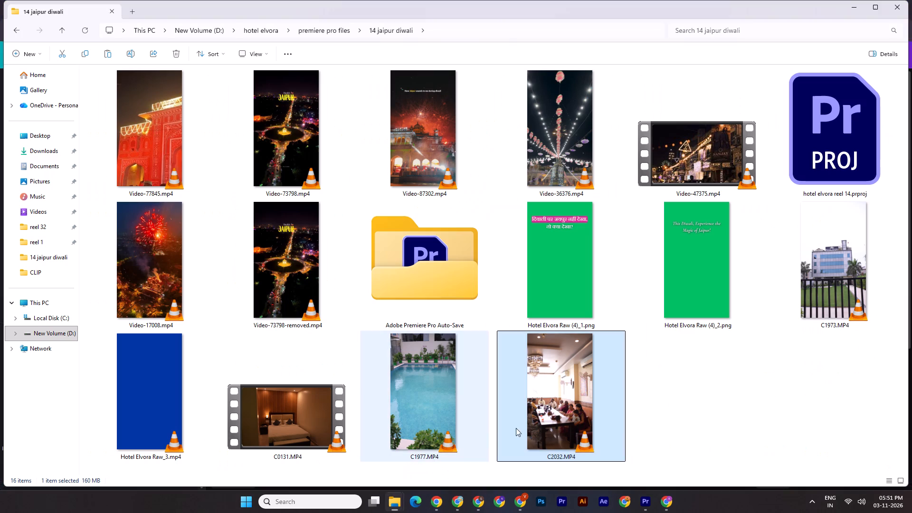
key("ctrl+v")
Bring Hotel Elvora Raw_4.mp4 into the Premiere Pro sequence on V2, directly after the C2032 clip at 00:00:13:27.
left_click_drag(742, 400, 643, 507)
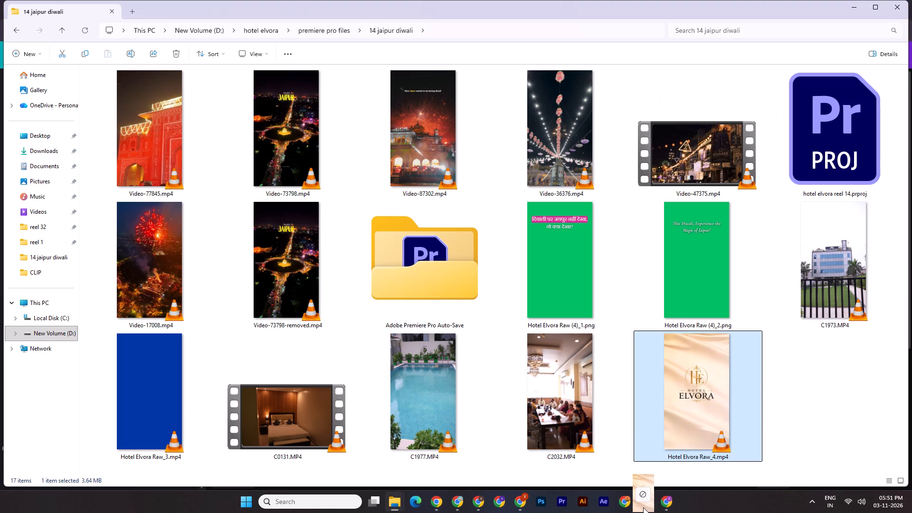
left_click_drag(643, 507, 571, 393)
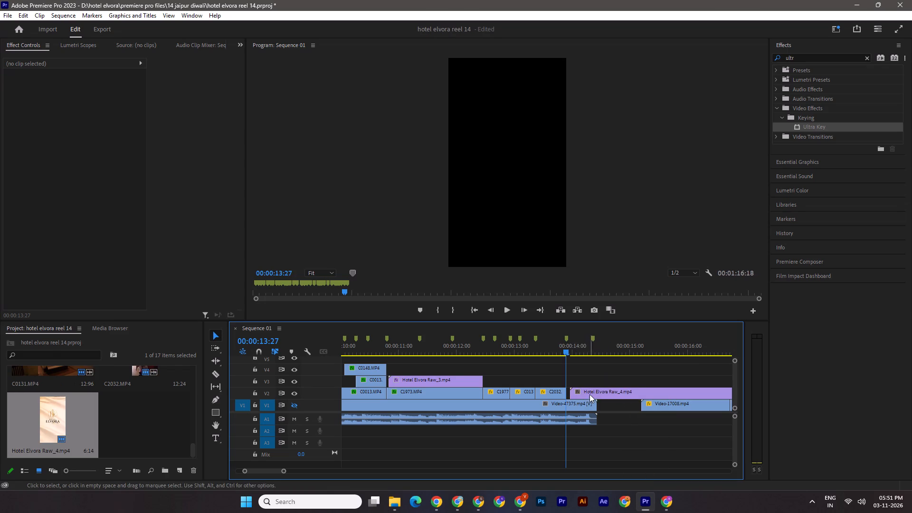
left_click(589, 394)
Cut the Hotel Elvora Raw_4 clip on V2 at 00:00:15:06.
left_click_drag(565, 349, 599, 355, "shift")
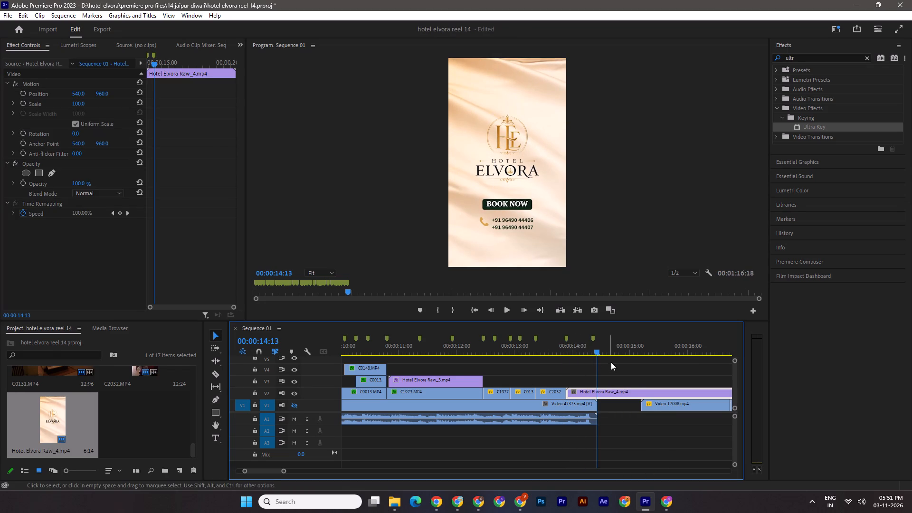
left_click_drag(598, 352, 639, 356)
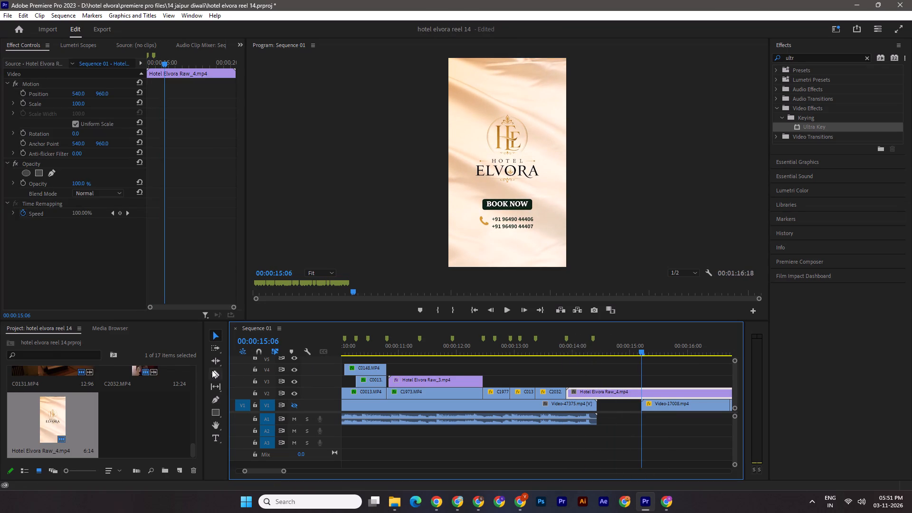
left_click(213, 370)
left_click(642, 389)
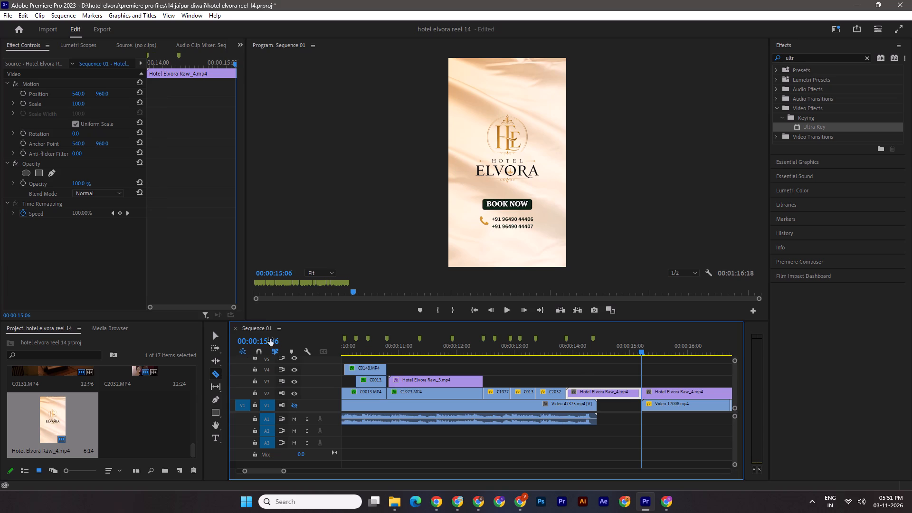
left_click(212, 336)
Delete the rest of Hotel Elvora Raw_4 and all leftover V1 clips after 00:00:15:06, and save the project.
left_click_drag(652, 369, 680, 413)
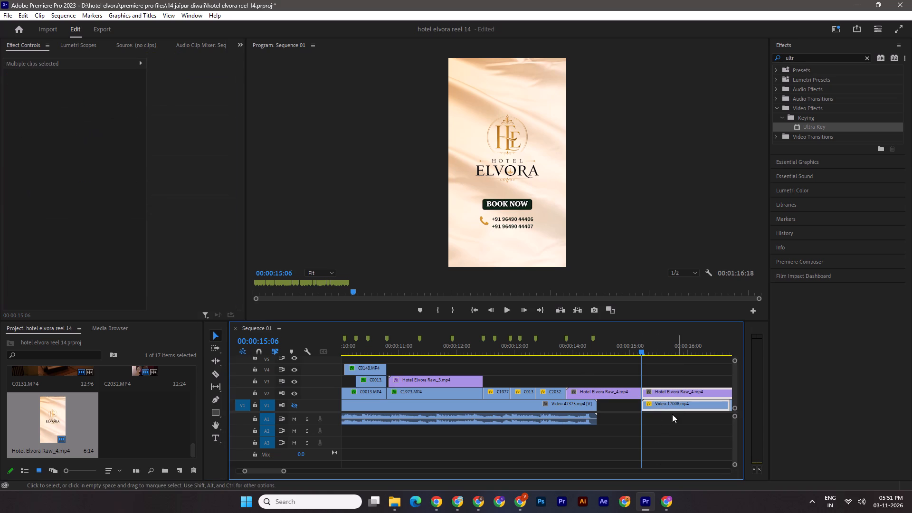
left_click(663, 365)
left_click(656, 393)
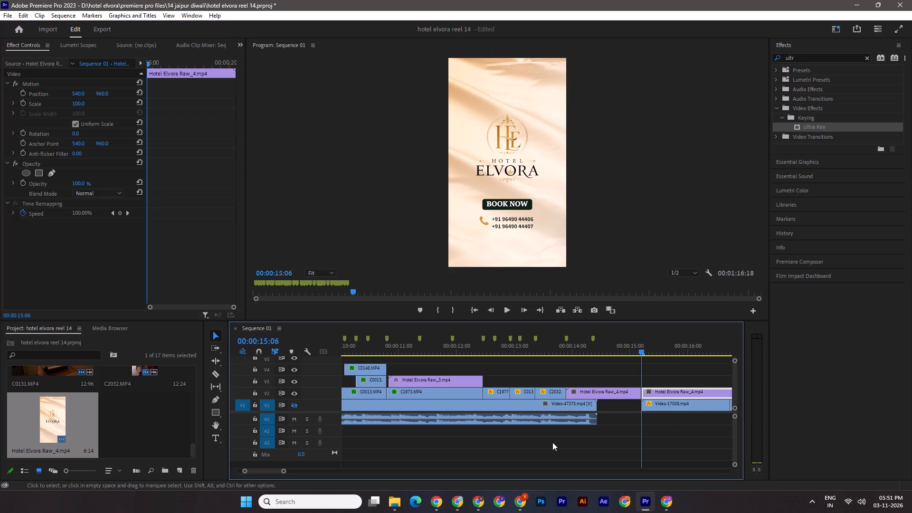
left_click_drag(286, 470, 400, 472)
left_click_drag(691, 388, 408, 437)
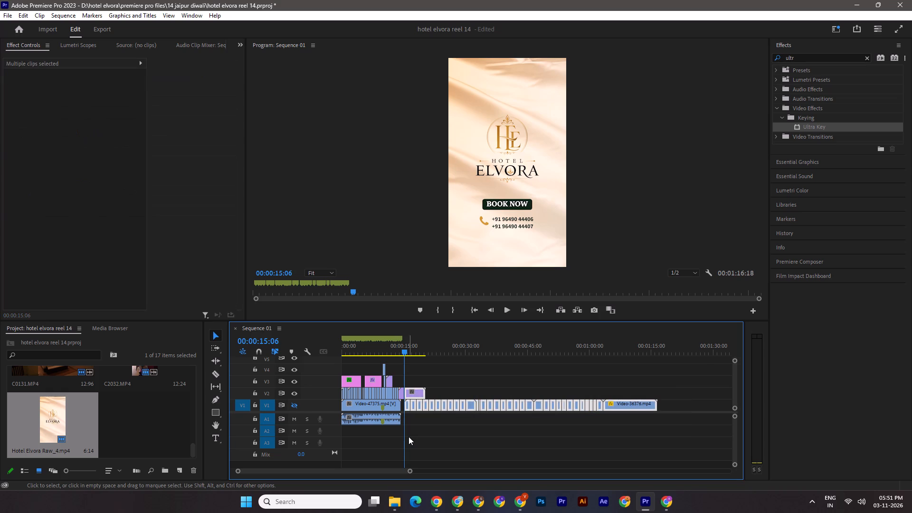
key("Delete")
key("ctrl+s")
Add two volume keyframes near the end of the A1 audio, lower the final one for a fade-out, and save the project.
left_click_drag(410, 469, 367, 467)
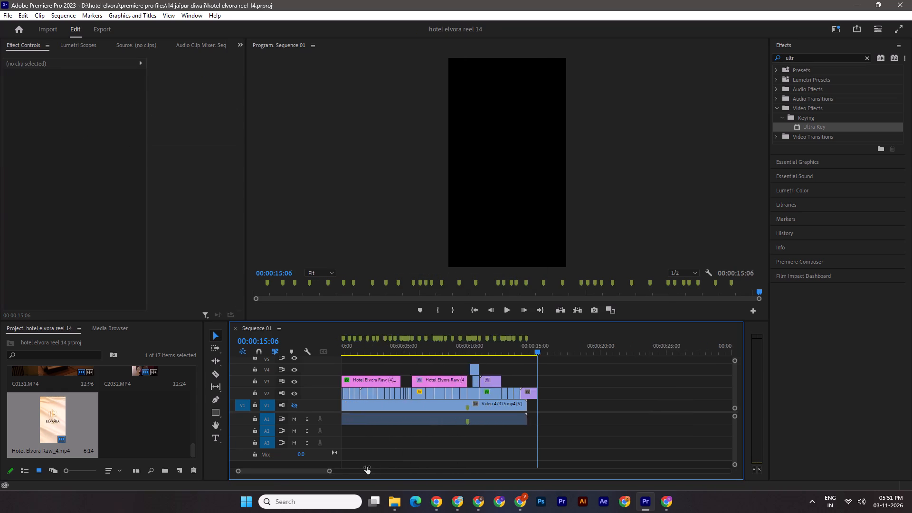
left_click_drag(367, 467, 342, 465)
left_click(735, 464)
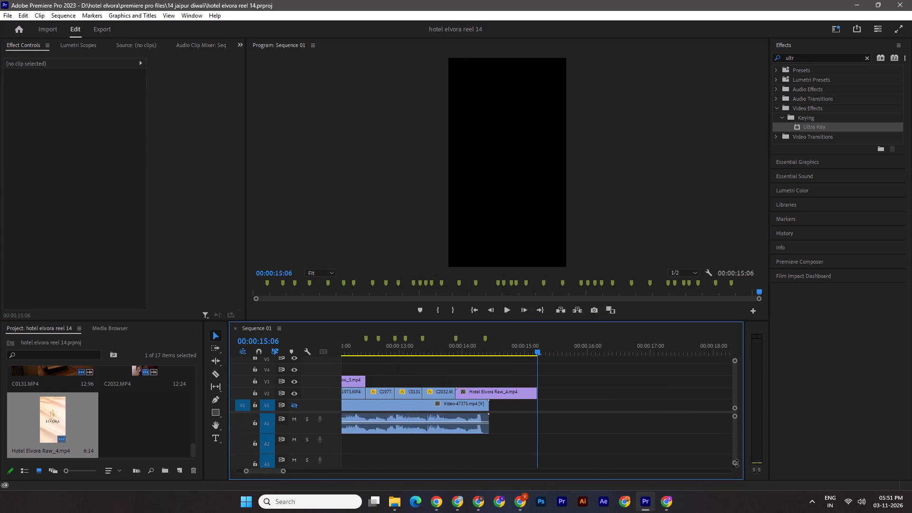
left_click(217, 396)
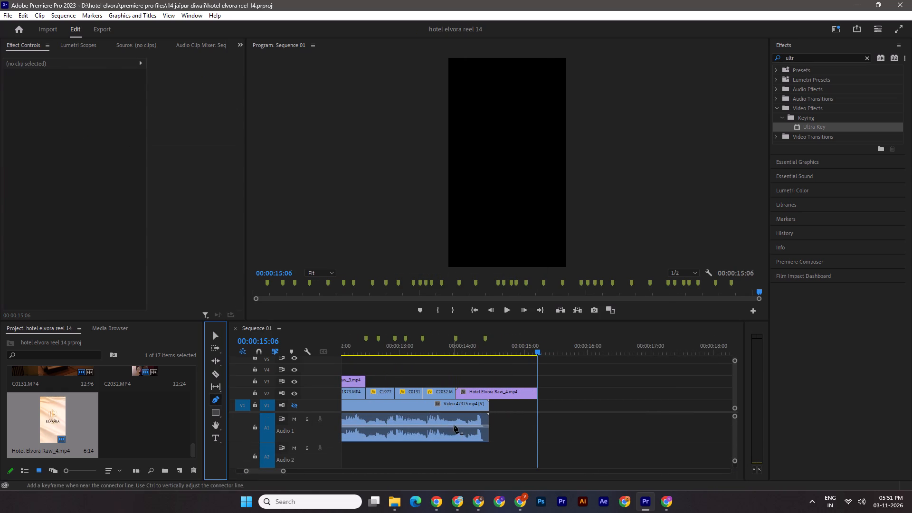
left_click(454, 425)
left_click(488, 426)
left_click(208, 336)
left_click(211, 337)
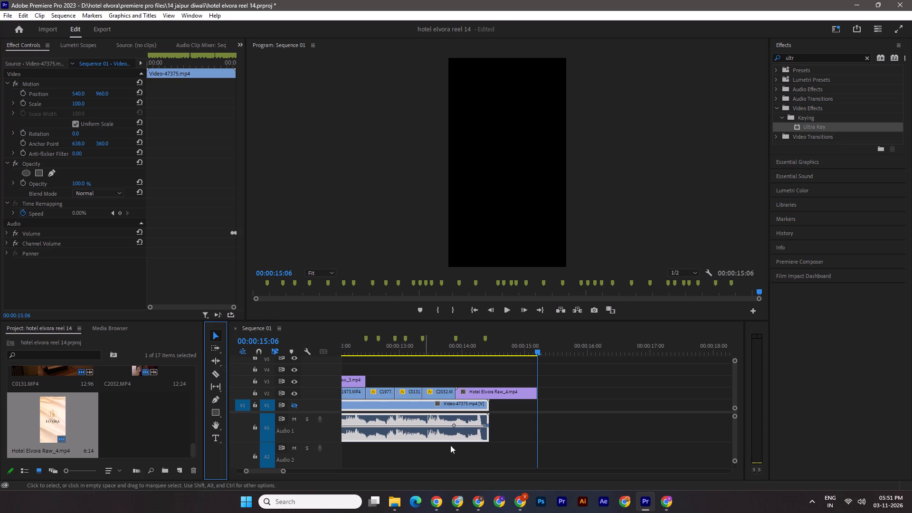
left_click_drag(487, 426, 503, 439)
key("ctrl+s")
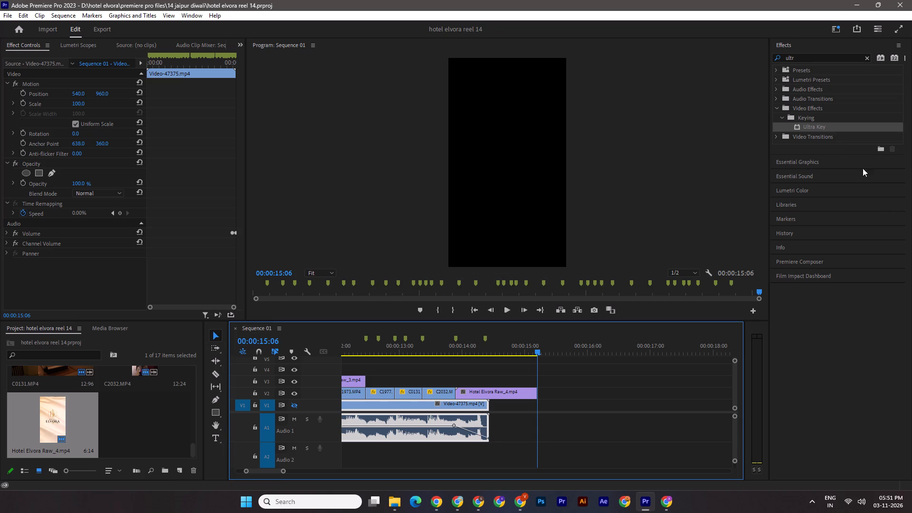
Apply a Cross Dissolve at the V2 cut between the C2032 clip and Hotel Elvora Raw_4.
left_click(865, 55)
left_click(776, 116)
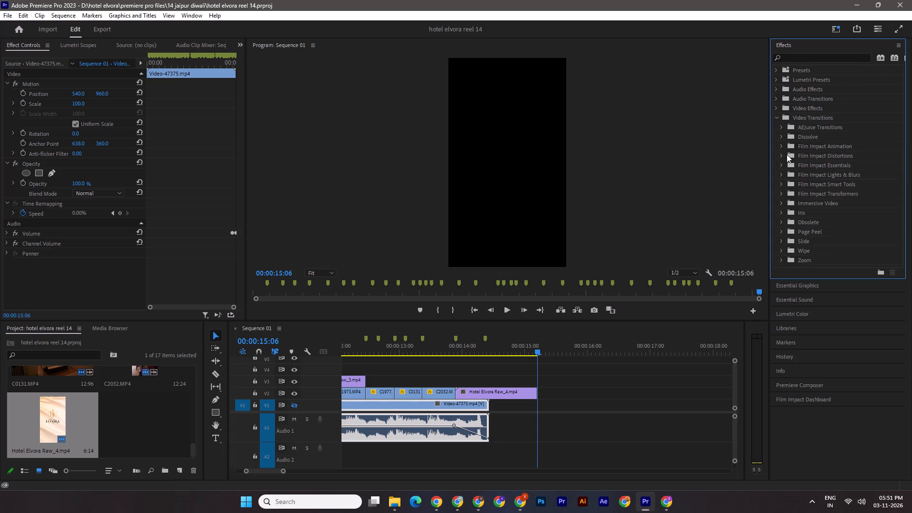
left_click(781, 134)
left_click_drag(814, 154, 451, 394)
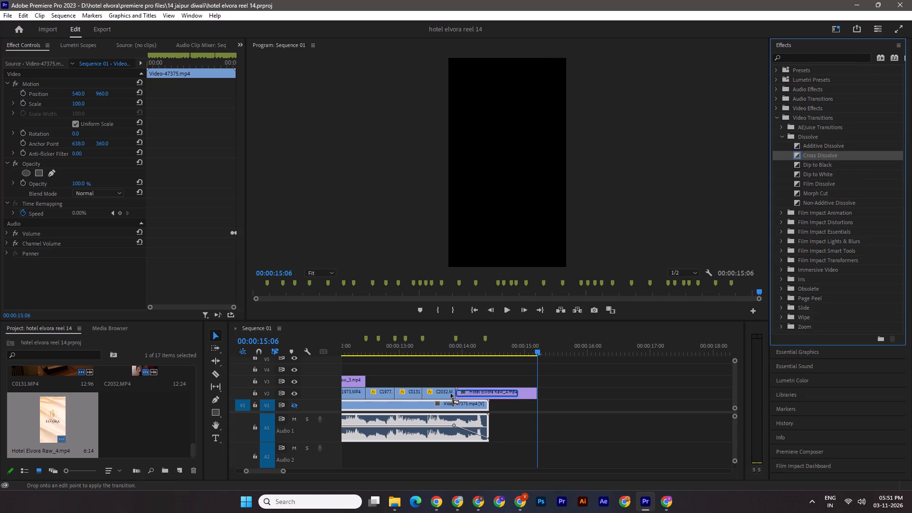
left_click_drag(451, 394, 452, 394)
Align the Cross Dissolve to Center at Cut, set its duration to 00:00:00:16, and save the project.
left_click(472, 391)
left_click(100, 99)
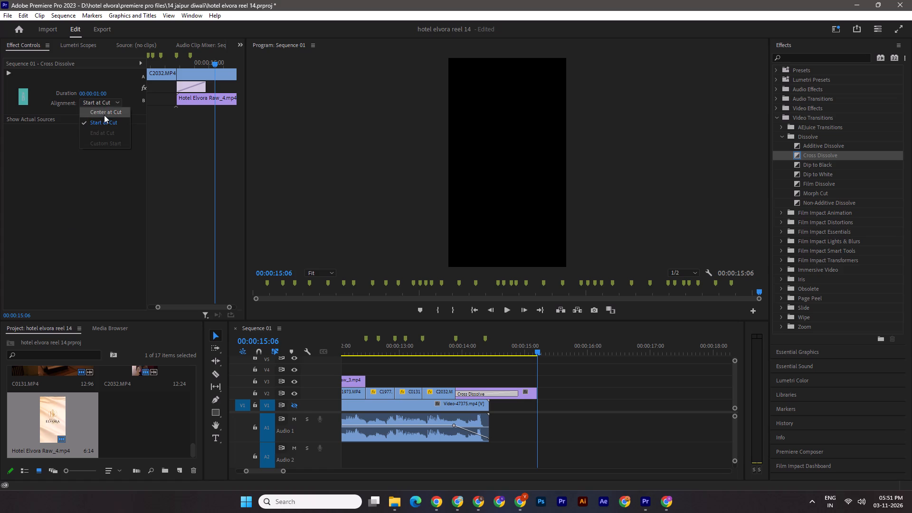
left_click(104, 115)
left_click_drag(105, 96, 98, 95)
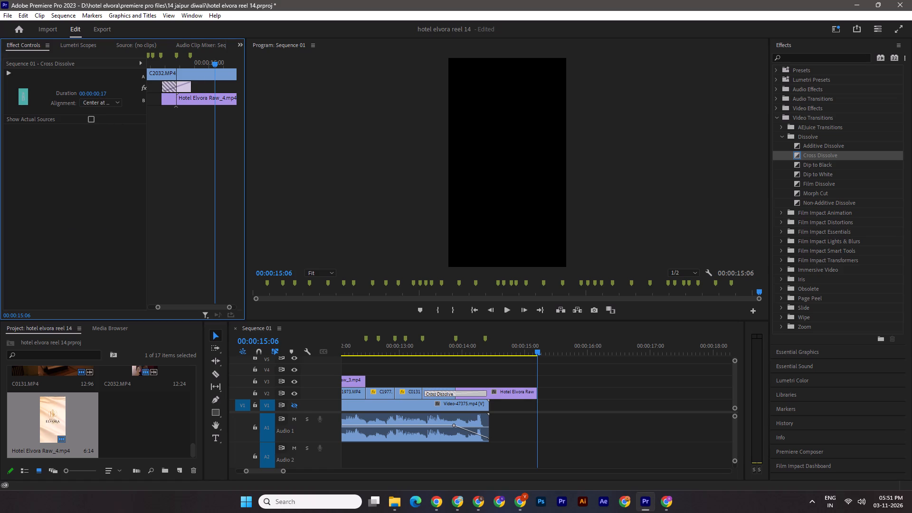
left_click_drag(98, 95, 98, 95)
left_click_drag(537, 349, 431, 351)
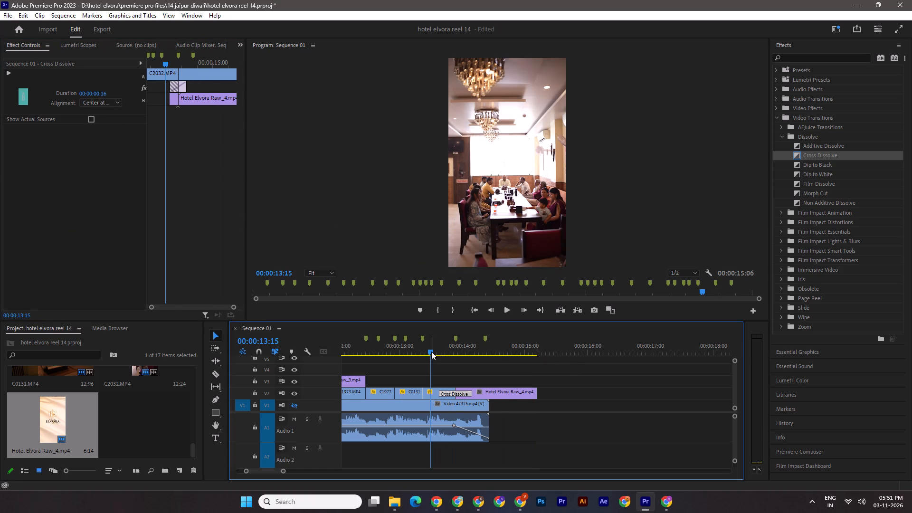
key("ctrl+s")
Play back the whole reel and its closing section to review the end-card dissolve and the audio fade.
key("space")
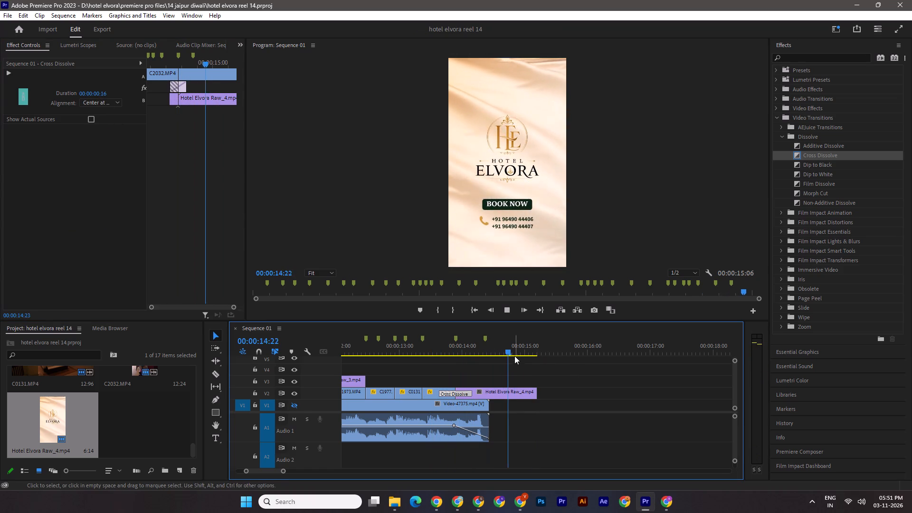
left_click_drag(283, 472, 331, 472)
left_click_drag(482, 348, 266, 345)
key("ctrl+s")
key("space")
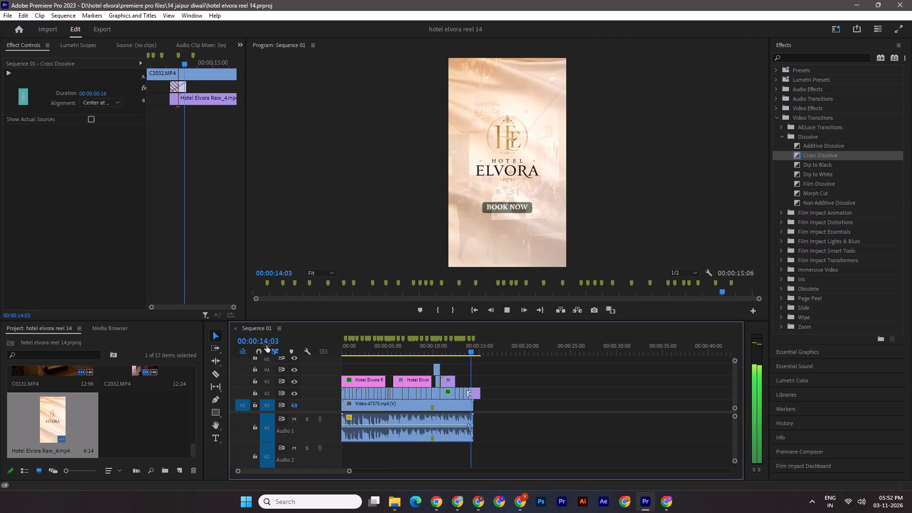
key("space")
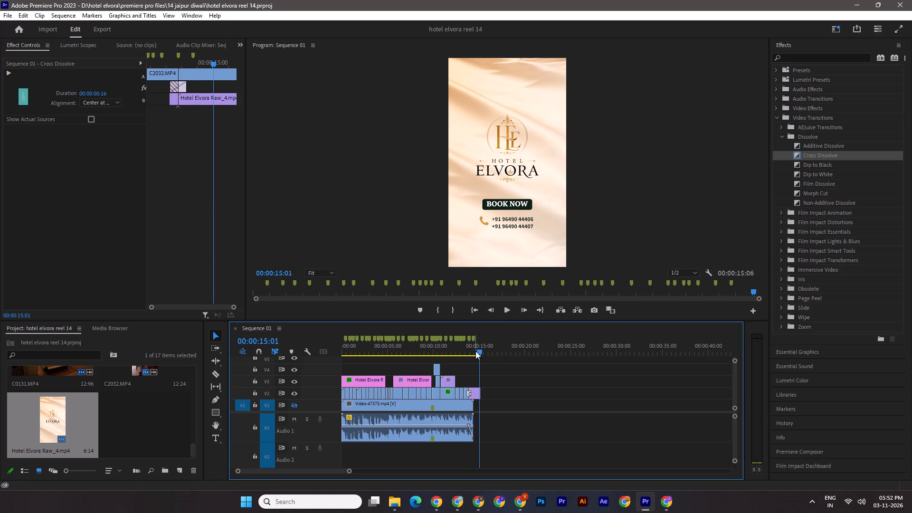
left_click_drag(475, 351, 446, 343)
key("space")
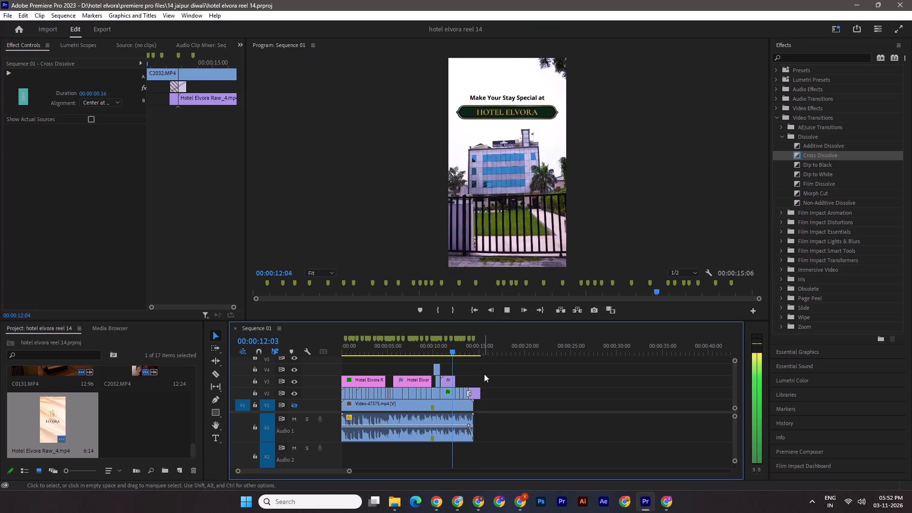
key("space")
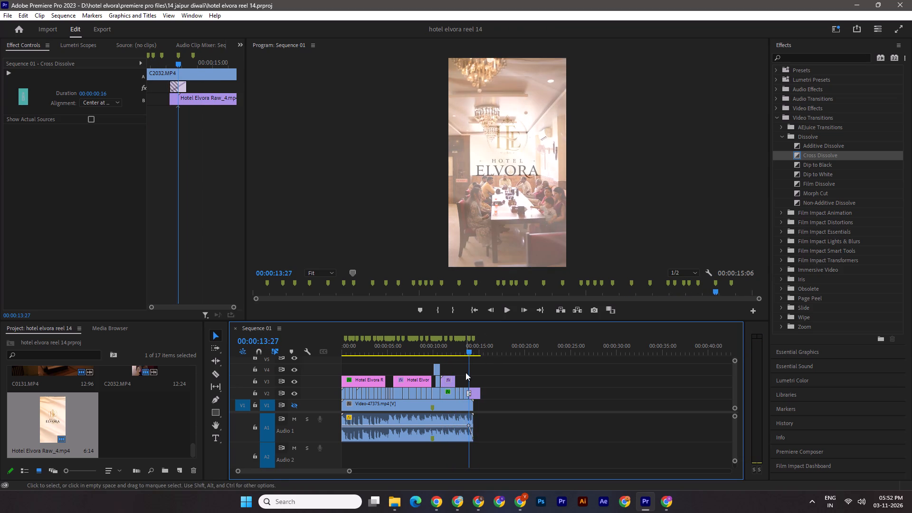
Export the swimming pool frame at 00:00:12:21 as a PNG still to the Downloads folder.
left_click_drag(469, 347, 446, 343)
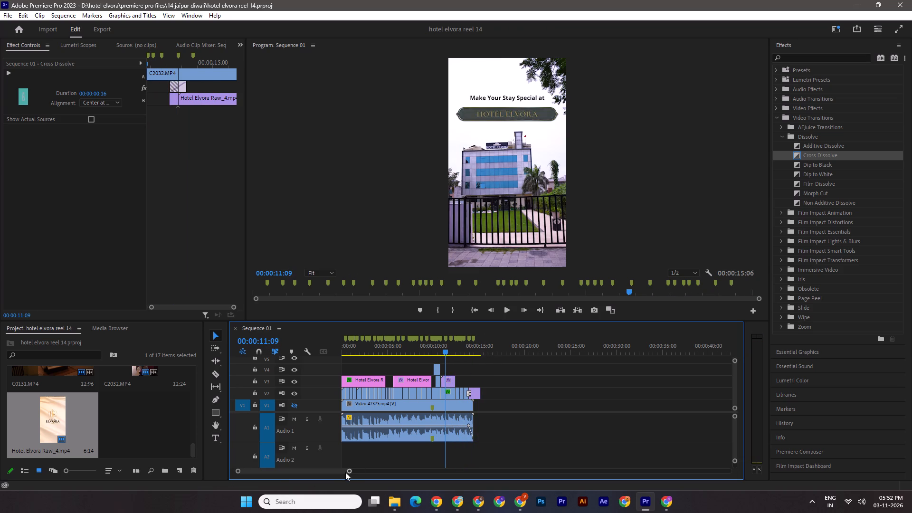
left_click_drag(351, 472, 325, 471)
left_click_drag(534, 348, 588, 355)
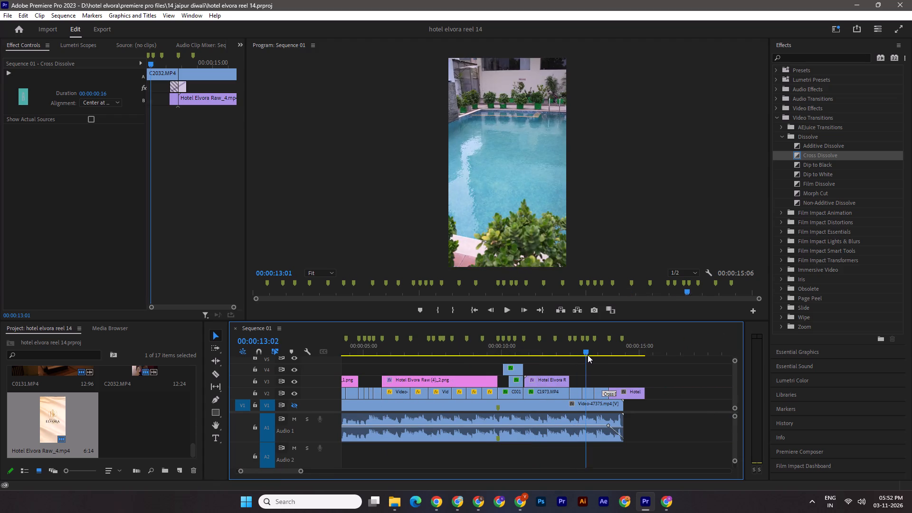
left_click_drag(588, 355, 577, 356)
left_click(593, 312)
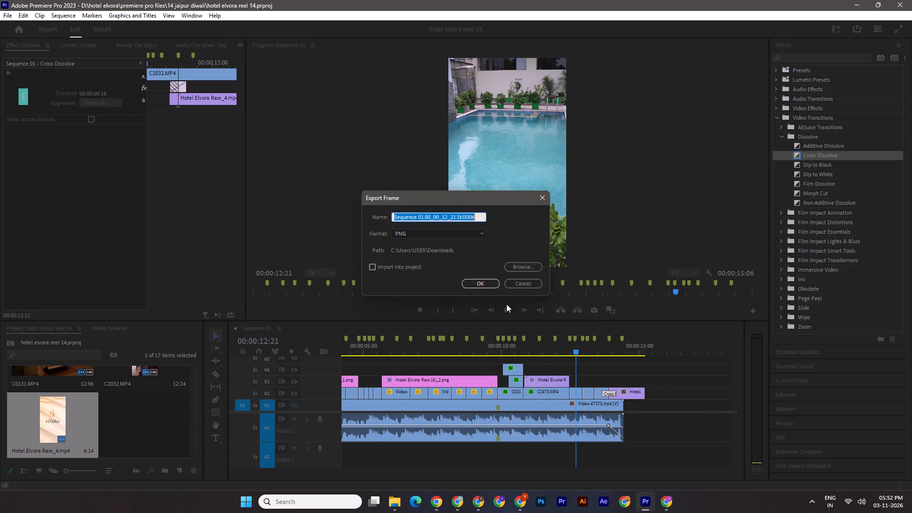
left_click(476, 283)
Switch to Canva and add a new blank page at the end of the Hotel Elvora Raw design.
left_click(482, 499)
left_click(712, 309)
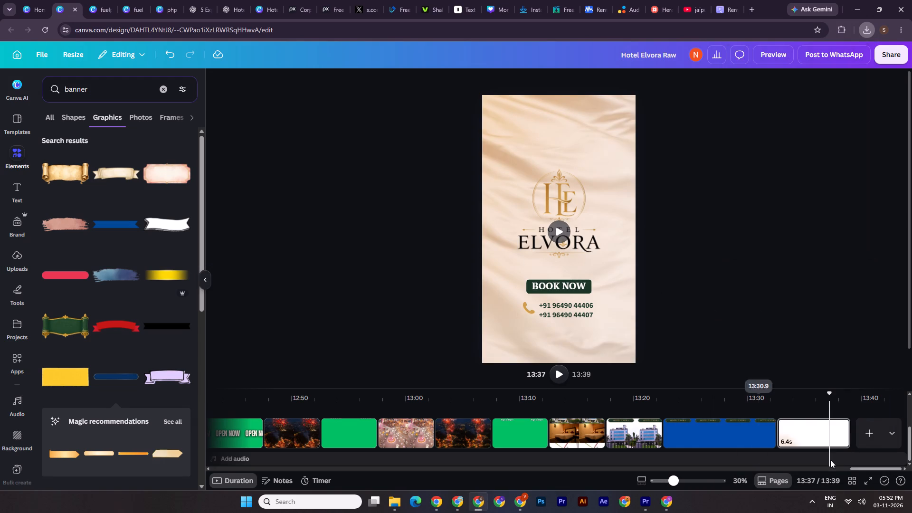
left_click(865, 425)
Upload the exported pool still from Downloads to Canva's Shalini folder, place it on the new page and enlarge it to fill the page.
scroll(3, 404, "down", 14)
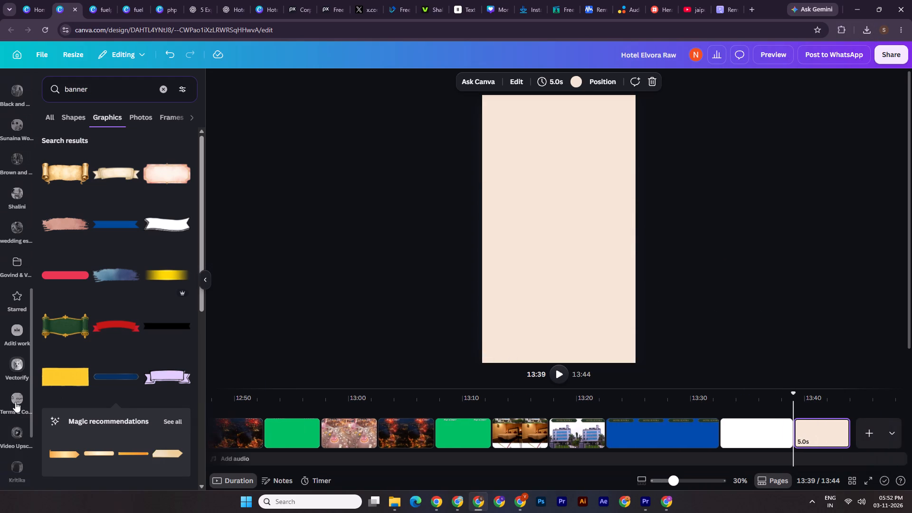
left_click(23, 186)
left_click(389, 504)
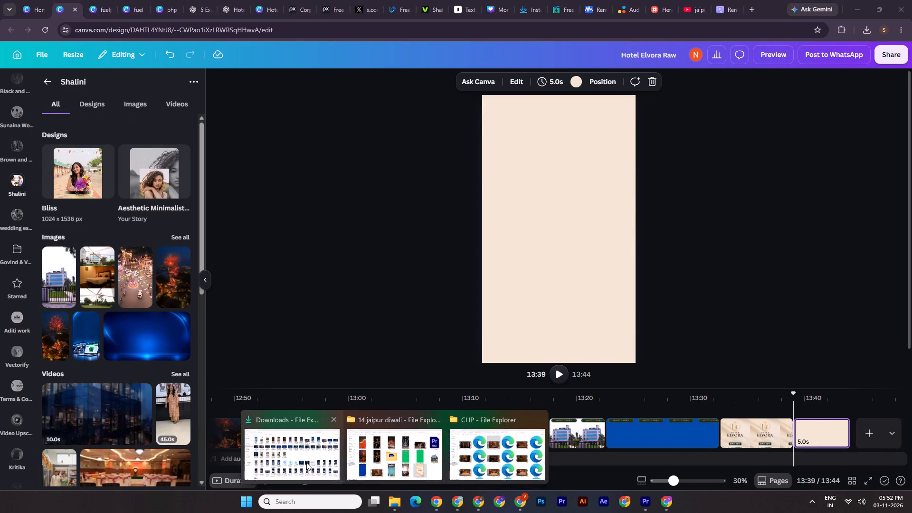
left_click(306, 462)
left_click_drag(365, 262, 403, 258)
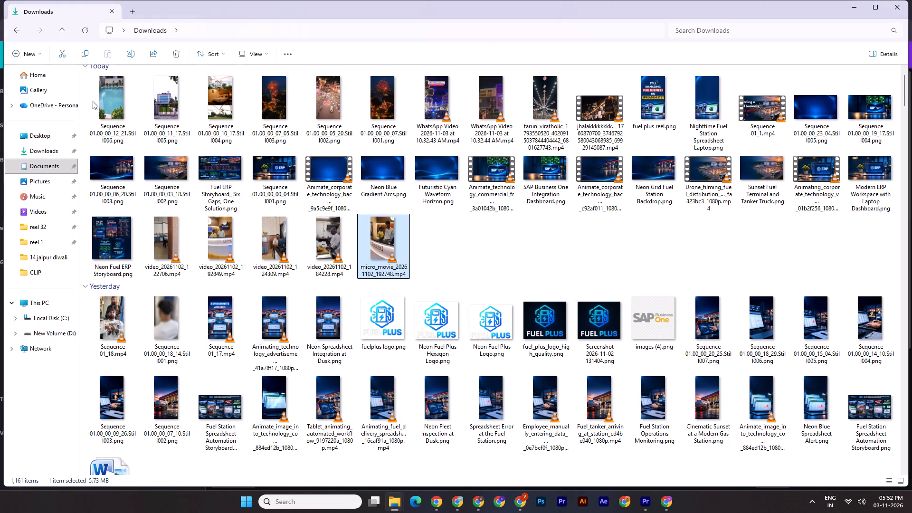
left_click_drag(107, 101, 169, 357)
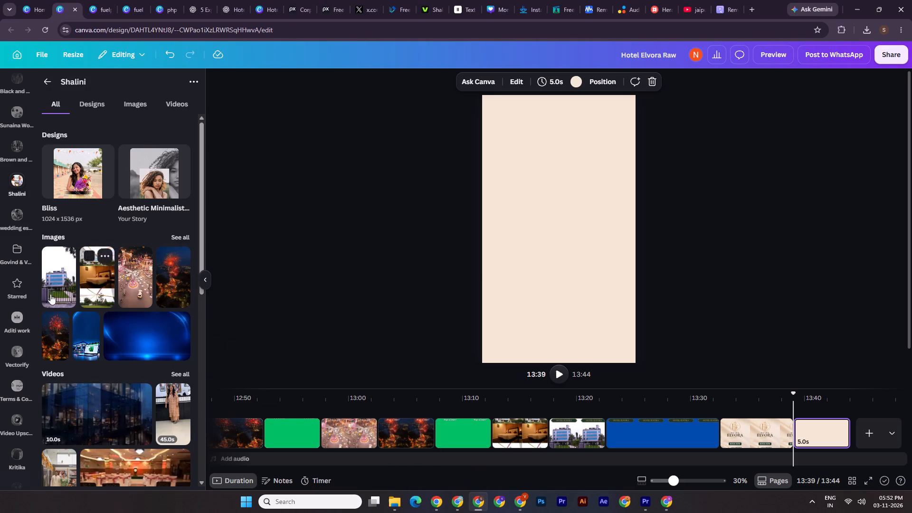
left_click(61, 285)
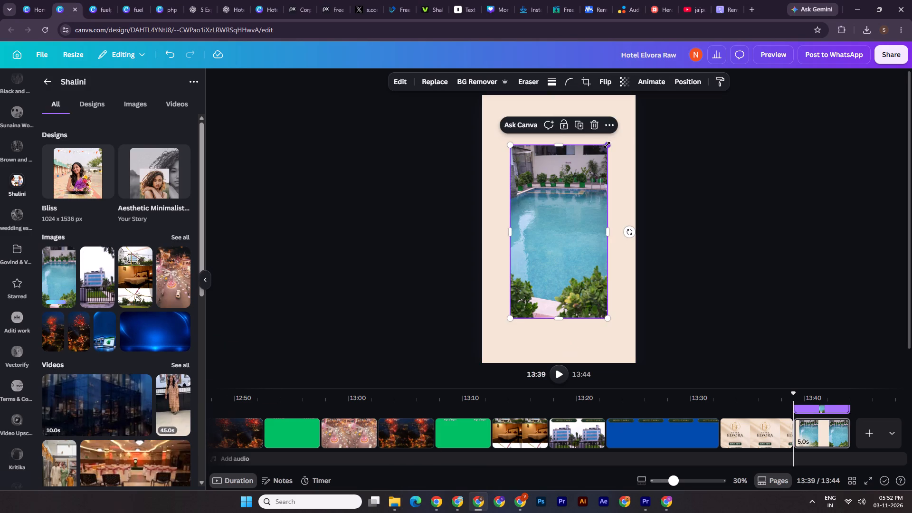
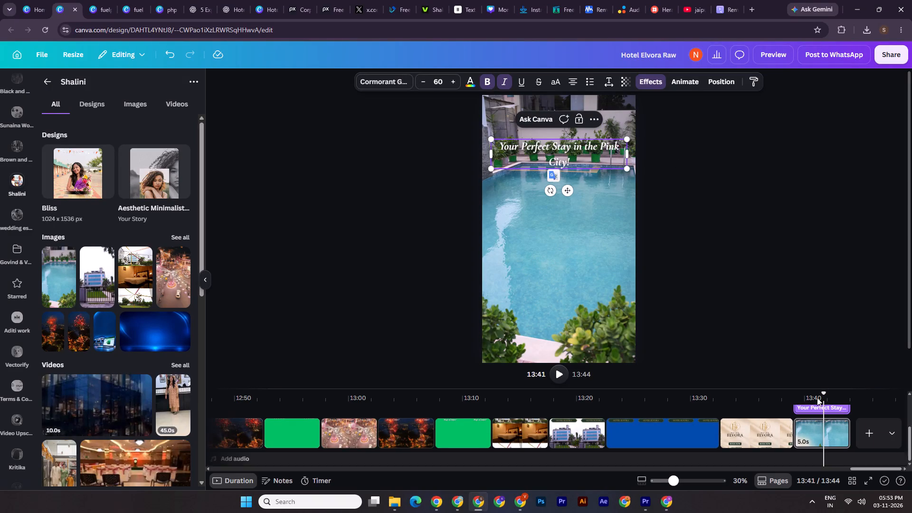
In Premiere Pro, export the bedroom frame at 00:00:13:03 and the dining hall frame at 00:00:13:17 as PNG stills to Downloads.
left_click(643, 501)
left_click_drag(578, 349, 589, 352)
left_click(595, 310)
left_click(484, 281)
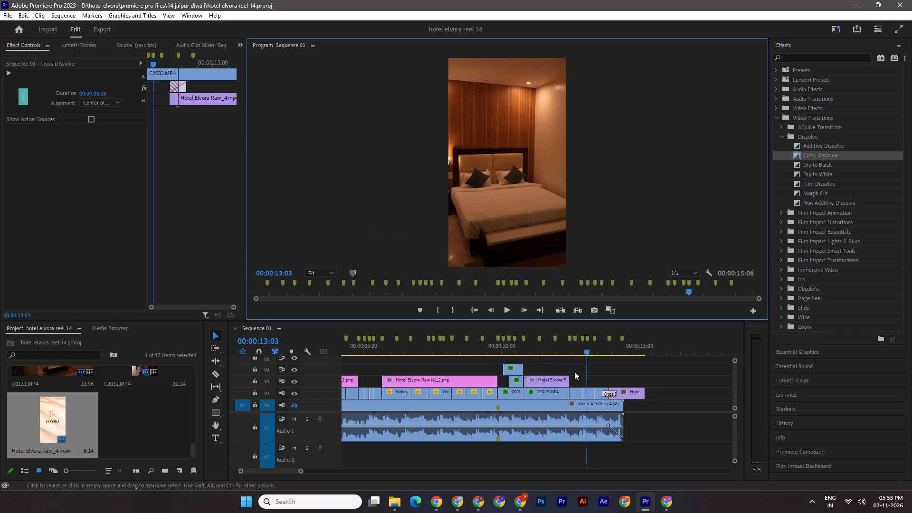
left_click_drag(588, 350, 601, 353)
left_click(589, 312)
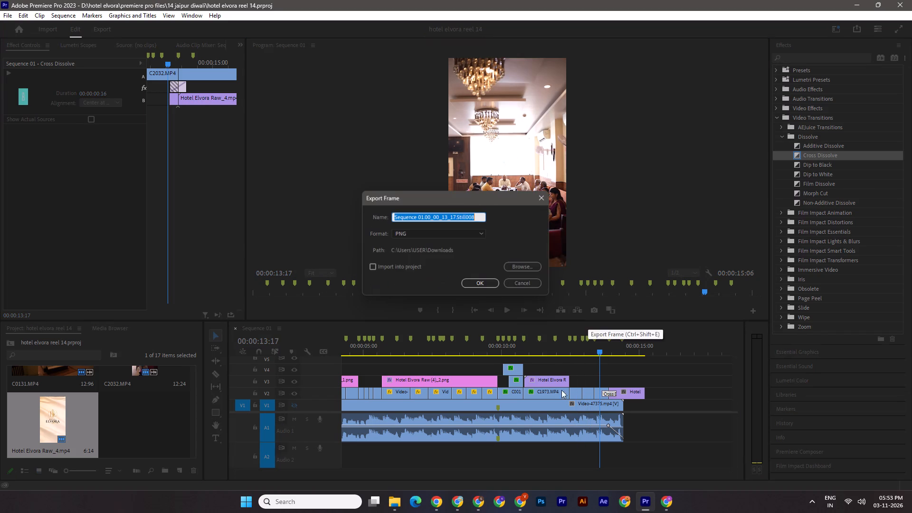
left_click(486, 283)
Upload the two newly exported bedroom and dining hall stills from Downloads into Canva's Shalini folder.
left_click(474, 503)
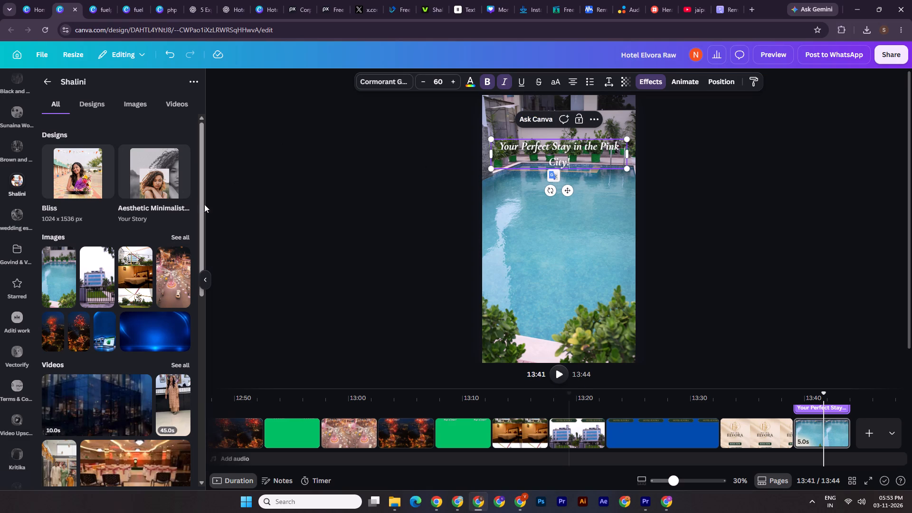
left_click(393, 506)
left_click(290, 456)
left_click(123, 109)
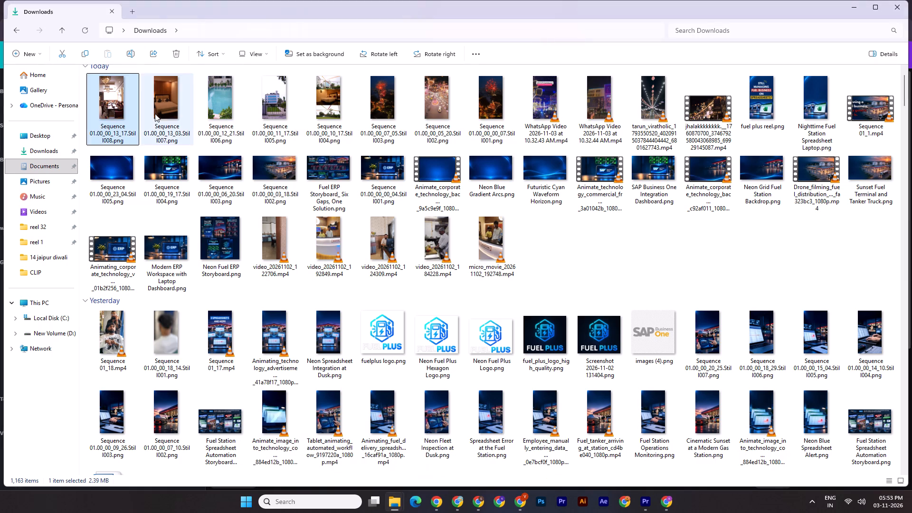
left_click(160, 114, "shift")
left_click_drag(166, 109, 434, 468)
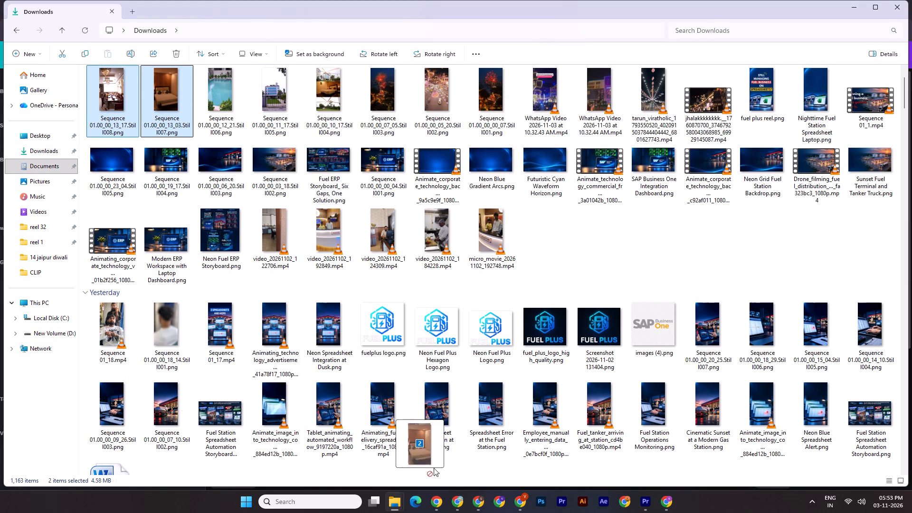
left_click_drag(434, 468, 137, 393)
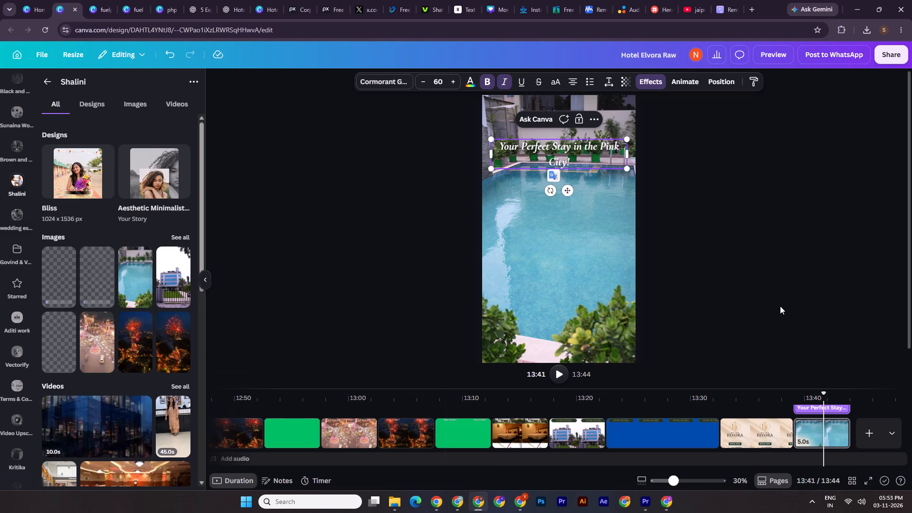
Add two new end pages, filling one with the bedroom still and the other with the dining hall still.
left_click(872, 436)
left_click(61, 292)
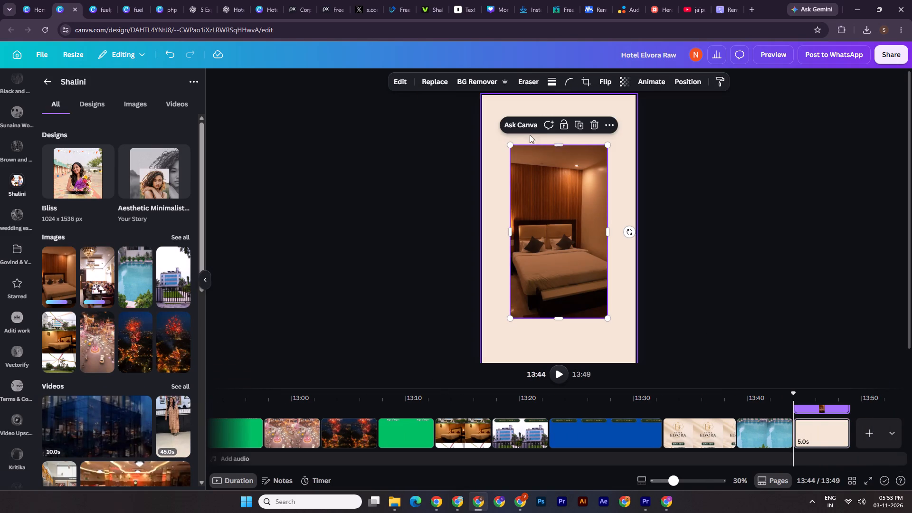
left_click_drag(606, 146, 649, 104, "alt")
left_click(864, 438)
left_click(88, 294)
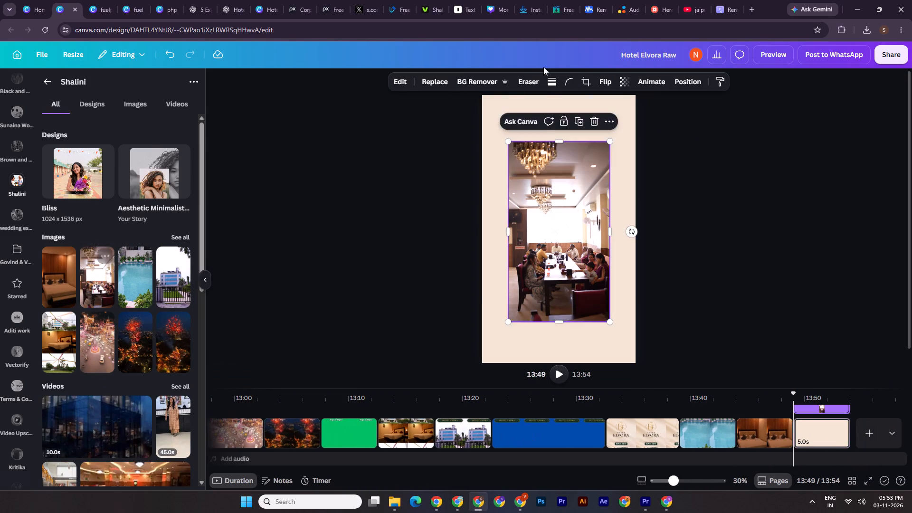
left_click_drag(611, 142, 646, 103, "alt")
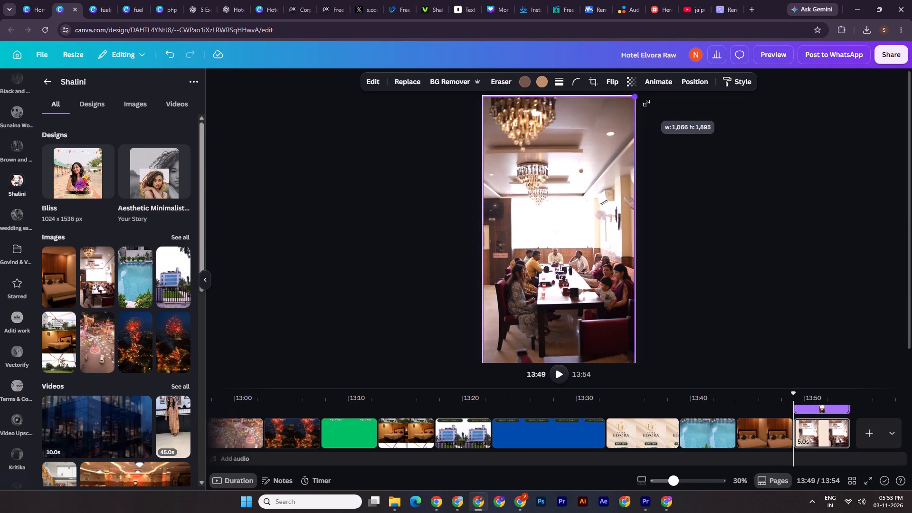
left_click_drag(646, 103, 647, 103, "alt")
Narrow the pool page's text box so it breaks before "Pink City!" and enlarge the text to about size 75.8.
left_click(723, 440)
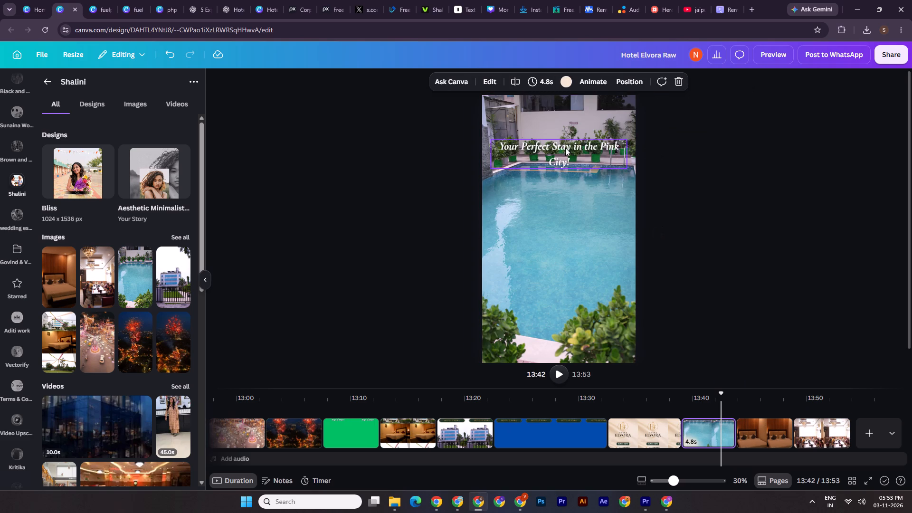
left_click(565, 148)
left_click_drag(629, 157, 611, 153, "alt")
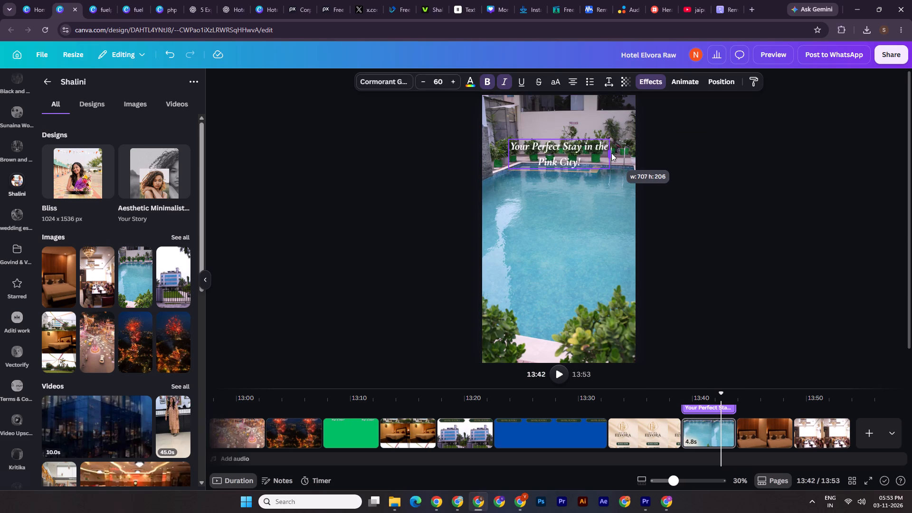
left_click_drag(611, 153, 613, 153, "alt")
left_click_drag(610, 138, 625, 138, "alt")
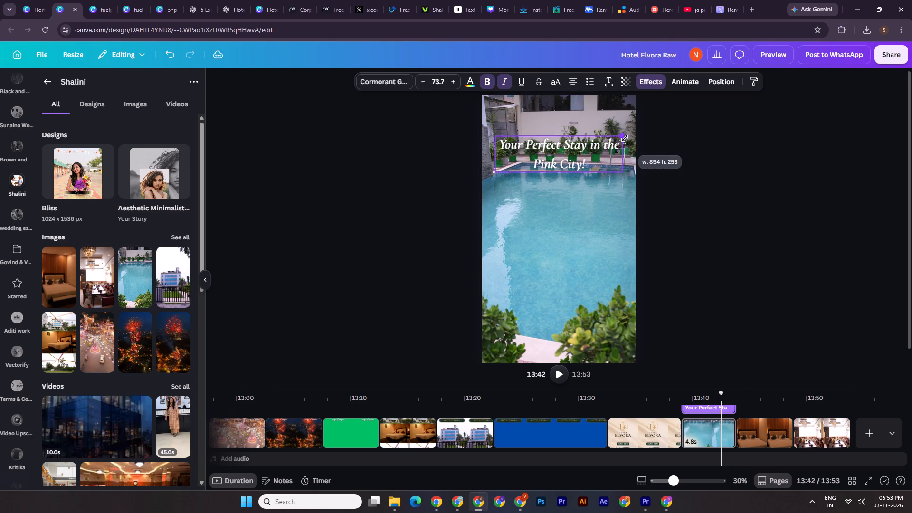
left_click_drag(625, 138, 625, 138, "alt")
Copy the resized "Your Perfect Stay in the Pink City!" text onto the bedroom and dining hall pages.
key("ctrl+c")
left_click(779, 441)
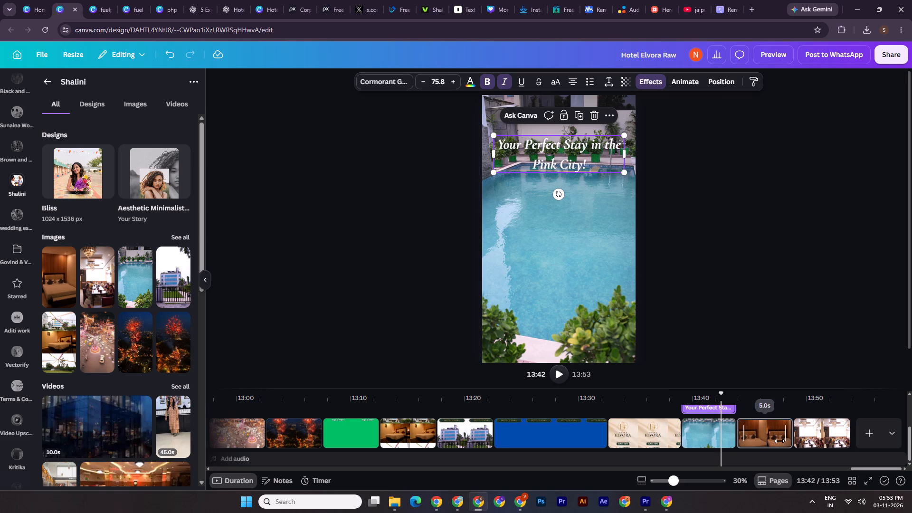
key("ctrl+v")
left_click(819, 437)
key("ctrl+v")
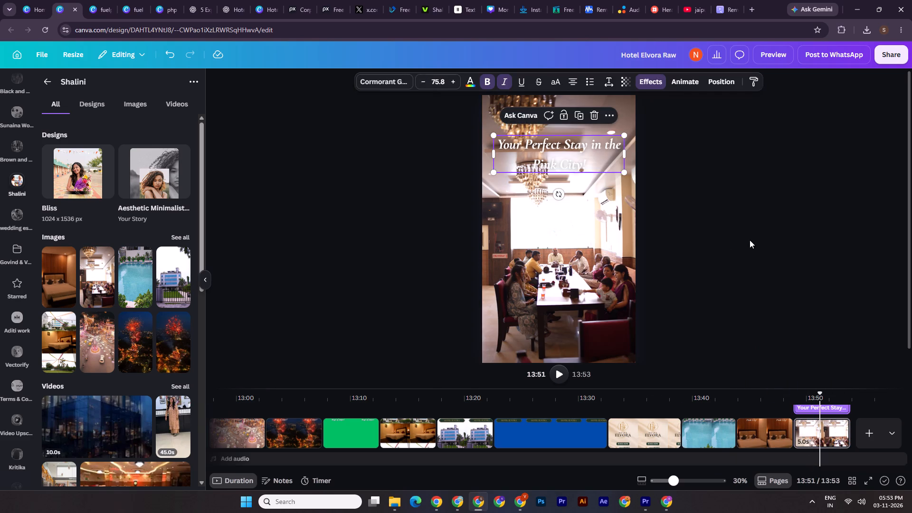
left_click(752, 239)
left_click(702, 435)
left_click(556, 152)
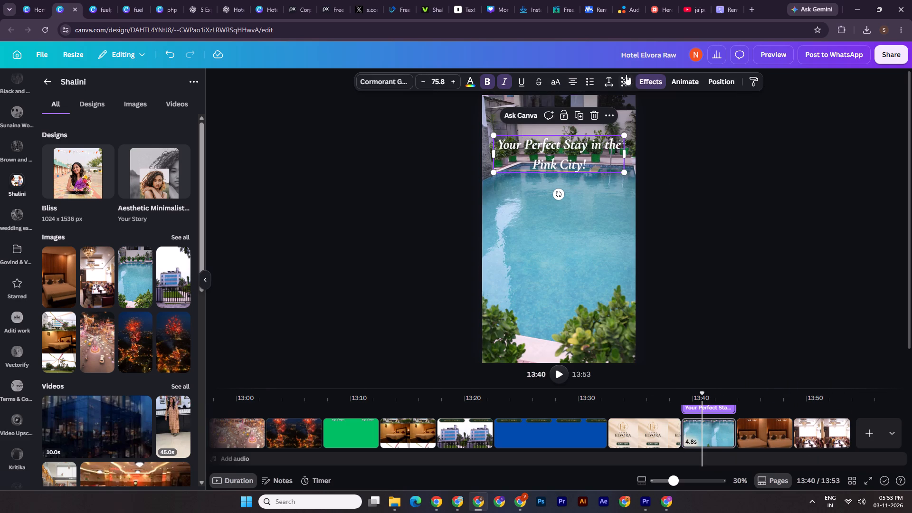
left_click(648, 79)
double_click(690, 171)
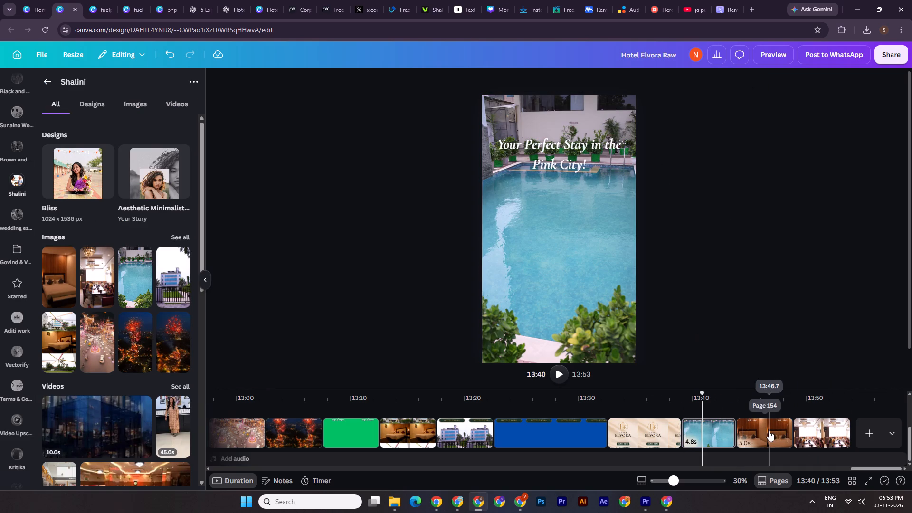
Copy the bedroom page's "Your Perfect Stay in the Pink City!" text onto a new blank page at the end.
left_click(769, 431)
left_click(550, 138)
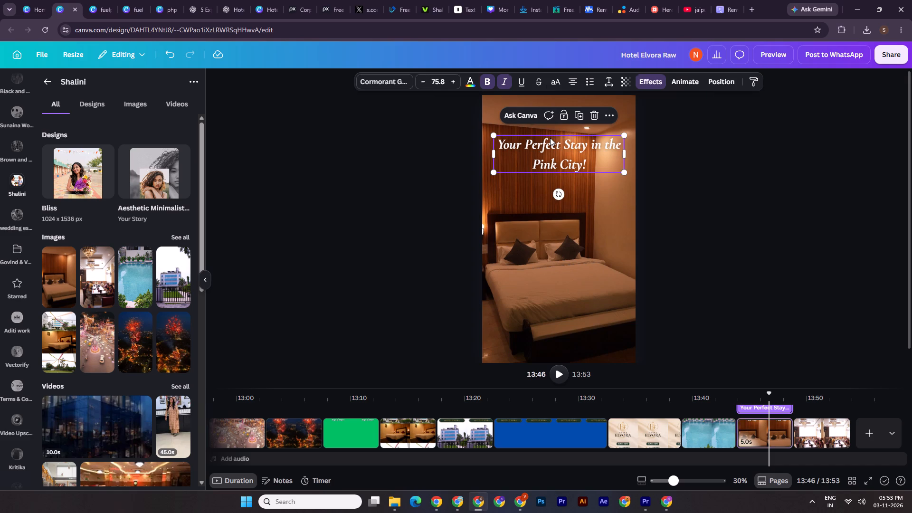
key("ctrl+c")
left_click(872, 434)
key("ctrl+v")
Set the new text page's background colour to green.
left_click(547, 260)
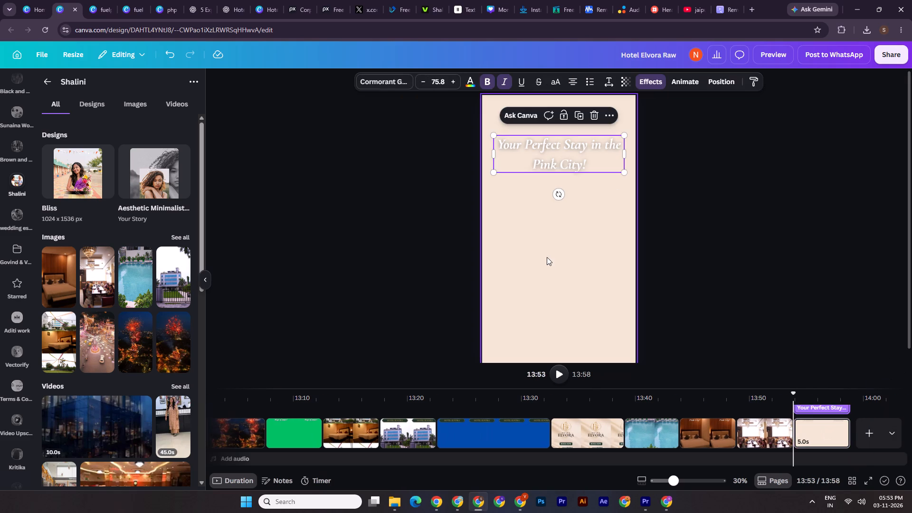
left_click_drag(538, 245, 538, 234)
left_click(519, 190)
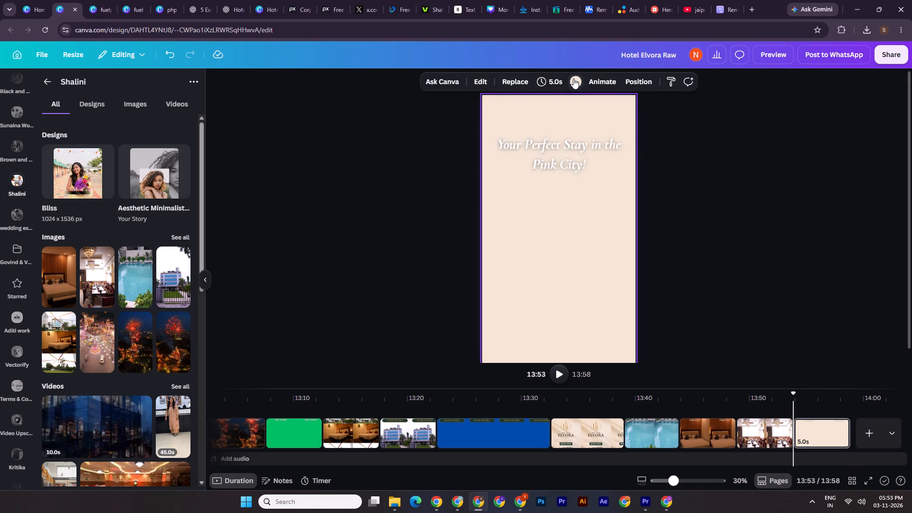
left_click(573, 78)
left_click(145, 145)
left_click(133, 156)
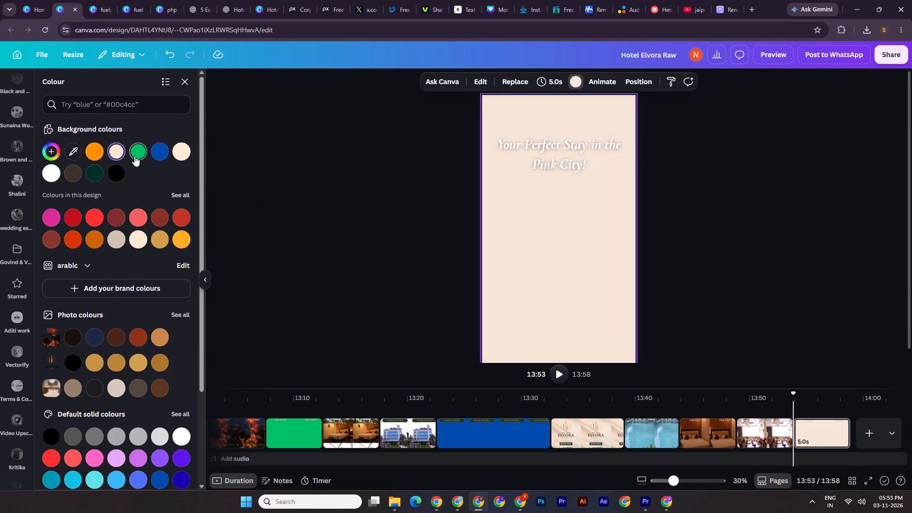
double_click(738, 180)
left_click(577, 165)
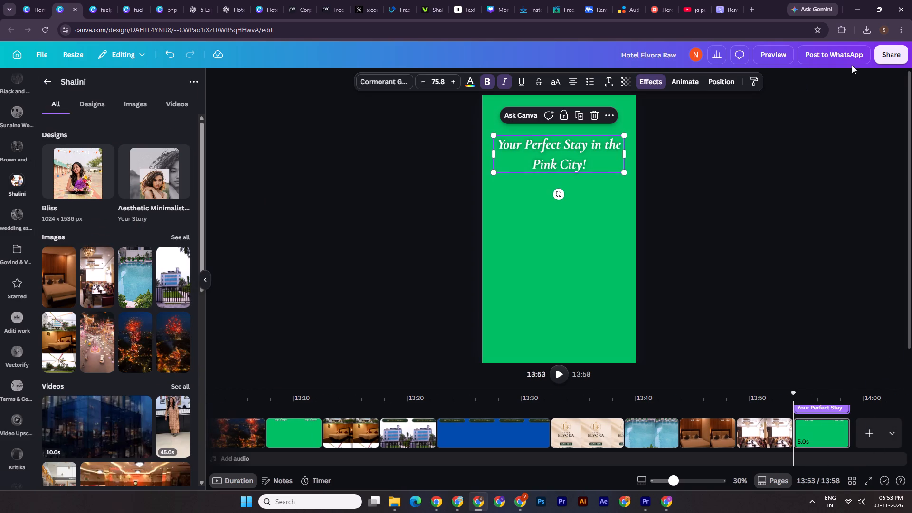
Download only the current page (156) as a PNG with a transparent background.
left_click(892, 48)
left_click(744, 279)
left_click(811, 213)
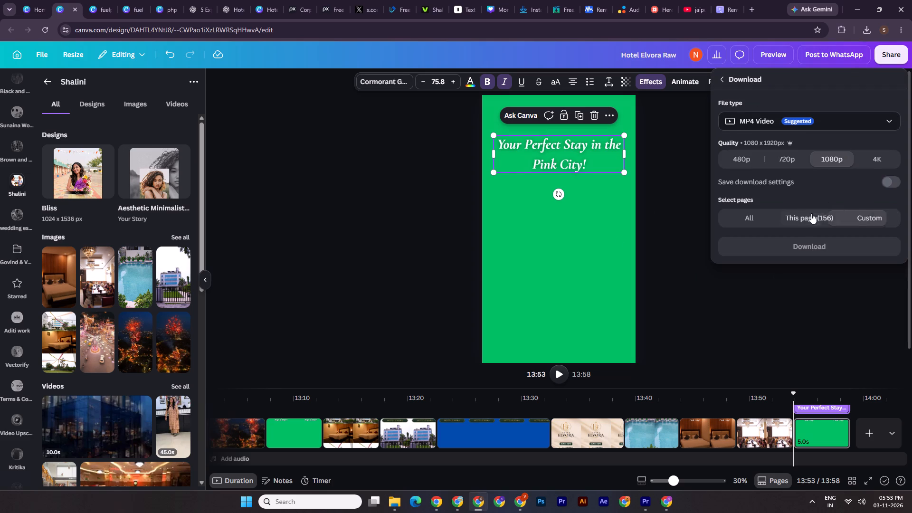
left_click(789, 114)
left_click(773, 190)
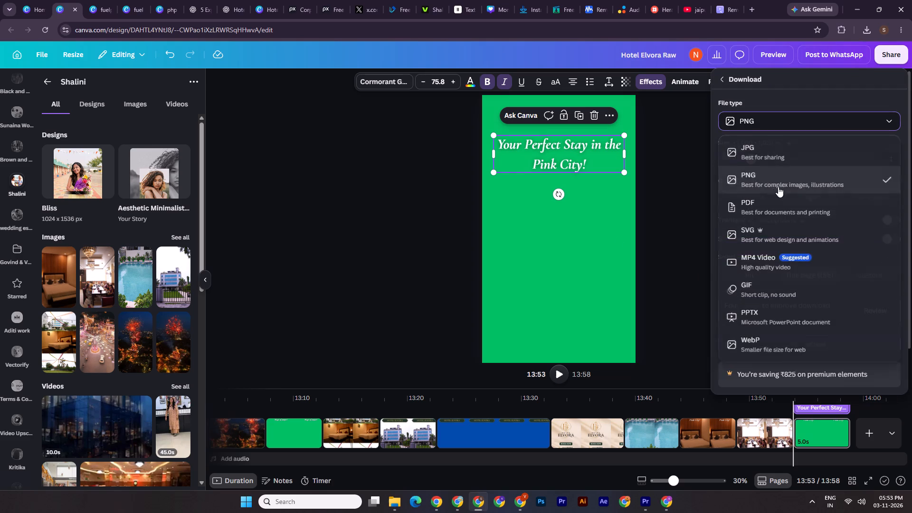
left_click(893, 220)
left_click(834, 348)
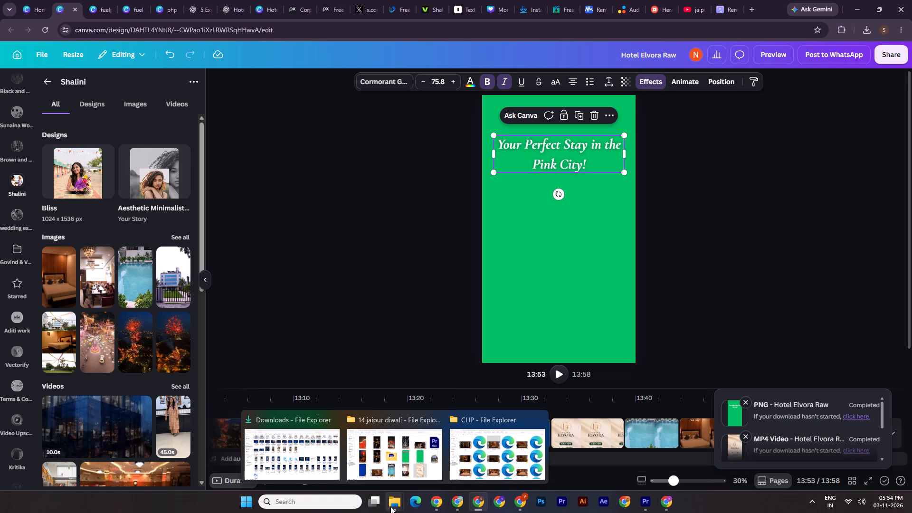
In Downloads, rename the downloaded Hotel Elvora Raw (4).png to Hotel Elvora Raw (4)_5.png.
left_click(313, 465)
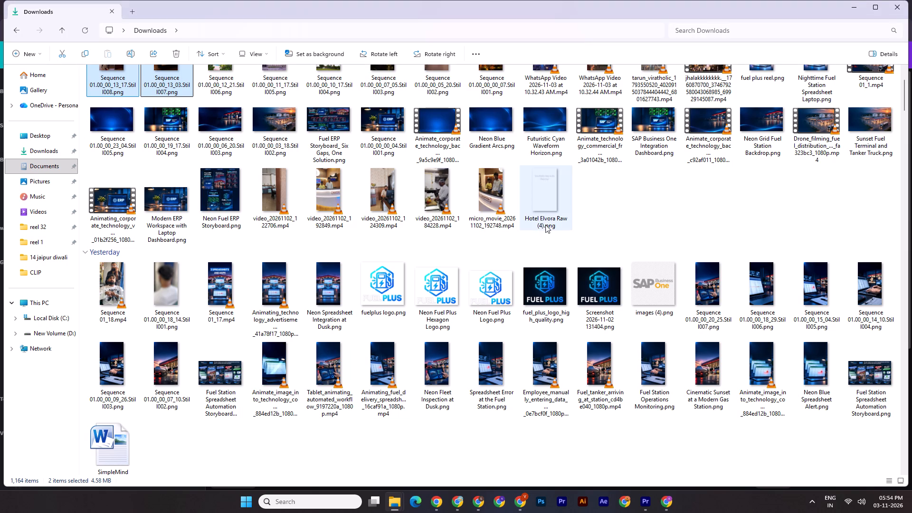
left_click(545, 225)
left_click(541, 225)
left_click(541, 226)
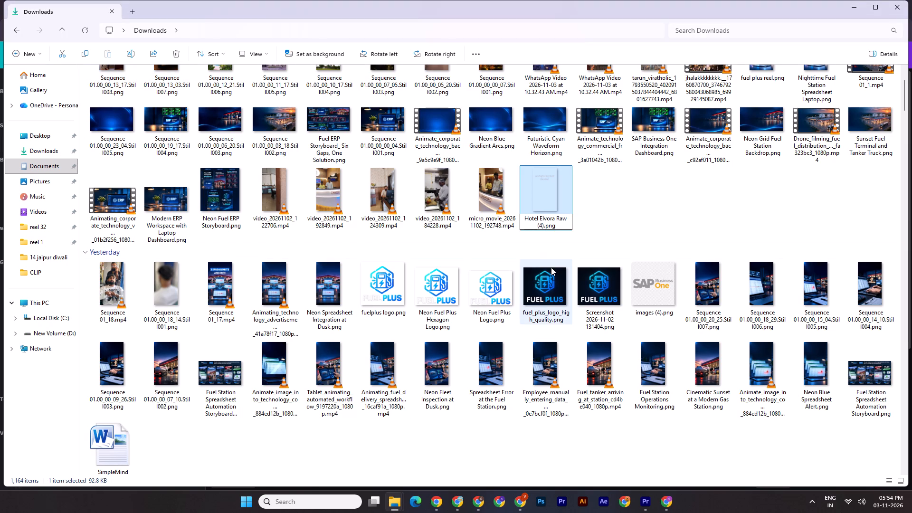
key("Right")
type("_5")
key("Return")
Move Hotel Elvora Raw (4)_5.png from Downloads into the 14 jaipur diwali project folder.
key("ctrl+x")
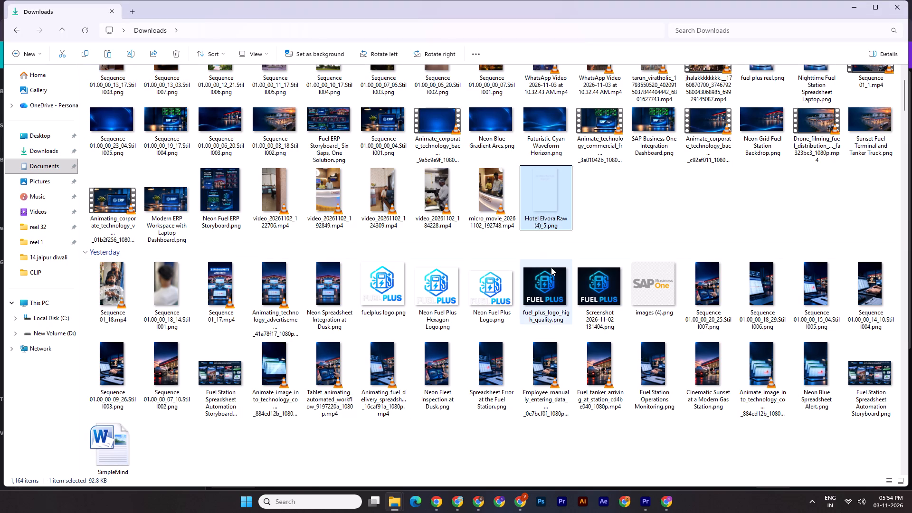
left_click(396, 504)
left_click(432, 461)
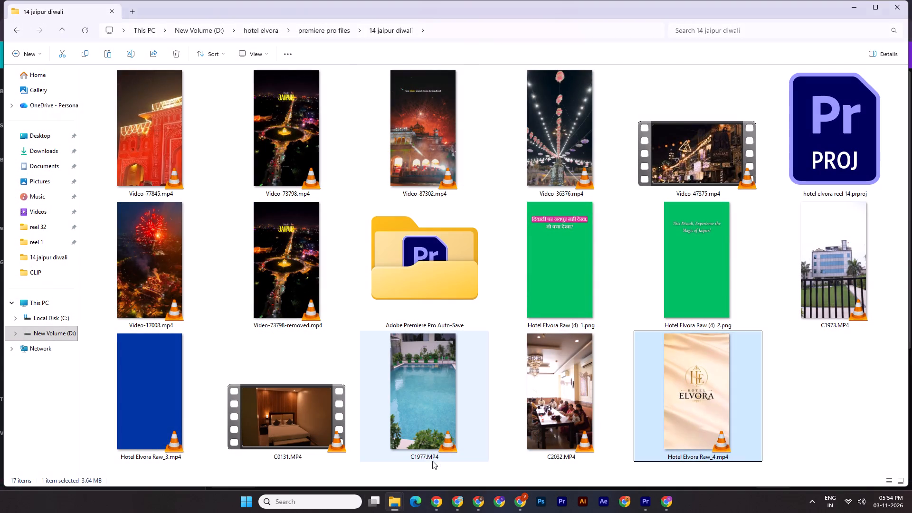
key("ctrl+v")
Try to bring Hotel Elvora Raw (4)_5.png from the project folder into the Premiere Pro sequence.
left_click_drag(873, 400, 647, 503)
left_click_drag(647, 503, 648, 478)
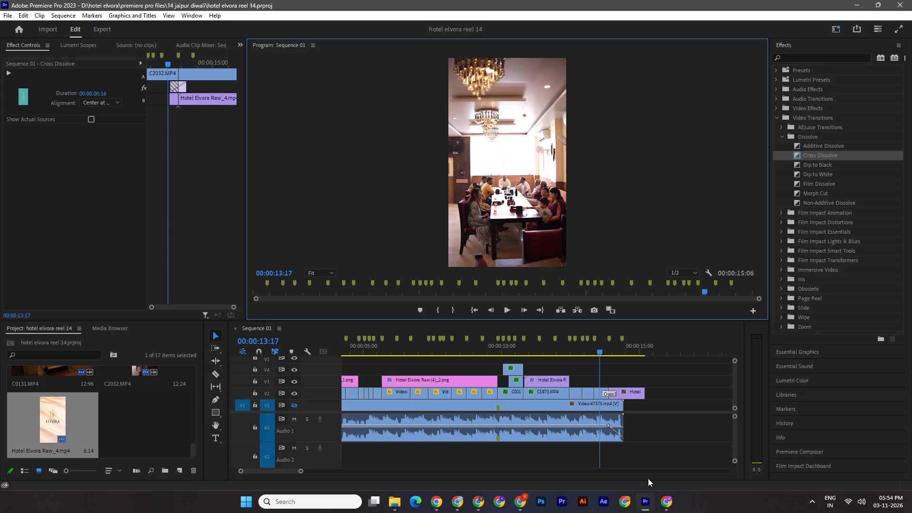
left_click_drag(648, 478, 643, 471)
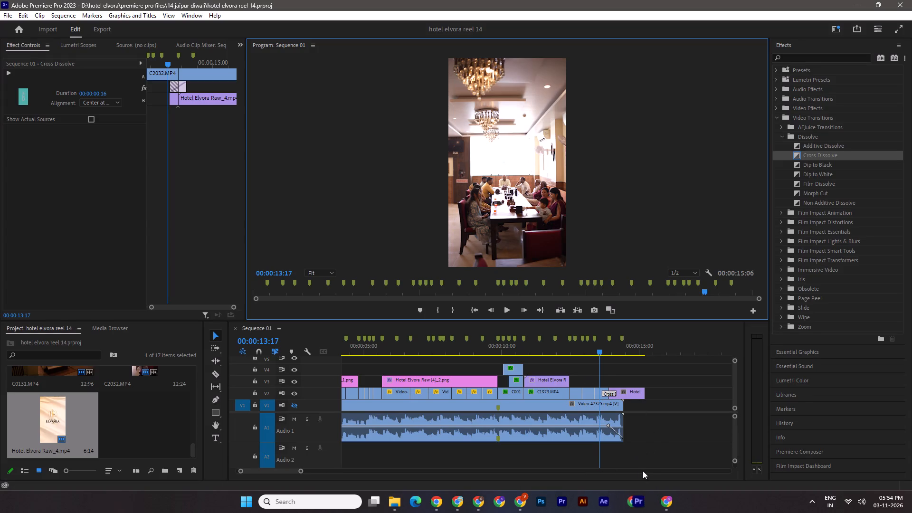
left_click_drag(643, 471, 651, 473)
Place Hotel Elvora Raw (4)_5.png from the 14 jaipur diwali folder on track V3 of Premiere Pro's Sequence 01, above the closing clips.
left_click(391, 500)
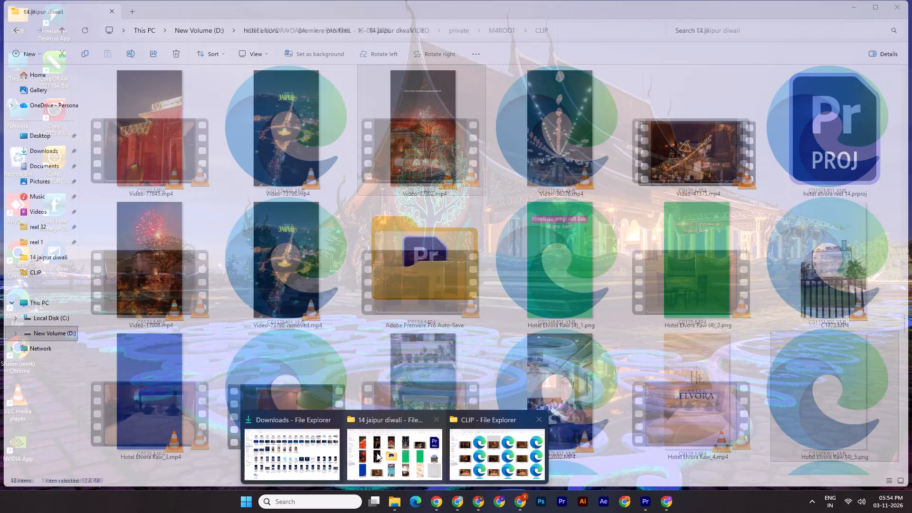
left_click(377, 453)
left_click_drag(858, 380, 646, 503)
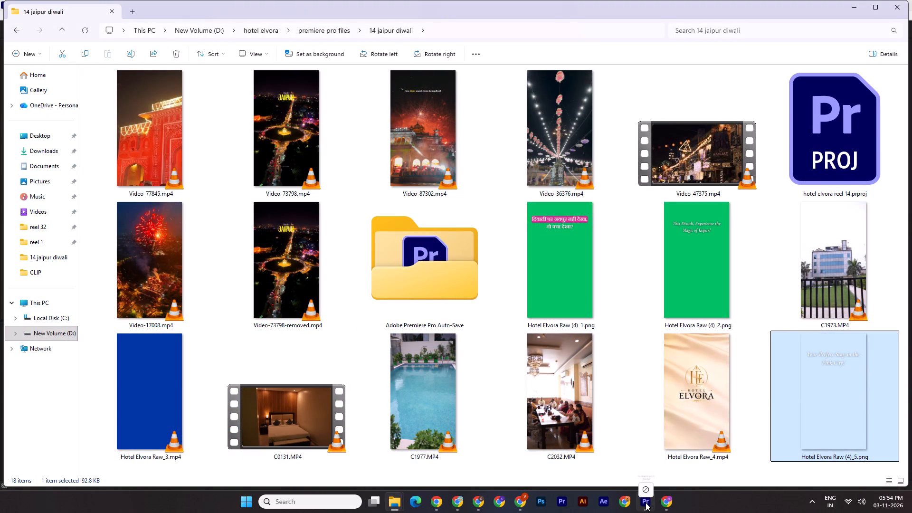
left_click_drag(646, 503, 580, 381)
Align Hotel Elvora Raw (4)_5.png on V3 to start with C1977.MP4, directly after Hotel Elvora Raw_3.mp4.
left_click_drag(616, 386, 610, 385)
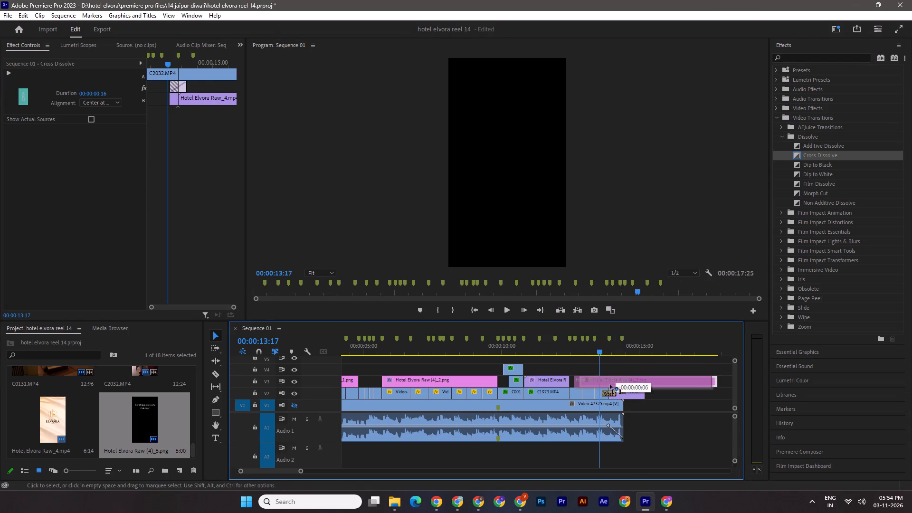
left_click_drag(610, 385, 605, 383)
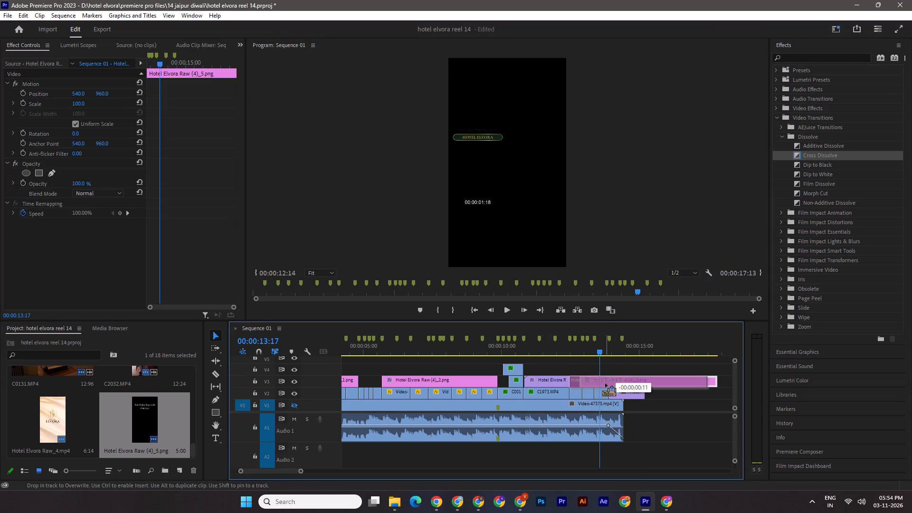
left_click_drag(605, 383, 606, 384)
left_click(568, 348)
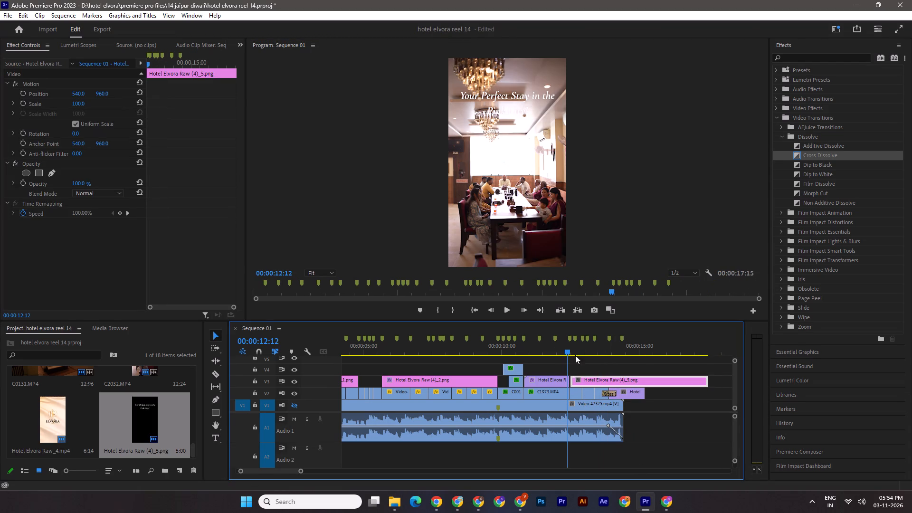
left_click(299, 470)
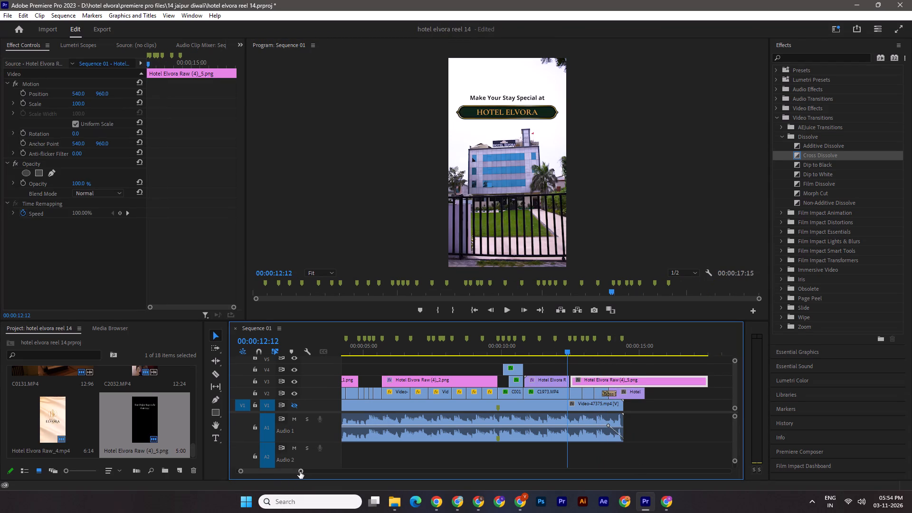
left_click_drag(300, 472, 279, 471)
left_click_drag(572, 379, 570, 380)
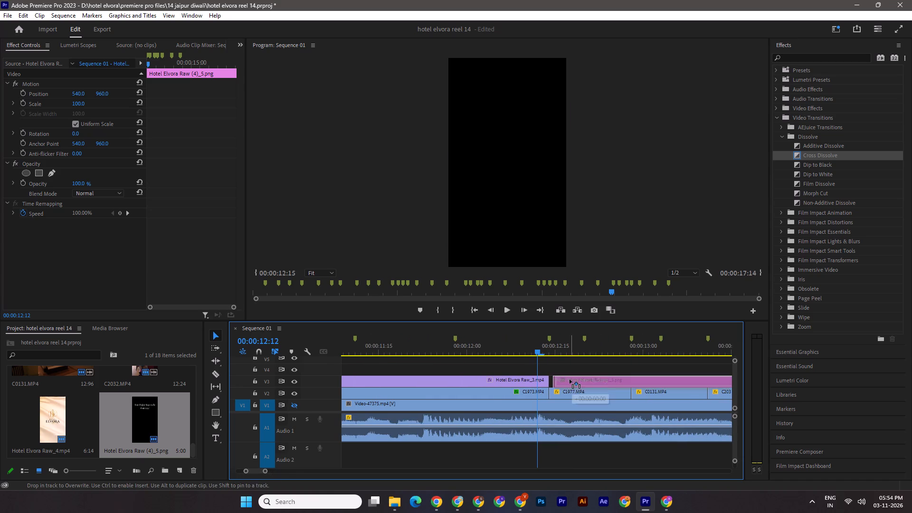
left_click_drag(570, 380, 566, 380)
left_click_drag(530, 351, 554, 354)
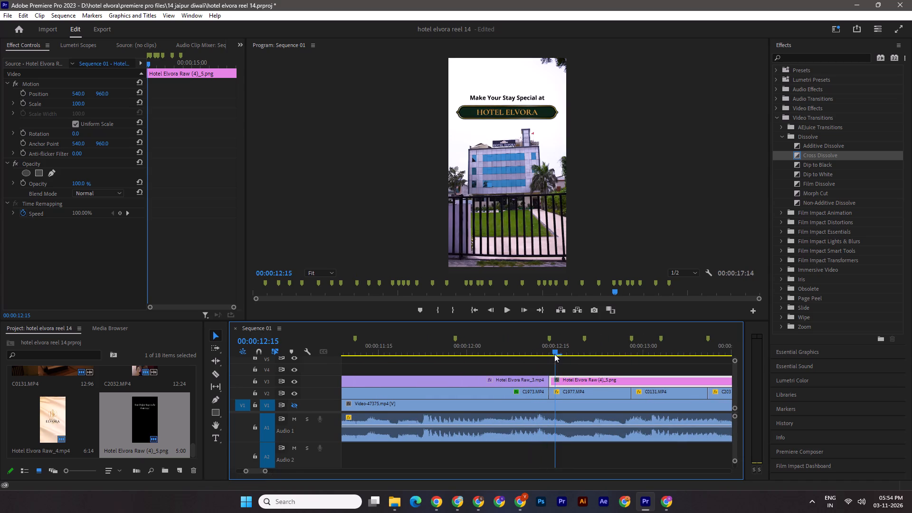
left_click_drag(554, 354, 565, 354)
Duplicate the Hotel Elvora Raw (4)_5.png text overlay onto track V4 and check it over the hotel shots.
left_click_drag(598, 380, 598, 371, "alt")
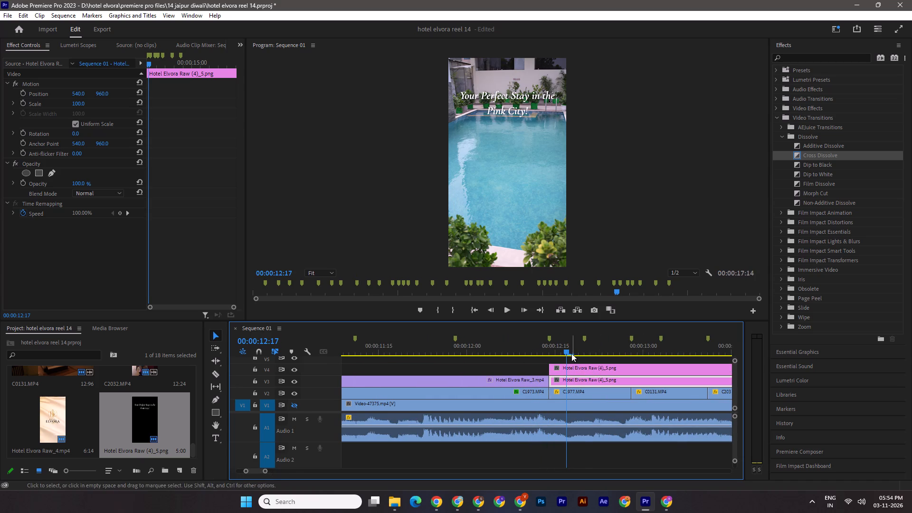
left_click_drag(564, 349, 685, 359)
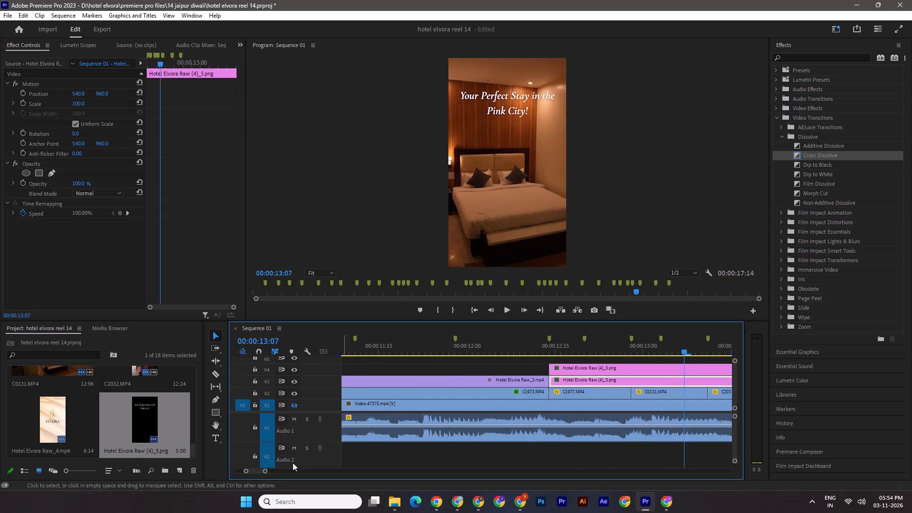
Split both Hotel Elvora Raw (4)_5.png overlays on V3 and V4 at 00:00:13:27 and delete the parts after the cut.
left_click_drag(263, 471, 275, 471)
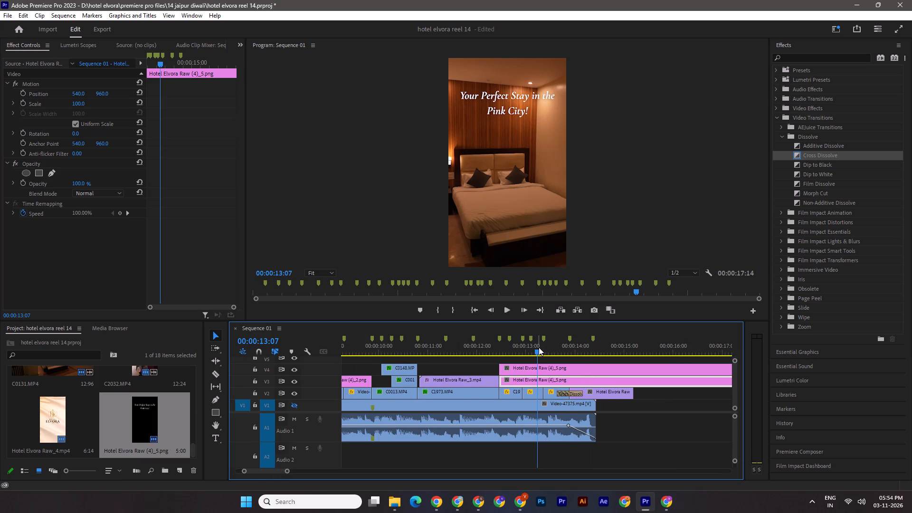
left_click_drag(538, 347, 571, 351, "shift")
left_click(219, 373)
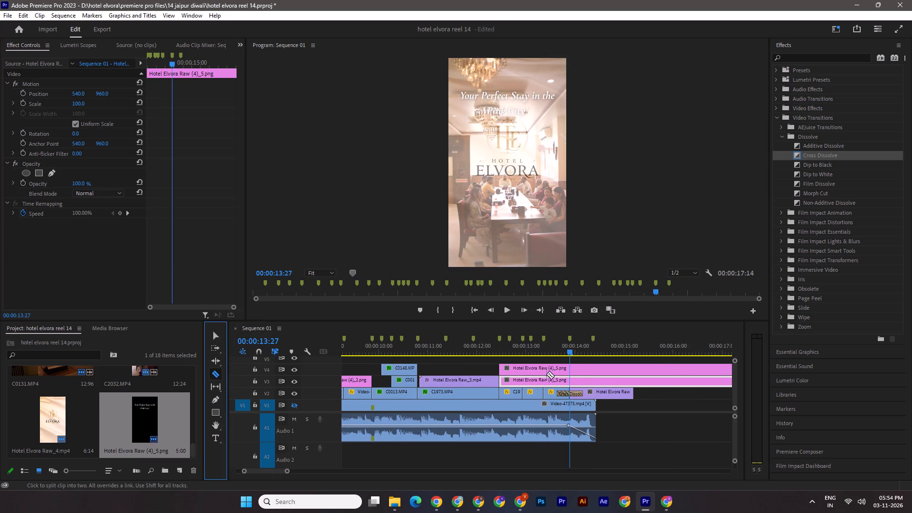
left_click(570, 382)
left_click(571, 370)
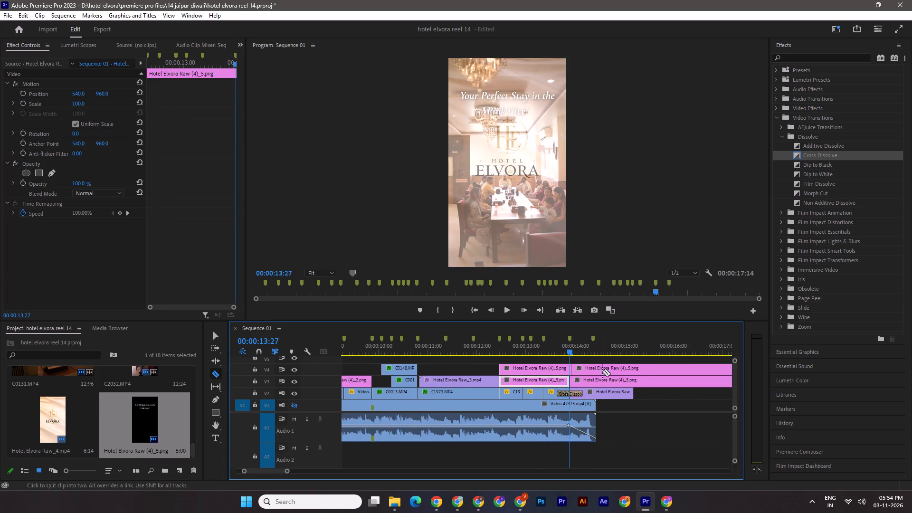
key("ctrl+z")
left_click(570, 369)
left_click(210, 336)
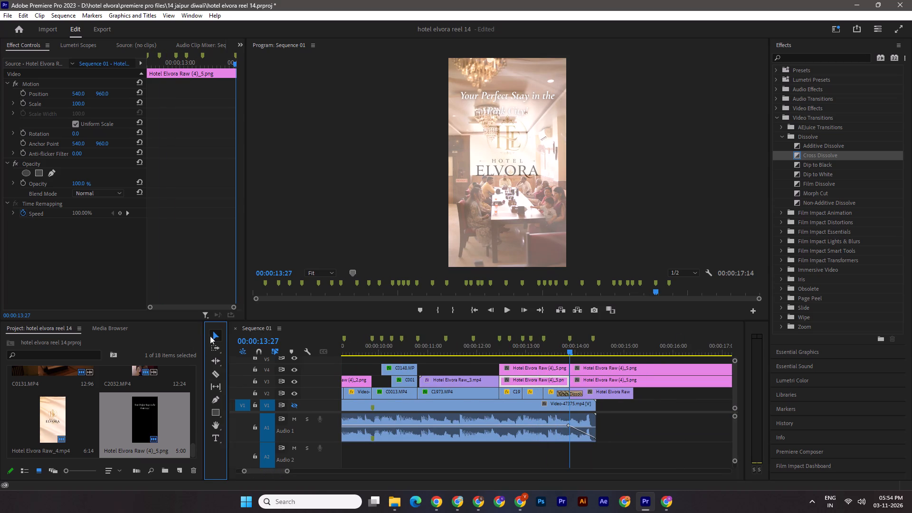
left_click(600, 368)
left_click(603, 381)
key("Delete")
left_click(608, 368)
key("Delete")
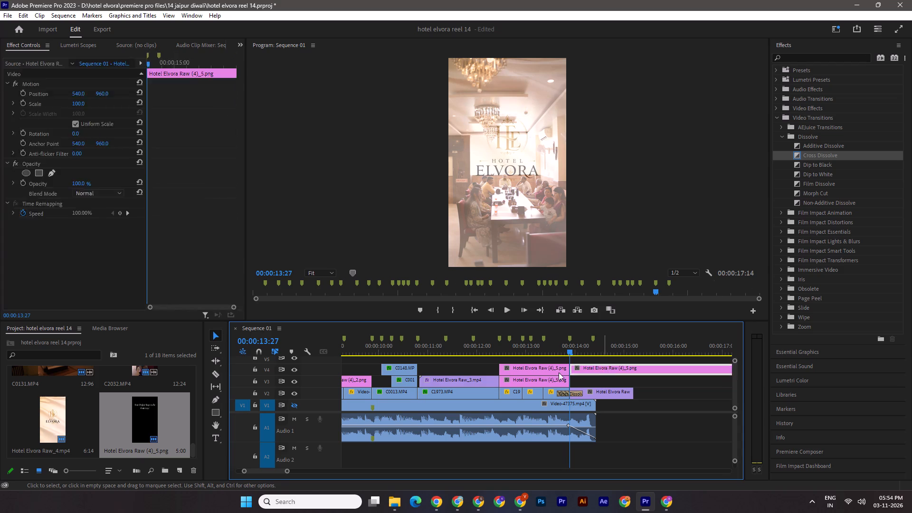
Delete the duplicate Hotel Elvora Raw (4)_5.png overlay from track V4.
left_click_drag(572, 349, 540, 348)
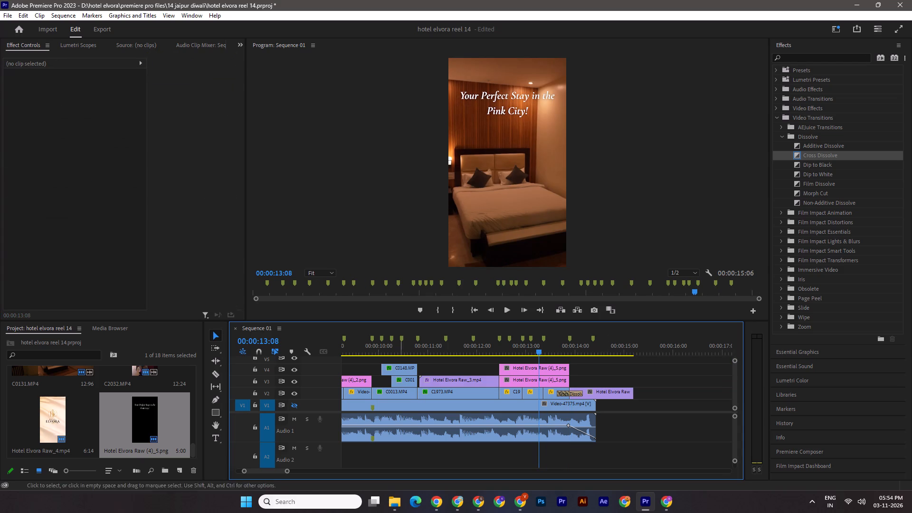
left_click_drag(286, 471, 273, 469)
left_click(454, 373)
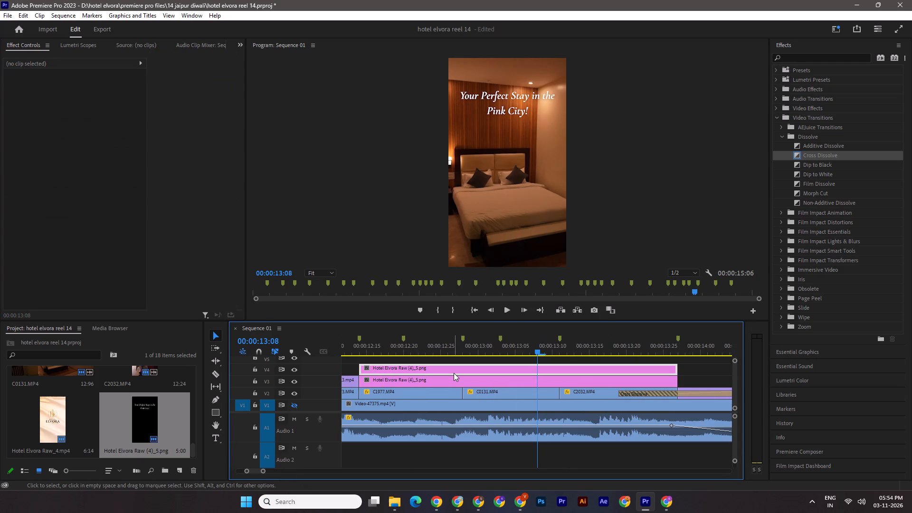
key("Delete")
Shorten the Cross Dissolve between C2032.MP4 and Hotel Elvora Raw_4.mp4 to 12 frames.
left_click_drag(536, 351, 615, 361, "shift")
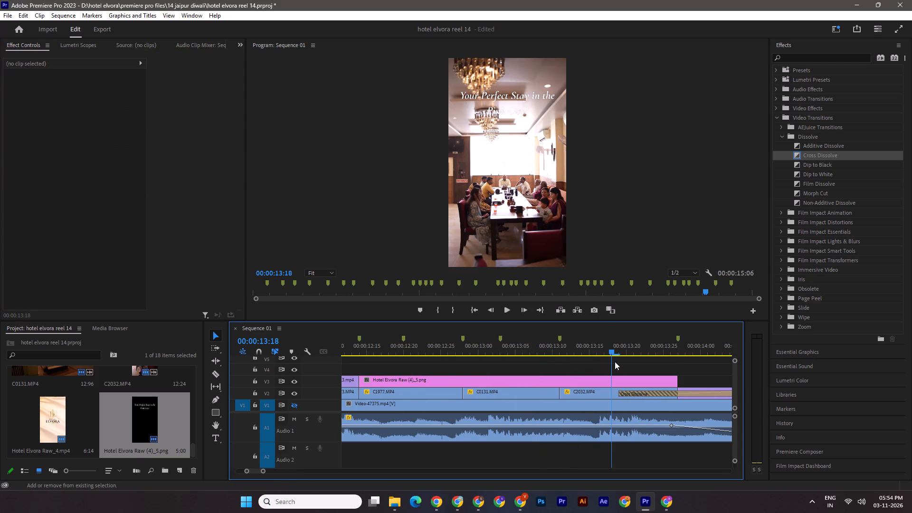
left_click_drag(615, 361, 616, 361, "shift")
left_click_drag(620, 394, 635, 397)
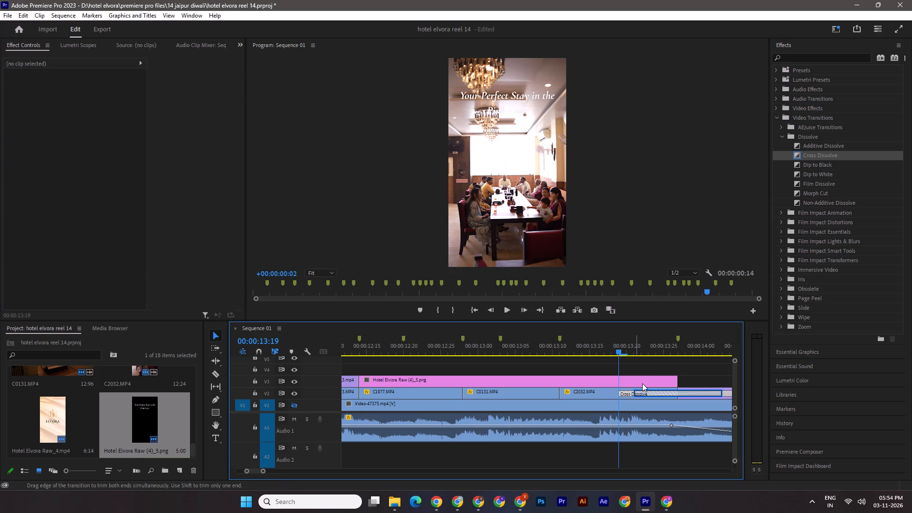
Fade out the V3 text overlay with opacity keyframes of 100% at 00:00:13:21 and 0% at 00:00:13:26, and save the project.
left_click_drag(616, 351, 633, 354, "shift")
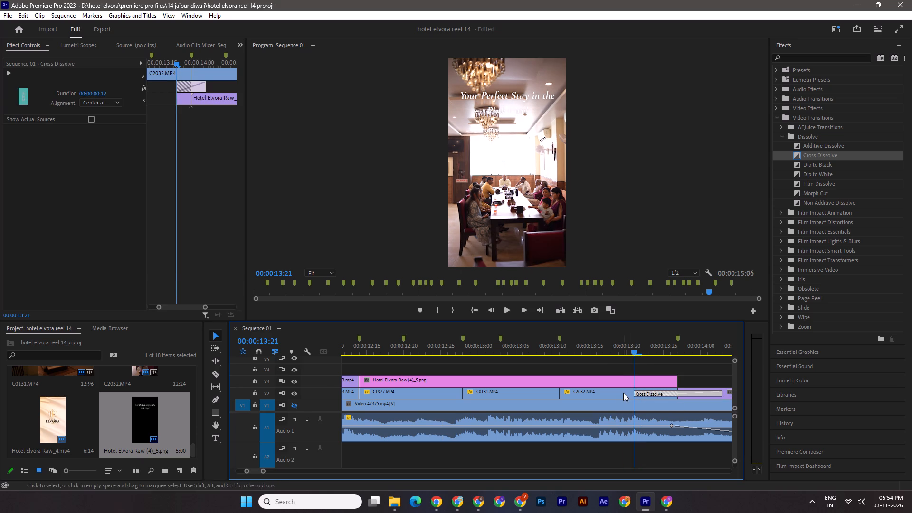
left_click(661, 384)
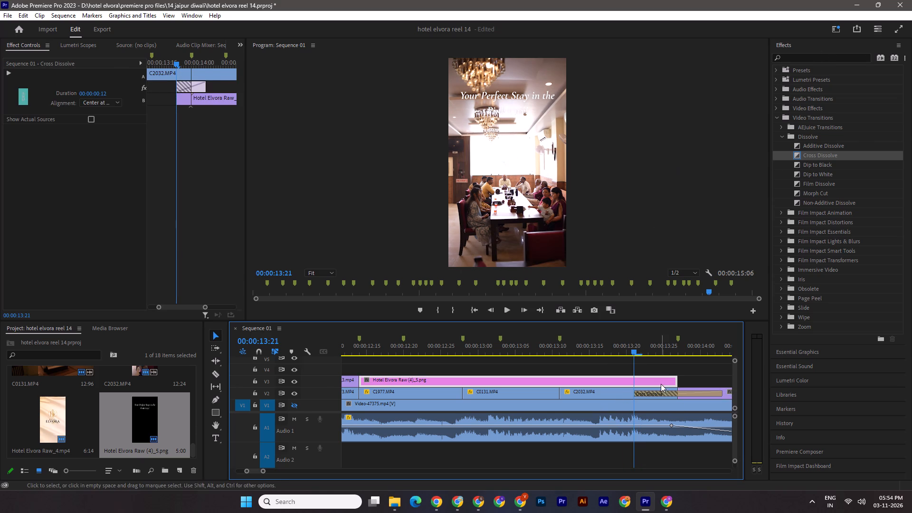
left_click(22, 183)
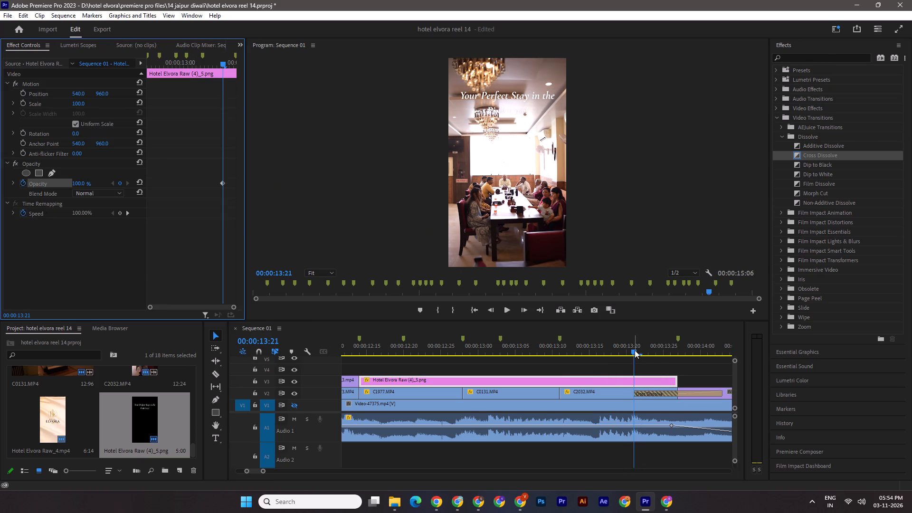
left_click_drag(635, 350, 669, 354)
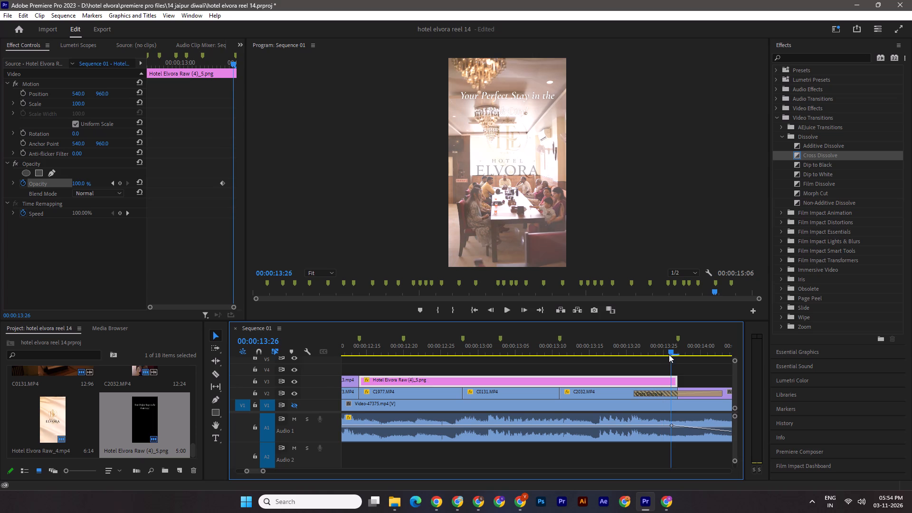
left_click_drag(669, 354, 670, 355)
left_click_drag(81, 183, 32, 187)
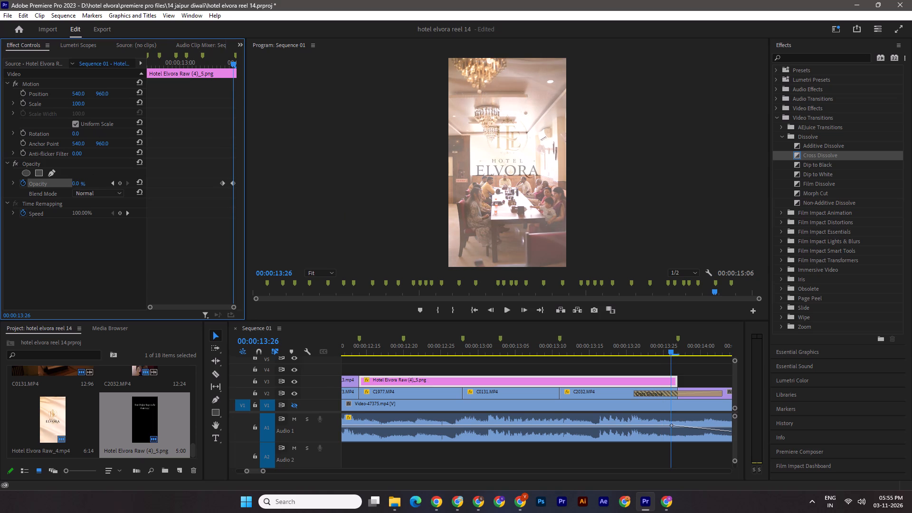
left_click_drag(32, 187, 27, 188)
key("ctrl+s")
Search the effects for "color" and apply Lumetri Color to the bedroom clip C0131.MP4 on V2.
left_click_drag(673, 347, 521, 360)
left_click(821, 60)
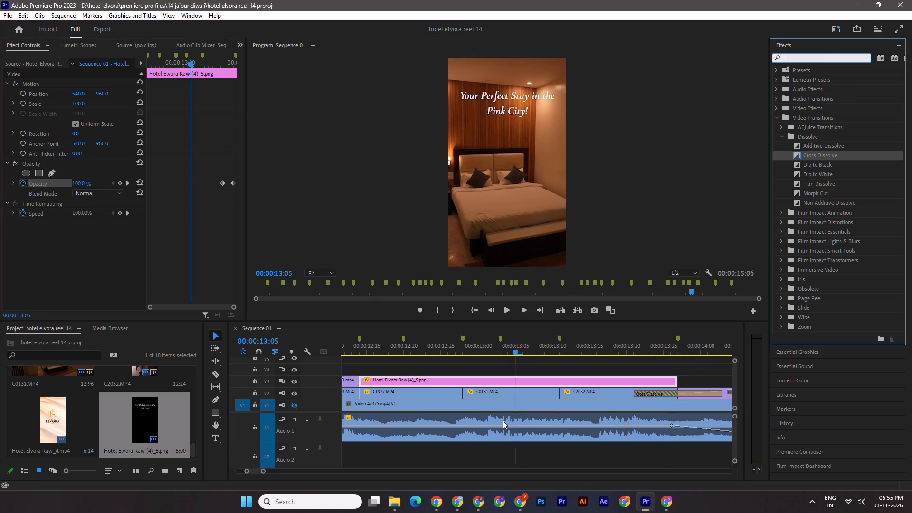
type("color")
key("Return")
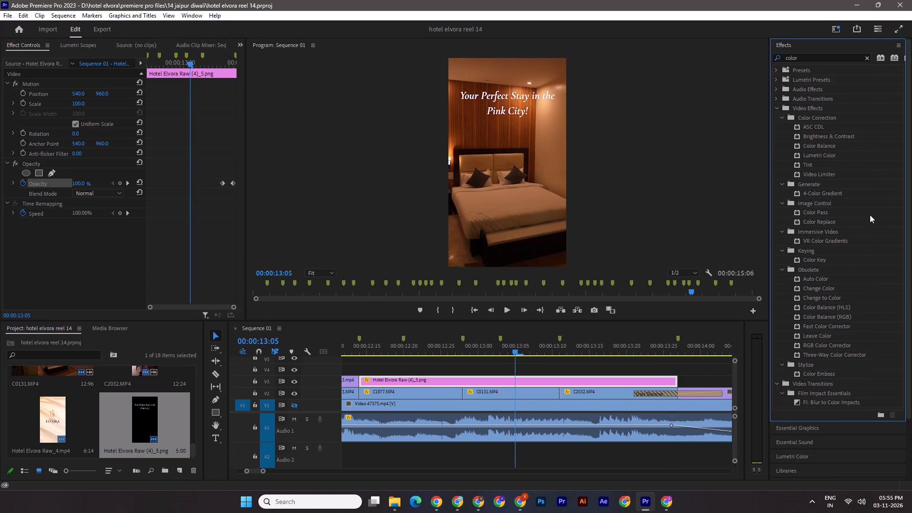
left_click(826, 157)
left_click_drag(827, 155, 523, 394)
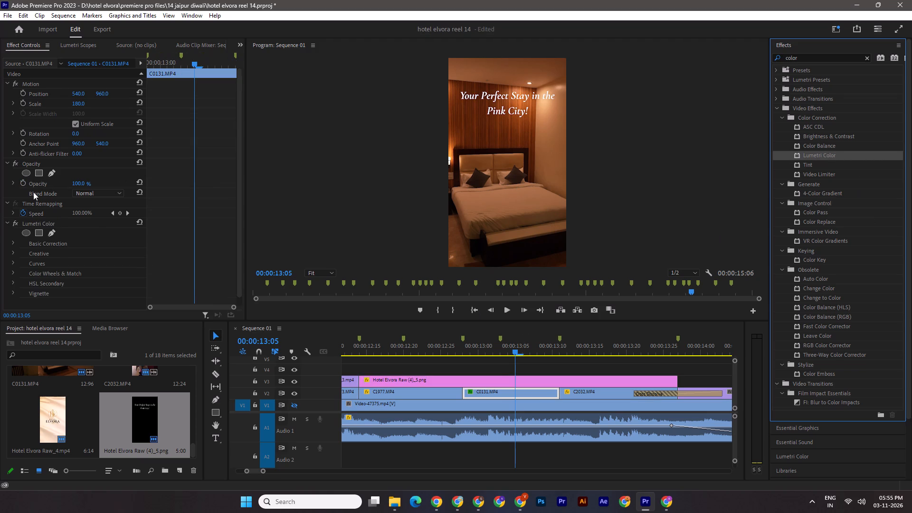
Set C0131.MP4's Lumetri exposure to 0.4 in Basic Correction, compare it with the original, and save the project.
scroll(51, 267, "down", 4)
left_click(13, 232)
scroll(95, 266, "down", 11)
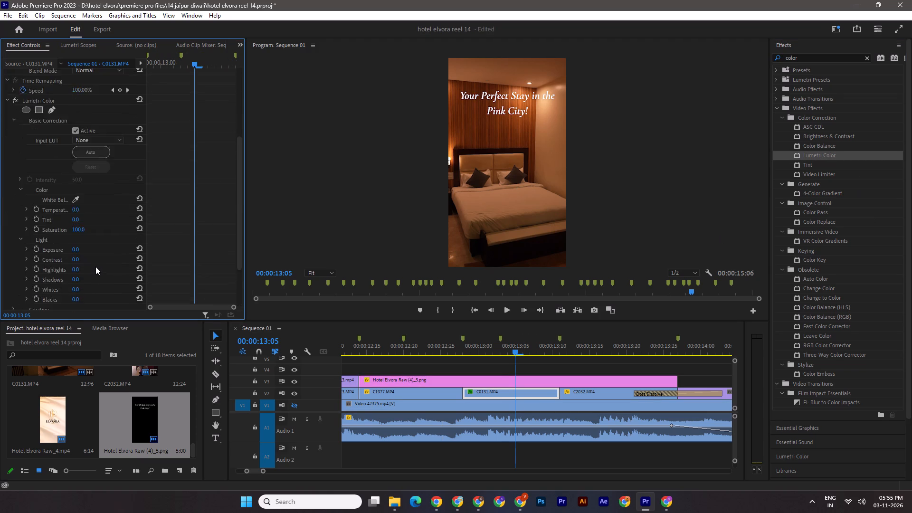
scroll(95, 266, "down", 5)
left_click_drag(74, 213, 81, 214)
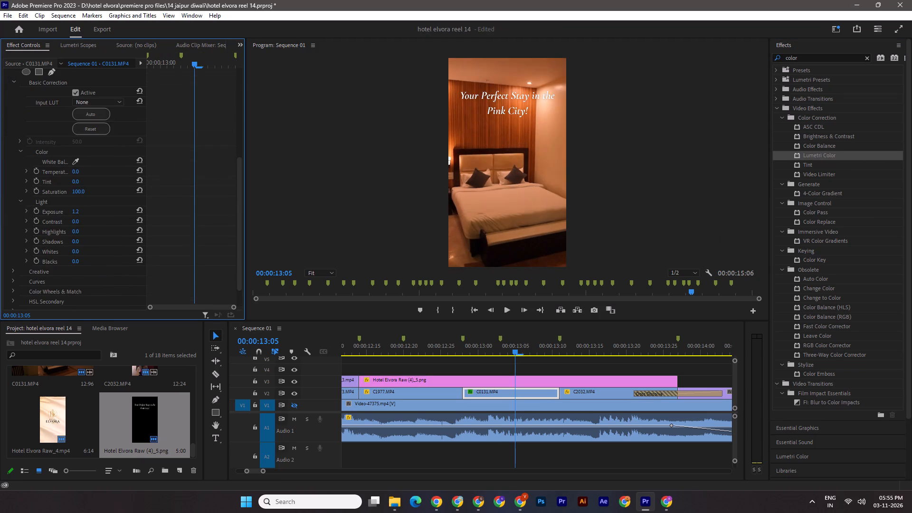
left_click_drag(81, 214, 78, 214)
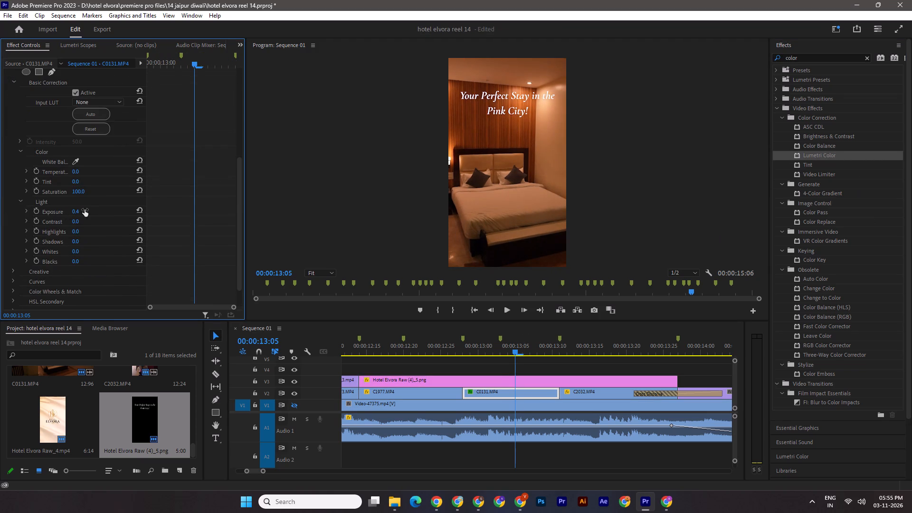
key("ctrl+z")
key("ctrl+shift+z")
key("ctrl+s")
Adjust C0131.MP4's Lumetri light settings to contrast 19, highlights 17 and shadows -7, comparing before and after each change.
left_click_drag(76, 222, 91, 225)
key("ctrl+z")
key("ctrl+shift+z")
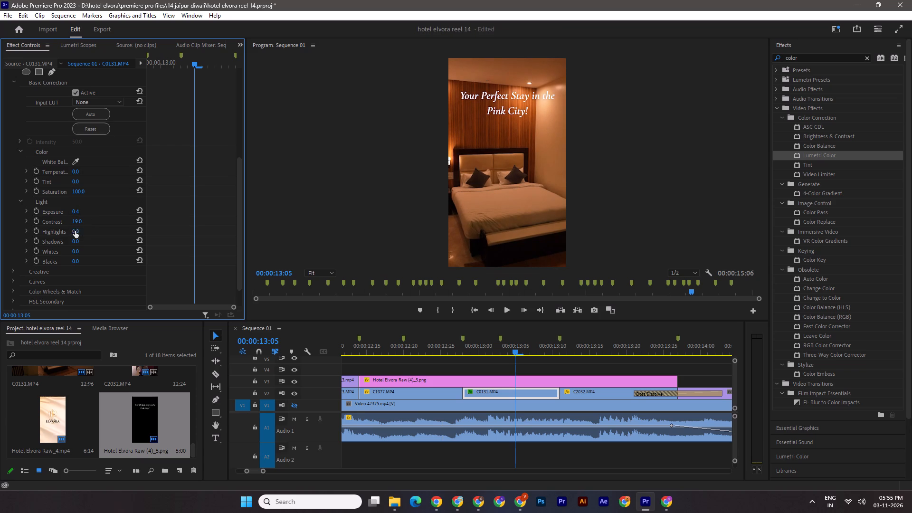
left_click_drag(75, 231, 85, 231)
key("ctrl+z")
key("ctrl+shift+z")
left_click(77, 240)
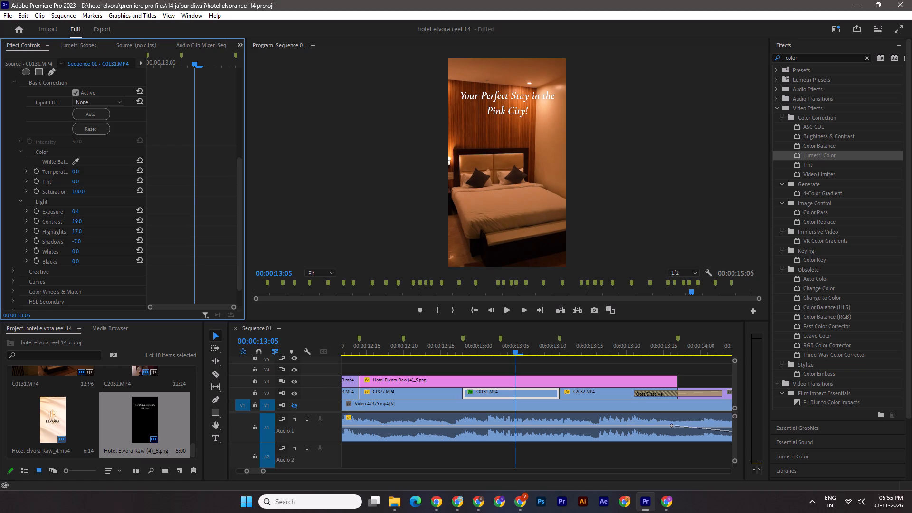
key("ctrl+z")
key("ctrl+shift+z")
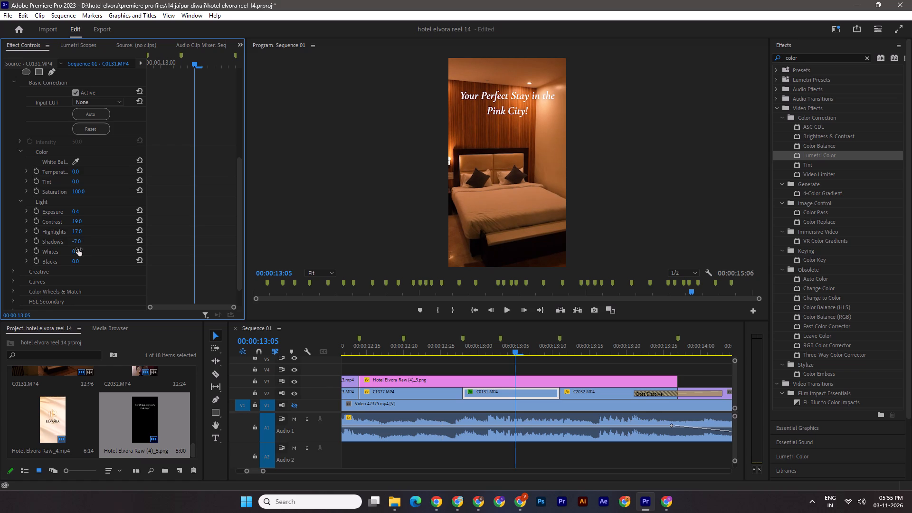
Set C0131.MP4's Lumetri whites to 9, try blacks at -5 and undo that change, and save the project.
left_click_drag(76, 251, 85, 253)
key("ctrl+z")
key("ctrl+shift+z")
left_click_drag(76, 262, 72, 262)
left_click_drag(72, 262, 58, 264)
key("ctrl+z")
key("ctrl+shift+z")
key("ctrl+z")
key("ctrl+s")
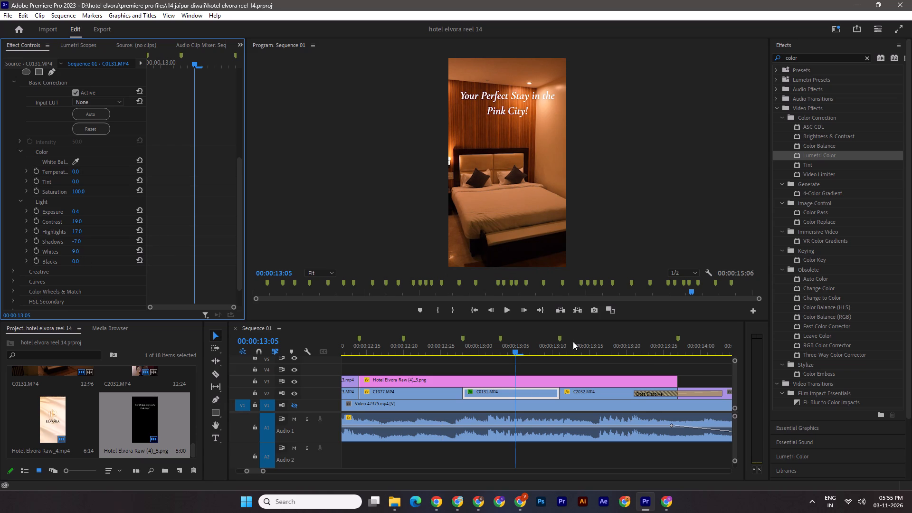
Lower the "Your Perfect Stay in the Pink City!" text overlay on V3 by setting its vertical position to 1208.
left_click_drag(510, 347, 446, 345)
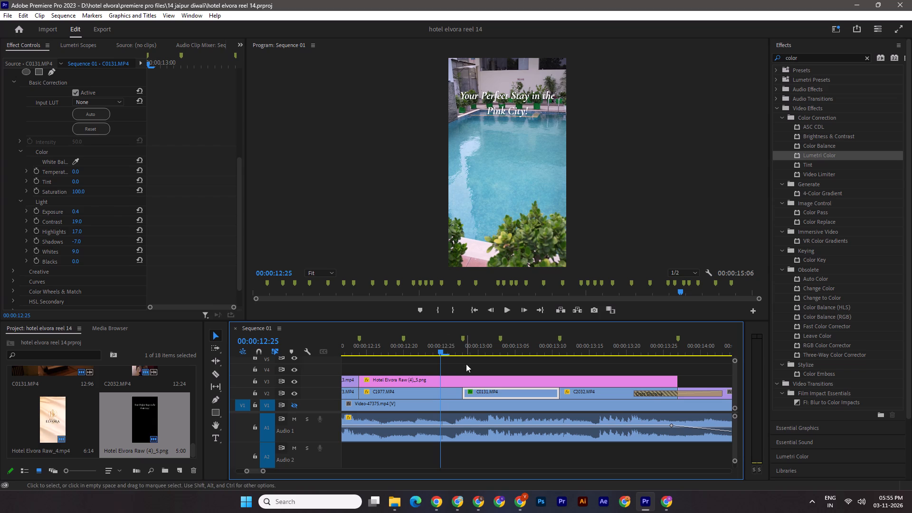
left_click(453, 389)
left_click(456, 380)
left_click_drag(103, 92, 116, 94)
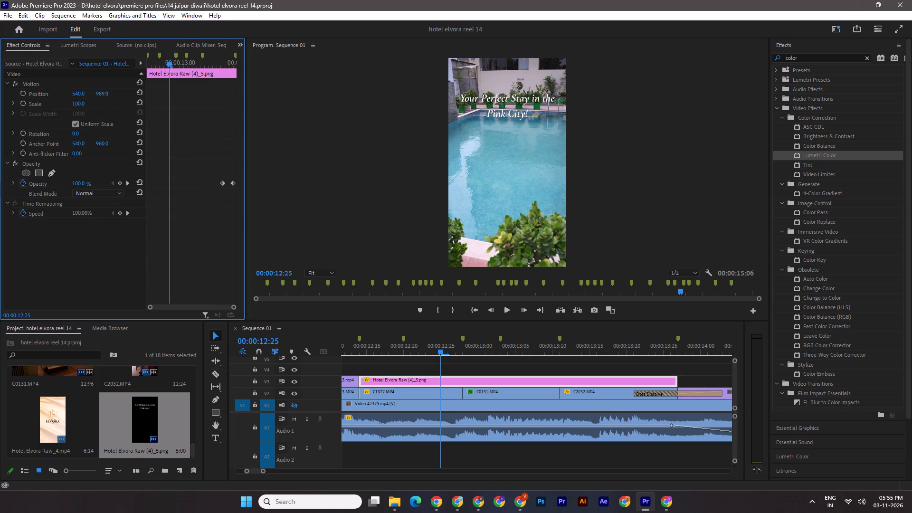
left_click_drag(116, 94, 221, 115)
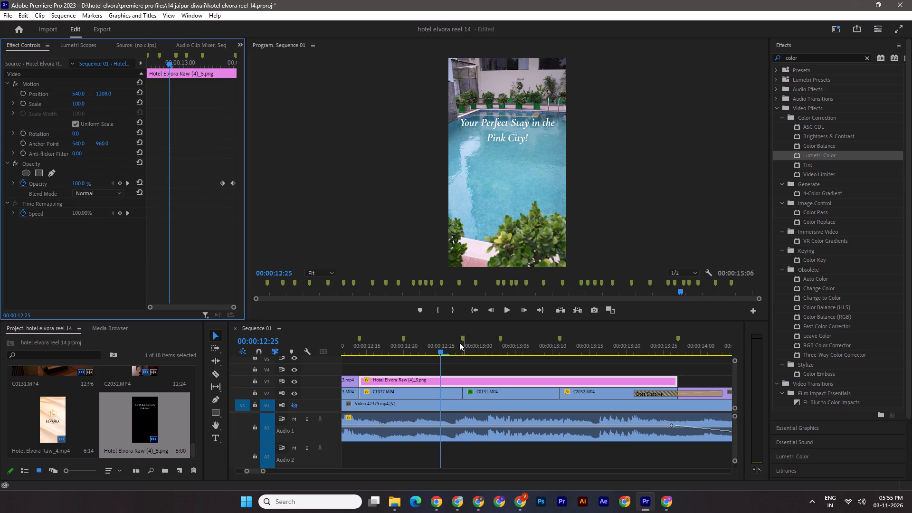
Duplicate the V3 text overlay onto V4 directly above it and check the text over the bedroom and dining clips.
left_click_drag(440, 351, 507, 359)
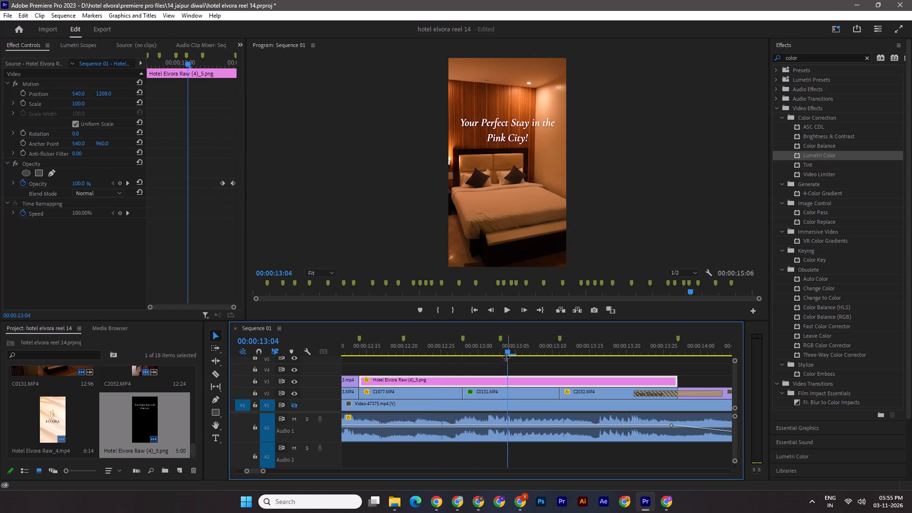
left_click_drag(507, 353, 594, 354)
left_click_drag(579, 379, 577, 369, "alt")
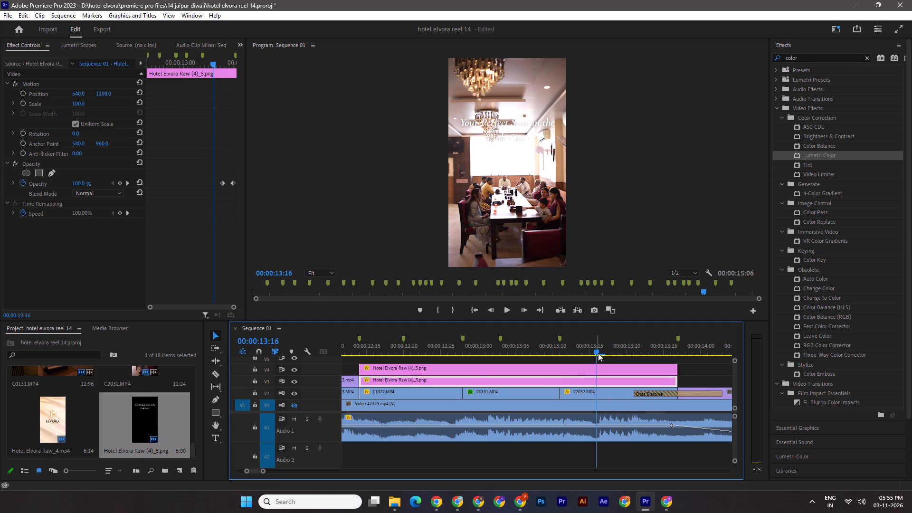
left_click_drag(597, 353, 566, 357)
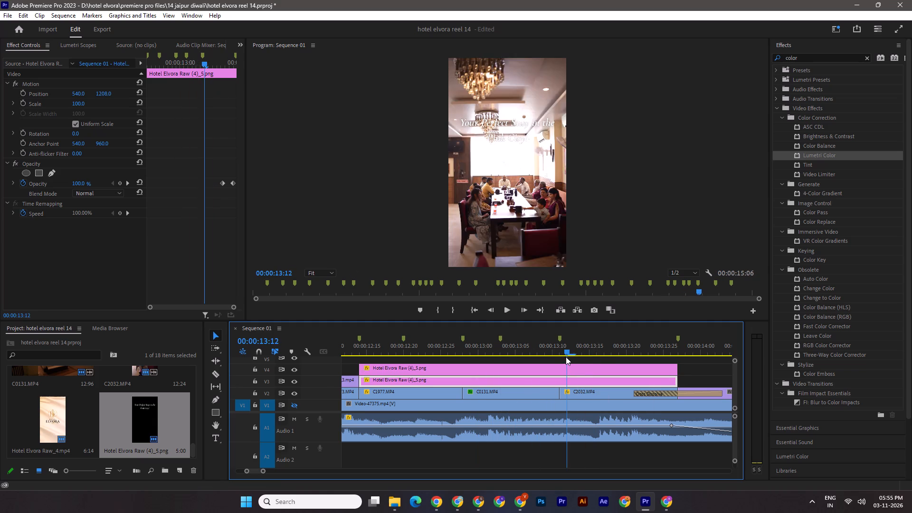
left_click_drag(566, 357, 532, 358)
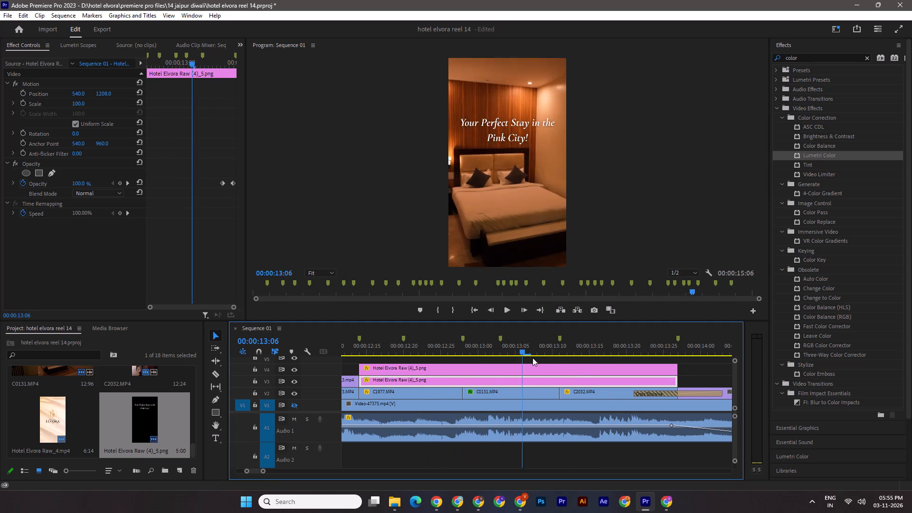
left_click_drag(532, 358, 644, 368)
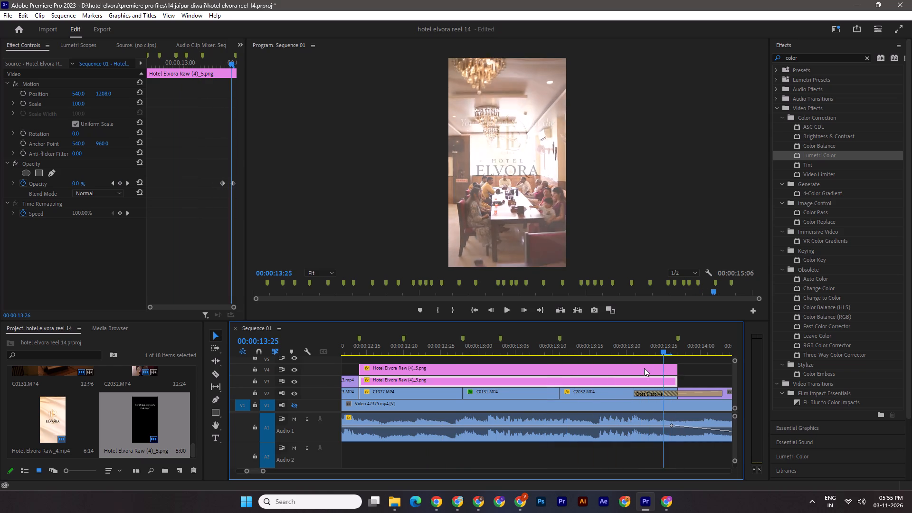
Apply Lumetri Color to the pool clip C1977.MP4 on V2, pull its RGB curve slightly below the diagonal, and save the project.
left_click_drag(644, 368, 440, 358)
left_click_drag(819, 154, 408, 395)
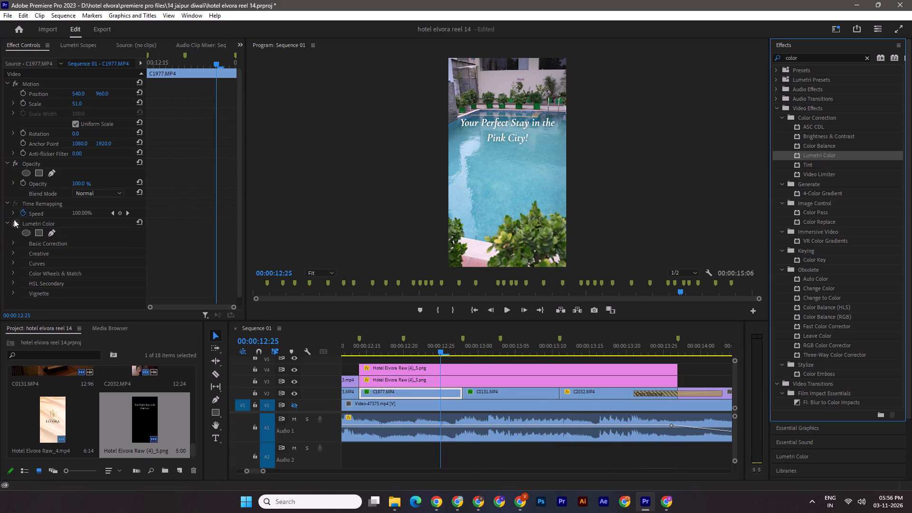
scroll(19, 269, "down", 2)
left_click(12, 253)
scroll(84, 273, "down", 6)
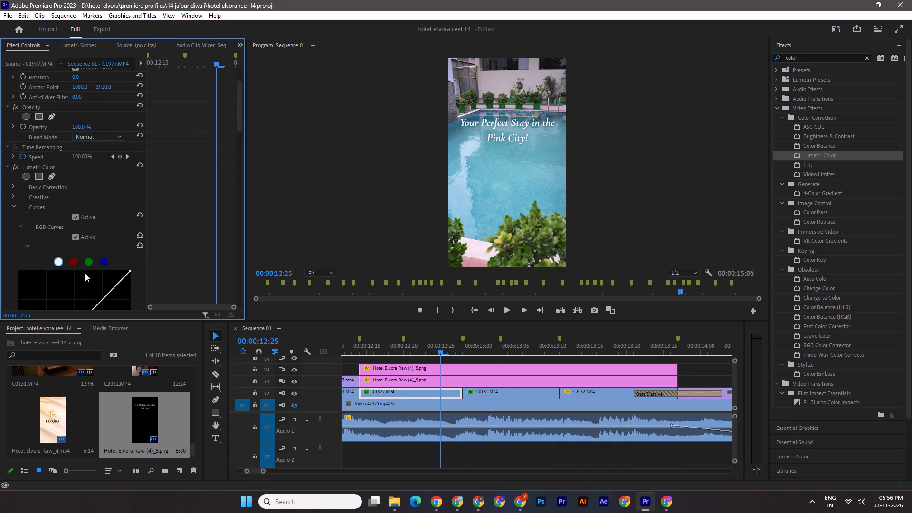
scroll(85, 273, "down", 10)
left_click_drag(106, 189, 112, 193)
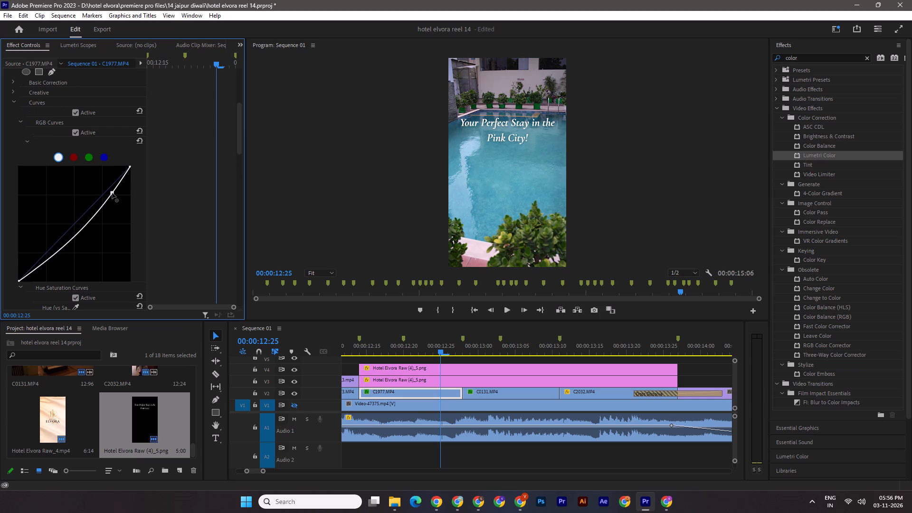
left_click_drag(112, 193, 111, 191)
key("ctrl+s")
Set C1977.MP4's Lumetri light values to contrast 20, highlights 18, shadows -12, whites 6 and blacks -5.
scroll(72, 206, "up", 11)
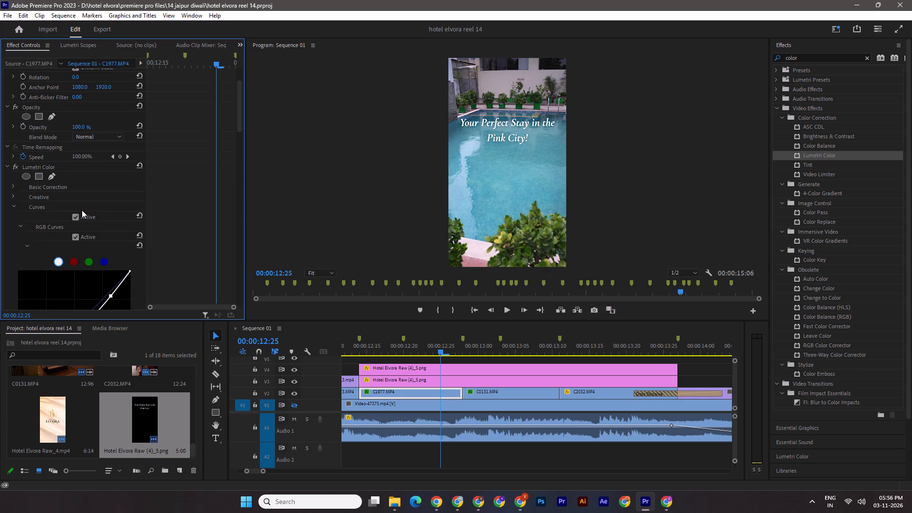
left_click(13, 184)
scroll(147, 235, "down", 10)
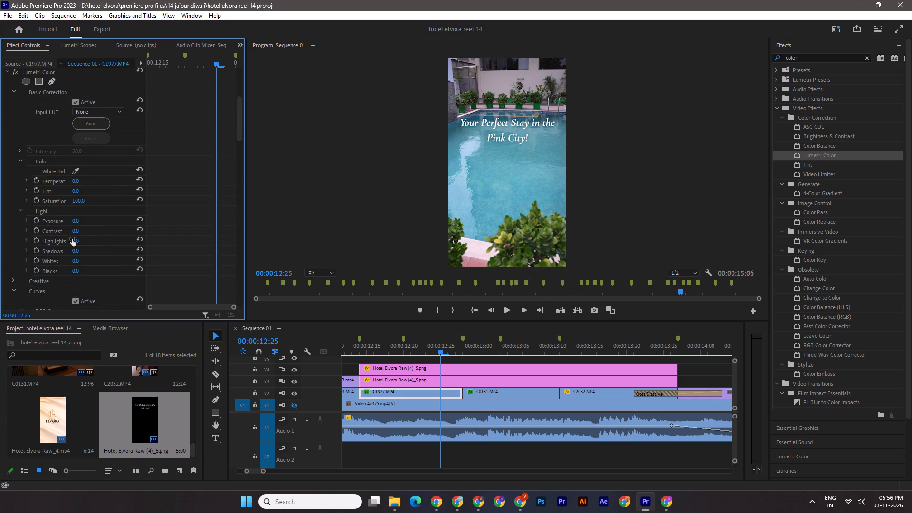
left_click_drag(74, 230, 84, 230)
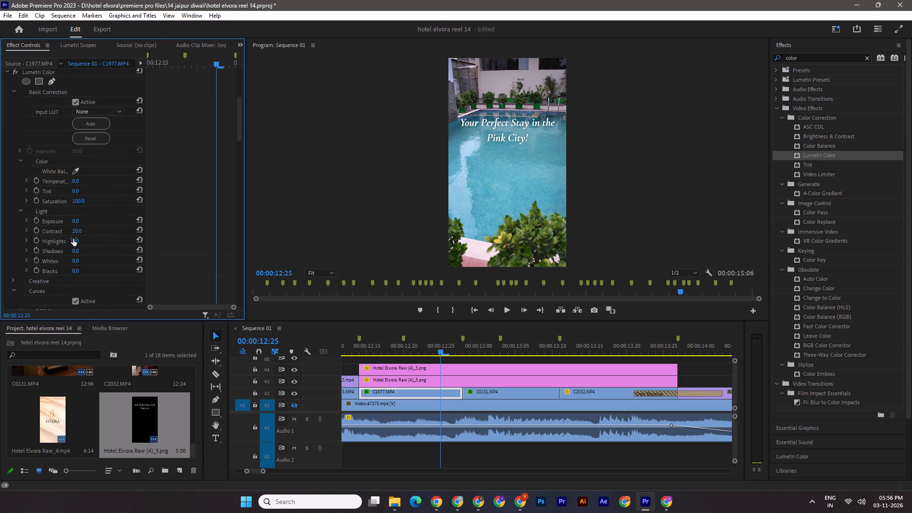
left_click_drag(75, 241, 84, 242)
left_click_drag(74, 251, 69, 250)
left_click(75, 261)
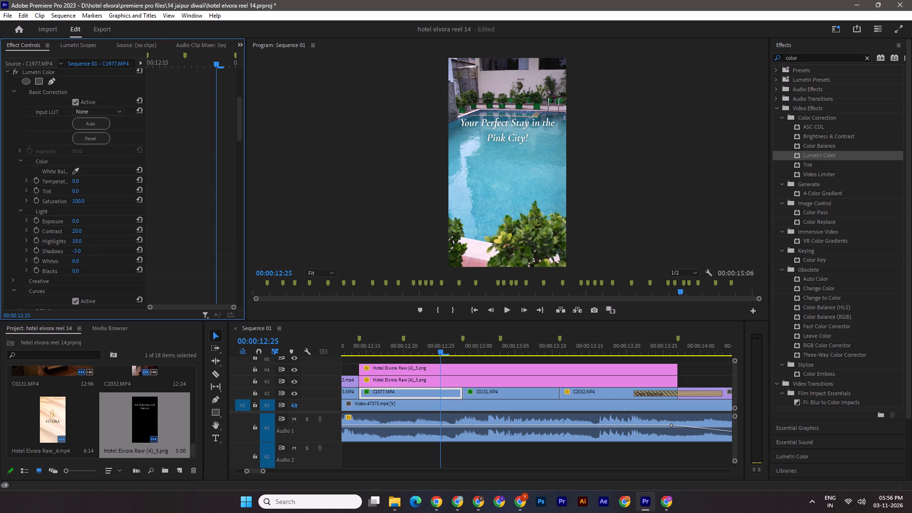
left_click_drag(79, 269, 66, 269)
left_click_drag(78, 251, 74, 250)
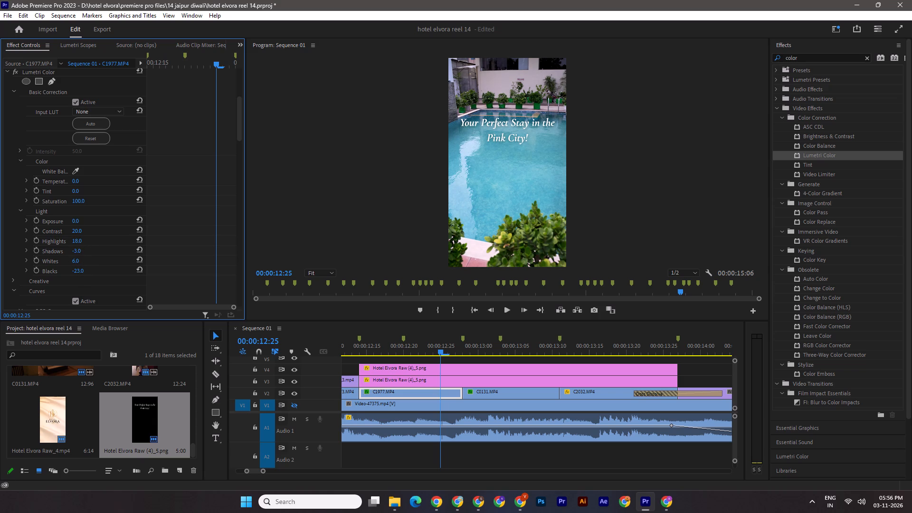
left_click_drag(74, 250, 72, 250)
left_click_drag(78, 270, 88, 271)
left_click_drag(77, 250, 70, 250)
Set C1977.MP4's Lumetri saturation to 109, try temperature 6 and undo that change, and save the project.
left_click_drag(77, 199, 82, 200)
left_click(75, 180)
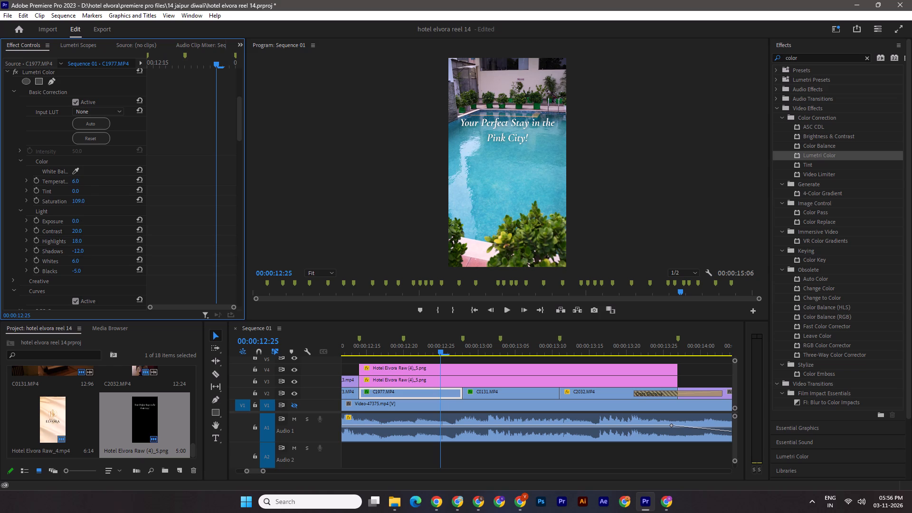
key("ctrl+z")
key("ctrl+s")
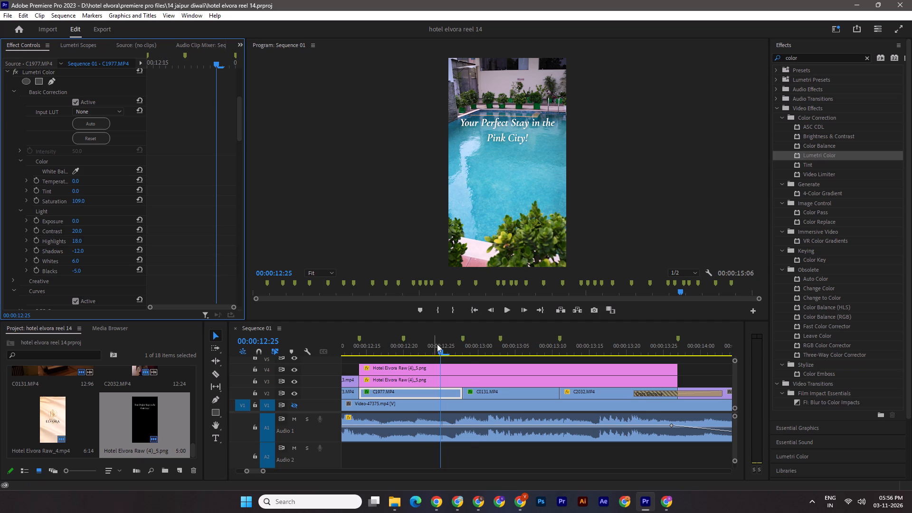
Apply Lumetri Color to the dining clip C2032.MP4 on V2, save, and pull its RGB curve slightly below the diagonal.
left_click_drag(442, 350, 601, 359)
left_click_drag(825, 154, 659, 307)
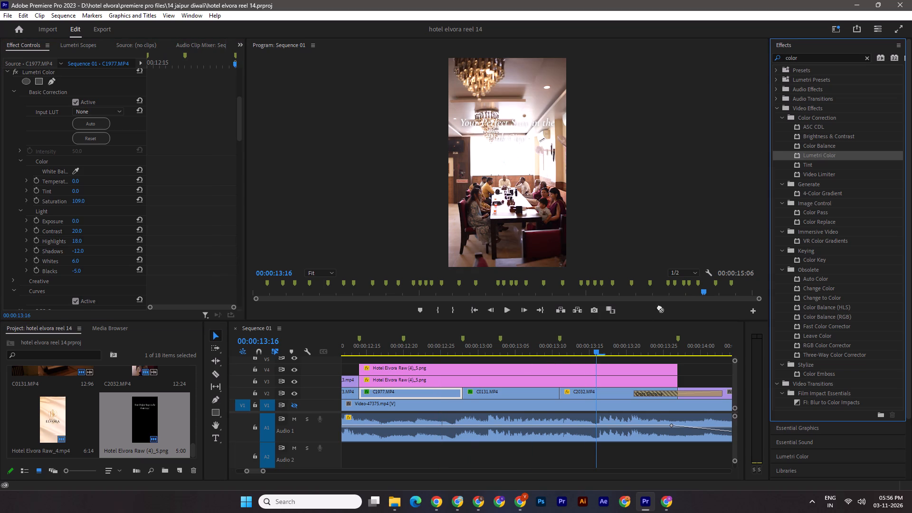
left_click_drag(659, 307, 592, 396)
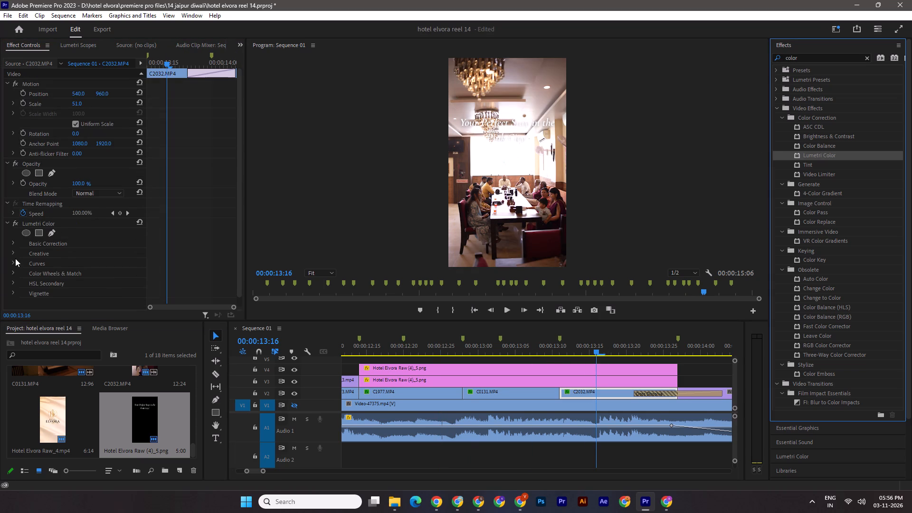
left_click(10, 263)
left_click(16, 262)
key("ctrl+s")
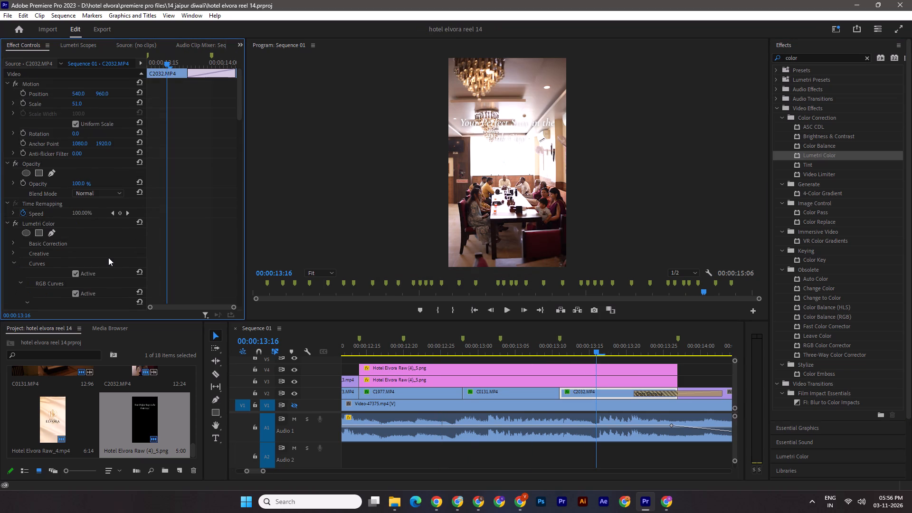
scroll(108, 257, "down", 14)
left_click_drag(94, 230, 102, 235)
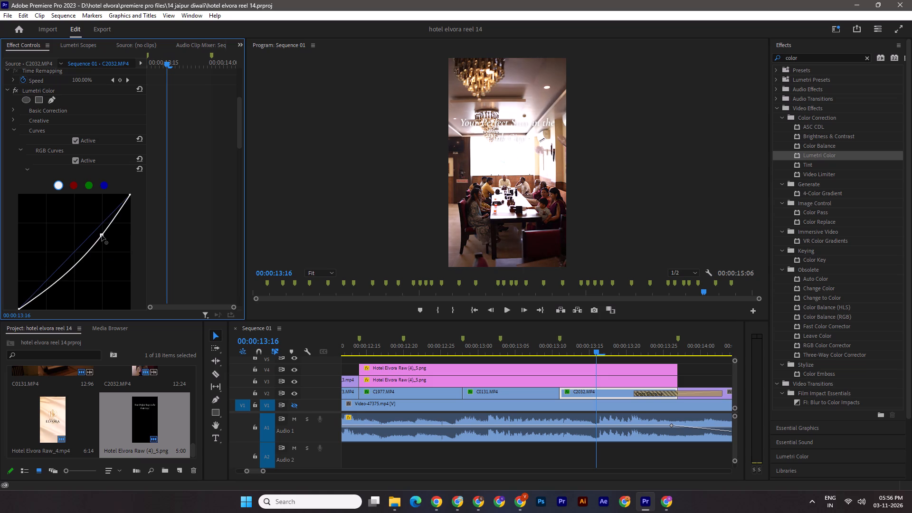
left_click_drag(102, 235, 100, 233)
Set C2032.MP4's Lumetri light values to whites -28, highlights -14, contrast 13, blacks -5 and shadows -6, and save the project.
scroll(64, 267, "down", 2)
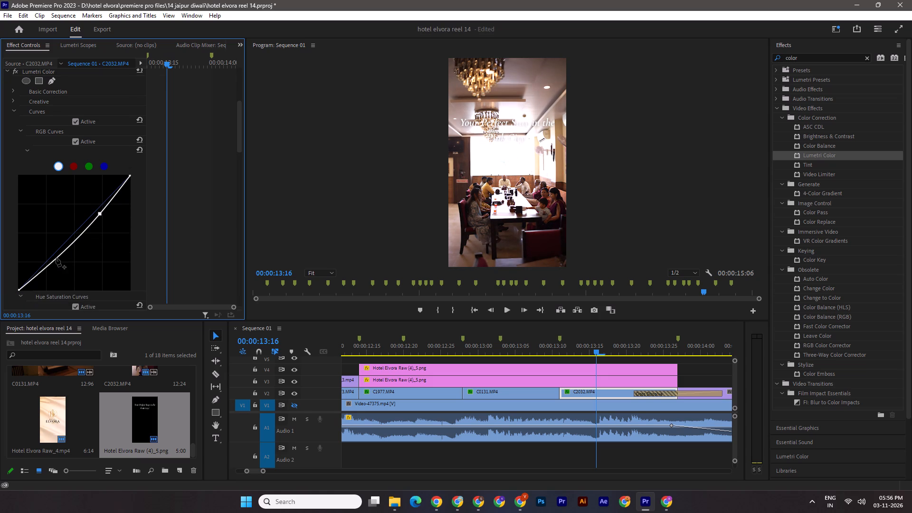
scroll(56, 258, "down", 1)
scroll(59, 244, "up", 15)
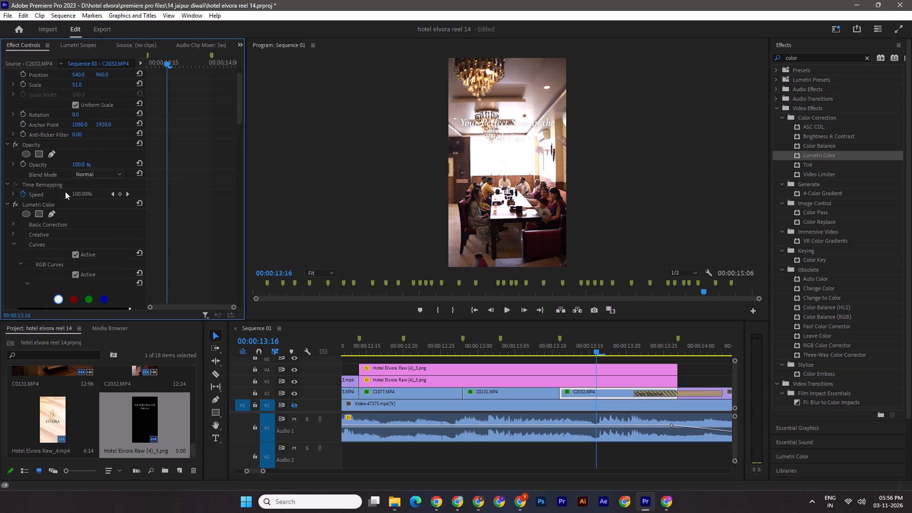
left_click(11, 223)
scroll(54, 255, "down", 16)
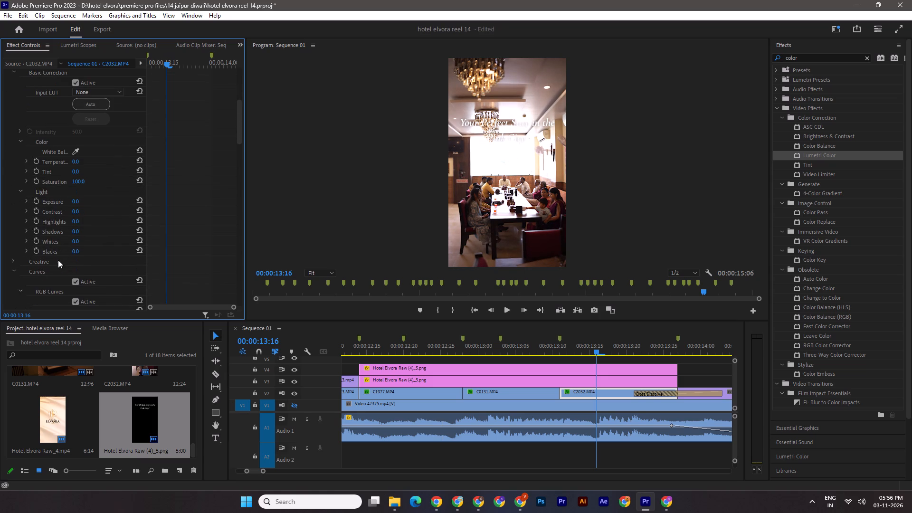
left_click_drag(76, 242, 63, 240)
scroll(63, 240, "down", 1)
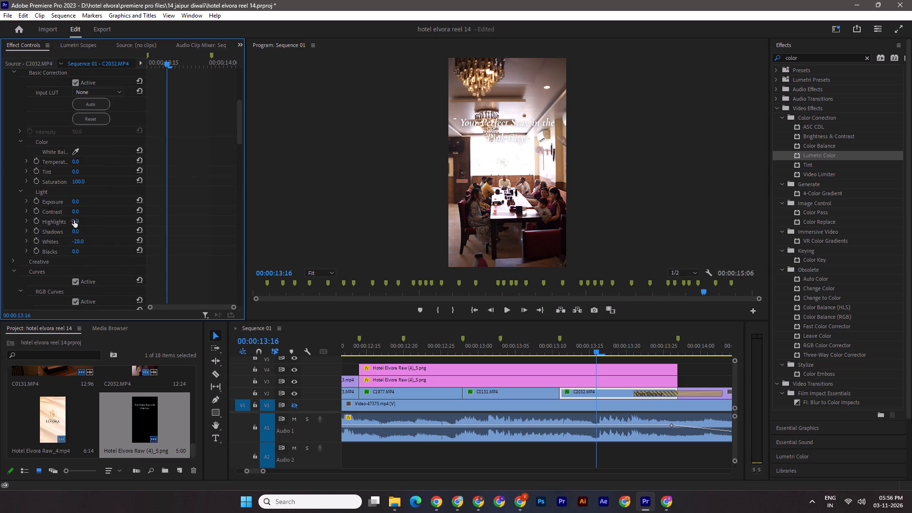
left_click_drag(74, 222, 67, 221)
left_click_drag(77, 212, 82, 213)
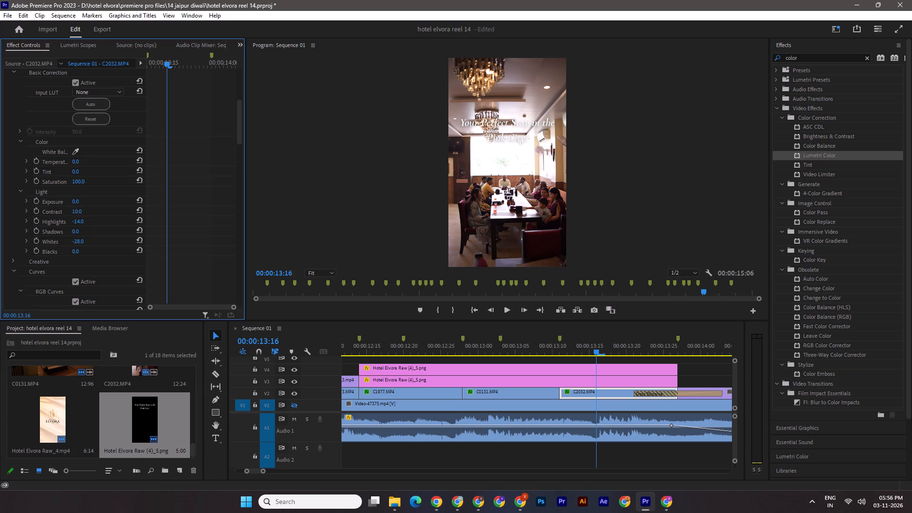
left_click_drag(82, 213, 84, 214)
left_click_drag(75, 252, 70, 249)
left_click_drag(76, 229, 70, 229)
key("ctrl+s")
Set C2032.MP4's Lumetri saturation to 110 and temperature to 13, and save the project.
left_click_drag(79, 181, 86, 183)
left_click_drag(76, 161, 83, 162)
key("ctrl+s")
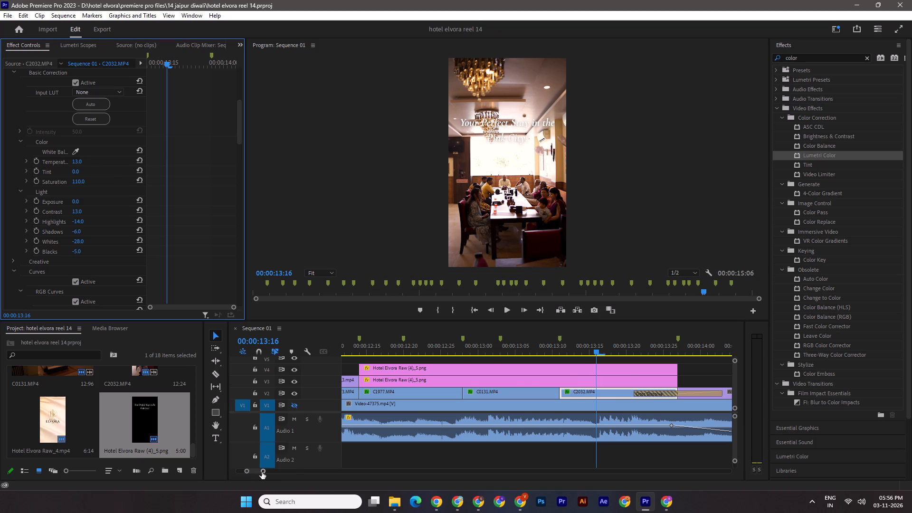
Play the reel from the sequence start through the hotel exterior and into the bedroom shot to review the color-corrected clips.
left_click_drag(262, 472, 280, 472)
left_click_drag(537, 351, 481, 350)
left_click(465, 393)
left_click_drag(481, 348, 309, 356)
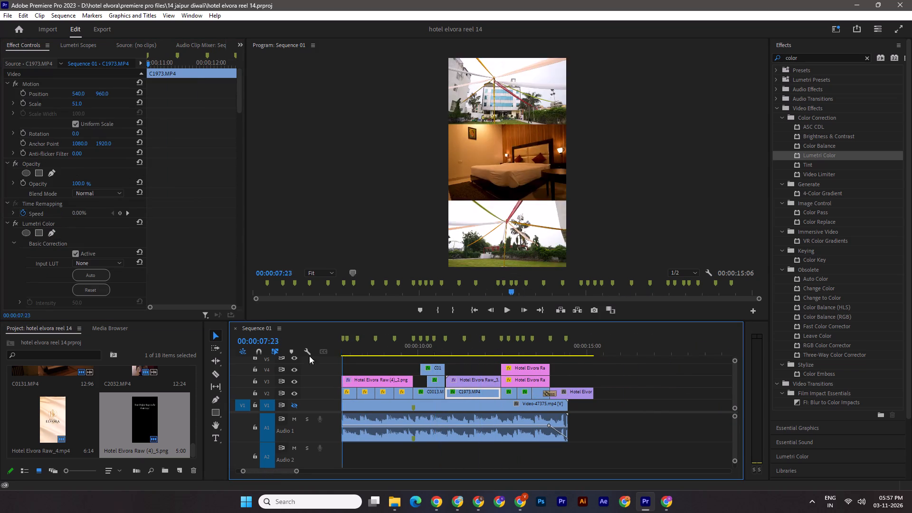
left_click_drag(309, 356, 292, 357)
key("ctrl+s")
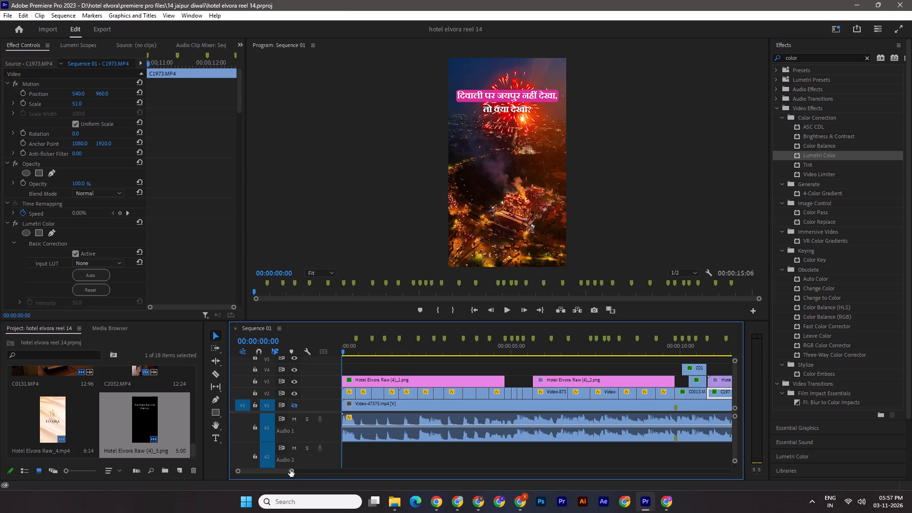
left_click_drag(291, 471, 324, 475)
key("ctrl+s")
key("space")
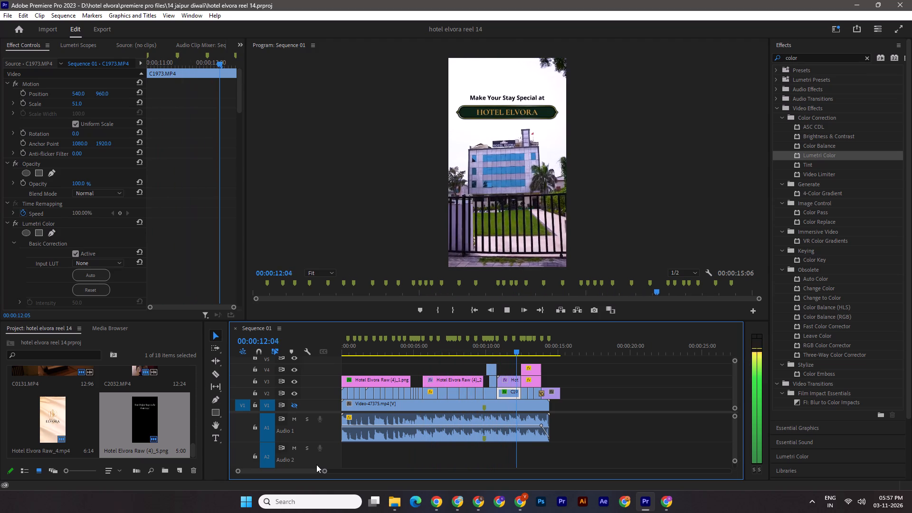
key("space")
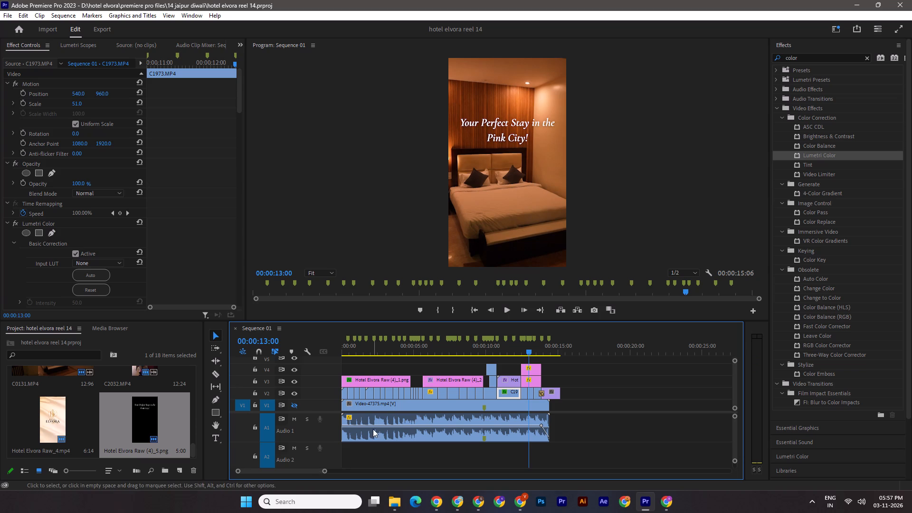
Apply Film Impact's Directional Blur transition at the cut between C0013.MP4 and C1973.MP4 on V2.
left_click(492, 392)
left_click(512, 394, "shift")
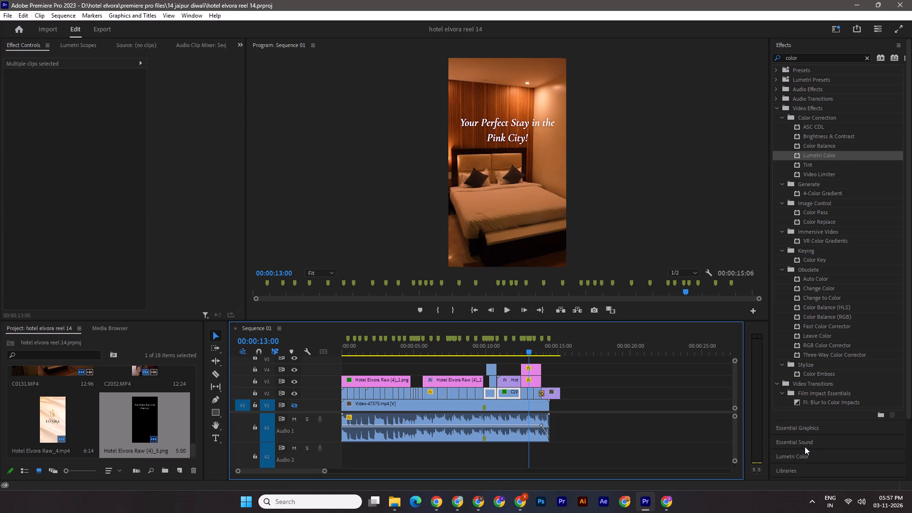
scroll(805, 446, "down", 7)
left_click(800, 472)
left_click(789, 259)
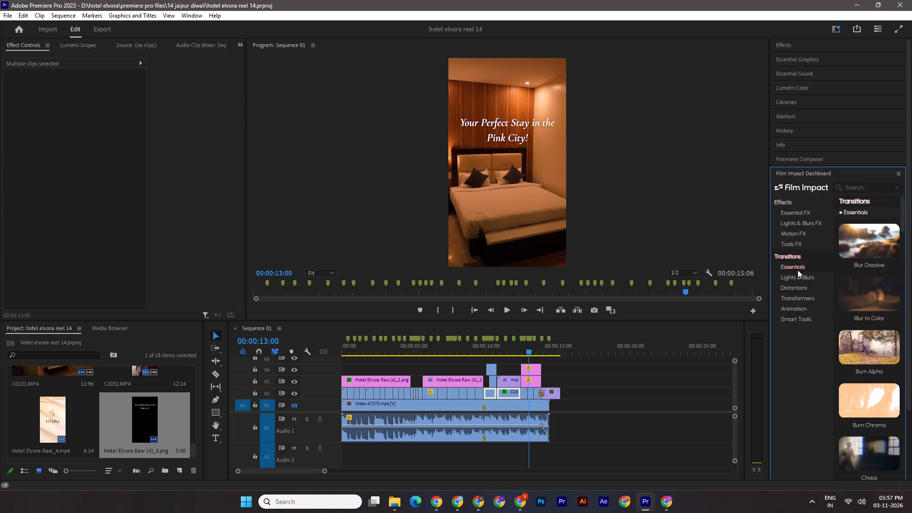
scroll(846, 303, "down", 5)
scroll(869, 358, "down", 2)
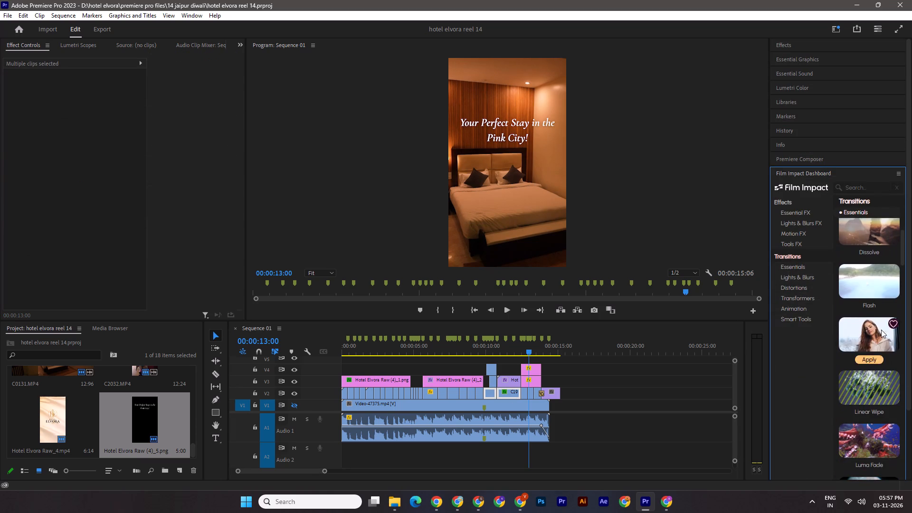
scroll(867, 372, "down", 12)
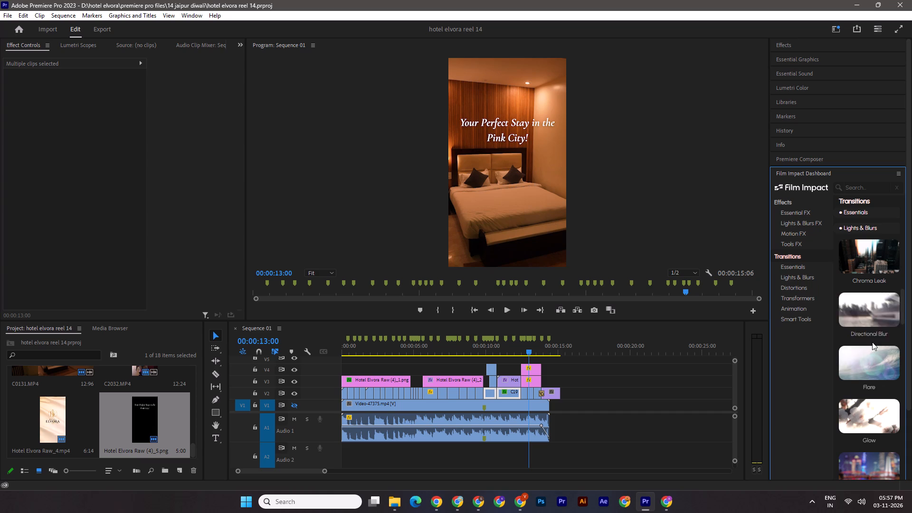
left_click(871, 336)
left_click(865, 333)
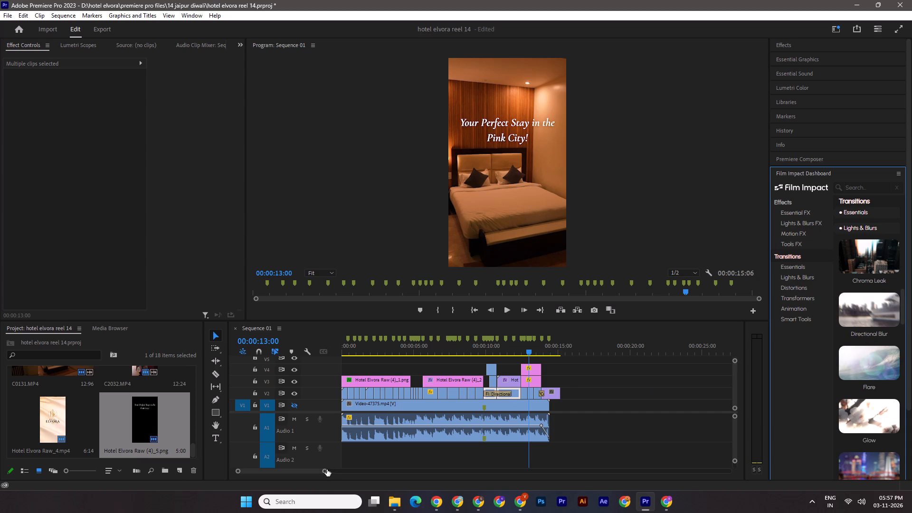
Shorten the Directional Blur transition between C0013.MP4 and C1973.MP4 to 8 frames.
left_click_drag(324, 471, 297, 467)
left_click_drag(443, 393, 417, 390)
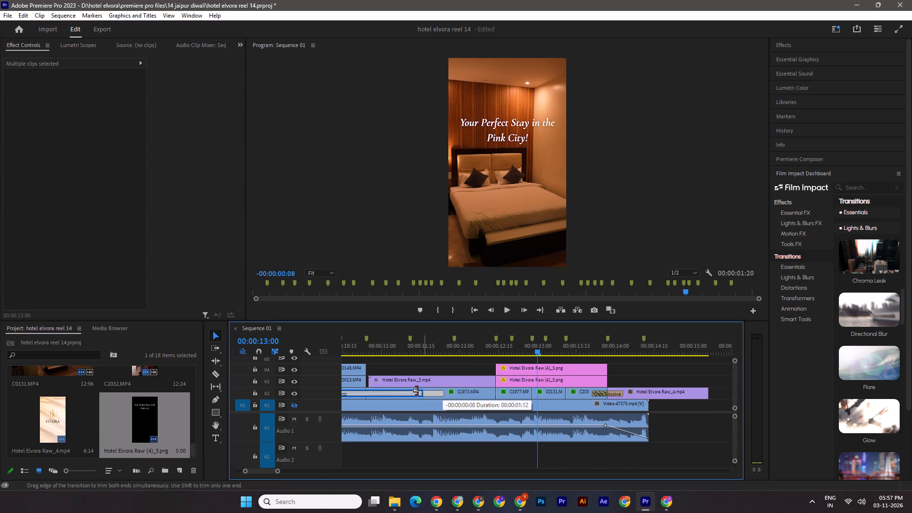
left_click_drag(417, 390, 378, 392)
Play back the Directional Blur transition and the hotel section through to the closing logo card.
left_click(356, 347)
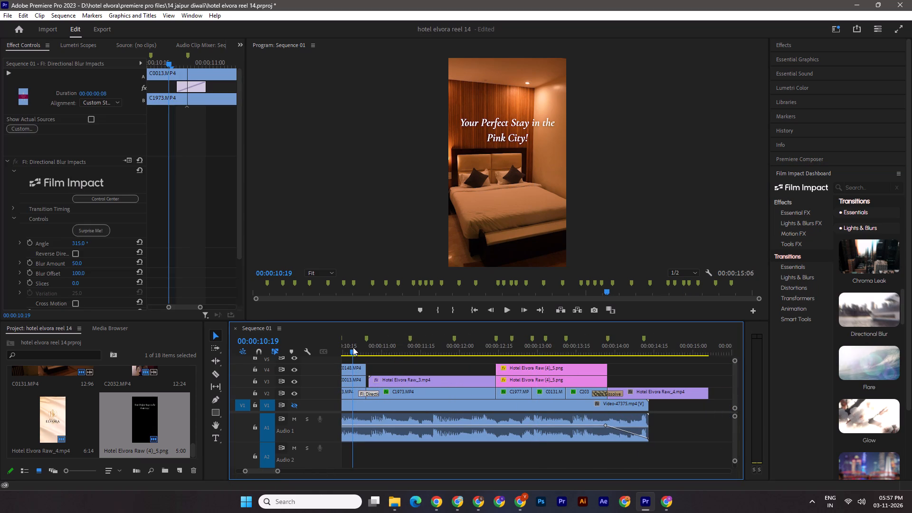
key("space")
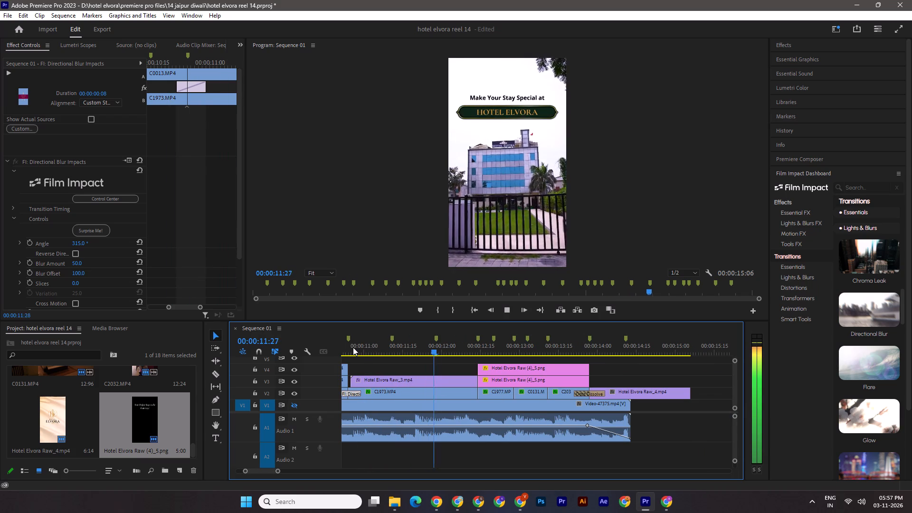
key("space")
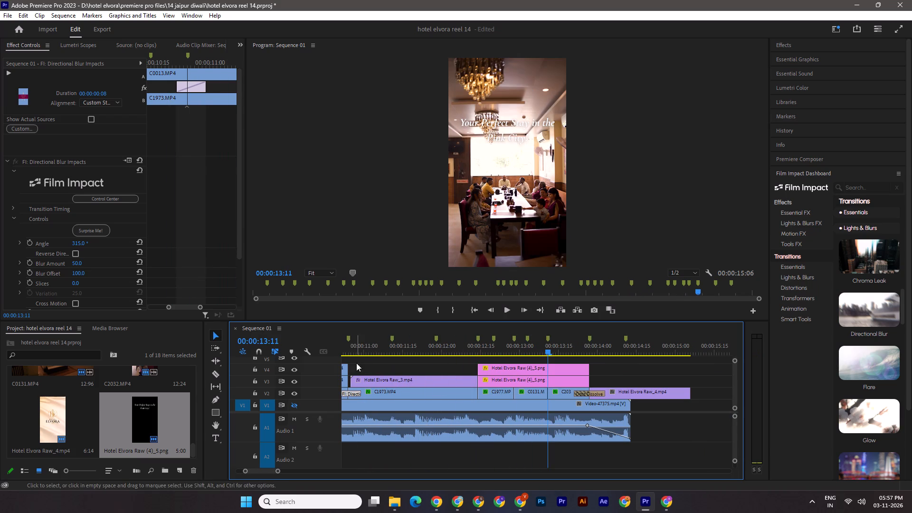
left_click(351, 345)
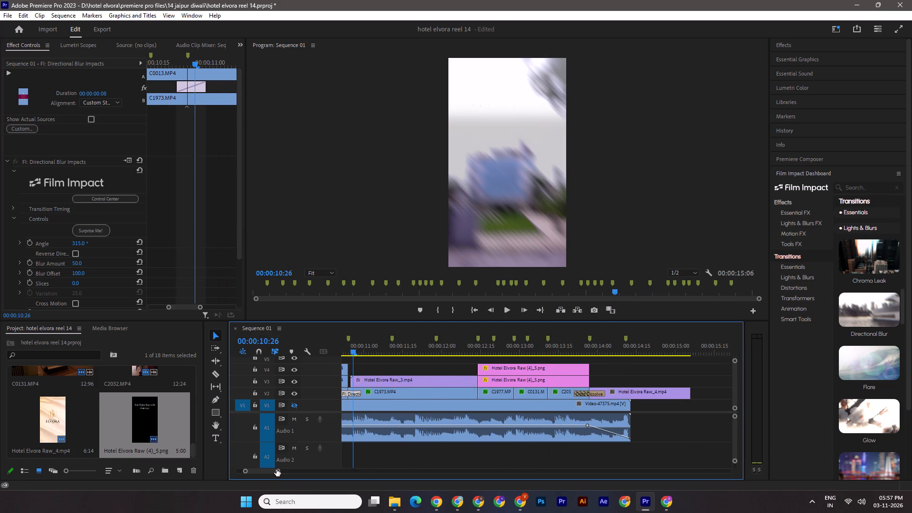
left_click_drag(276, 470, 286, 471)
left_click_drag(540, 349, 506, 349)
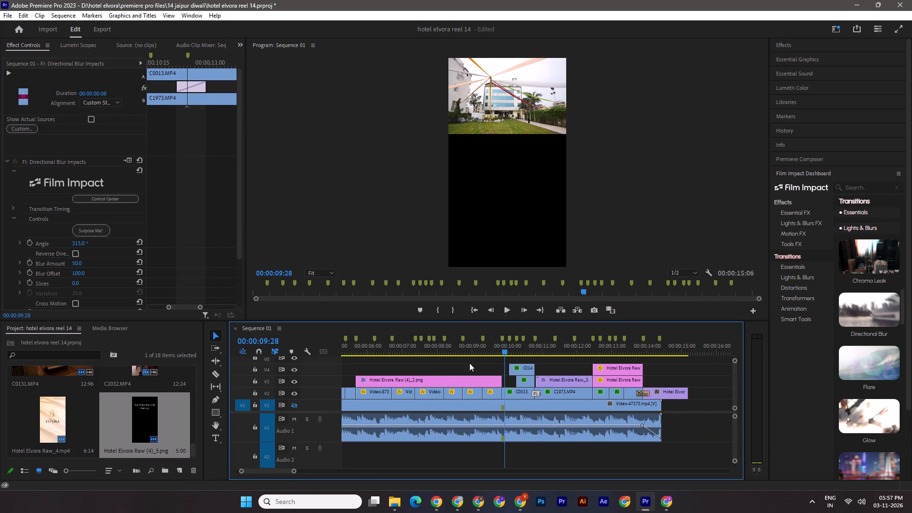
left_click_drag(499, 351, 468, 348)
key("space")
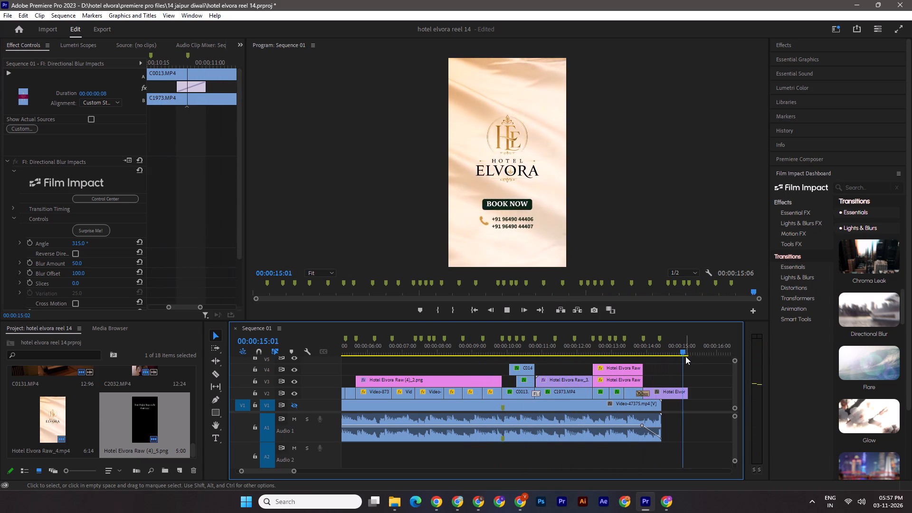
Save the project with the new transition.
key("ctrl+s")
Return the playhead to the sequence start and enlarge the Program monitor while keeping the main timeline tracks in view.
left_click_drag(692, 349, 340, 348)
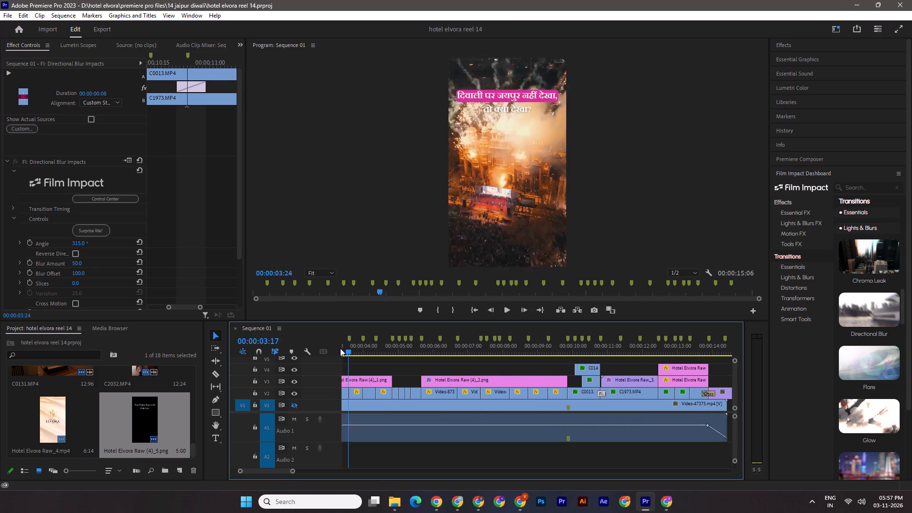
left_click_drag(340, 348, 304, 352)
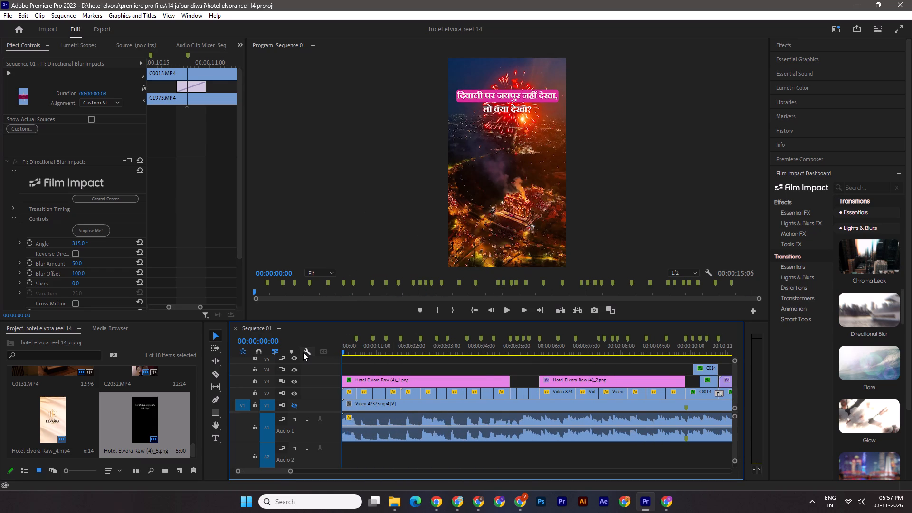
left_click_drag(292, 473, 306, 476)
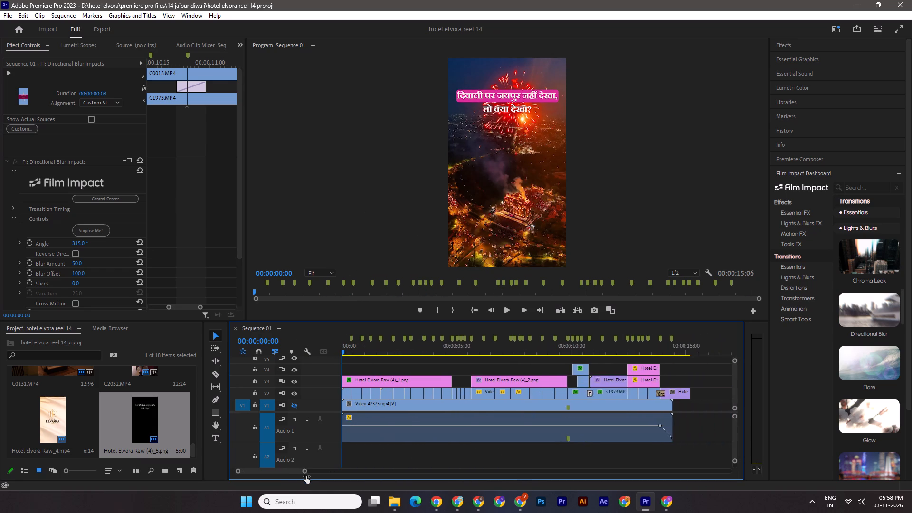
left_click_drag(306, 476, 309, 478)
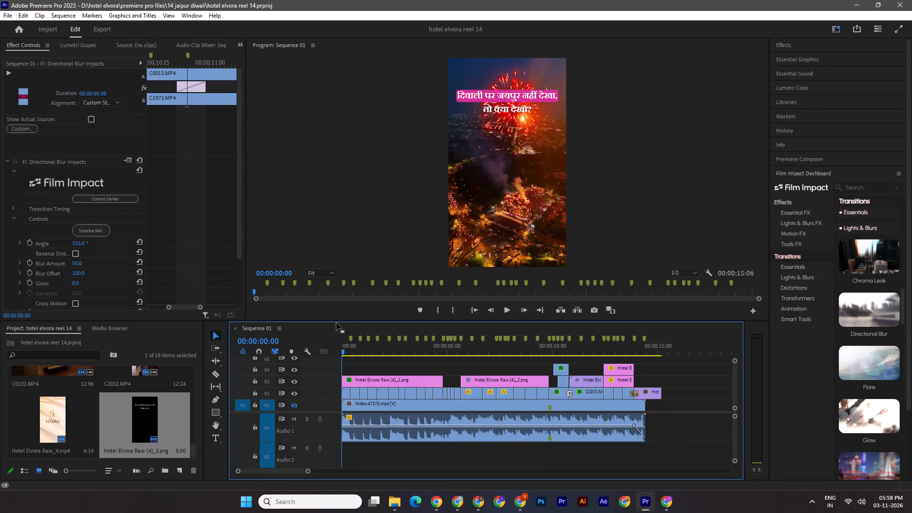
left_click_drag(330, 321, 331, 332)
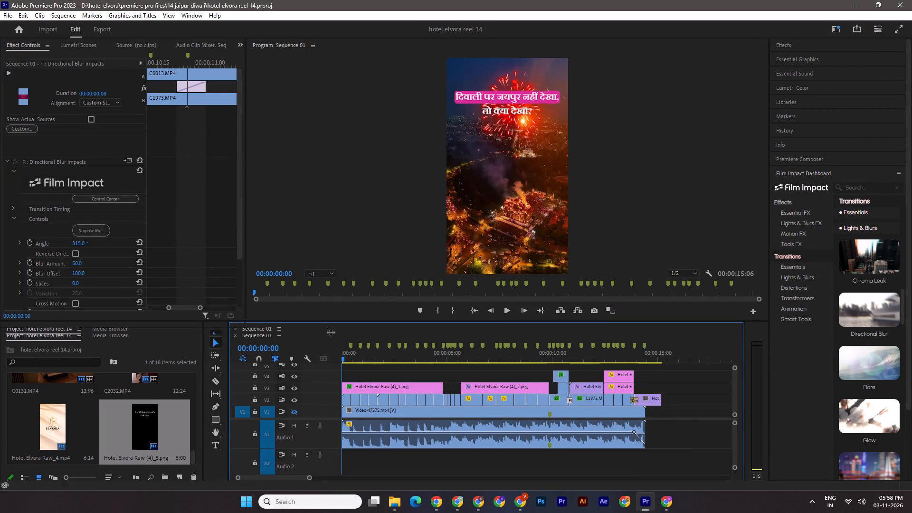
left_click_drag(331, 332, 310, 433)
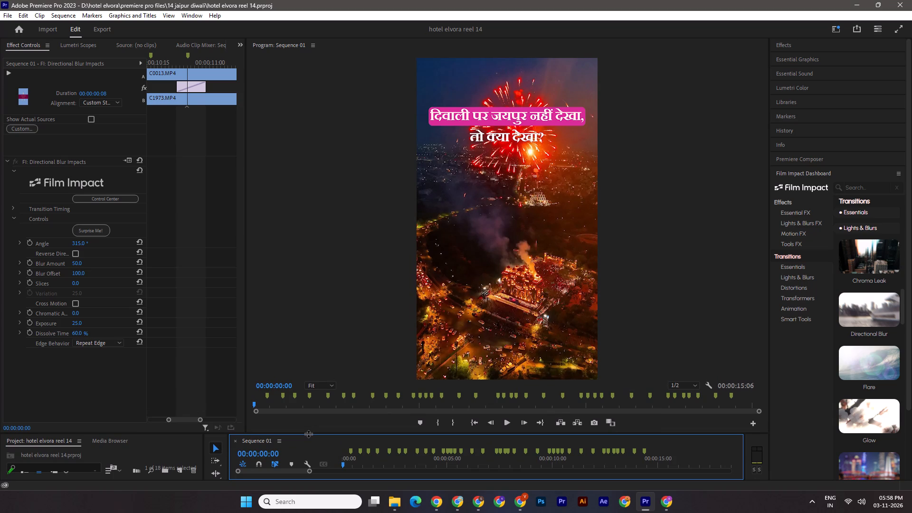
key("ctrl+s")
left_click_drag(363, 432, 359, 411)
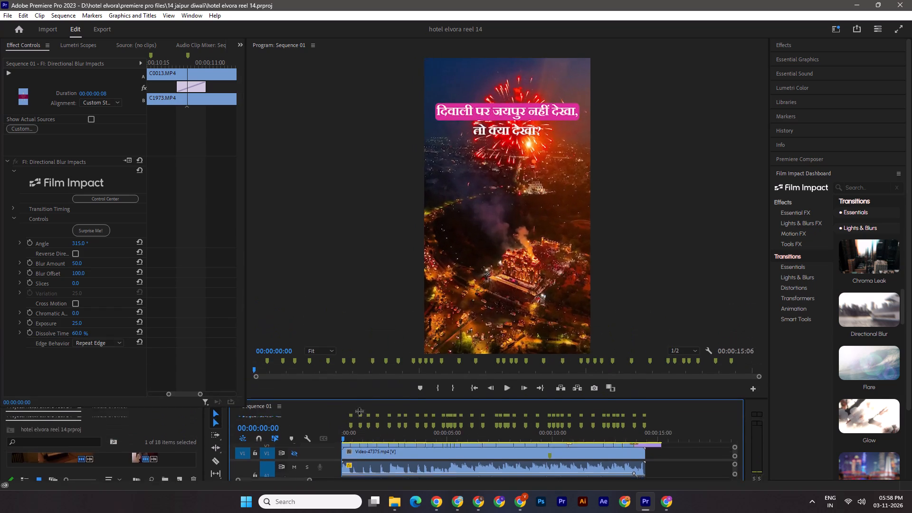
left_click_drag(359, 411, 362, 354)
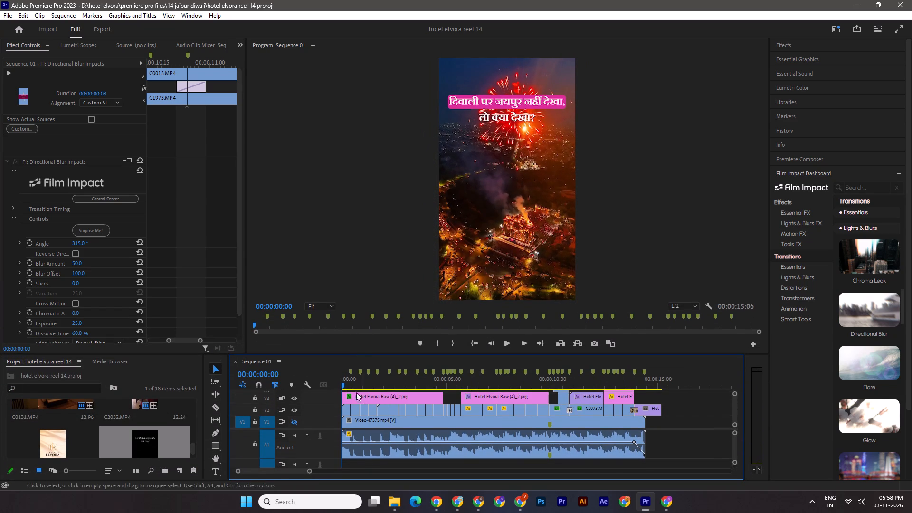
Scrub through the whole reel, examining the dissolve into the closing logo card and the opening fireworks shot.
left_click_drag(343, 383, 640, 394)
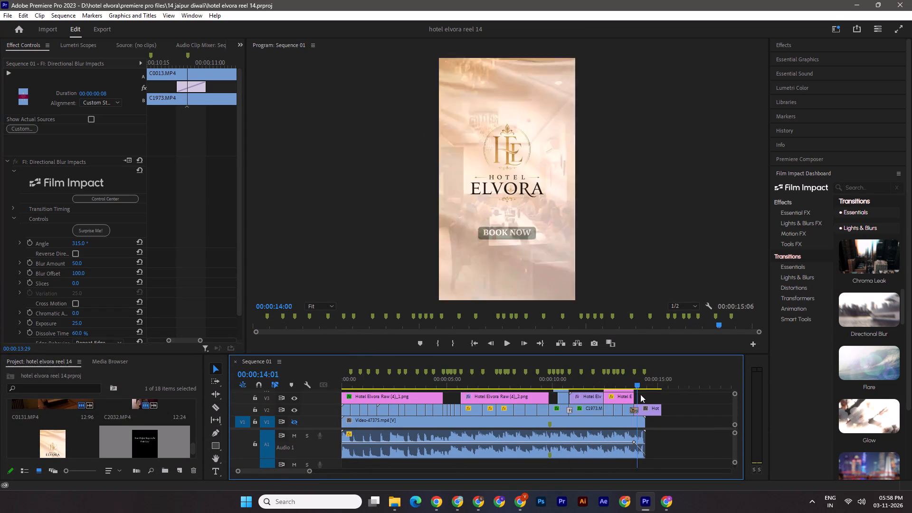
left_click_drag(640, 394, 648, 397)
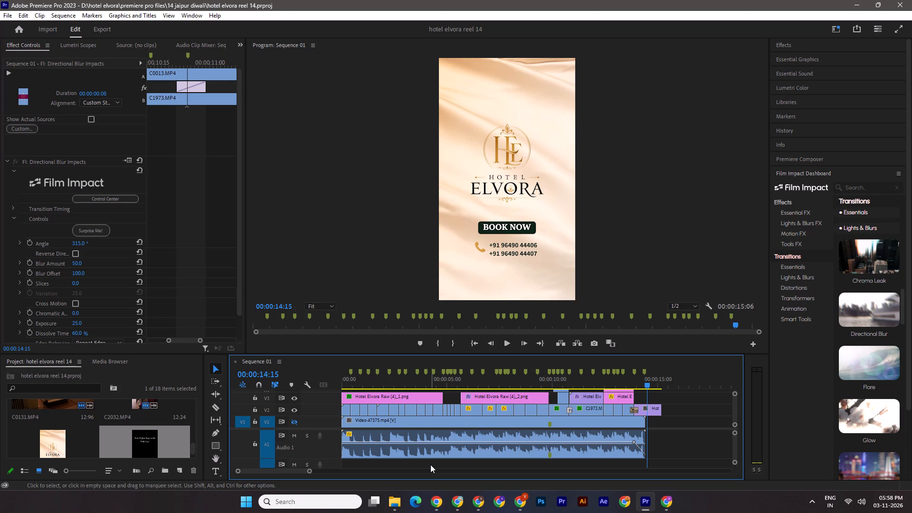
key("ctrl+s")
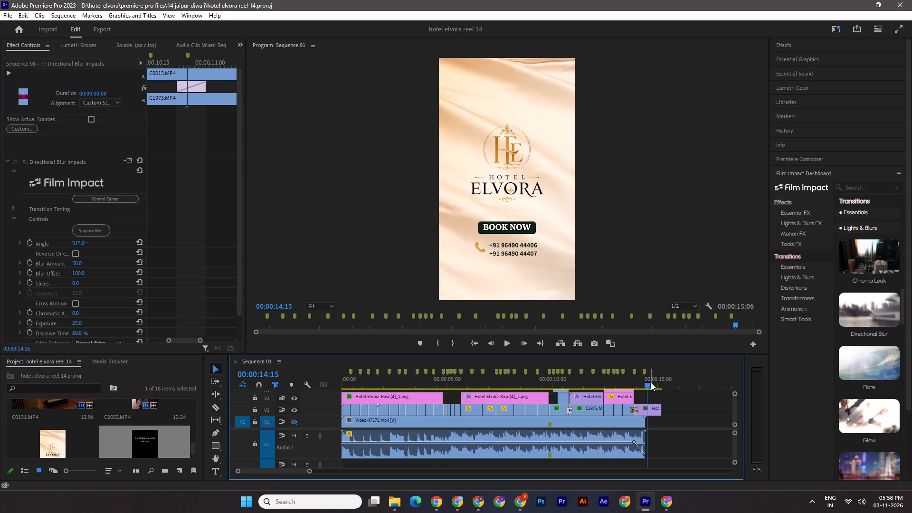
left_click_drag(651, 382, 635, 384)
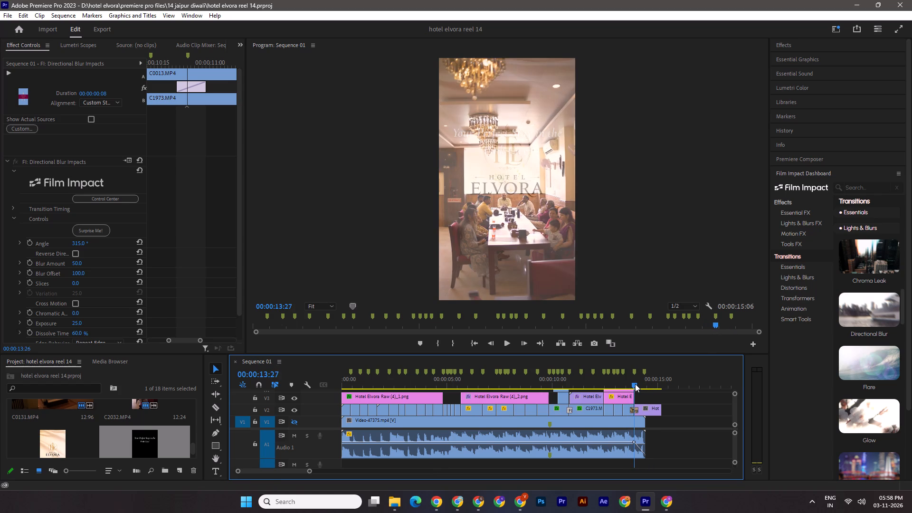
left_click_drag(635, 384, 636, 384)
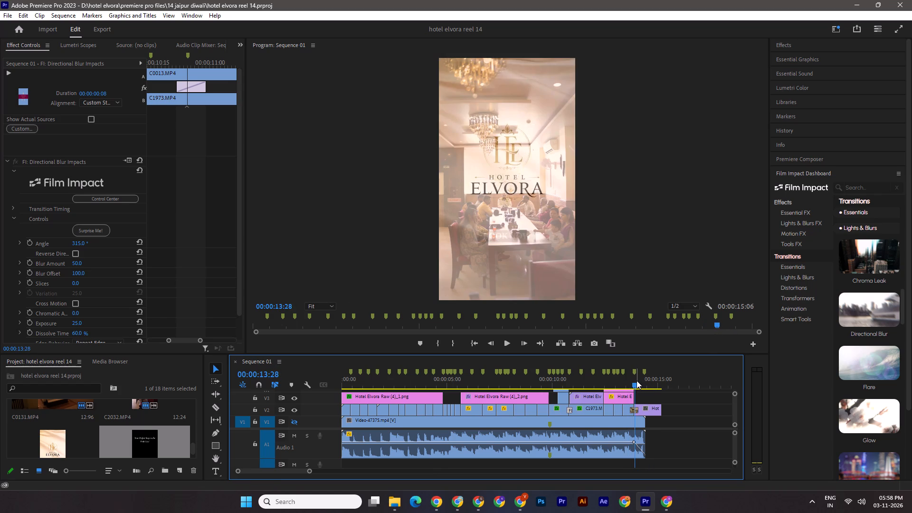
left_click_drag(635, 385, 644, 387)
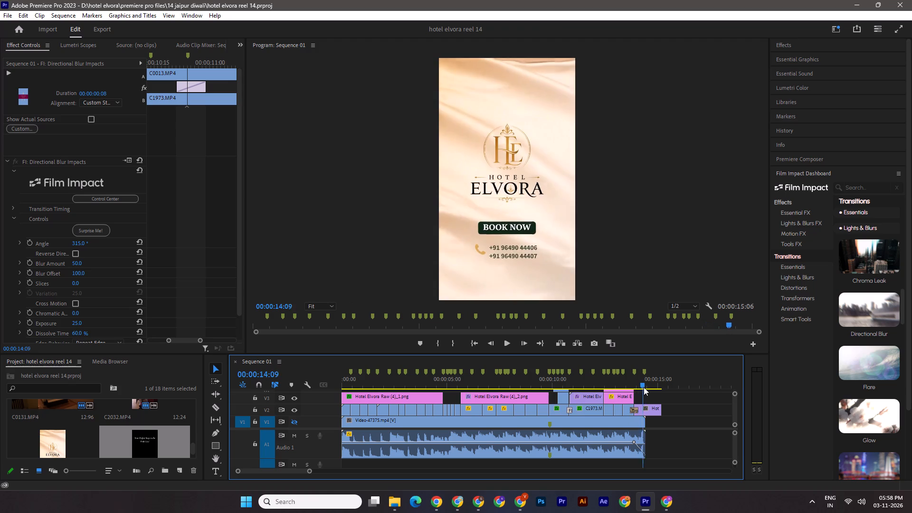
left_click_drag(644, 387, 341, 385)
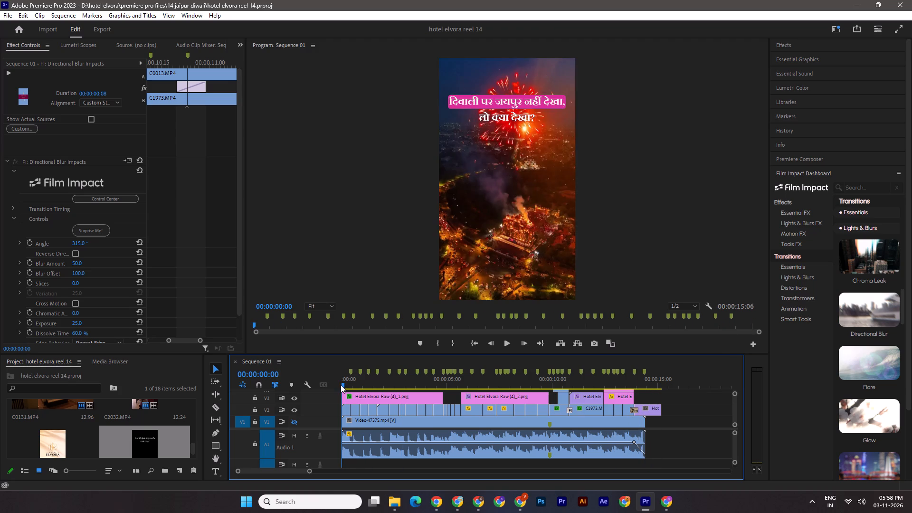
left_click_drag(341, 385, 348, 387)
key("ctrl+s")
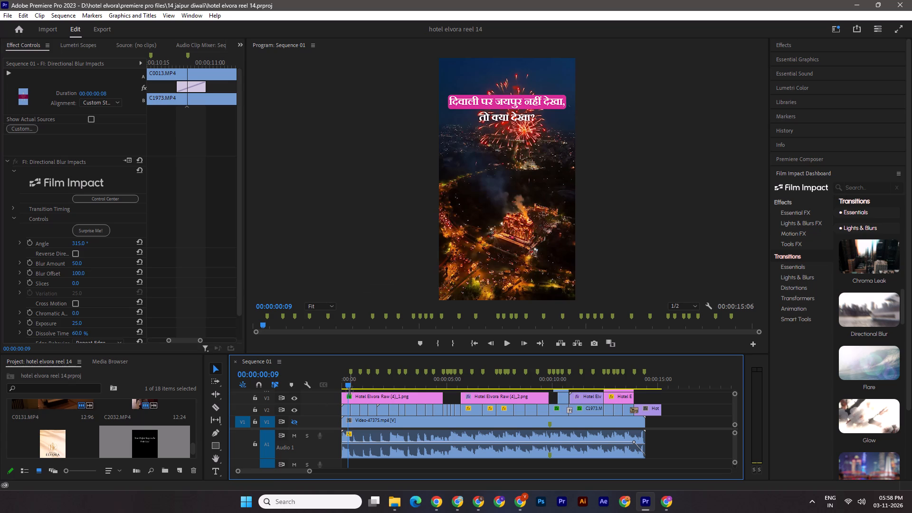
left_click_drag(346, 386, 348, 384)
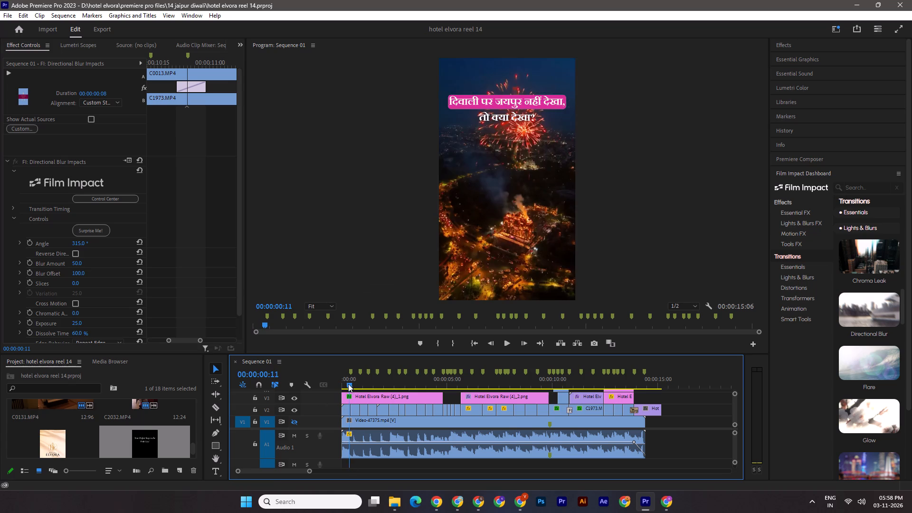
Play back the first part of the reel, from the opening Hindi title shots into the "This Diwali, Experience the Magic of Jaipur!" section.
left_click_drag(348, 384, 355, 384)
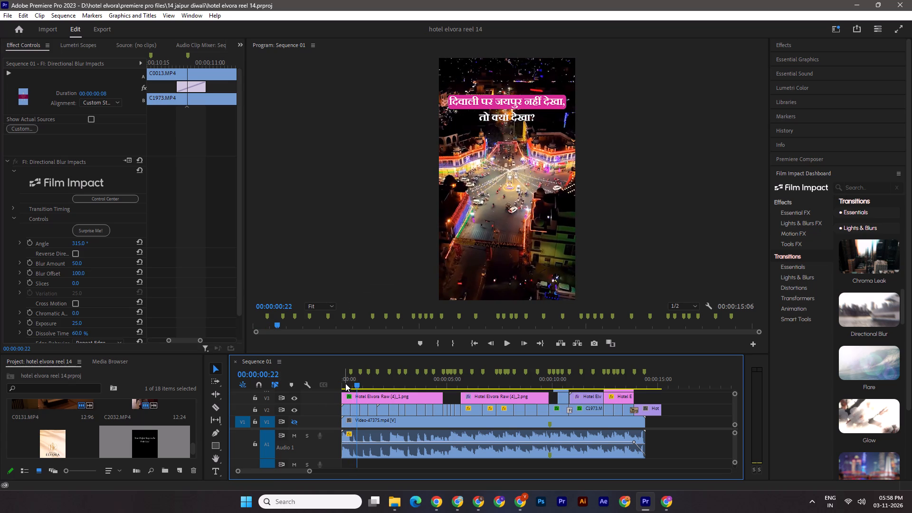
left_click(508, 341)
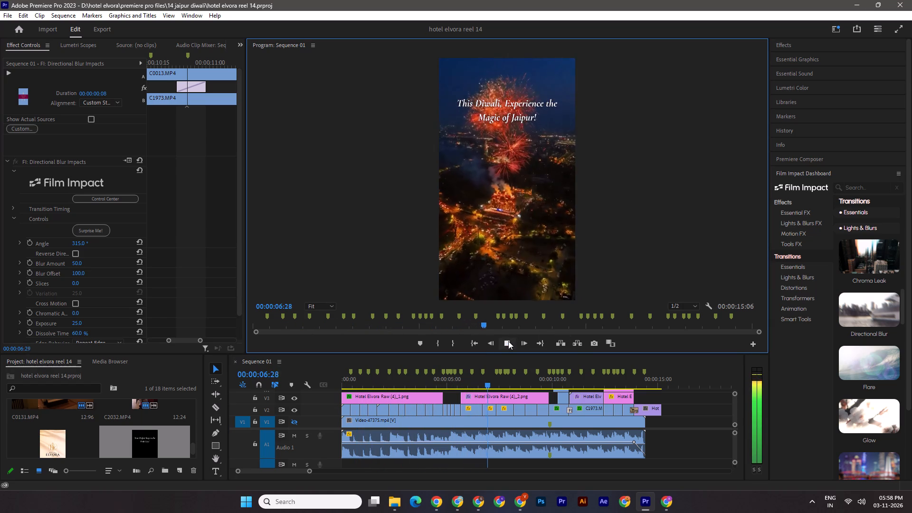
key("space")
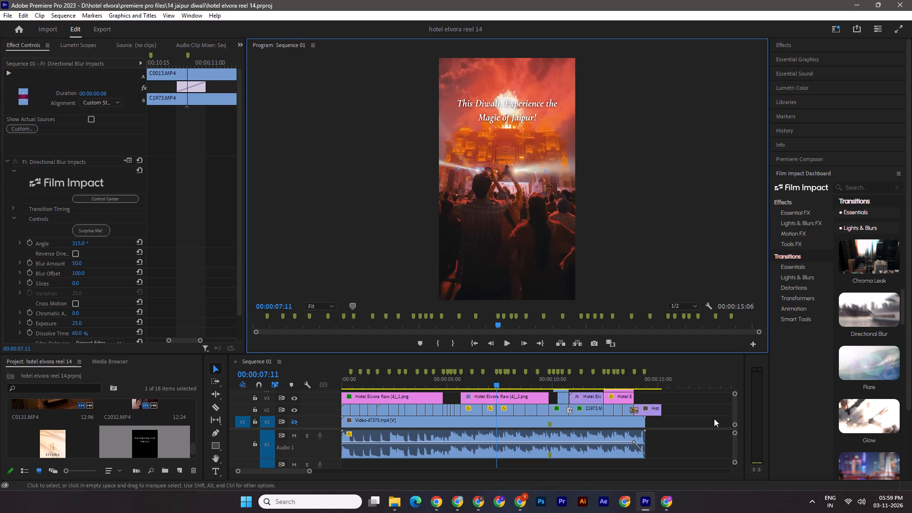
Import a fresh copy of Video-47375.mp4 from the 14 jaipur diwali folder into the project.
left_click_drag(536, 354, 533, 328)
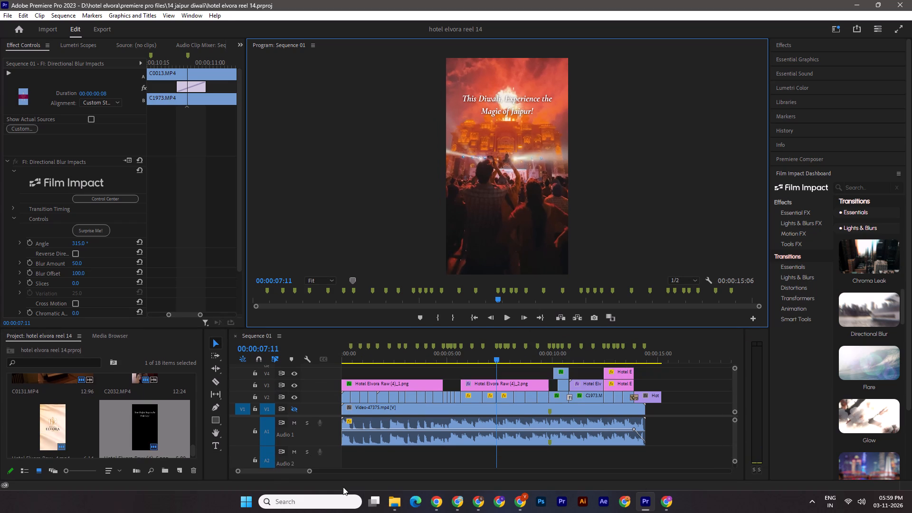
left_click(393, 505)
left_click(423, 460)
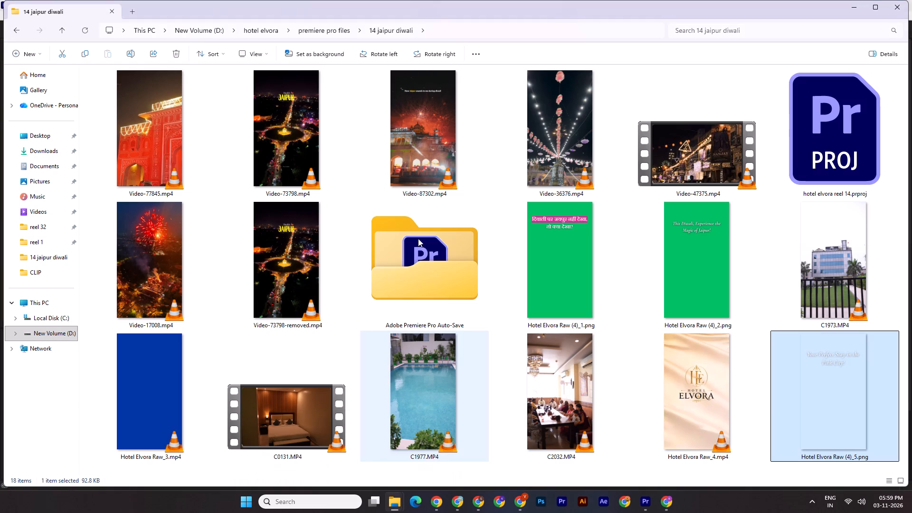
left_click_drag(687, 167, 663, 436)
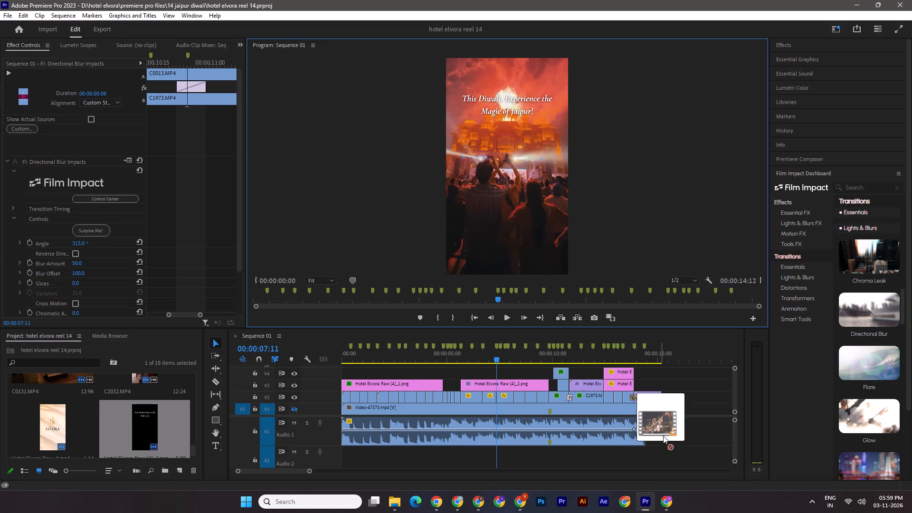
left_click_drag(663, 436, 168, 453)
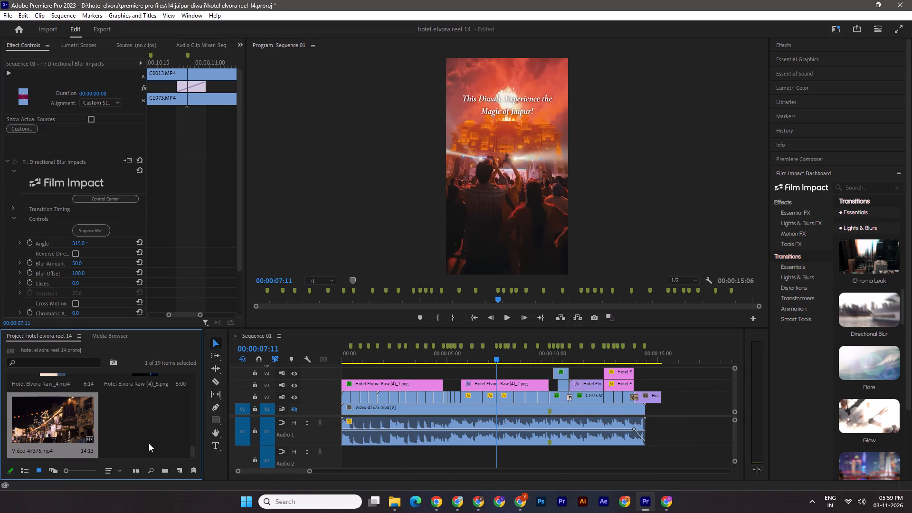
Place the newly imported Video-47375.mp4 after the end of the reel, unlink its audio and delete its video part.
left_click_drag(47, 427, 683, 433)
left_click(700, 358)
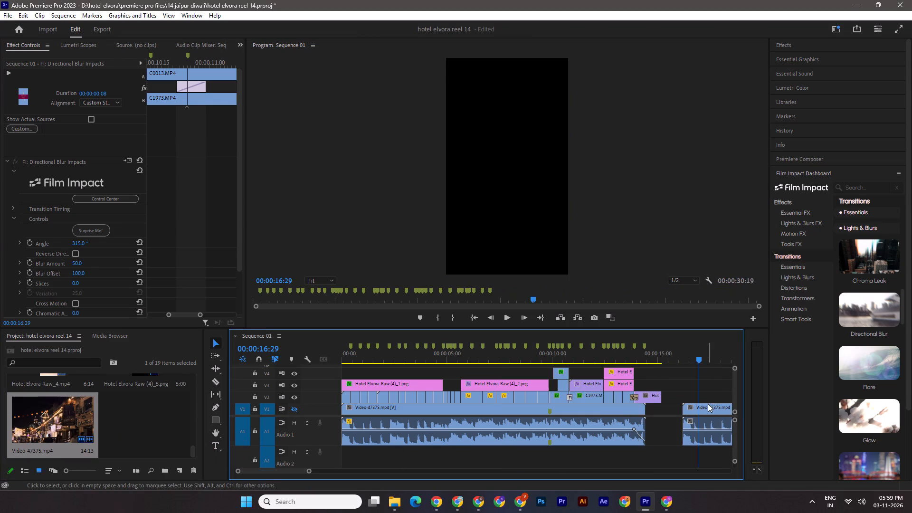
right_click(708, 404)
left_click(730, 180)
left_click(706, 410)
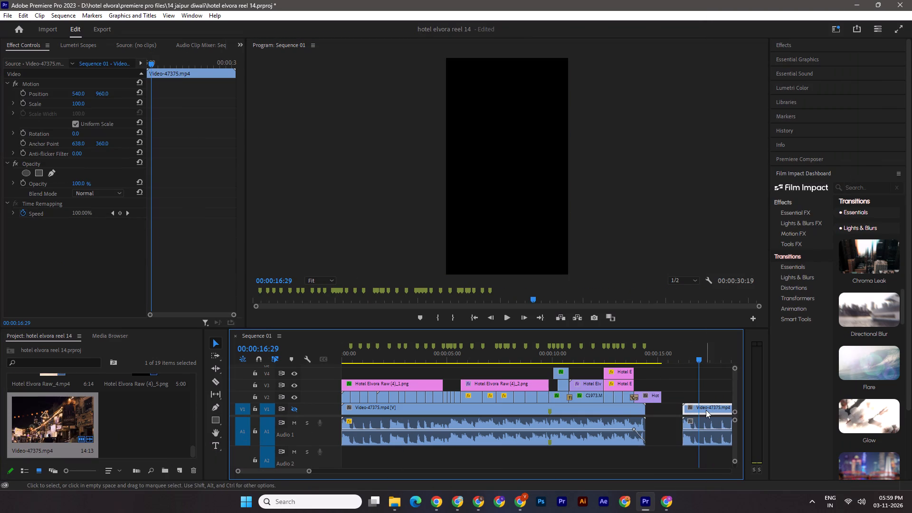
key("Delete")
Move the remaining Video-47375.mp4 audio to the start of Audio 2 and mute Audio 1.
left_click_drag(727, 437, 345, 457)
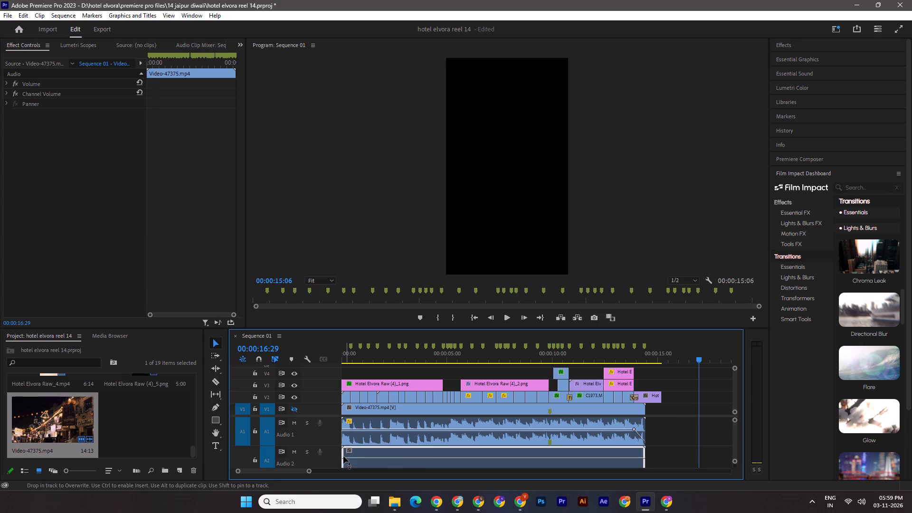
left_click(737, 444)
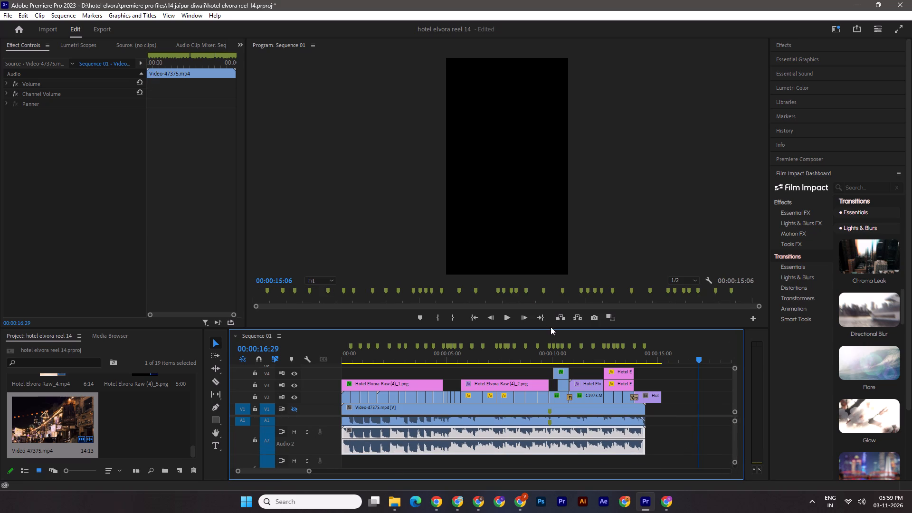
left_click_drag(554, 328, 558, 276)
left_click_drag(733, 417, 733, 416)
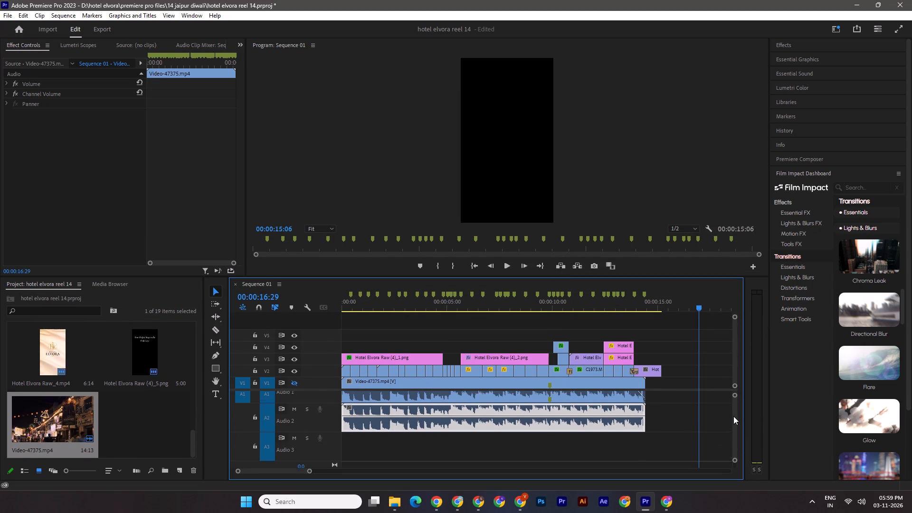
left_click_drag(733, 416, 732, 409)
left_click(292, 396)
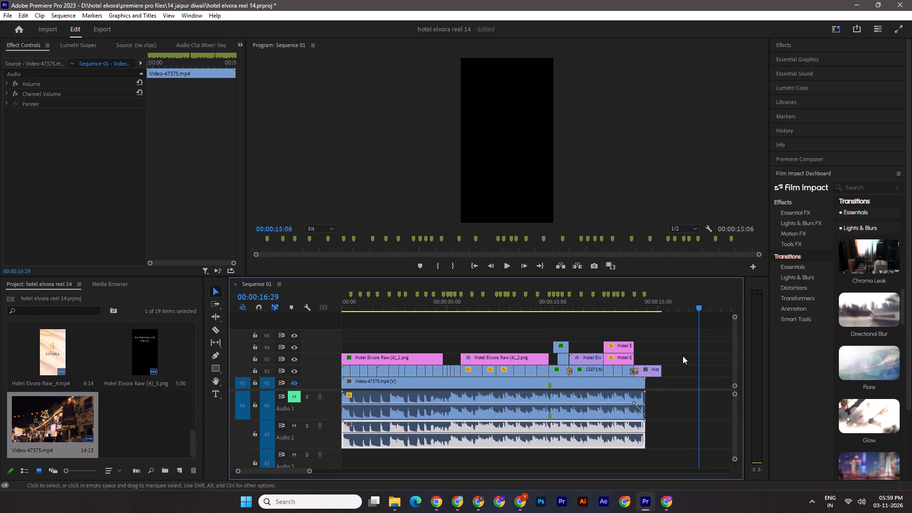
Fade out the Audio 2 clip with volume keyframes from 00:00:13:27 to the clip's end, and save the project.
left_click_drag(693, 306, 635, 308, "shift")
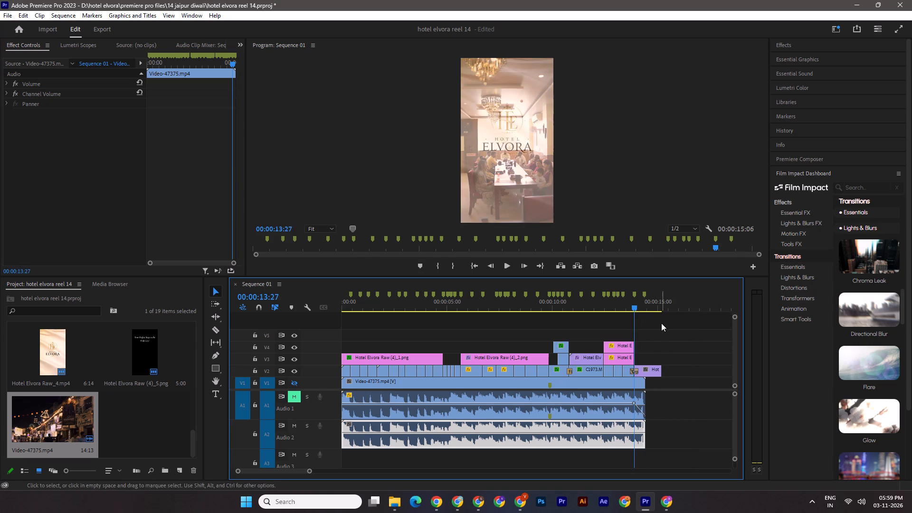
left_click(219, 355)
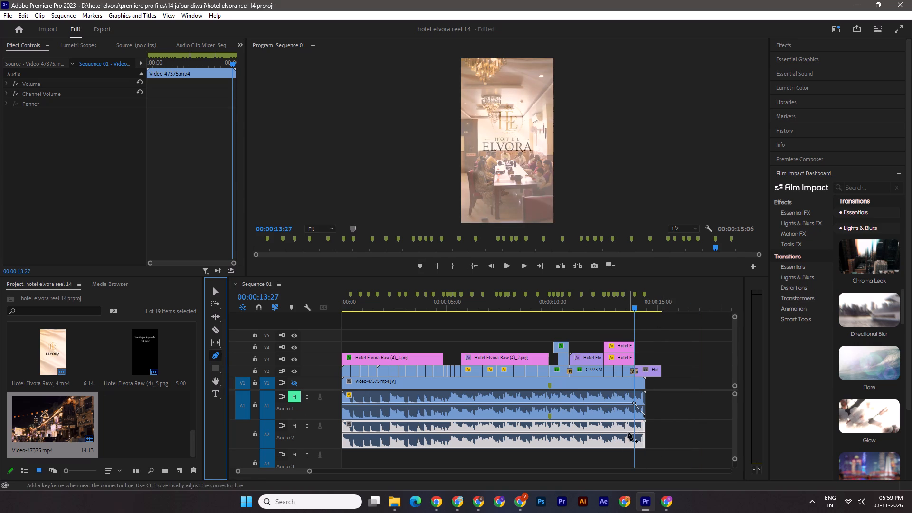
left_click(633, 432)
left_click(644, 431)
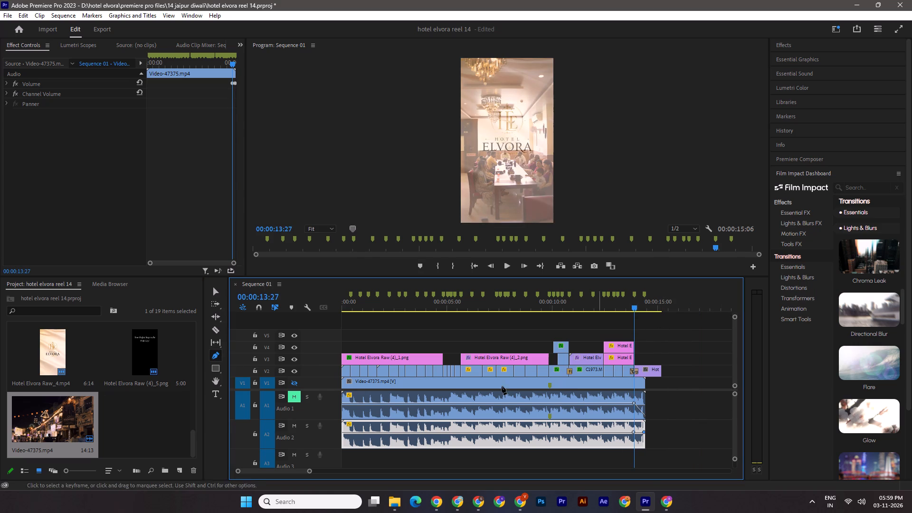
left_click(214, 287)
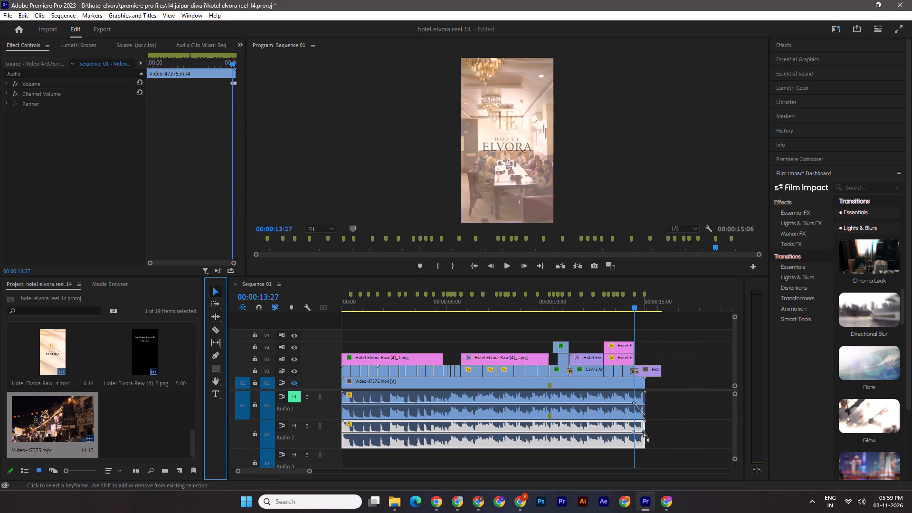
left_click_drag(644, 432, 658, 453)
key("ctrl+s")
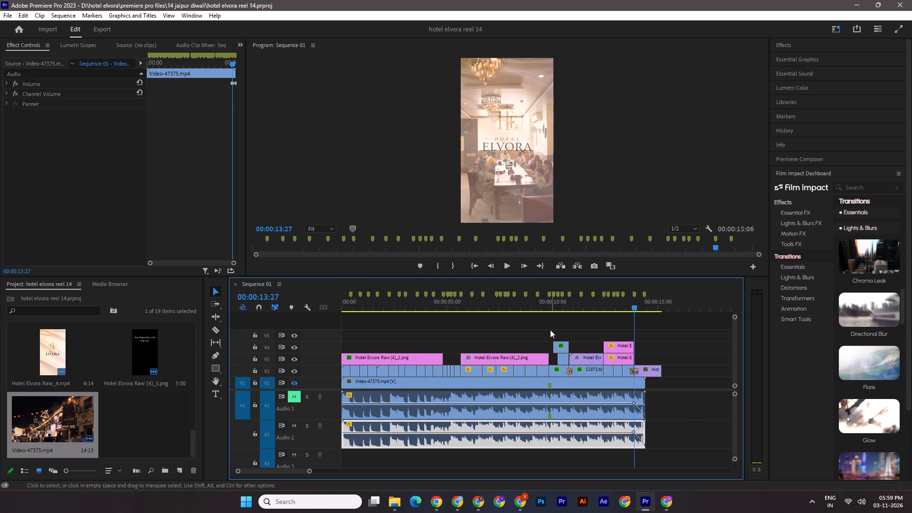
Play the opening section of the reel from the start twice, listening to Audio 2 alone.
left_click_drag(633, 303, 241, 341)
key("space")
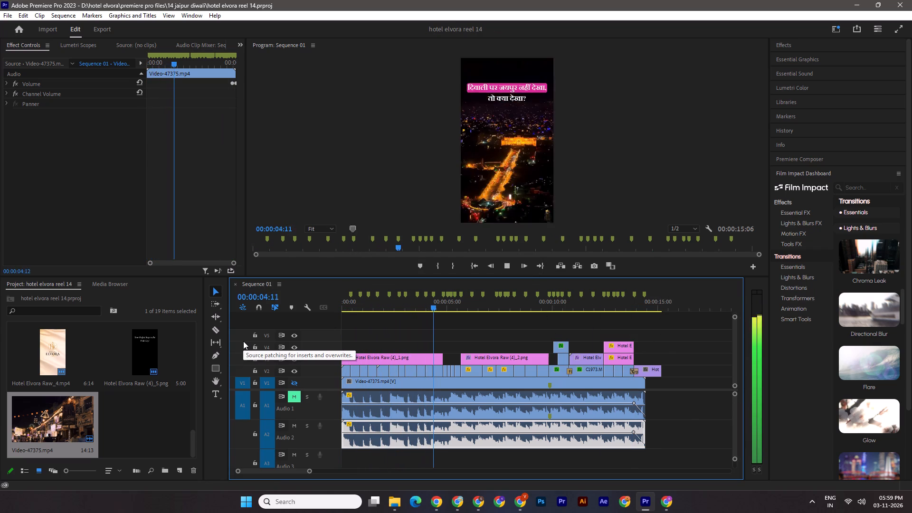
key("space")
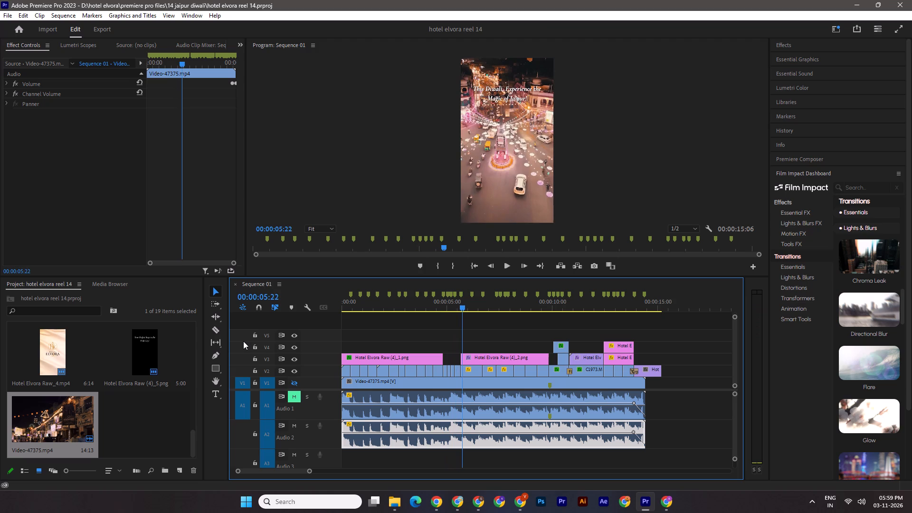
left_click_drag(462, 304, 317, 304)
key("space")
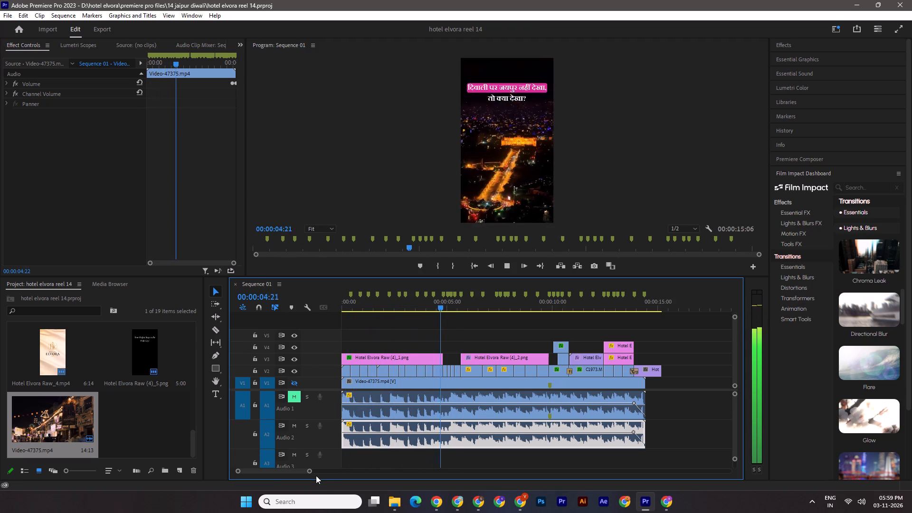
key("space")
Mute Audio 2 and unmute Audio 1.
left_click(293, 429)
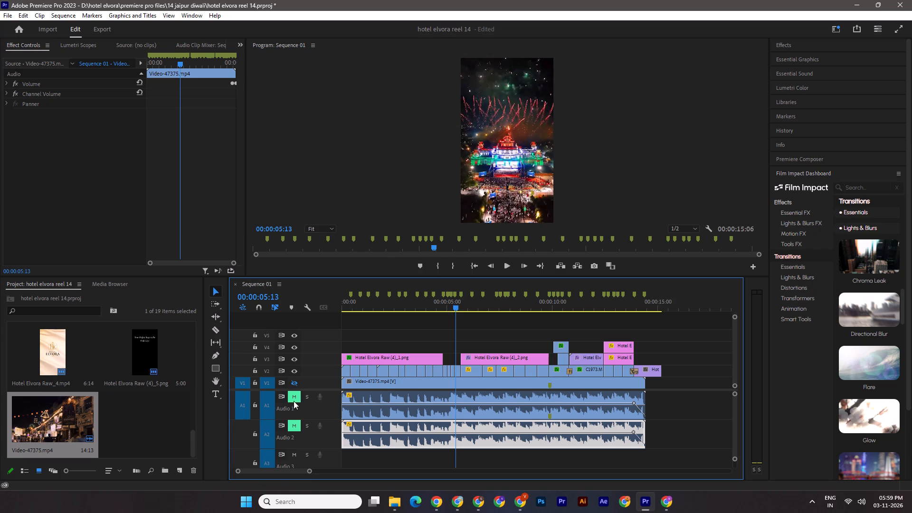
left_click(296, 395)
Play the opening with the Audio 1 sound, then review the entire reel from the start in an enlarged Program monitor.
left_click_drag(462, 301, 332, 299)
key("space")
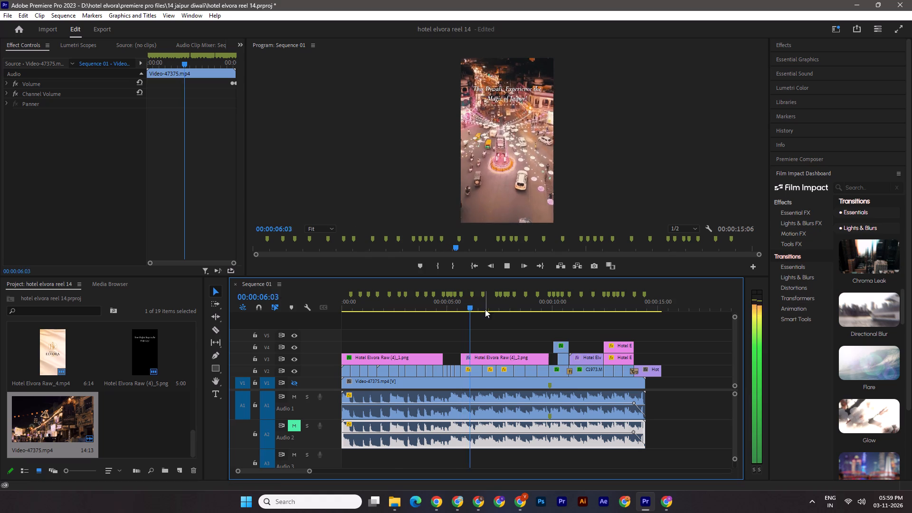
left_click_drag(471, 304, 310, 303)
left_click_drag(354, 276, 361, 318)
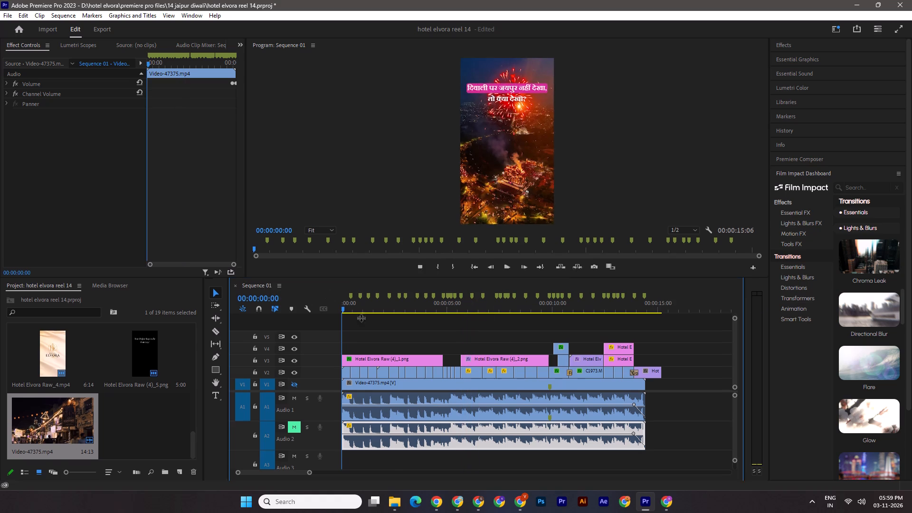
left_click_drag(361, 318, 361, 458)
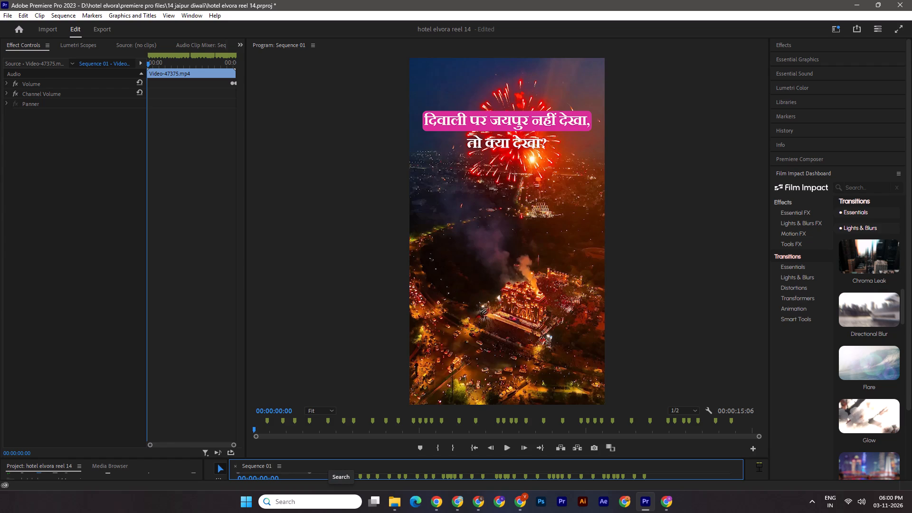
key("space")
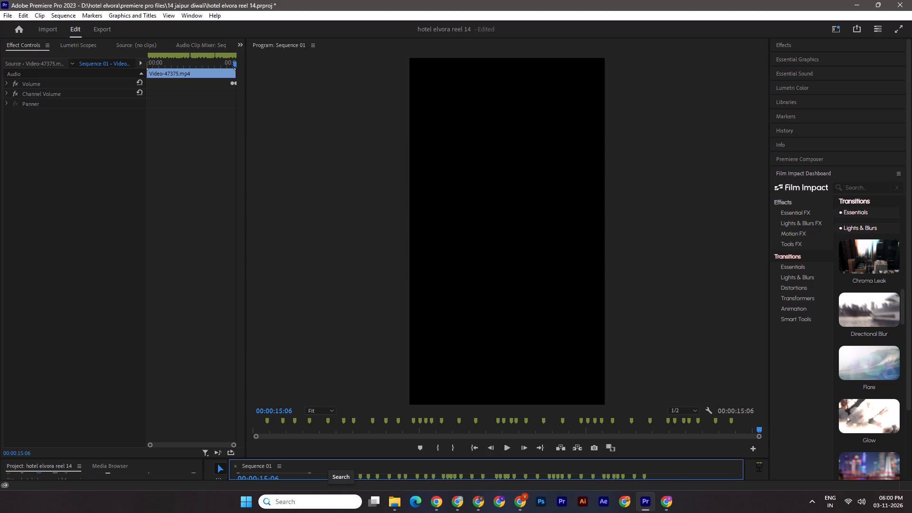
Bring the timeline tracks back into view, return the playhead to the sequence start and save the project.
left_click_drag(338, 459, 302, 336)
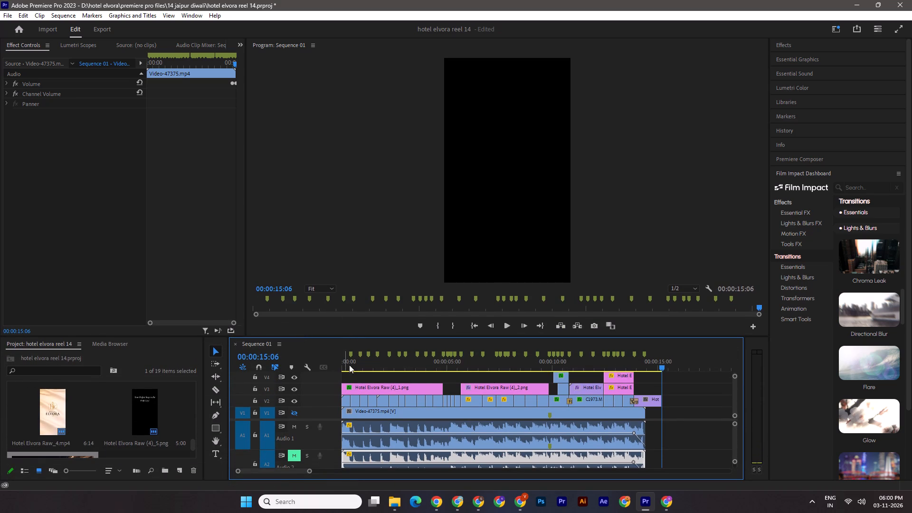
left_click_drag(349, 365, 333, 366)
key("ctrl+s")
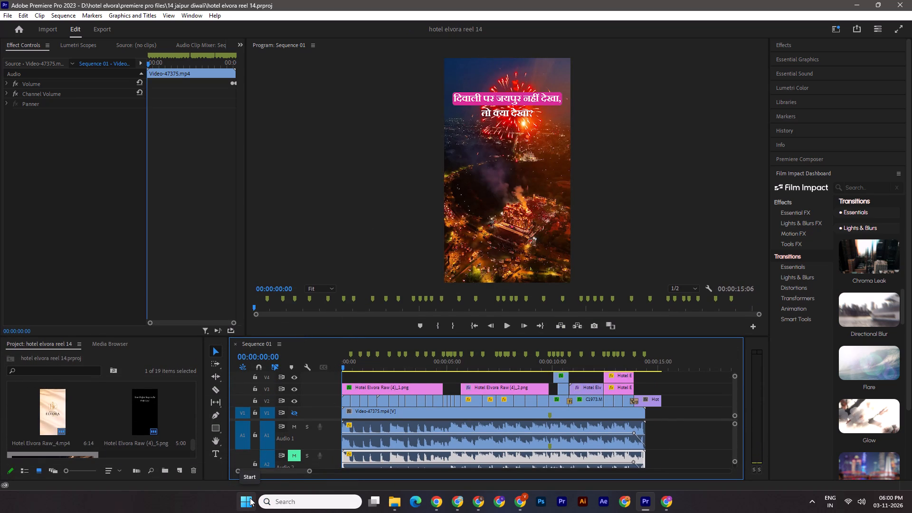
Export the sequence as Sequence 01_1.mp4 in H.264, matching the source video settings, with Render at Maximum Depth and Use Maximum Render Quality enabled.
left_click_drag(342, 367, 647, 363)
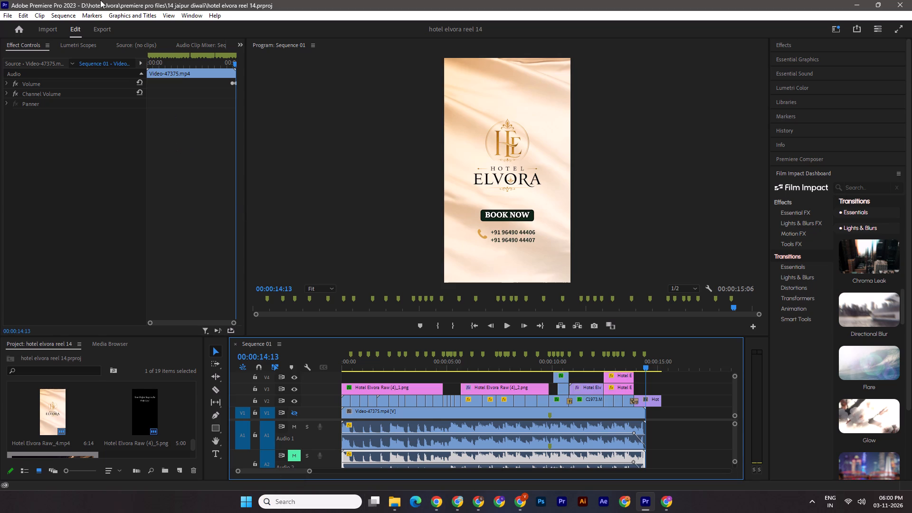
left_click(104, 31)
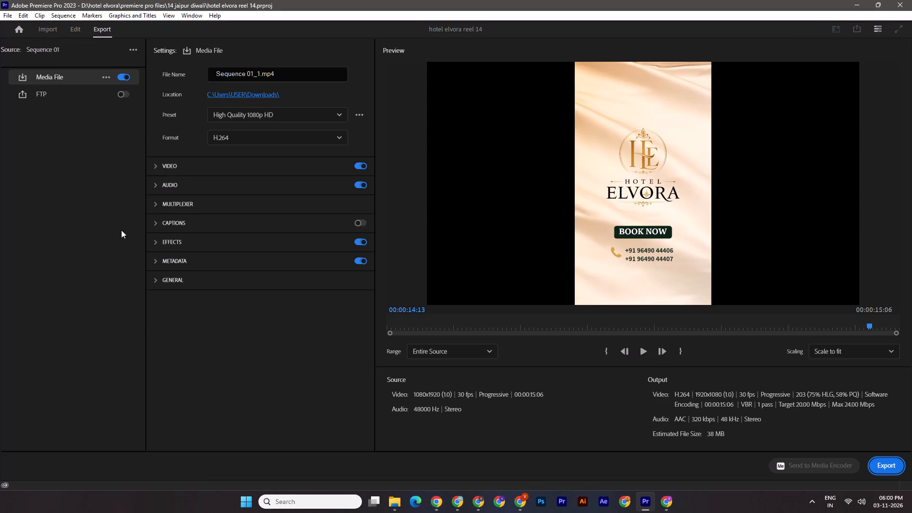
left_click(157, 165)
left_click(327, 204)
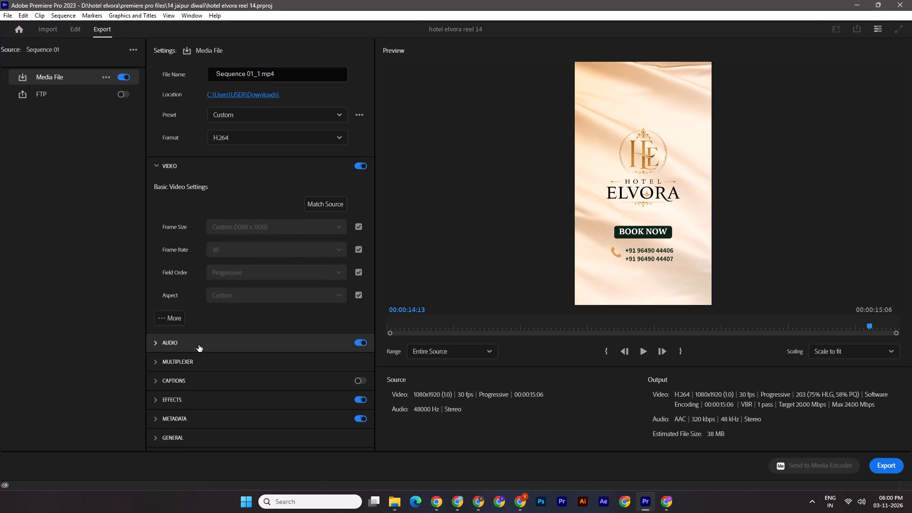
left_click(175, 323)
left_click(168, 342)
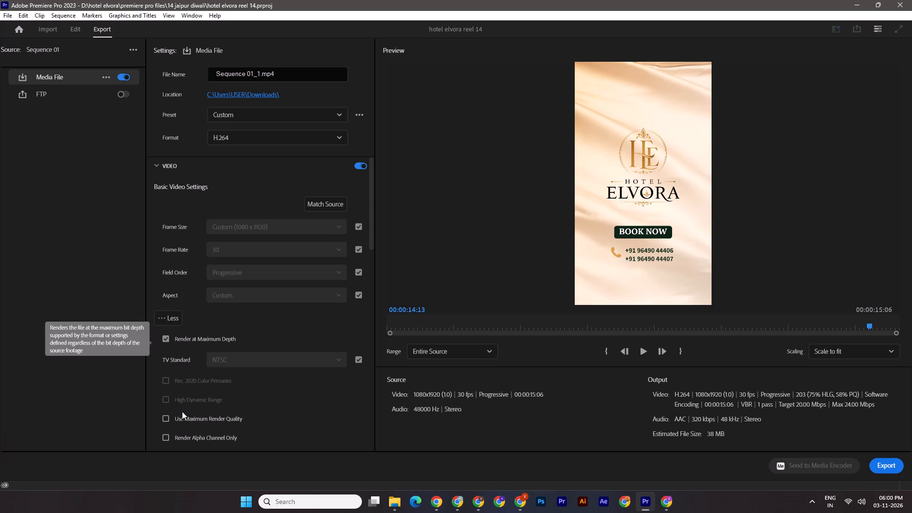
left_click(183, 417)
left_click(874, 464)
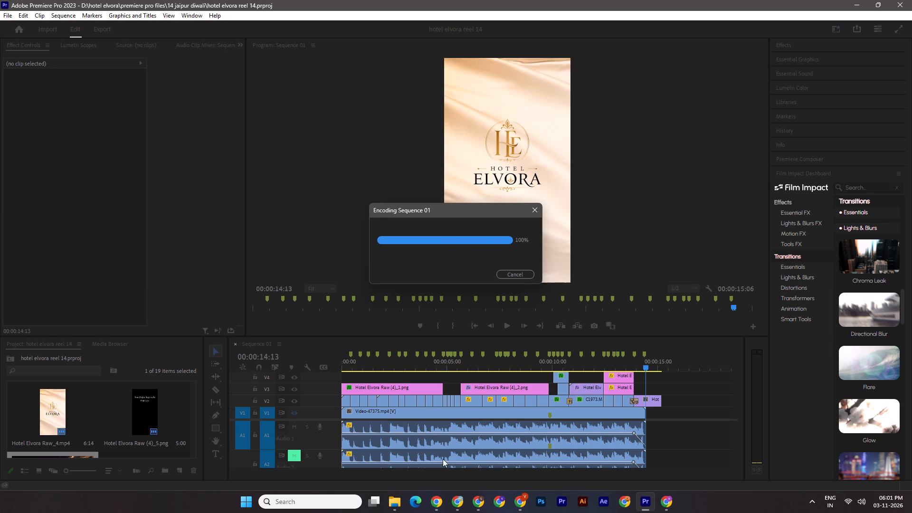
Open the exported Sequence 01_1.mp4 from the Downloads folder in VLC and play it from the beginning.
left_click(395, 502)
left_click(314, 456)
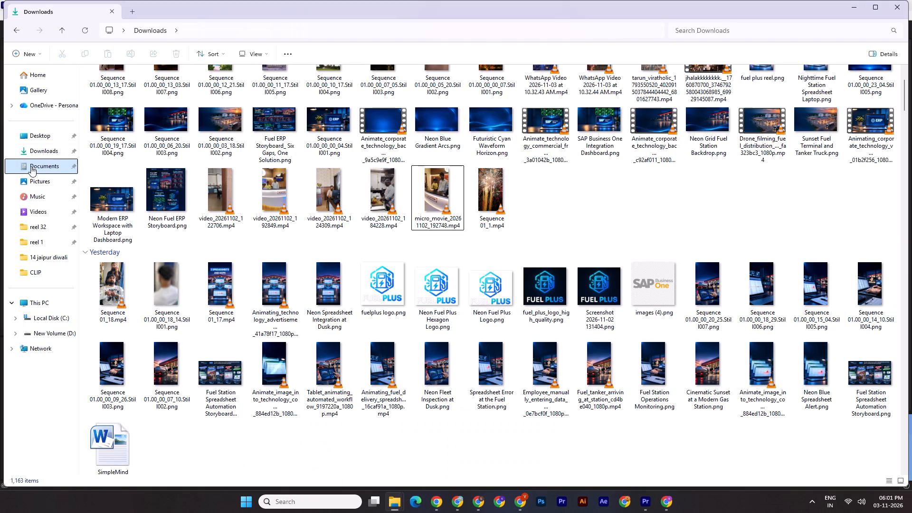
left_click(40, 145)
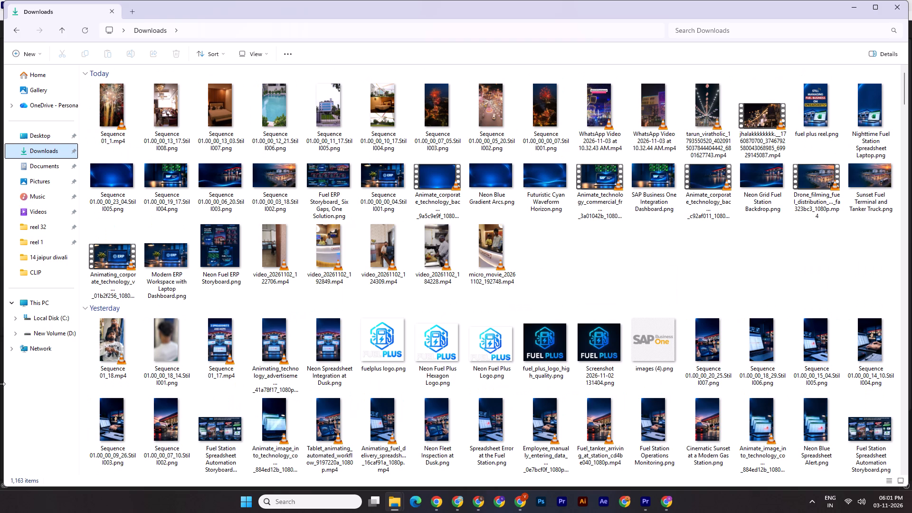
double_click(124, 109)
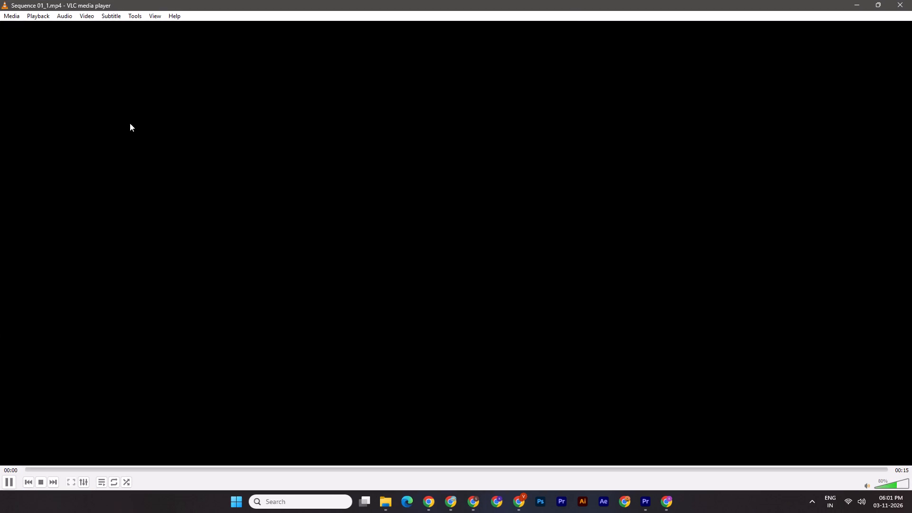
key("space")
left_click_drag(30, 466, 21, 467)
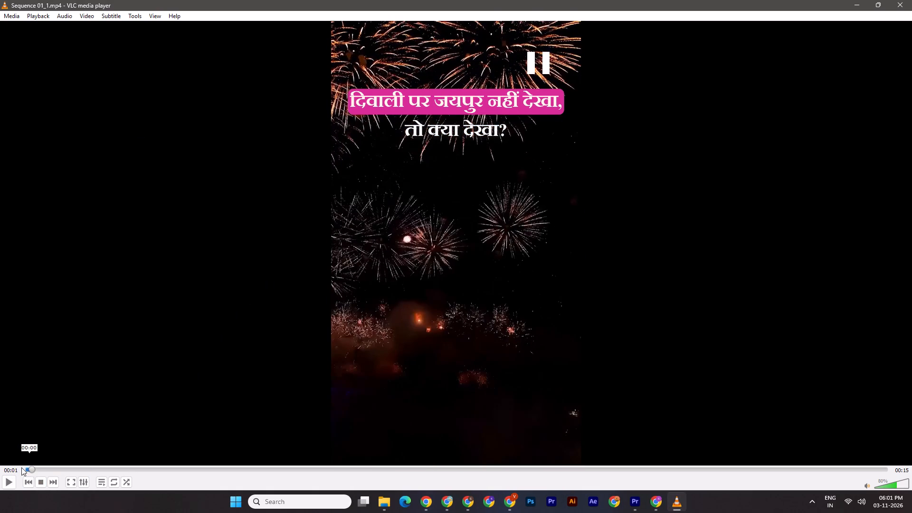
left_click_drag(21, 467, 18, 467)
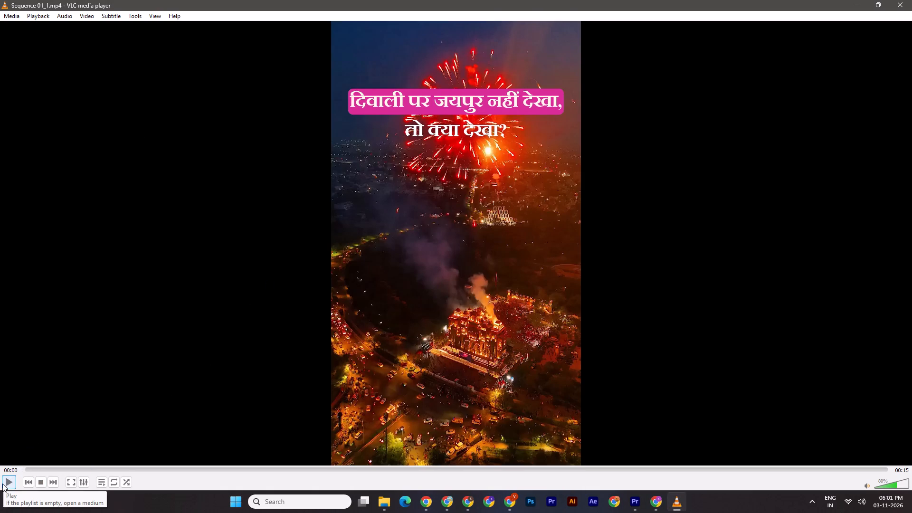
key("space")
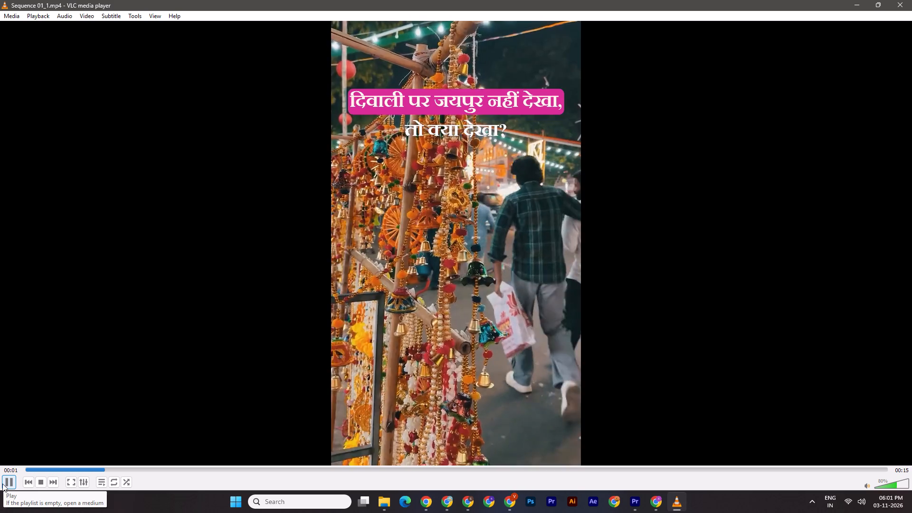
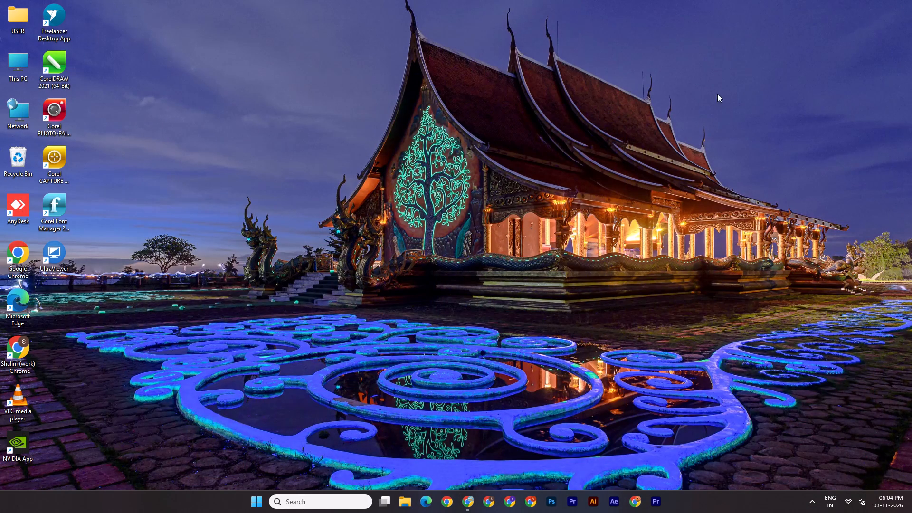
Bring up the Windows power options from the desktop.
left_click(251, 491)
left_click(551, 471)
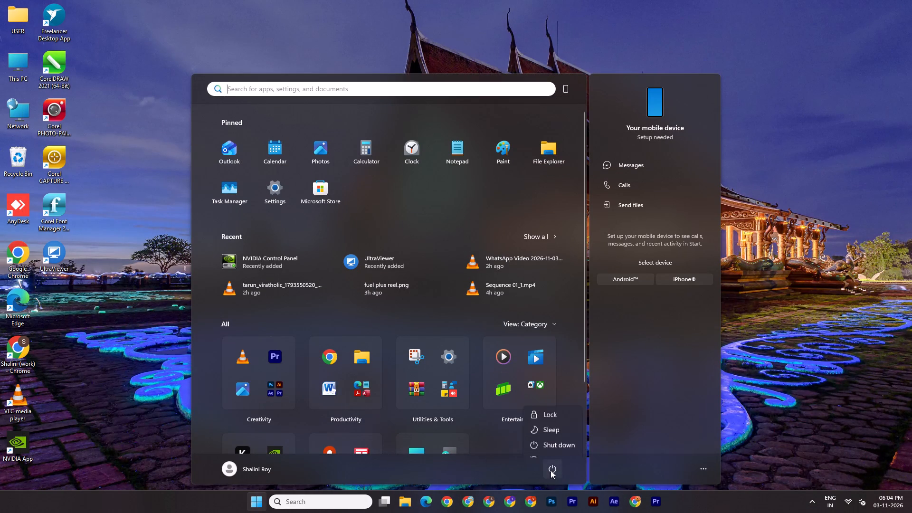